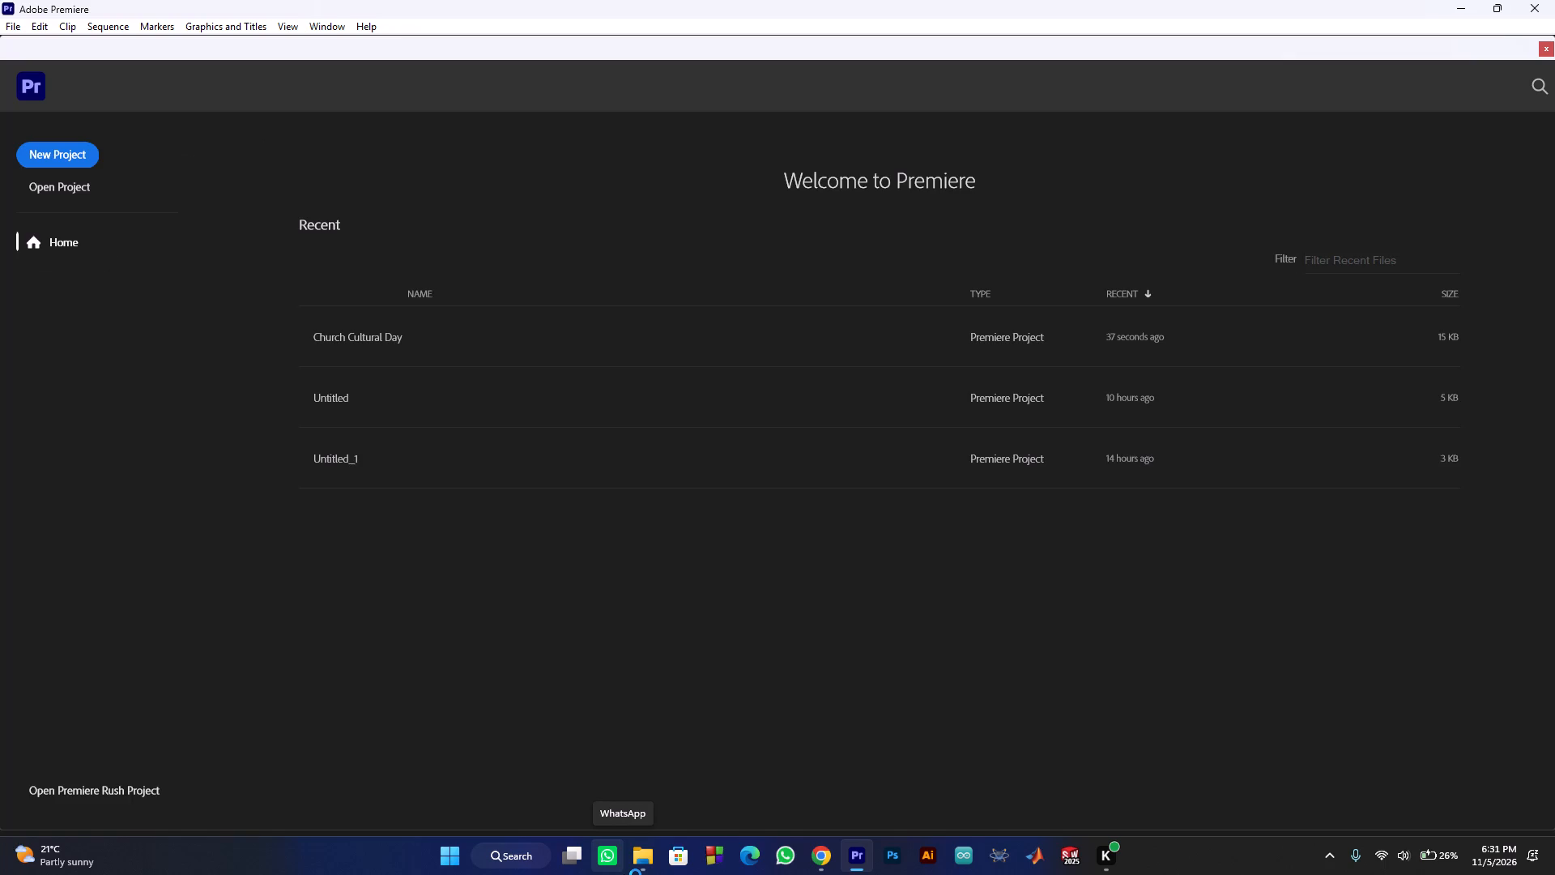
Create a new project named "It's Happening Again Reel" and skip importing media.
{"action": "left_click", "coordinate": [53, 243]}
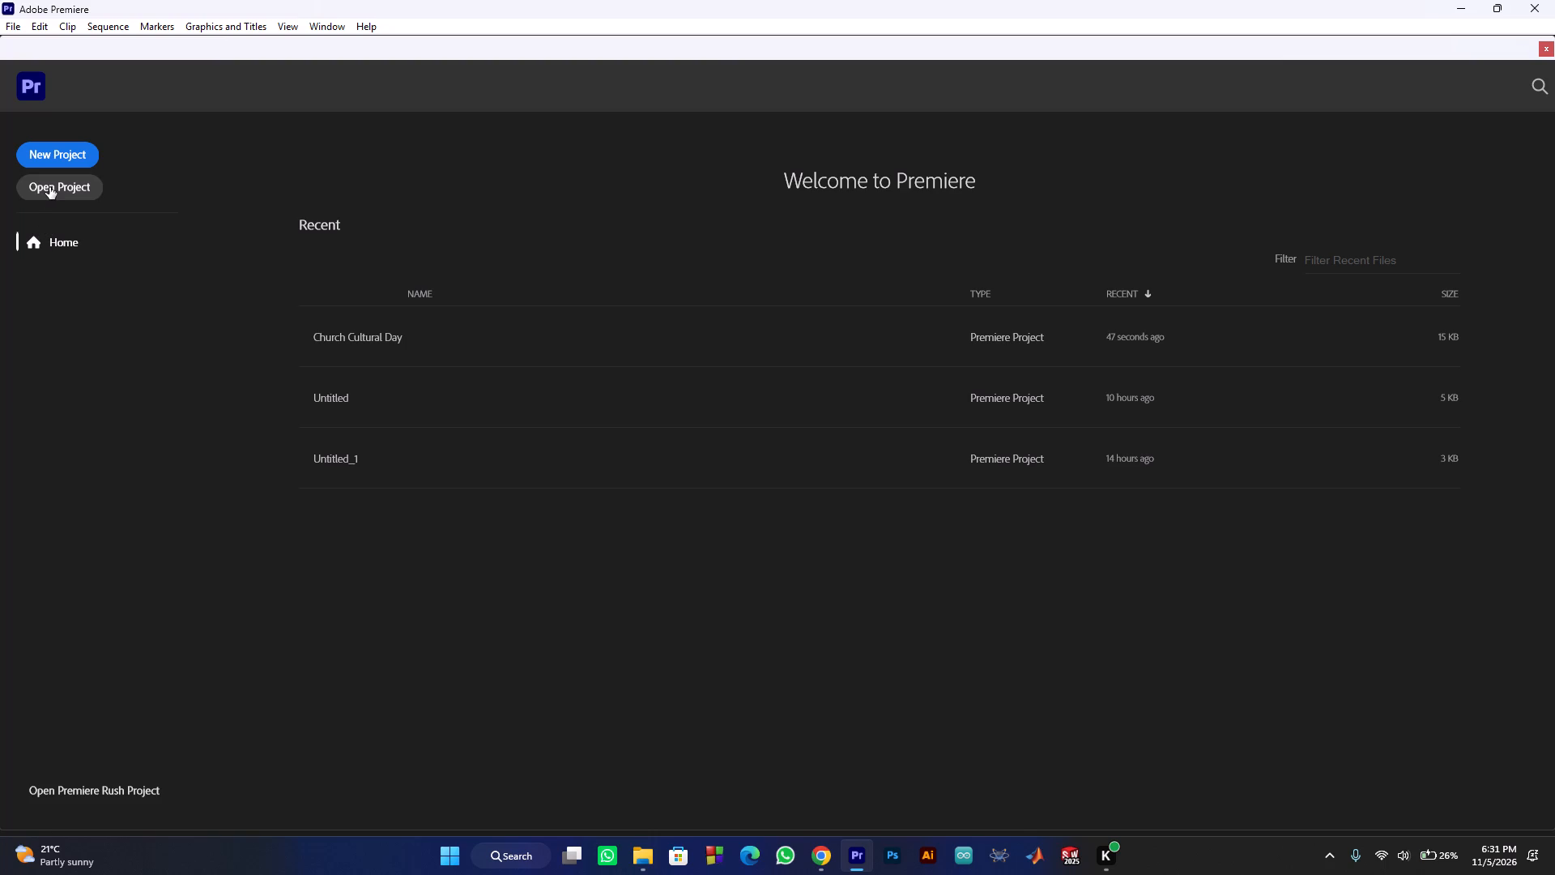
{"action": "left_click", "coordinate": [55, 156]}
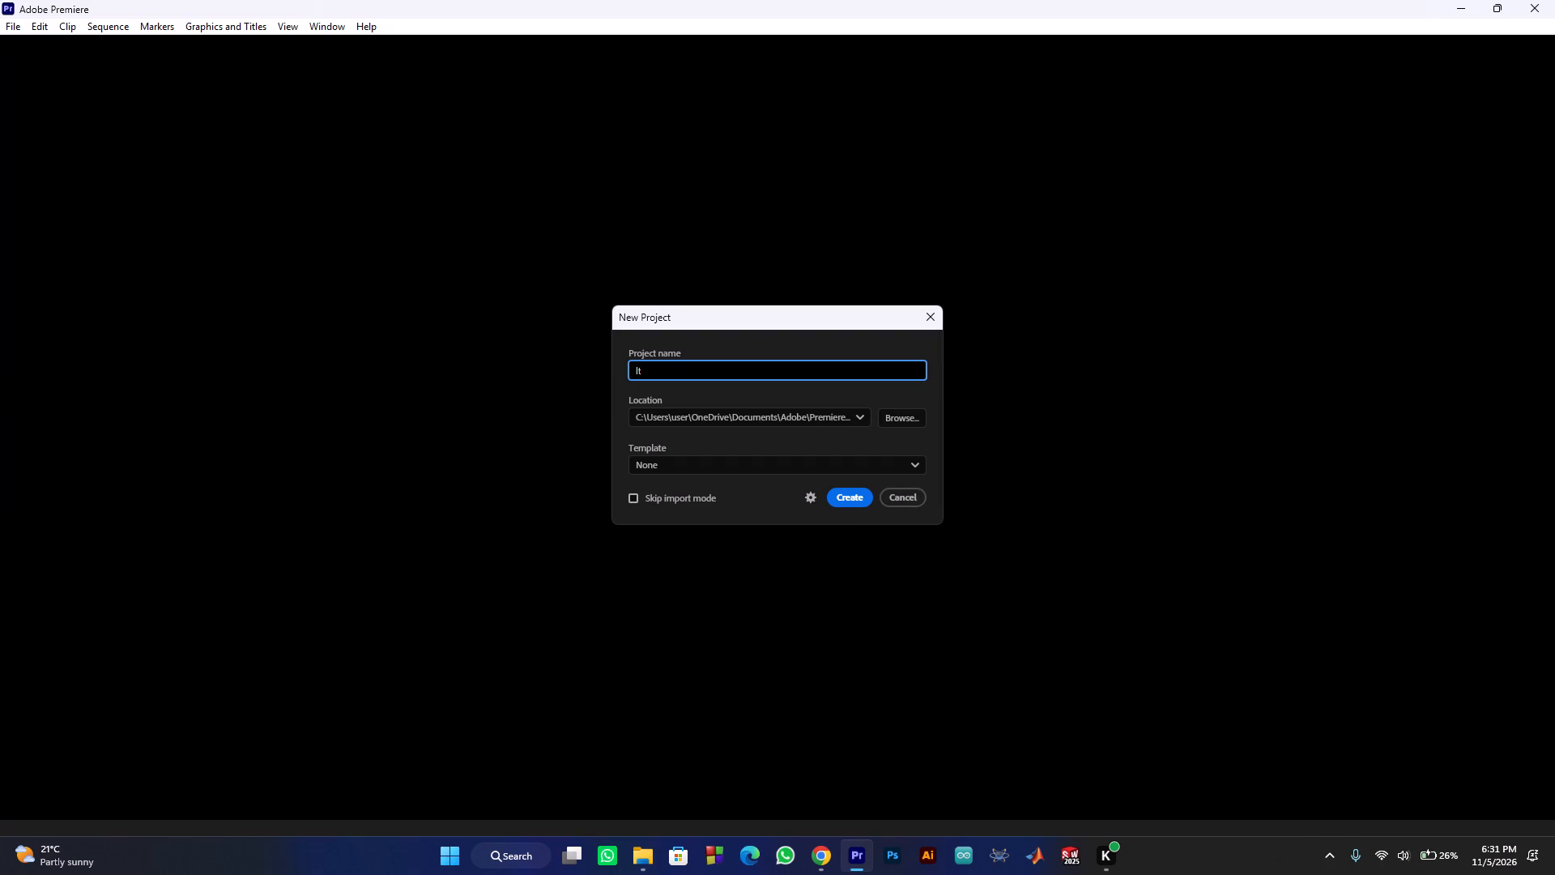
{"action": "type", "text": "'s"}
{"action": "key", "text": "space"}
{"action": "type", "text": "appening"}
{"action": "key", "text": "space"}
{"action": "key", "text": "a"}
{"action": "type", "text": "eel"}
{"action": "key", "text": "Return"}
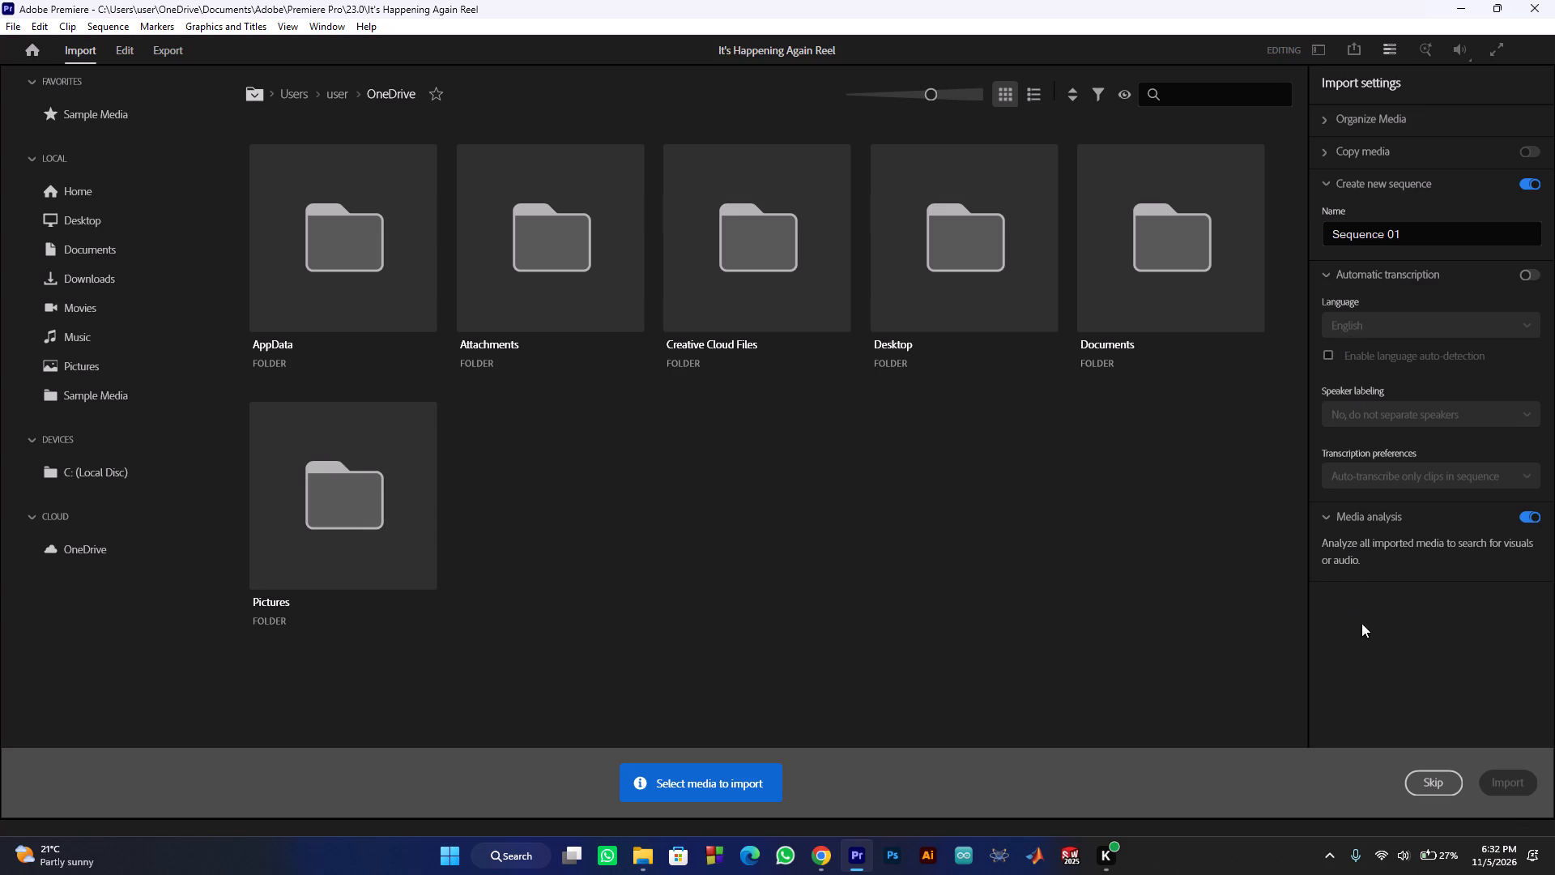
{"action": "left_click", "coordinate": [1420, 773]}
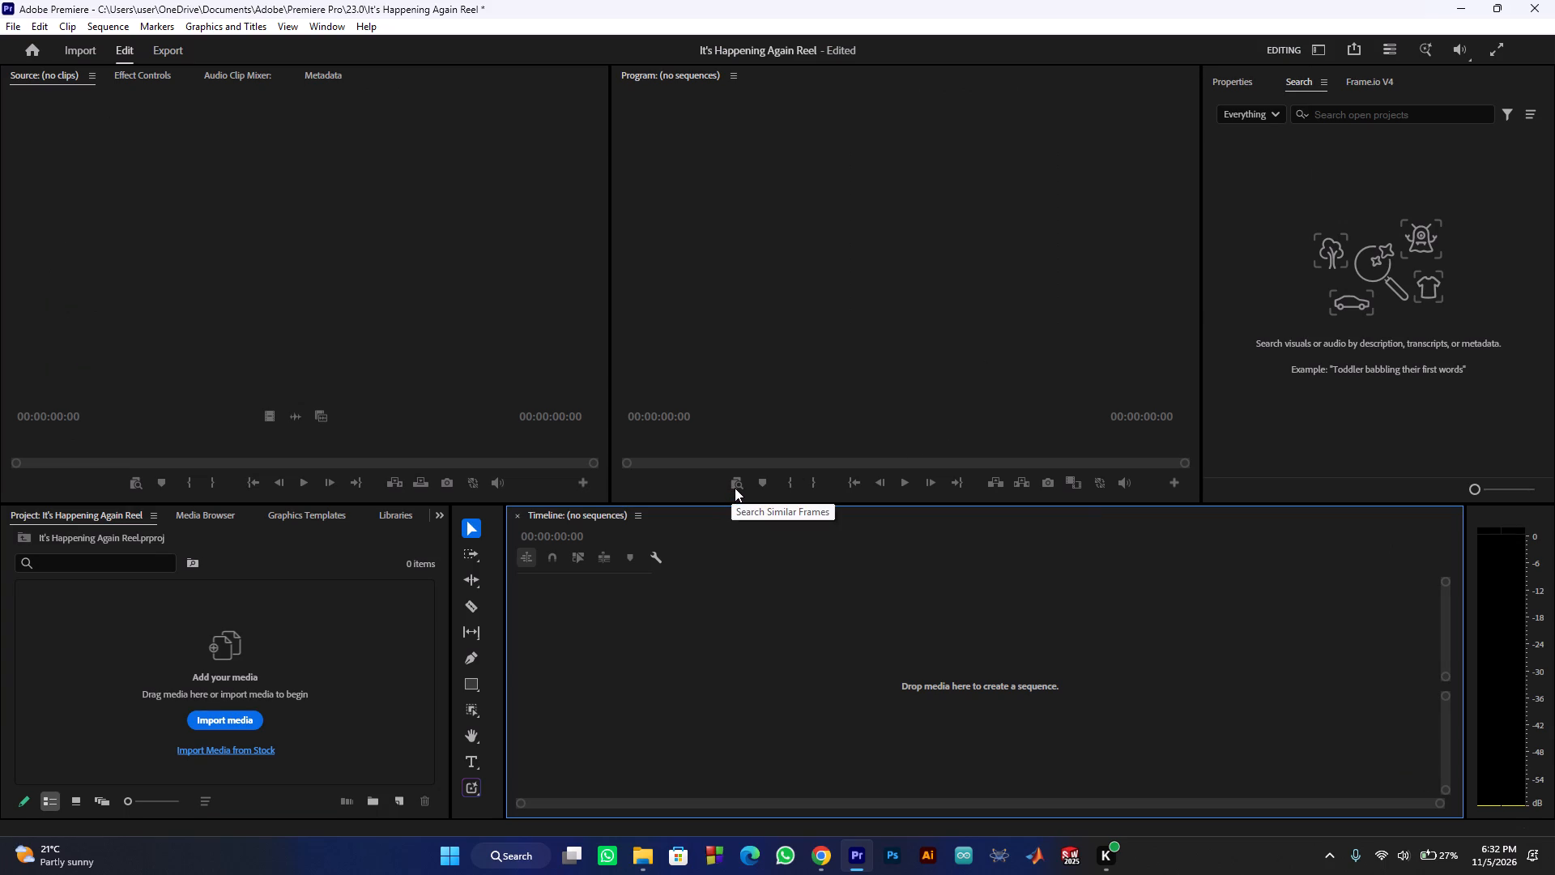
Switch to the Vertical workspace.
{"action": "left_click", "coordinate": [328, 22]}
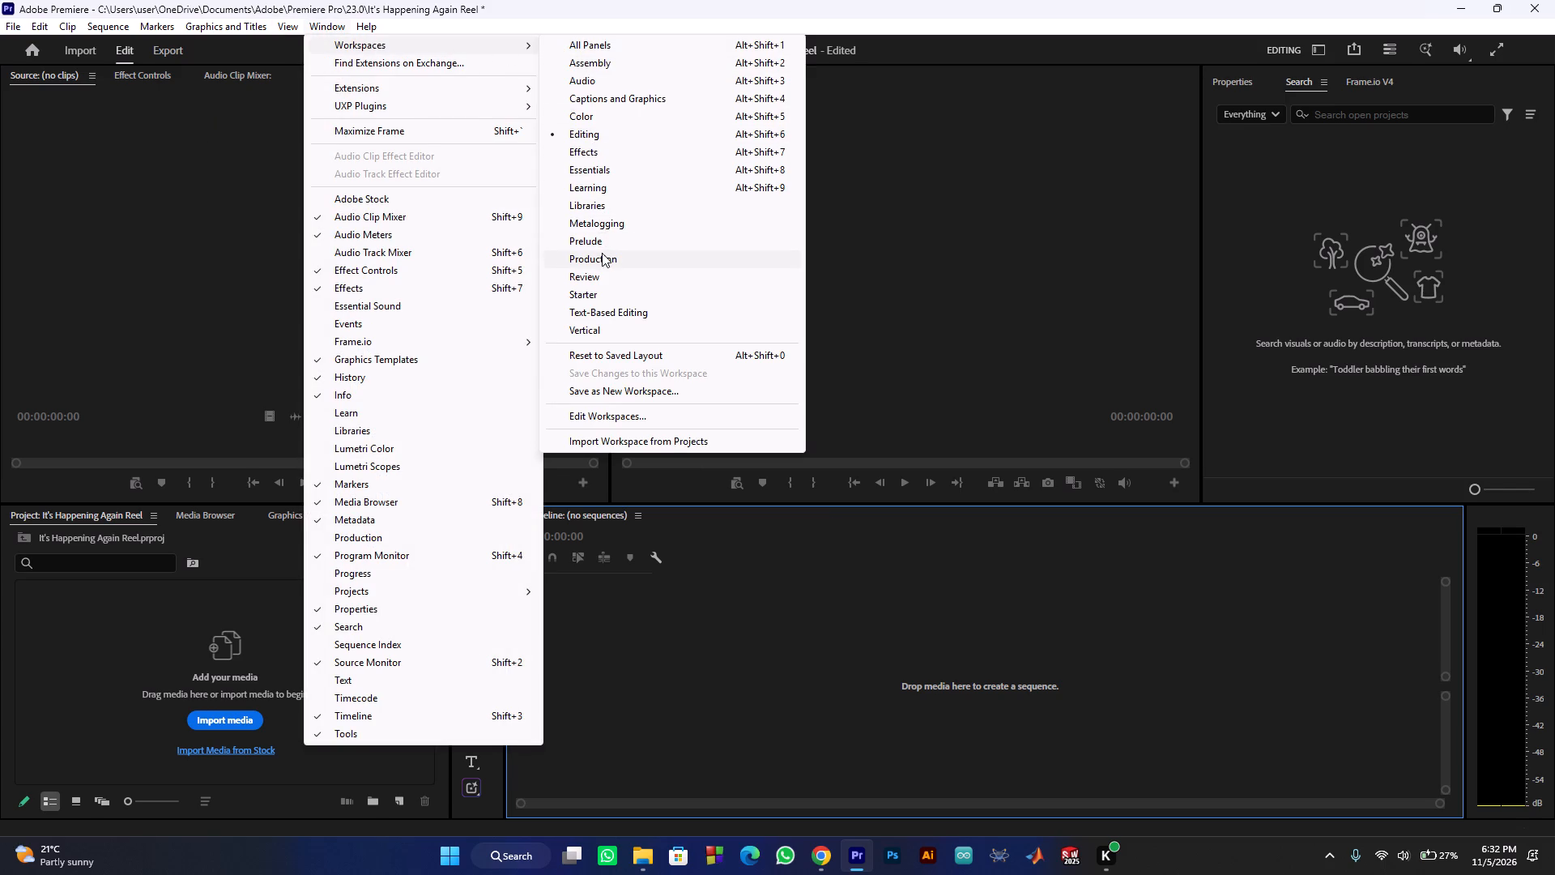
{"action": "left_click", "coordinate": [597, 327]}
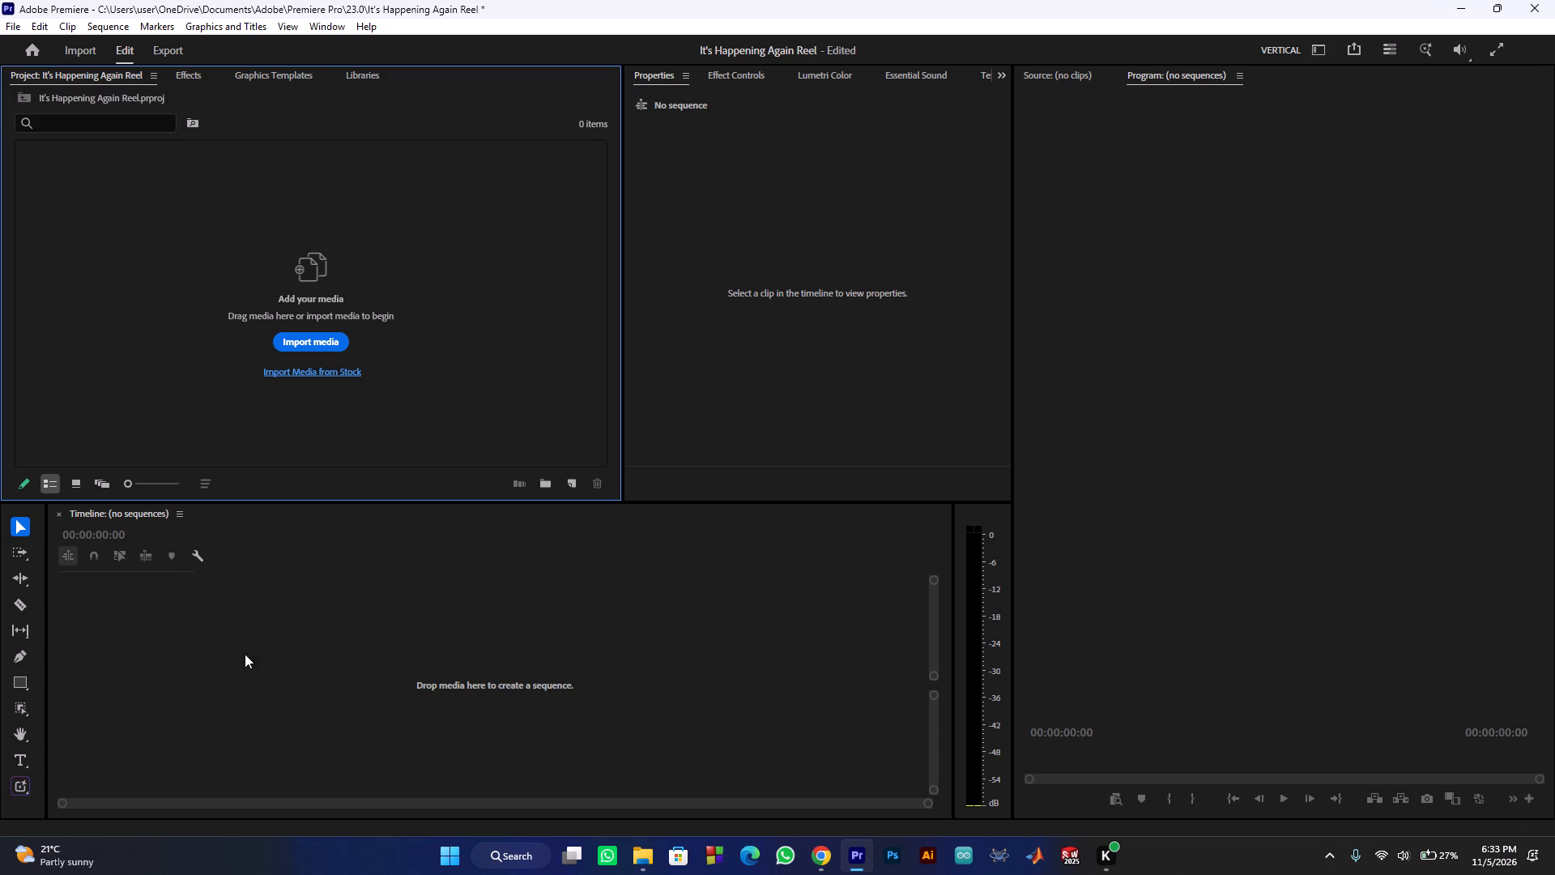
Add the "Aylex - Cinematic (freetouse.com)" MP3 from the Downloads folder to the empty timeline as a new sequence, and close File Explorer.
{"action": "left_click", "coordinate": [643, 858]}
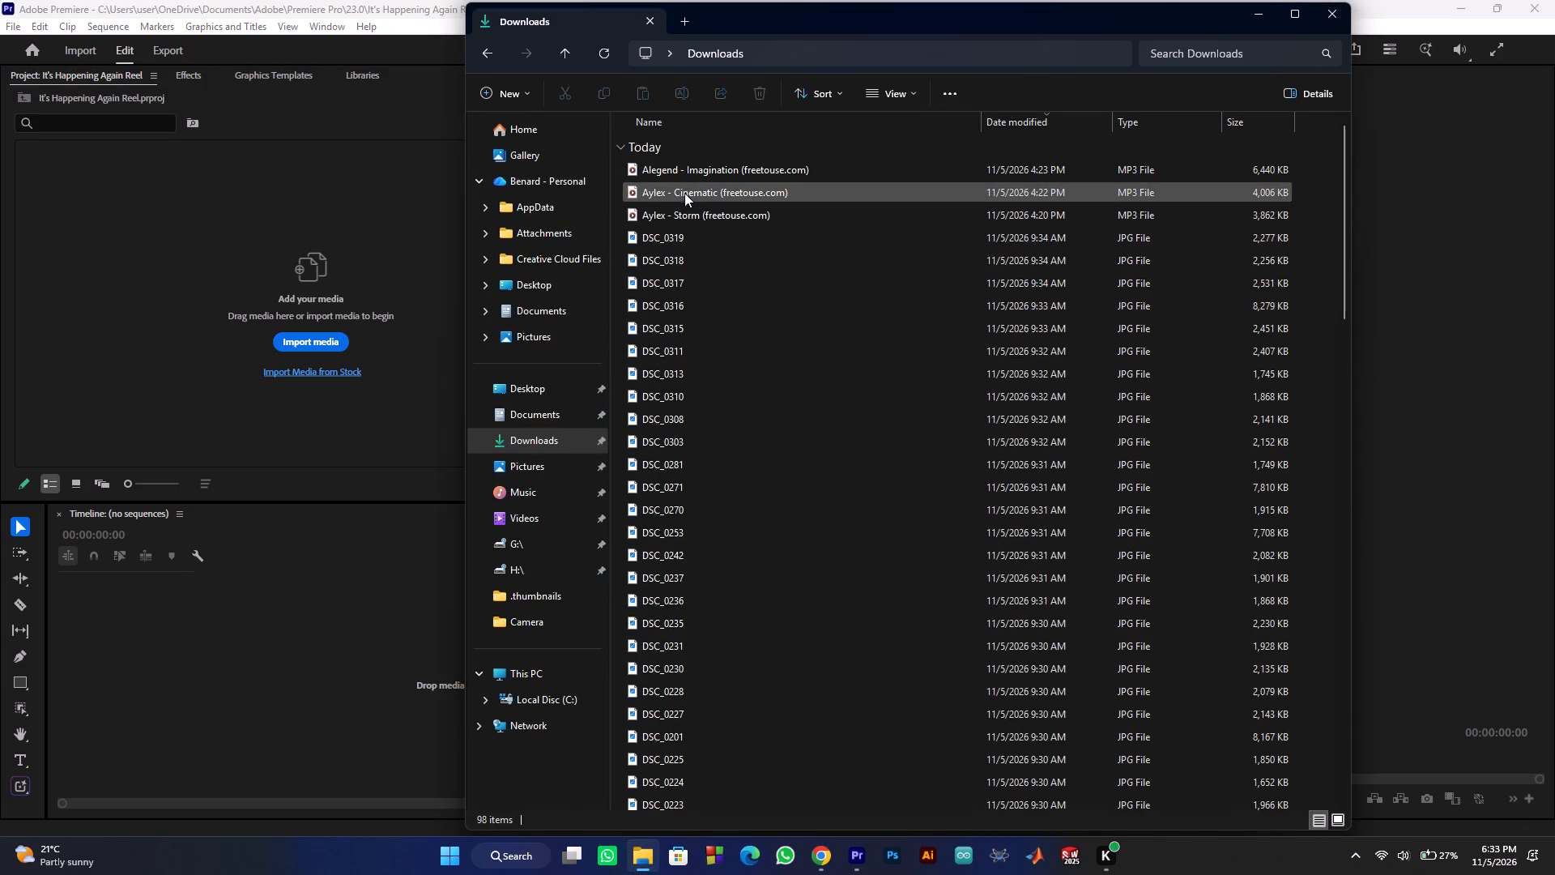
{"action": "left_click_drag", "start_coordinate": [684, 192], "coordinate": [401, 476]}
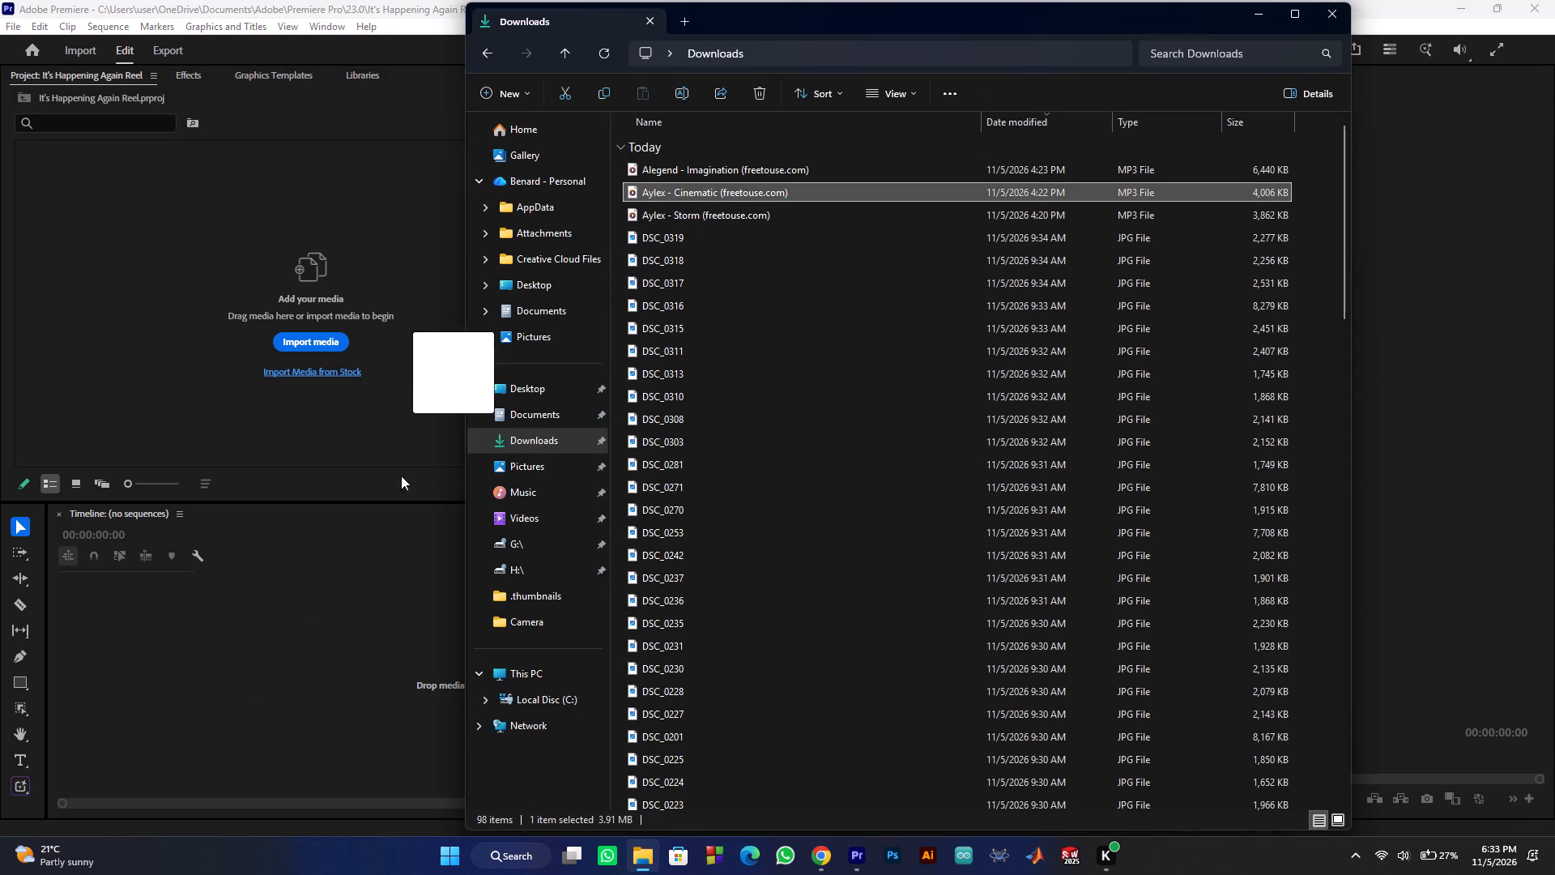
{"action": "left_click_drag", "start_coordinate": [401, 476], "coordinate": [1387, 574]}
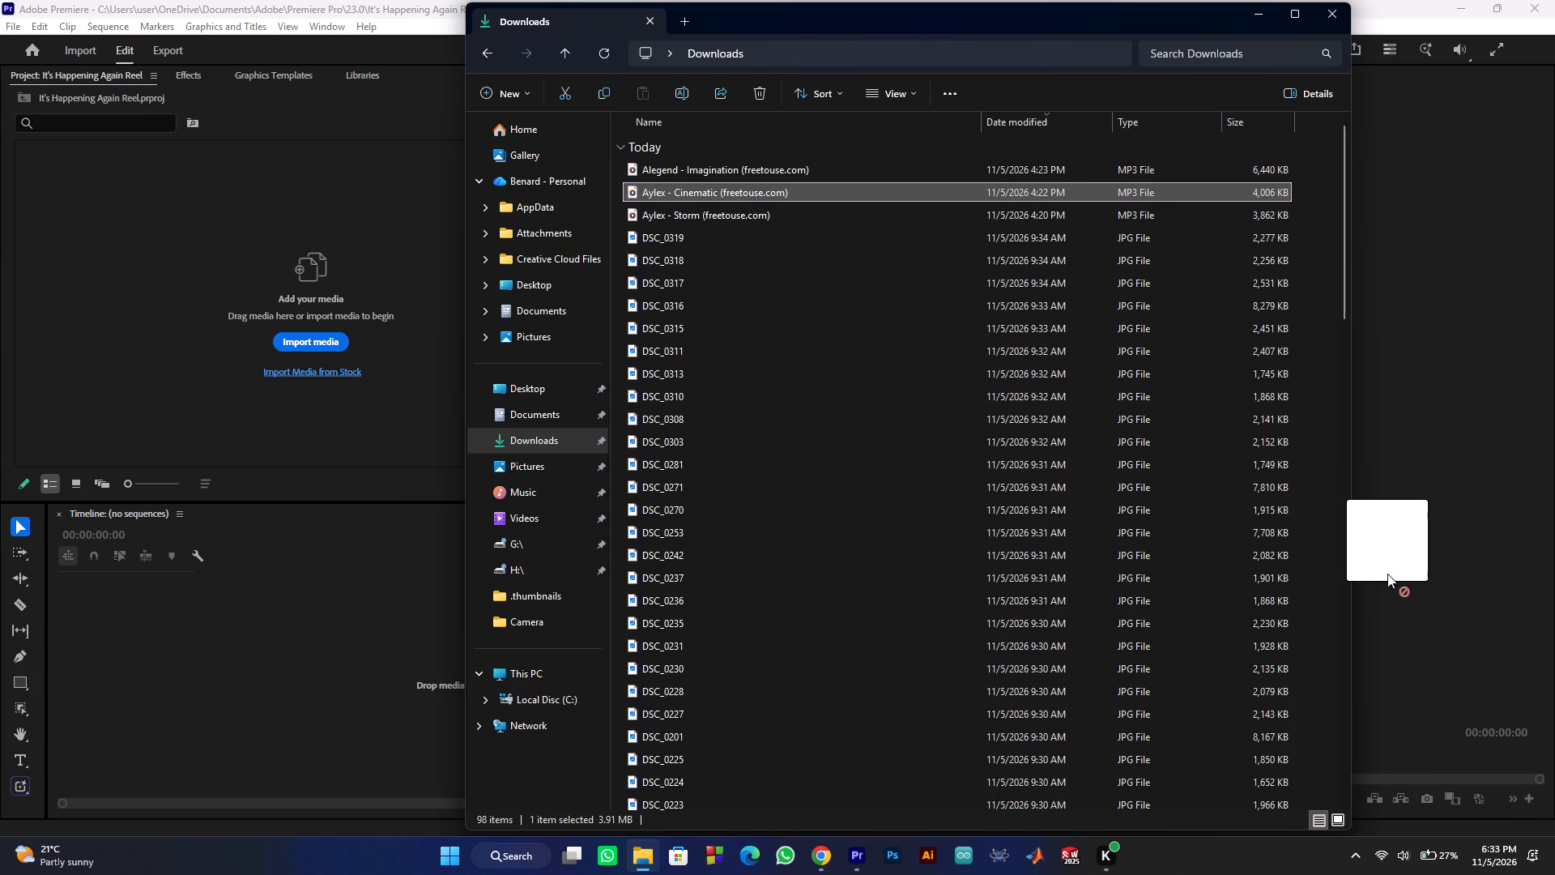
{"action": "left_click_drag", "start_coordinate": [1387, 574], "coordinate": [155, 715]}
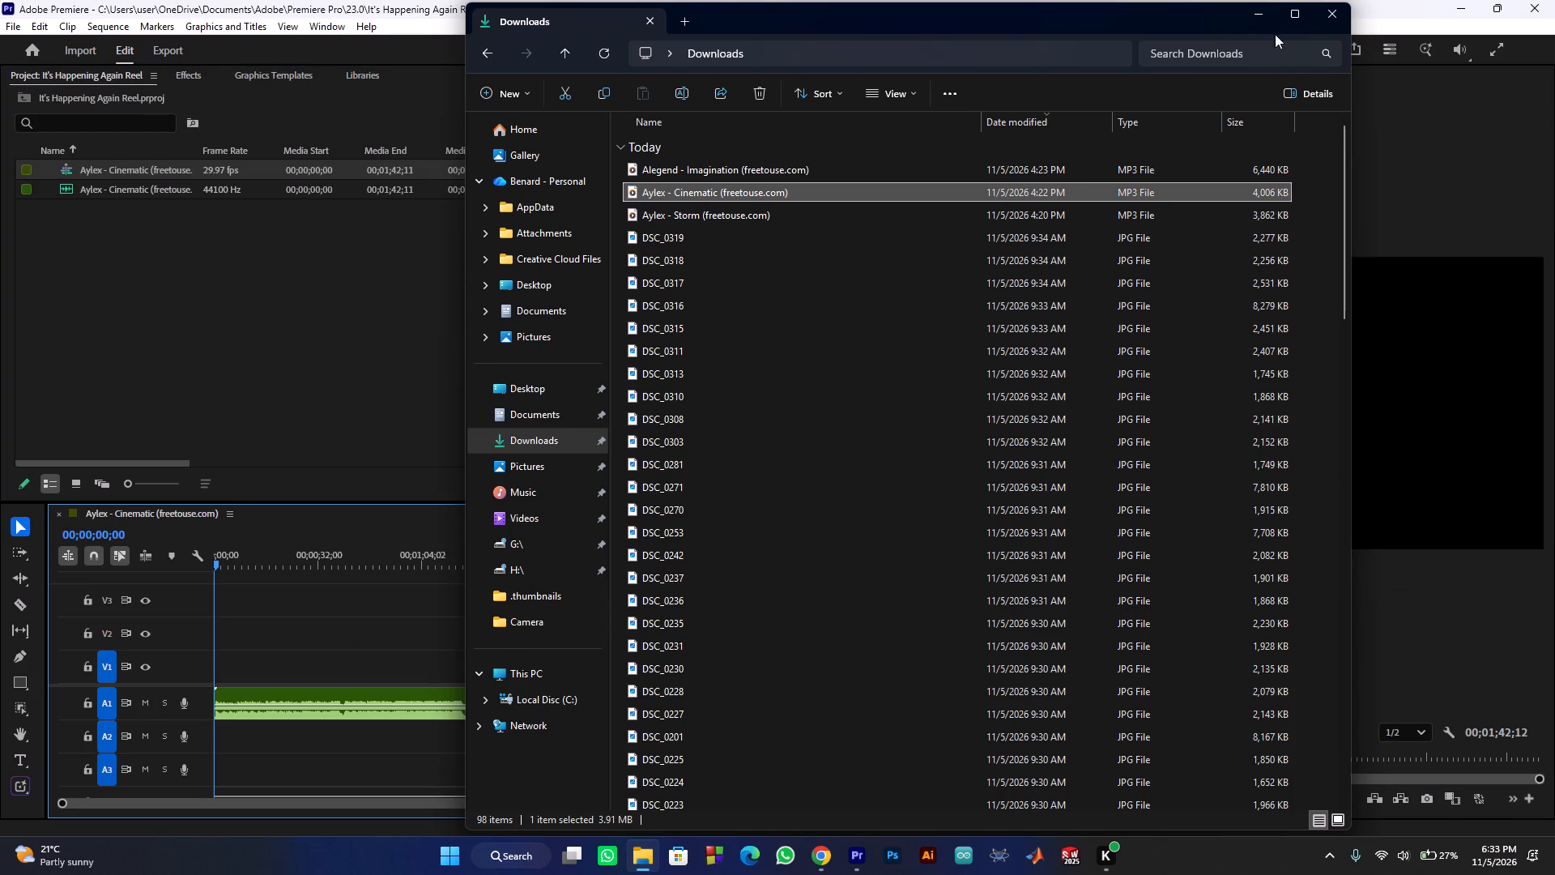
{"action": "left_click", "coordinate": [1324, 10]}
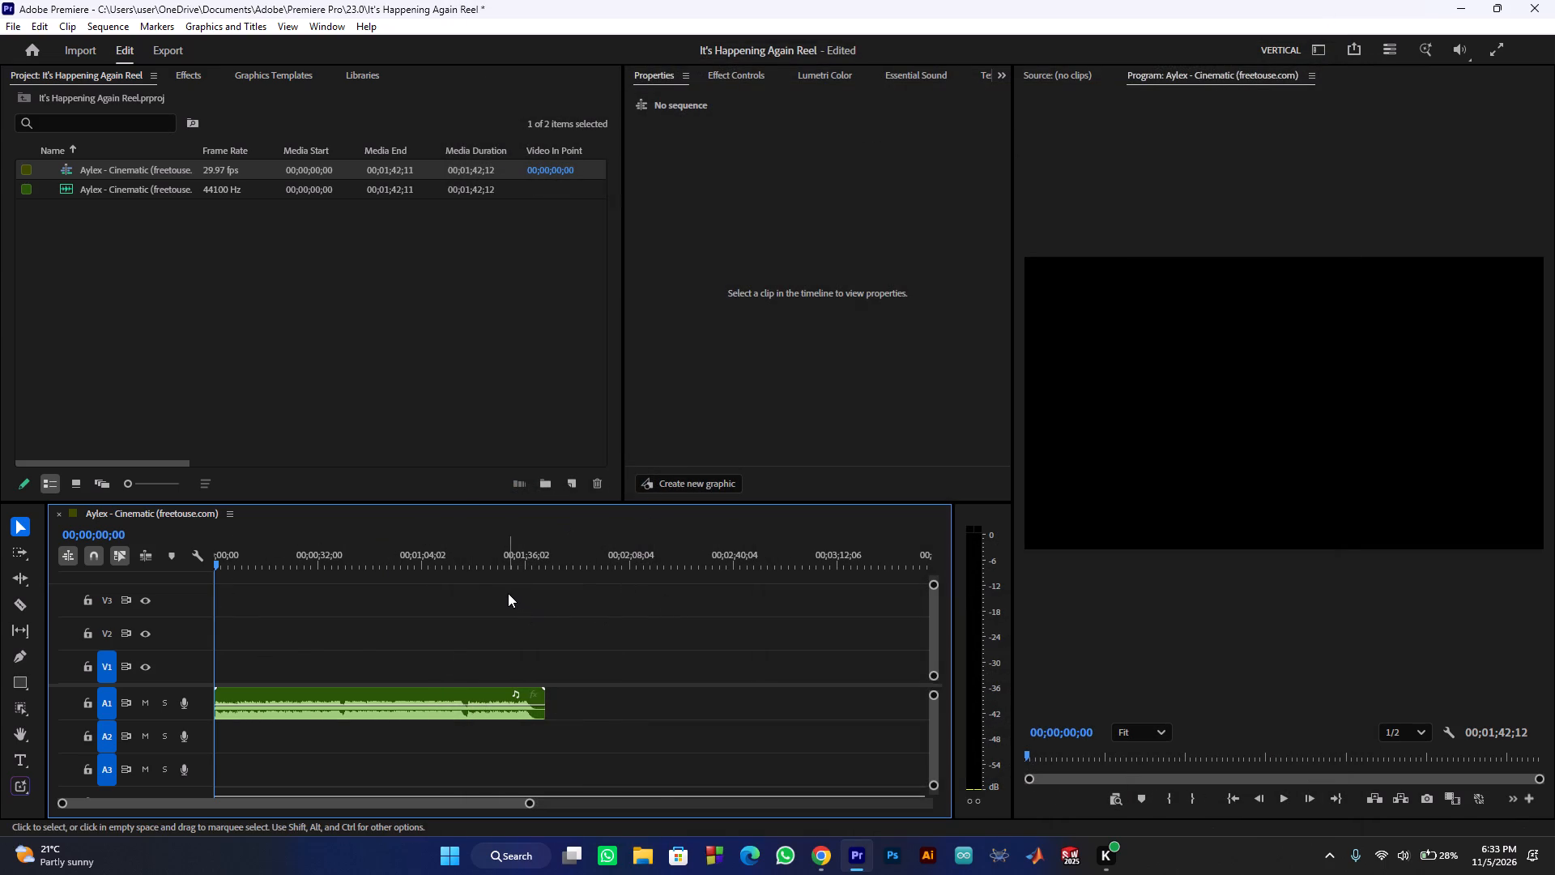
Play the music track from the start of the sequence.
{"action": "key", "text": "space"}
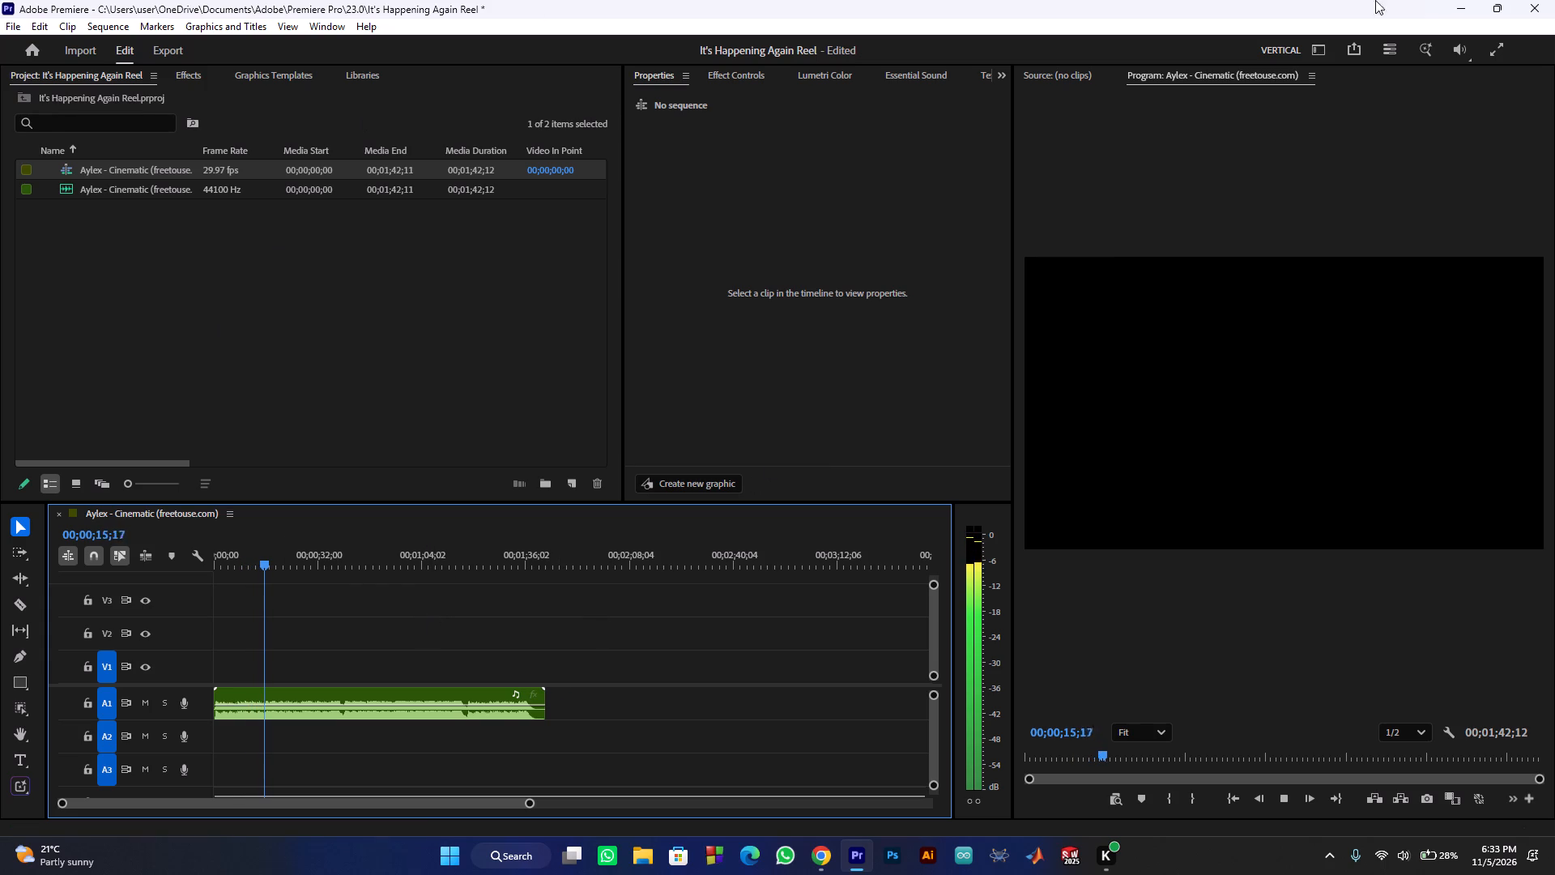
Switch to the Editing workspace.
{"action": "left_click", "coordinate": [1322, 49]}
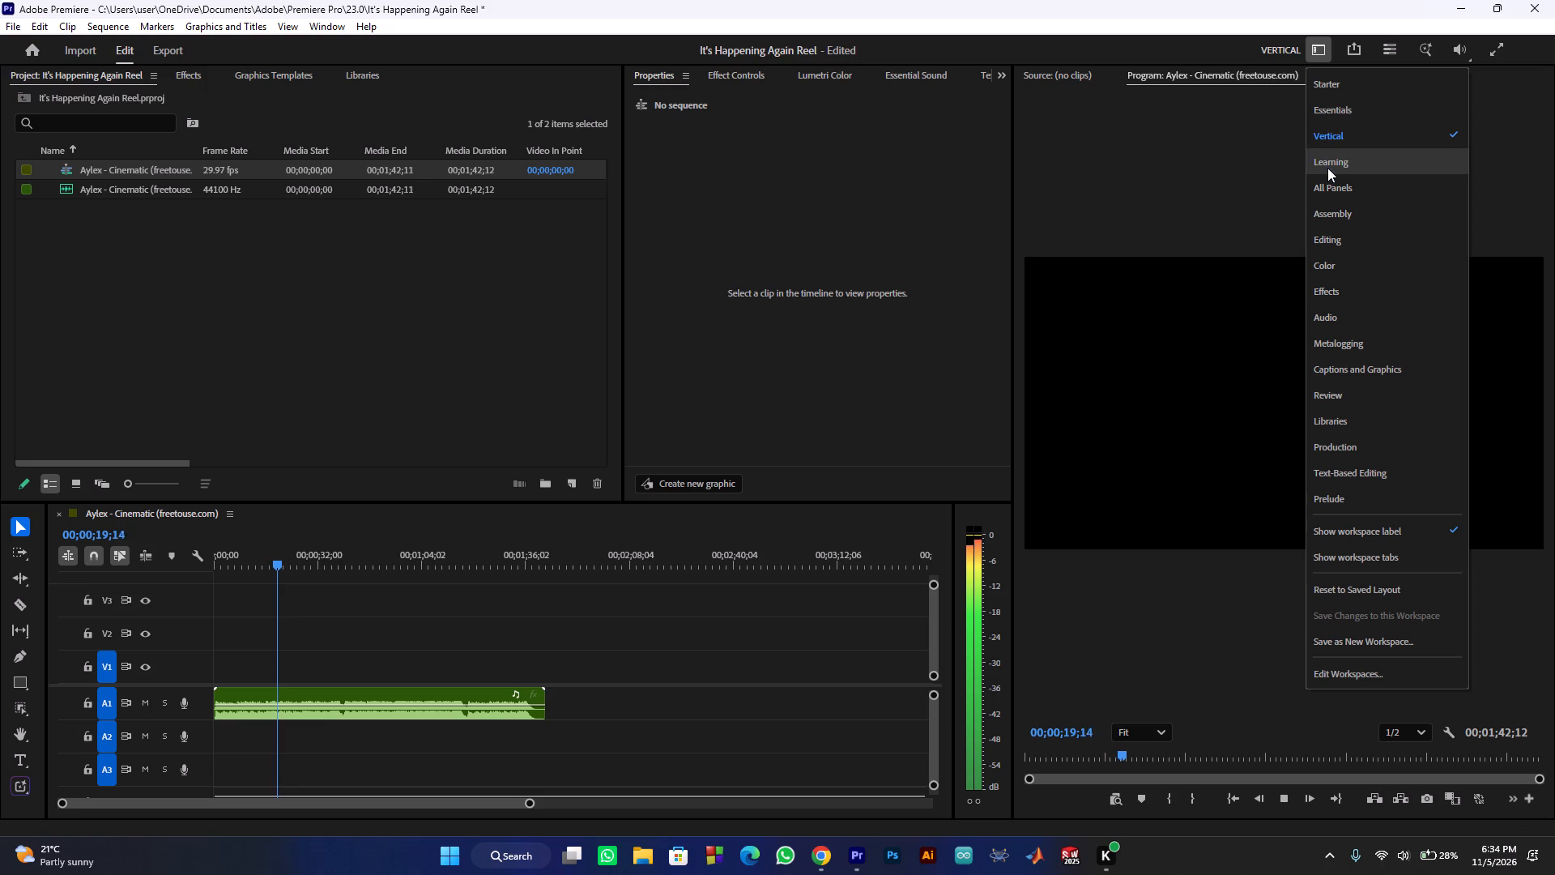
{"action": "left_click", "coordinate": [1348, 237]}
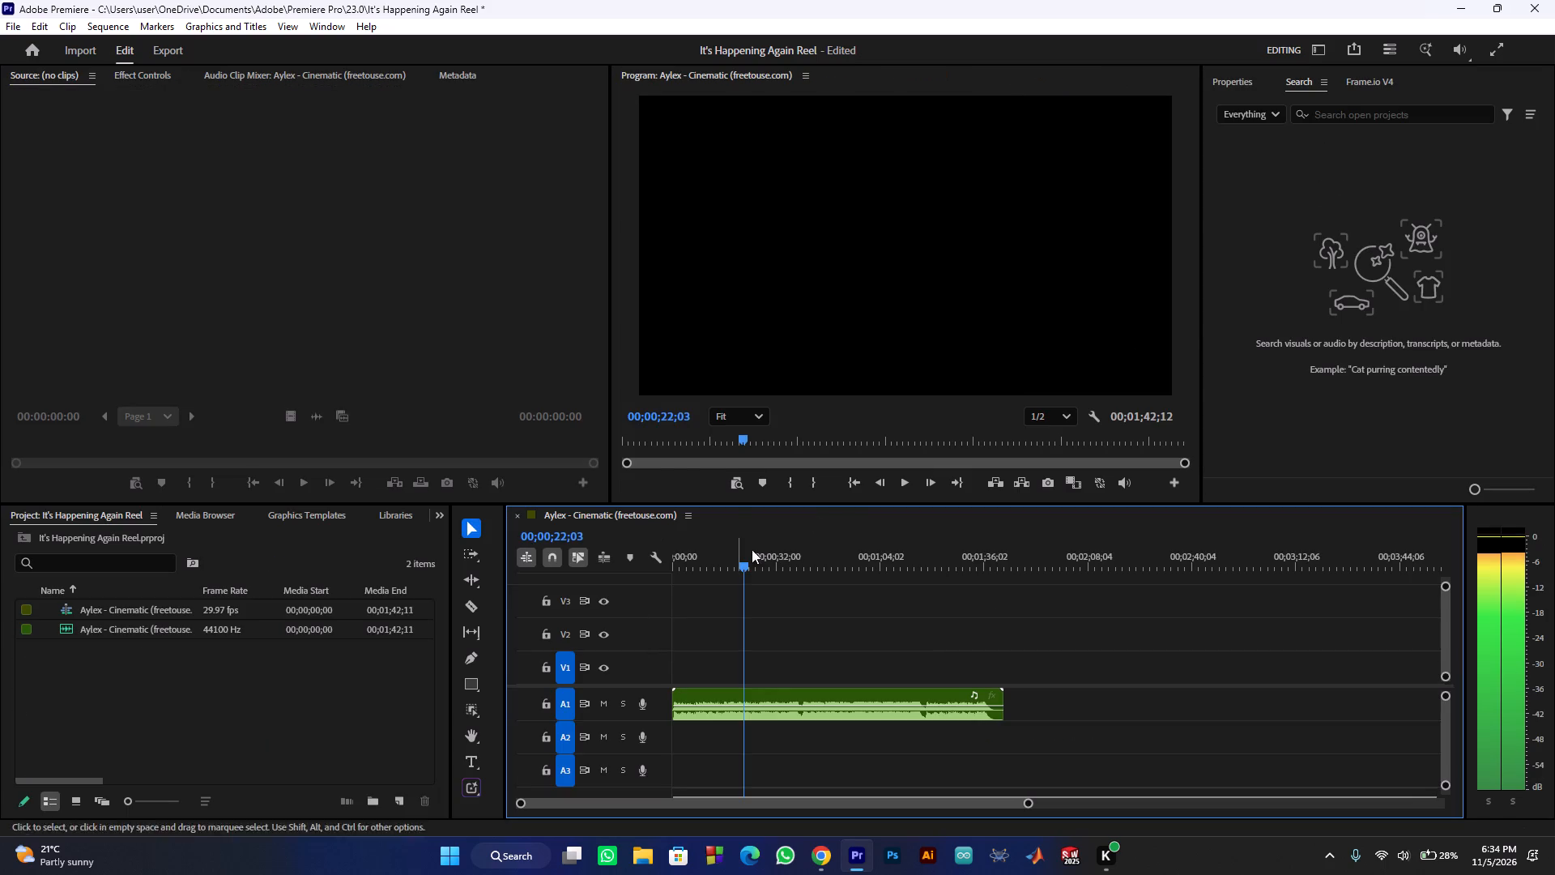
Resume playback of the music sequence.
{"action": "left_click", "coordinate": [905, 485]}
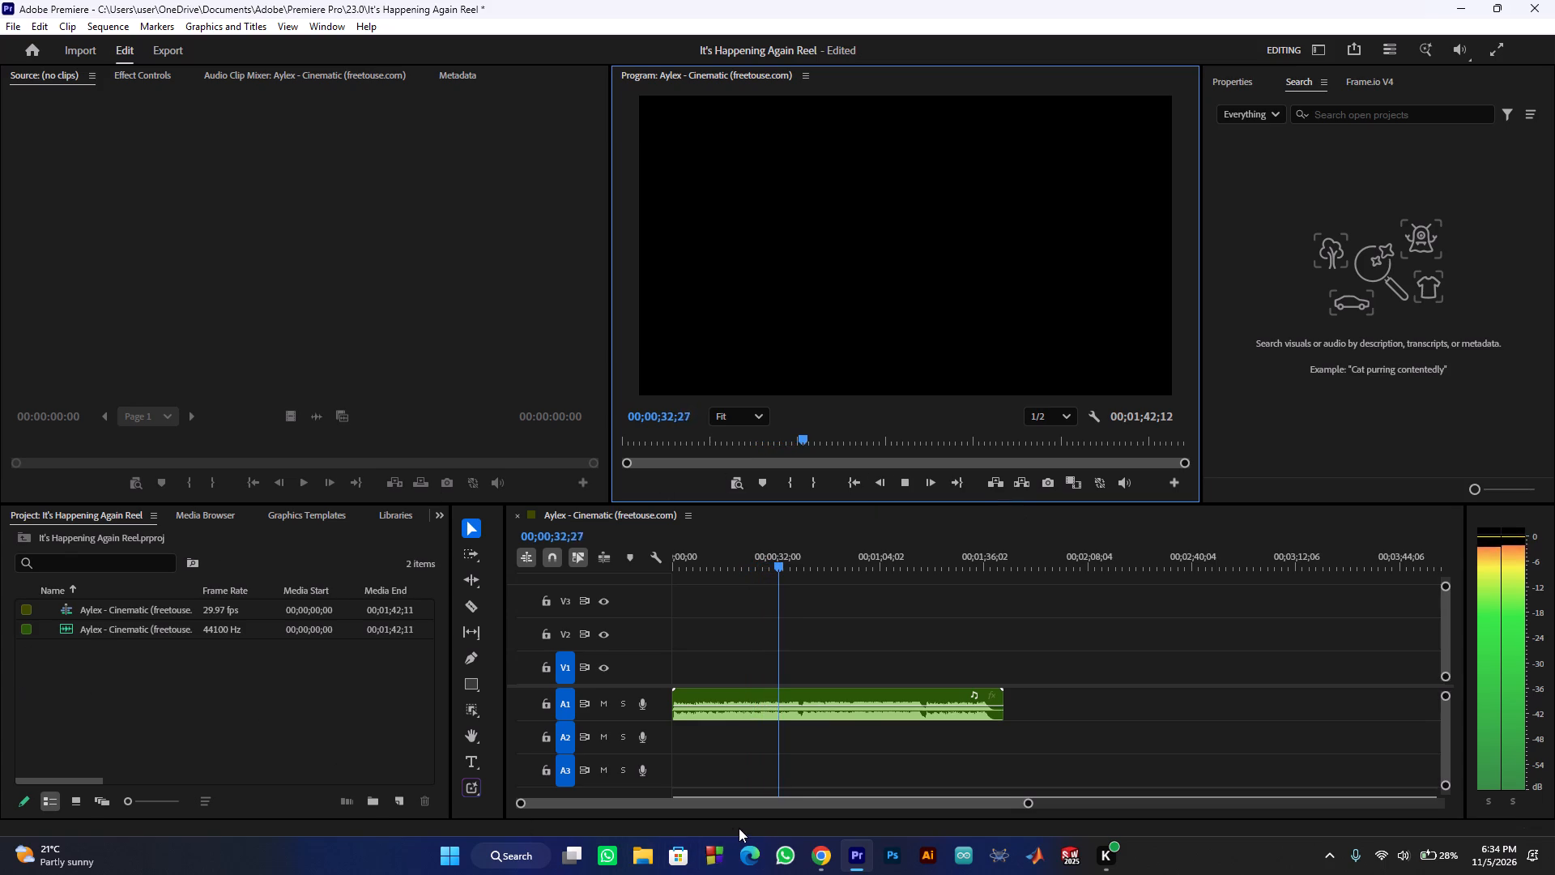
Switch to Chrome and search YouTube in a new tab for "how to change premiere pro frame size".
{"action": "left_click", "coordinate": [808, 859]}
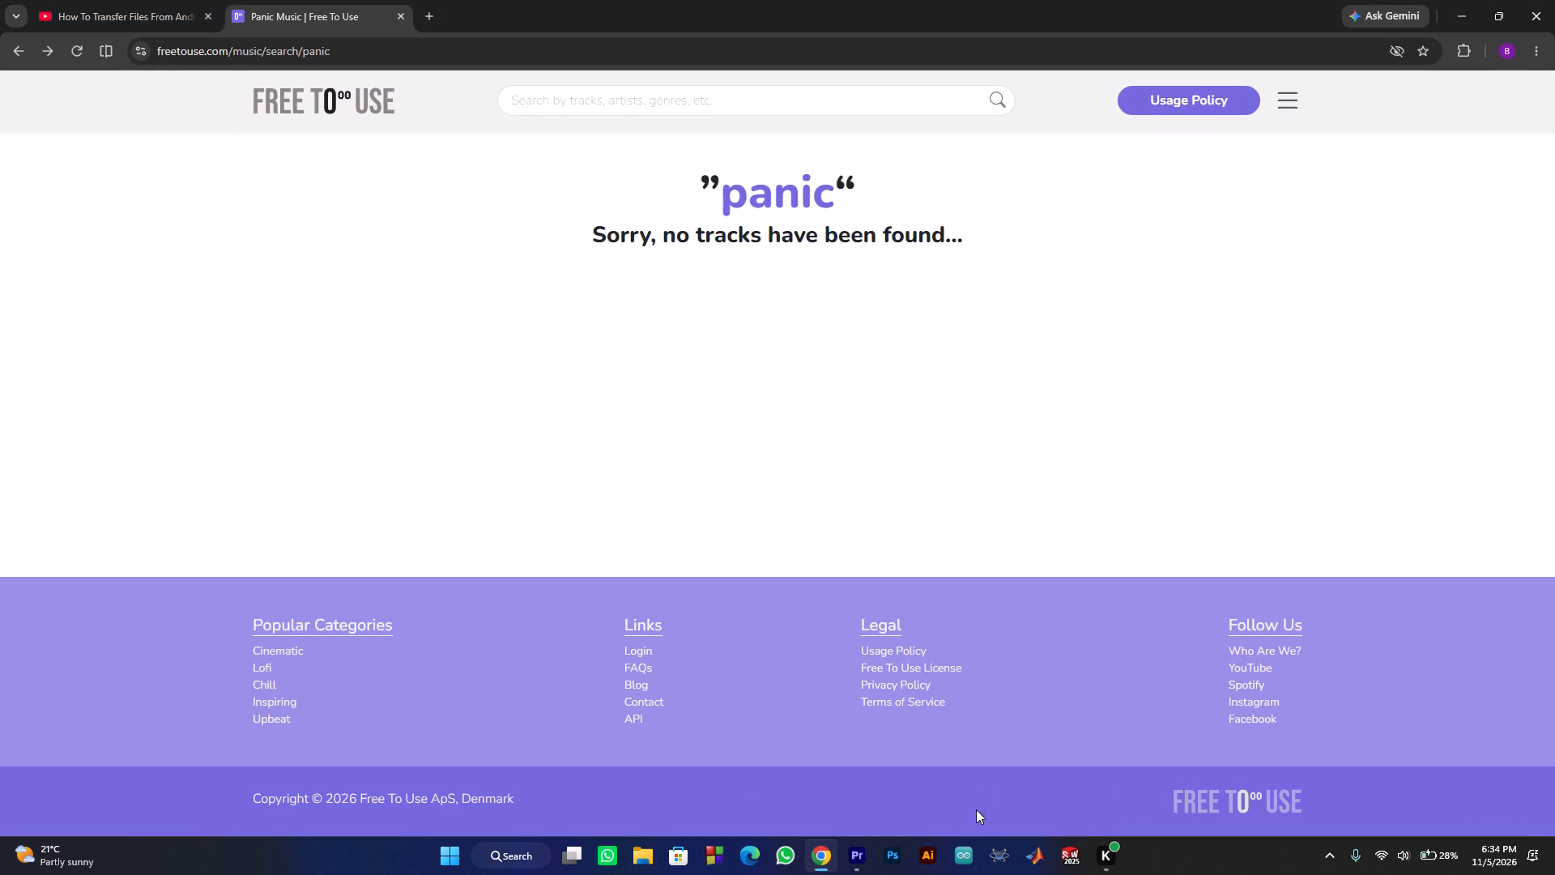
{"action": "left_click", "coordinate": [76, 3]}
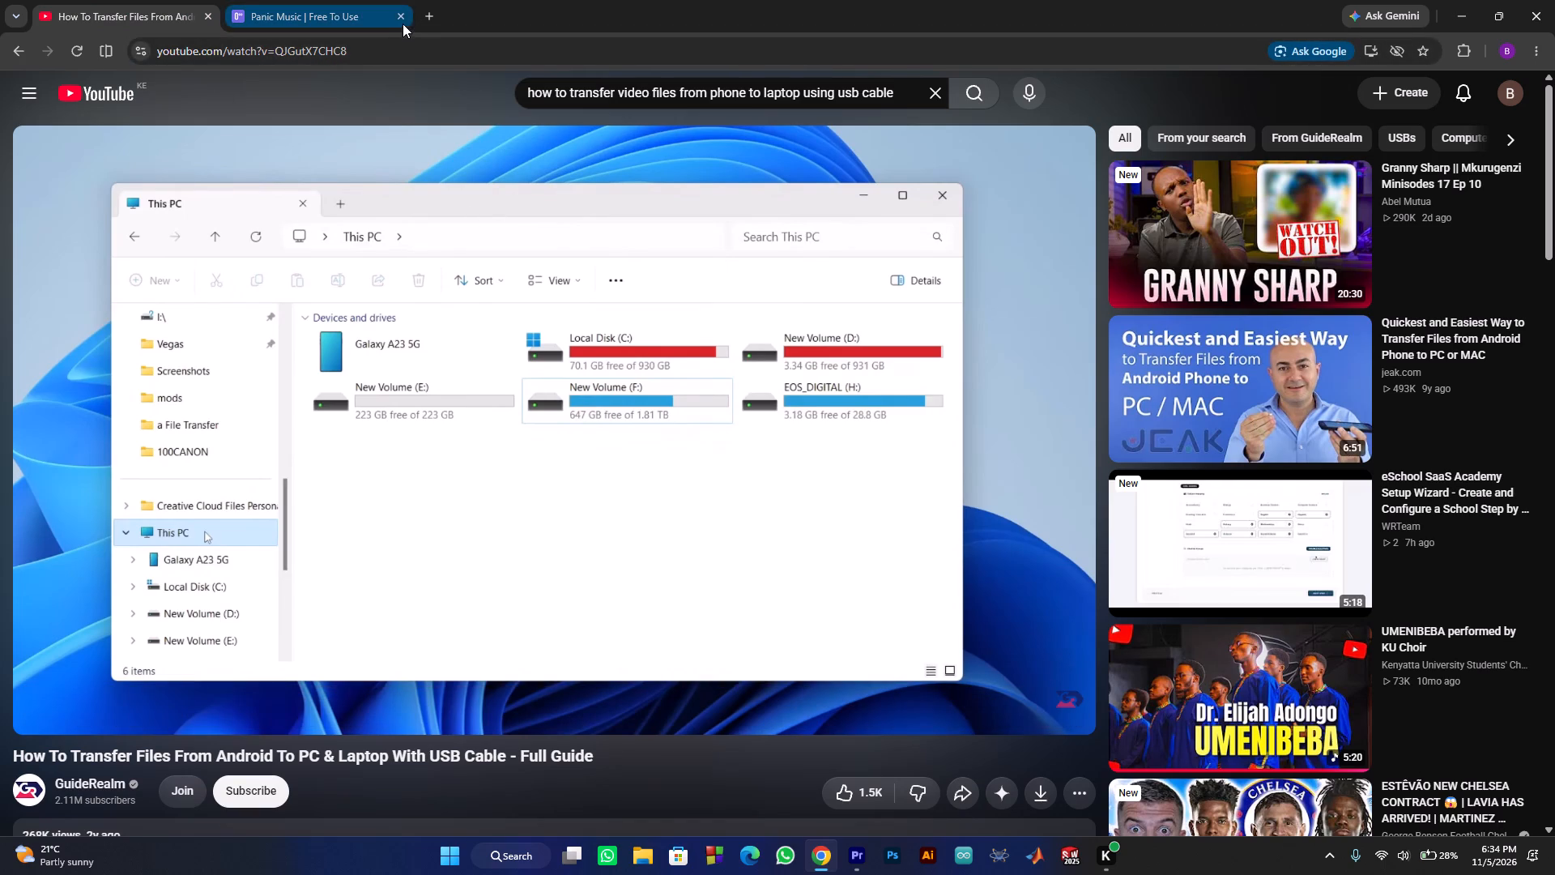
{"action": "left_click", "coordinate": [425, 15]}
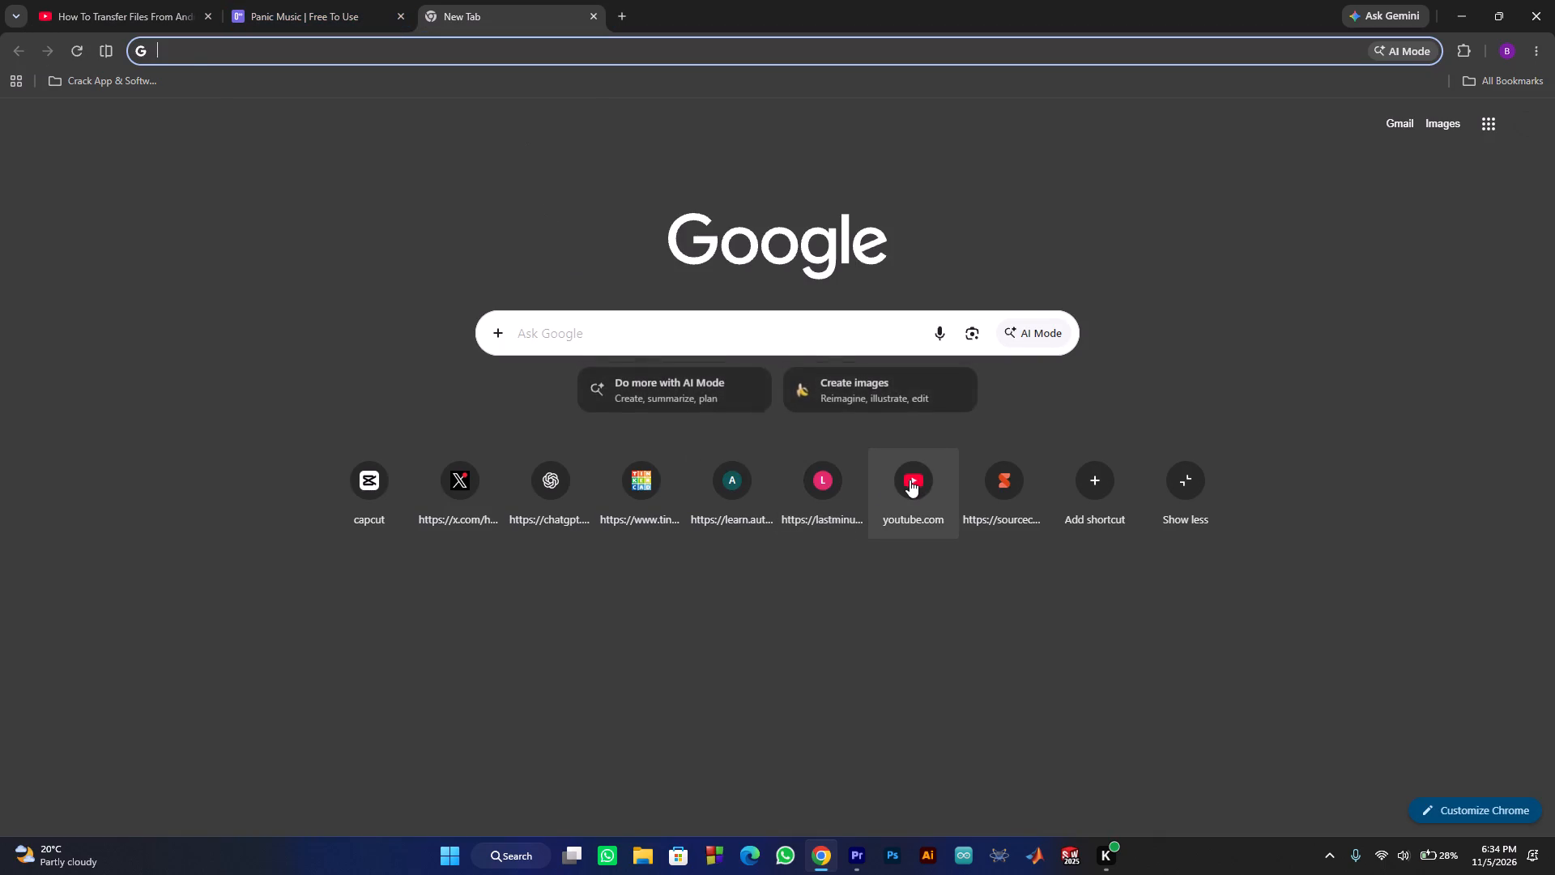
{"action": "left_click", "coordinate": [914, 480]}
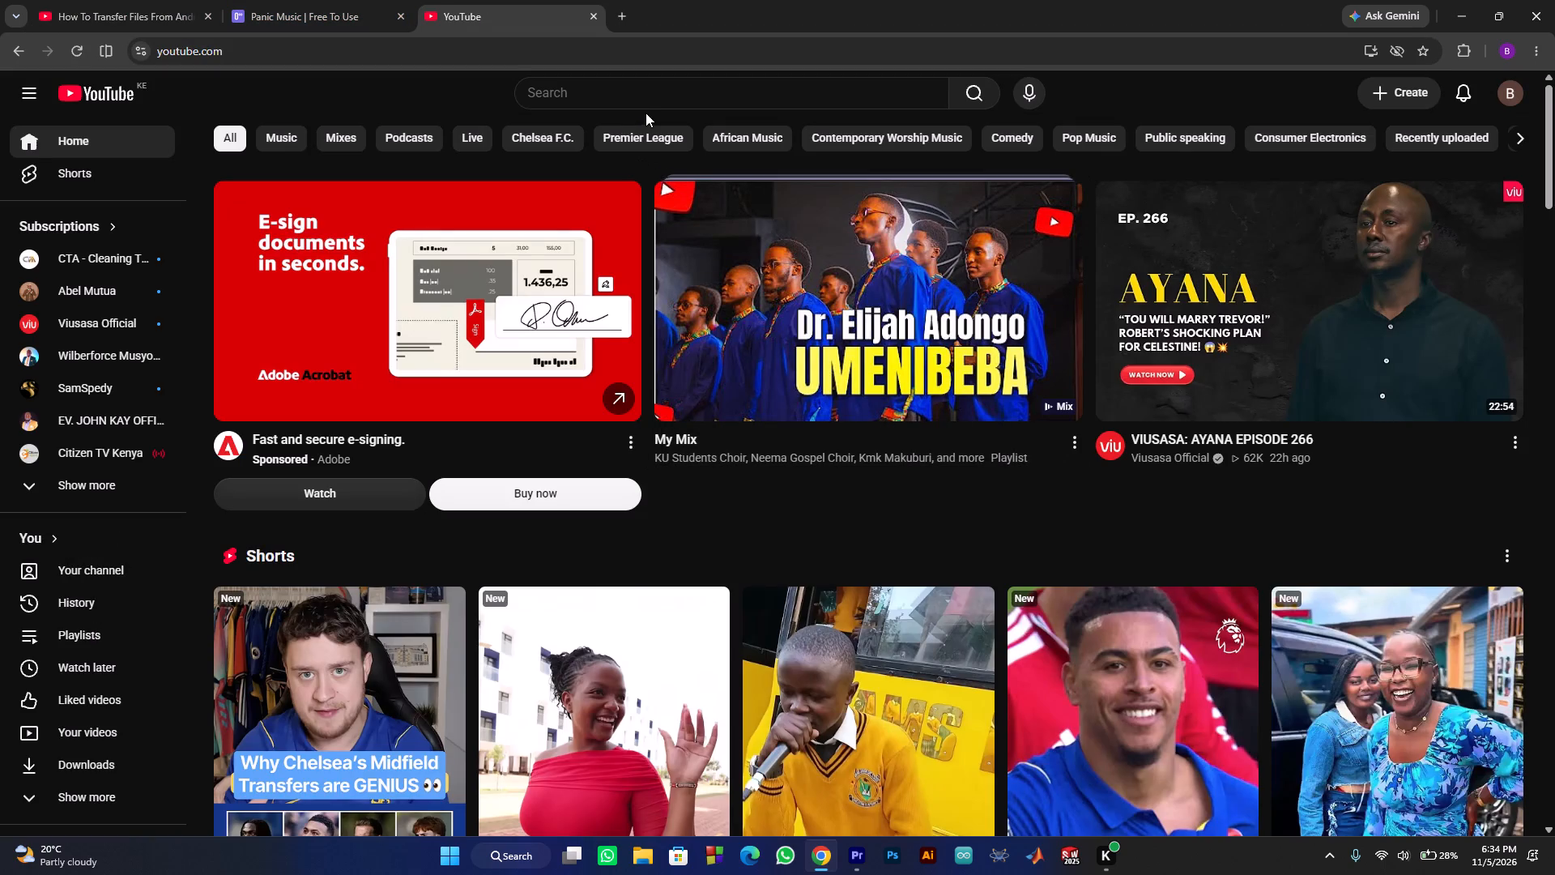
{"action": "left_click", "coordinate": [652, 92]}
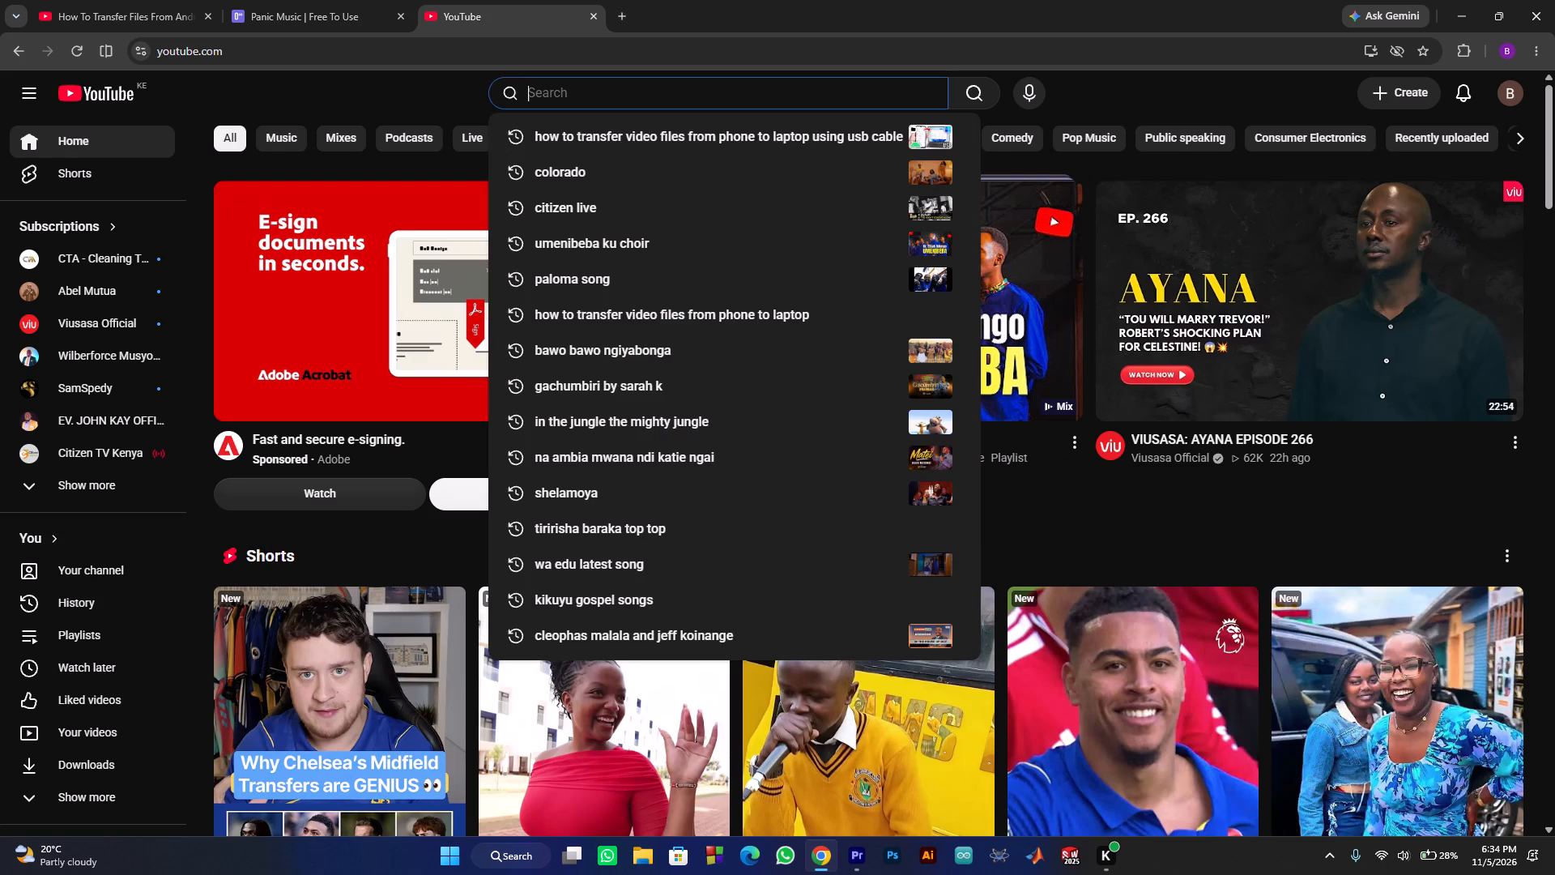
{"action": "type", "text": "how to chan"}
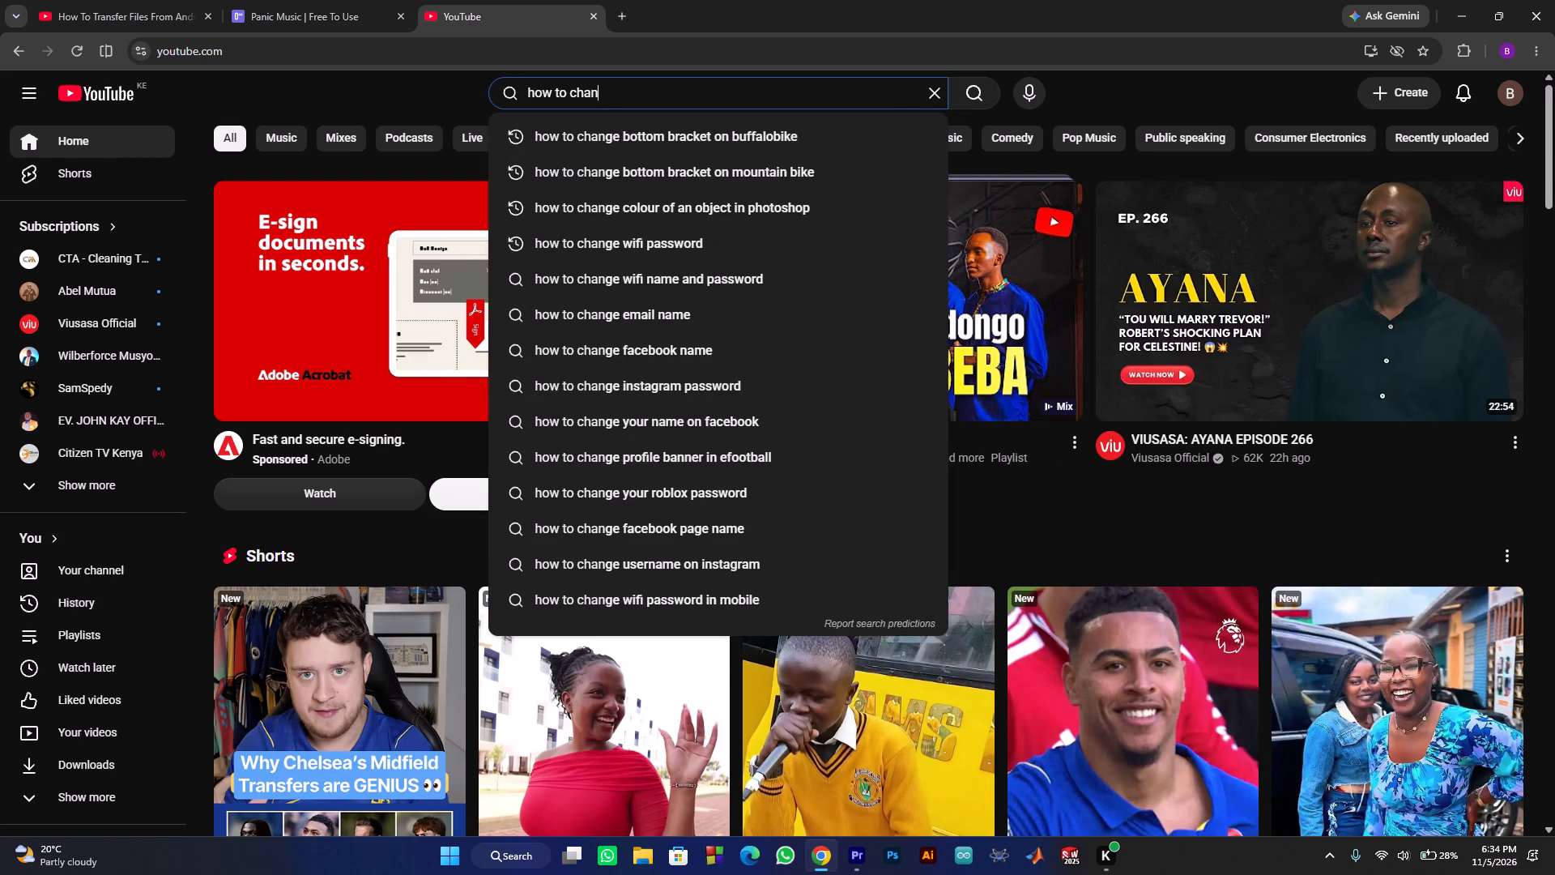
{"action": "key", "text": "e"}
{"action": "key", "text": "BackSpace"}
{"action": "type", "text": "ge"}
{"action": "key", "text": "space"}
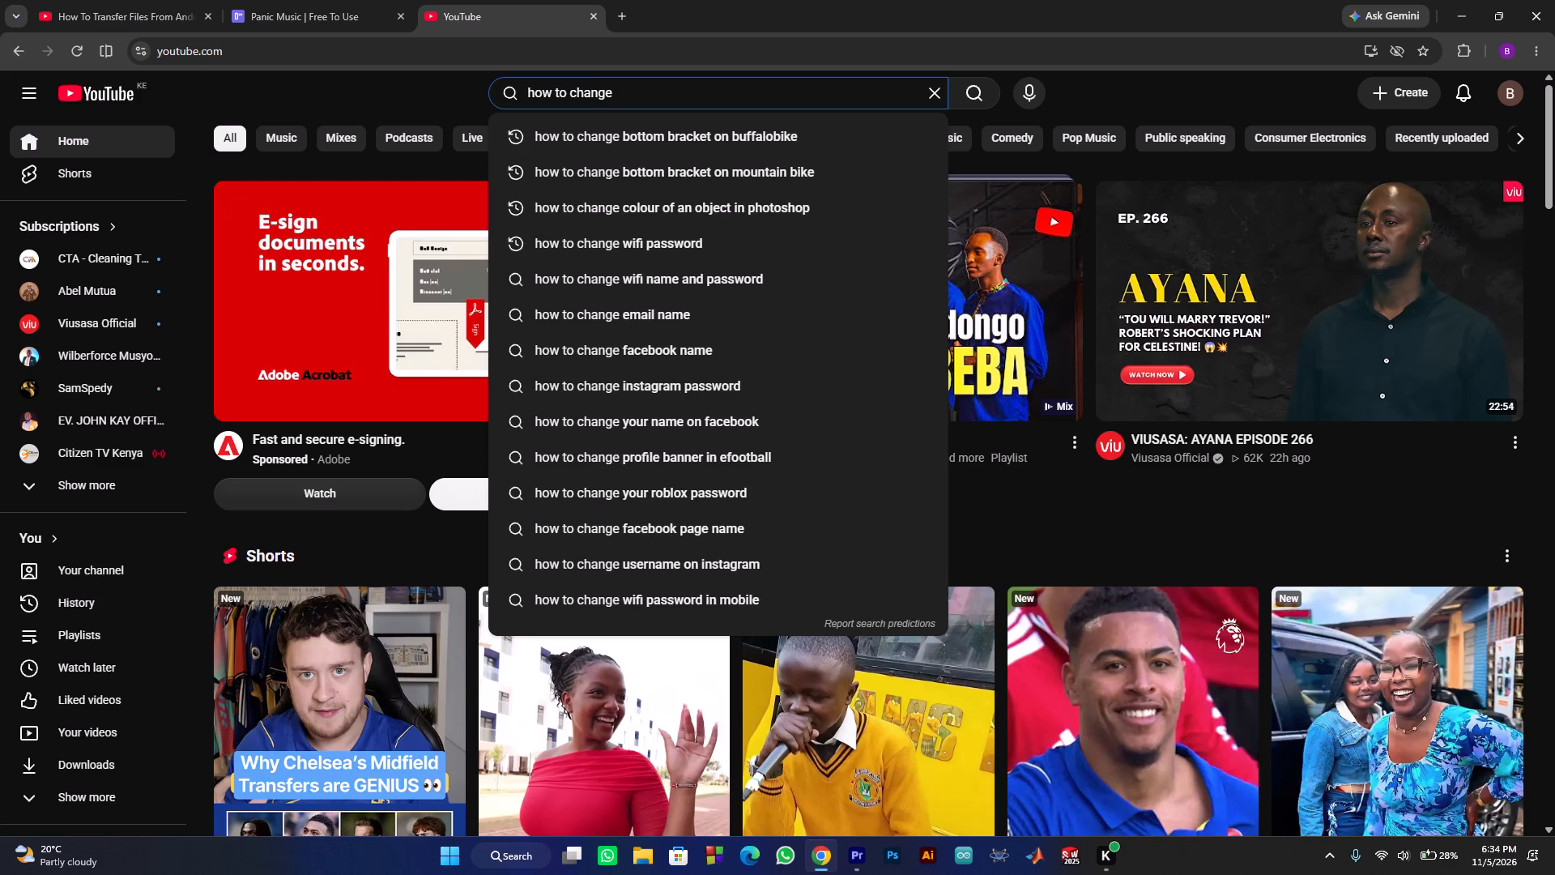
{"action": "type", "text": "premier pro"}
{"action": "key", "text": "space"}
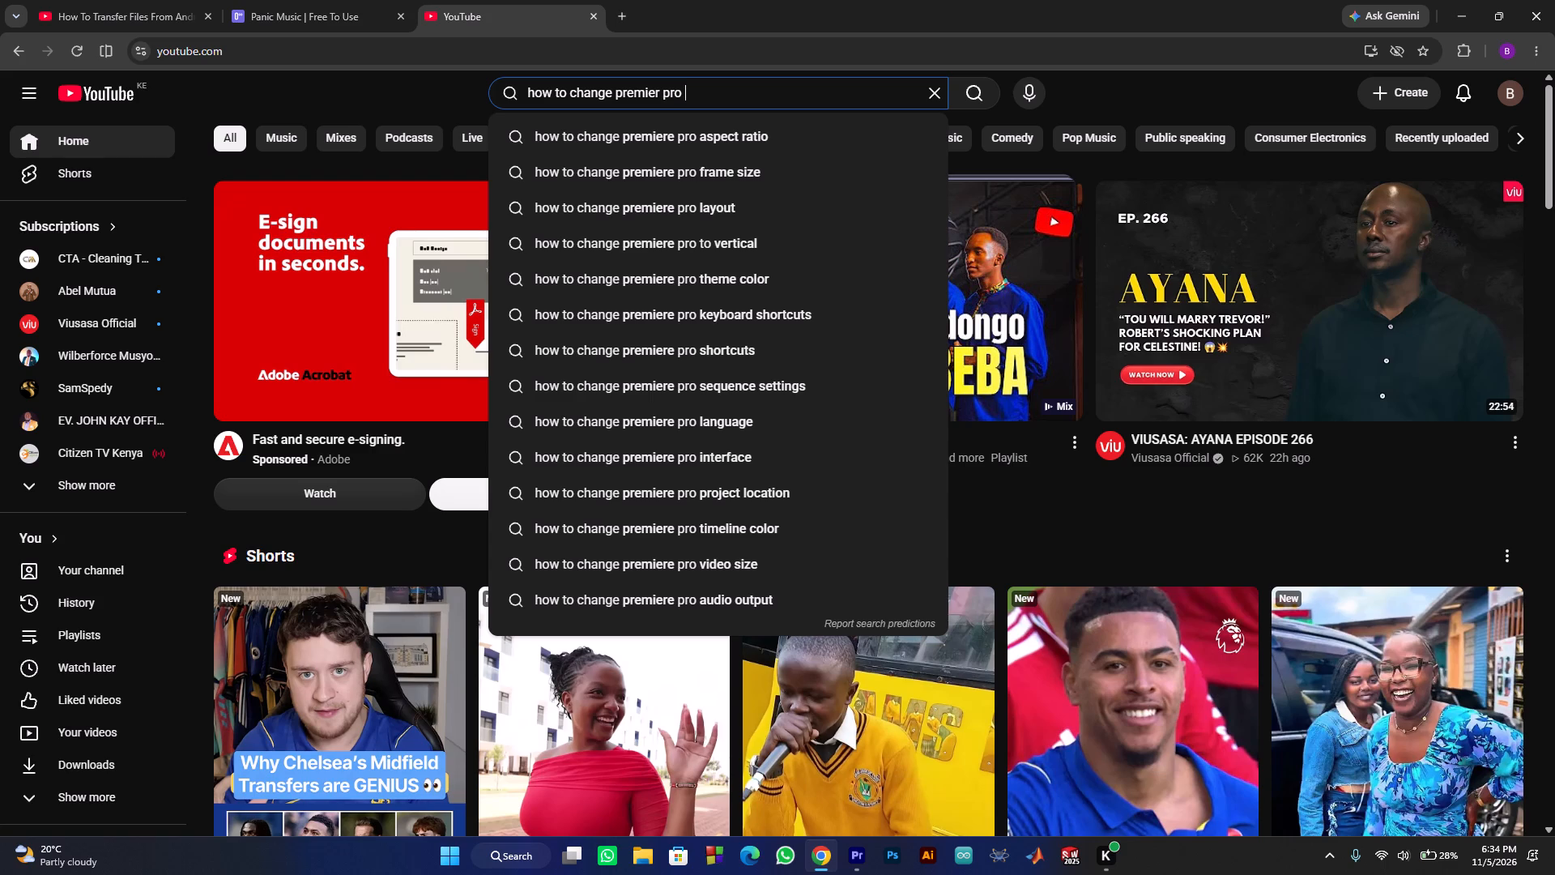
{"action": "left_click", "coordinate": [755, 173]}
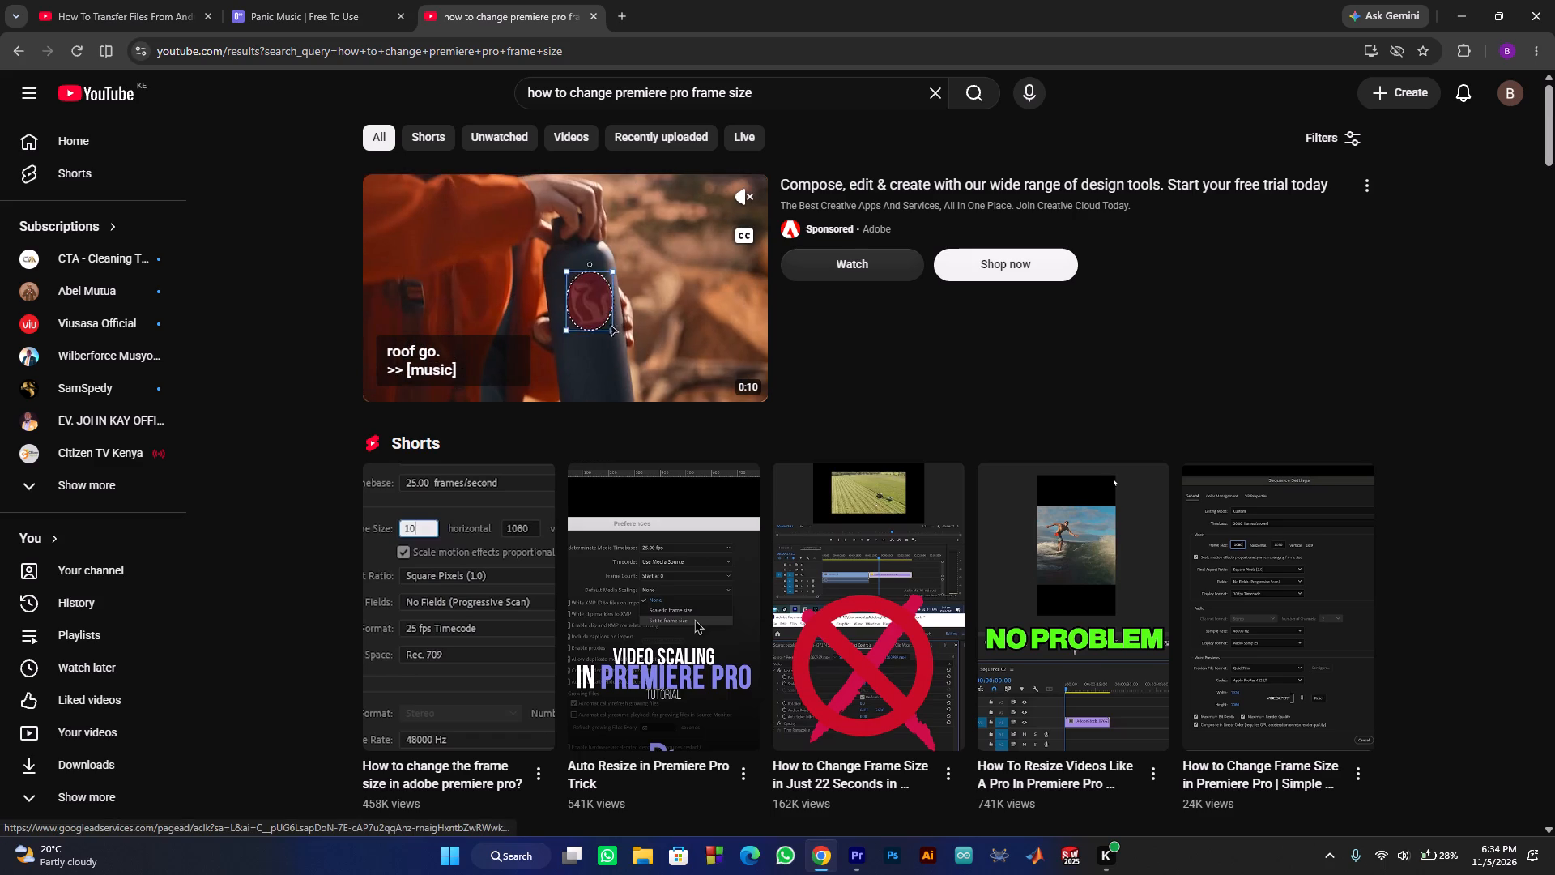
Browse the search results and open the video "How To Change FRAME SIZE In Premiere Pro" by Adobe Made Simple.
{"action": "scroll", "coordinate": [625, 174], "scroll_direction": "down", "scroll_amount": 6}
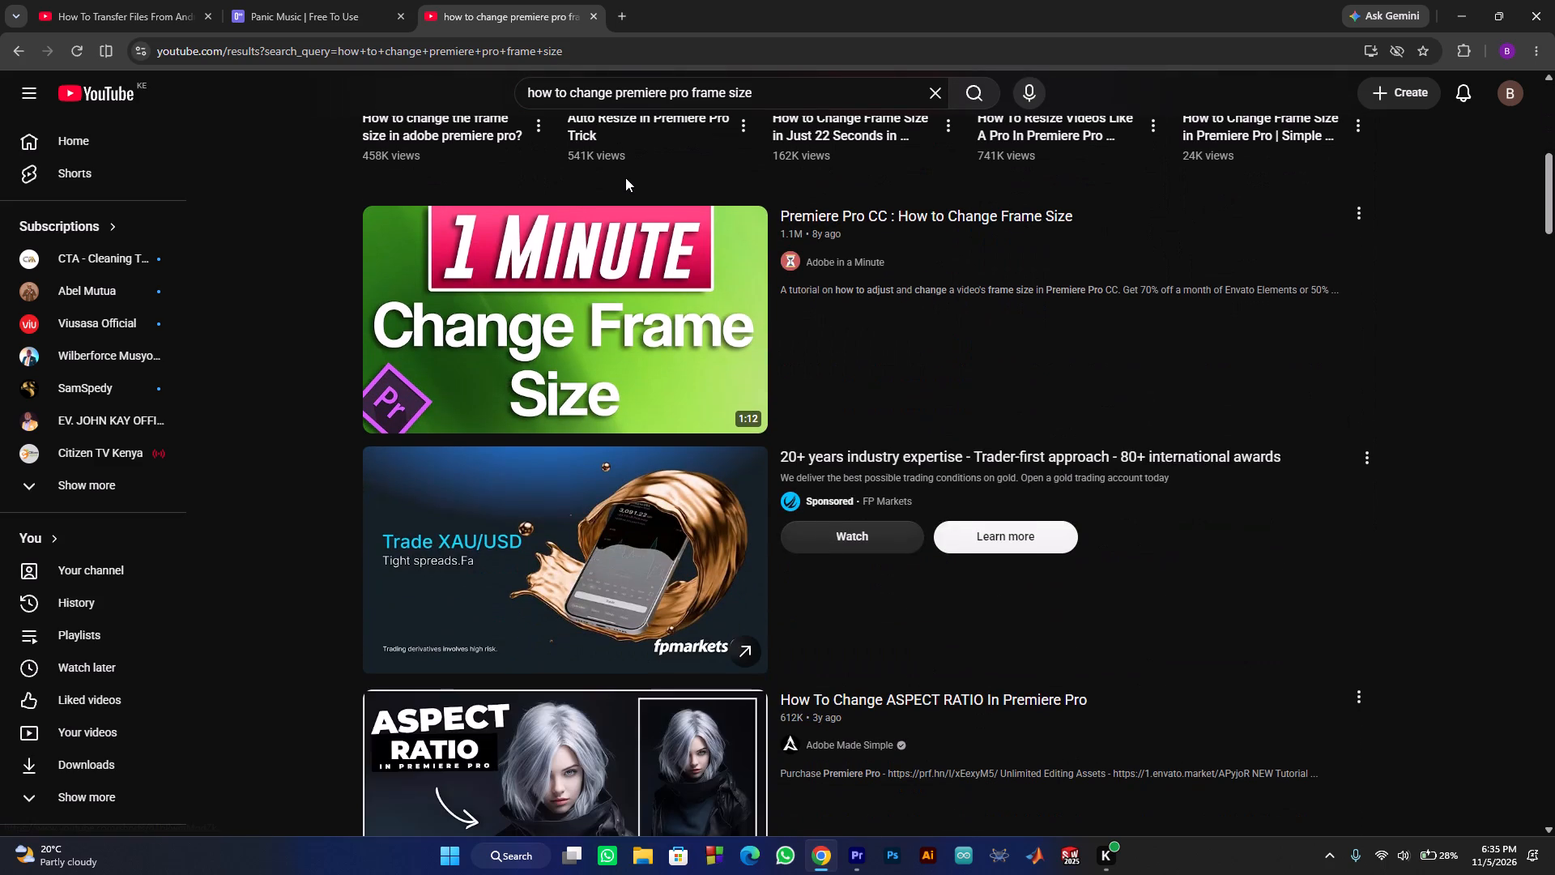
{"action": "scroll", "coordinate": [593, 304], "scroll_direction": "down", "scroll_amount": 1}
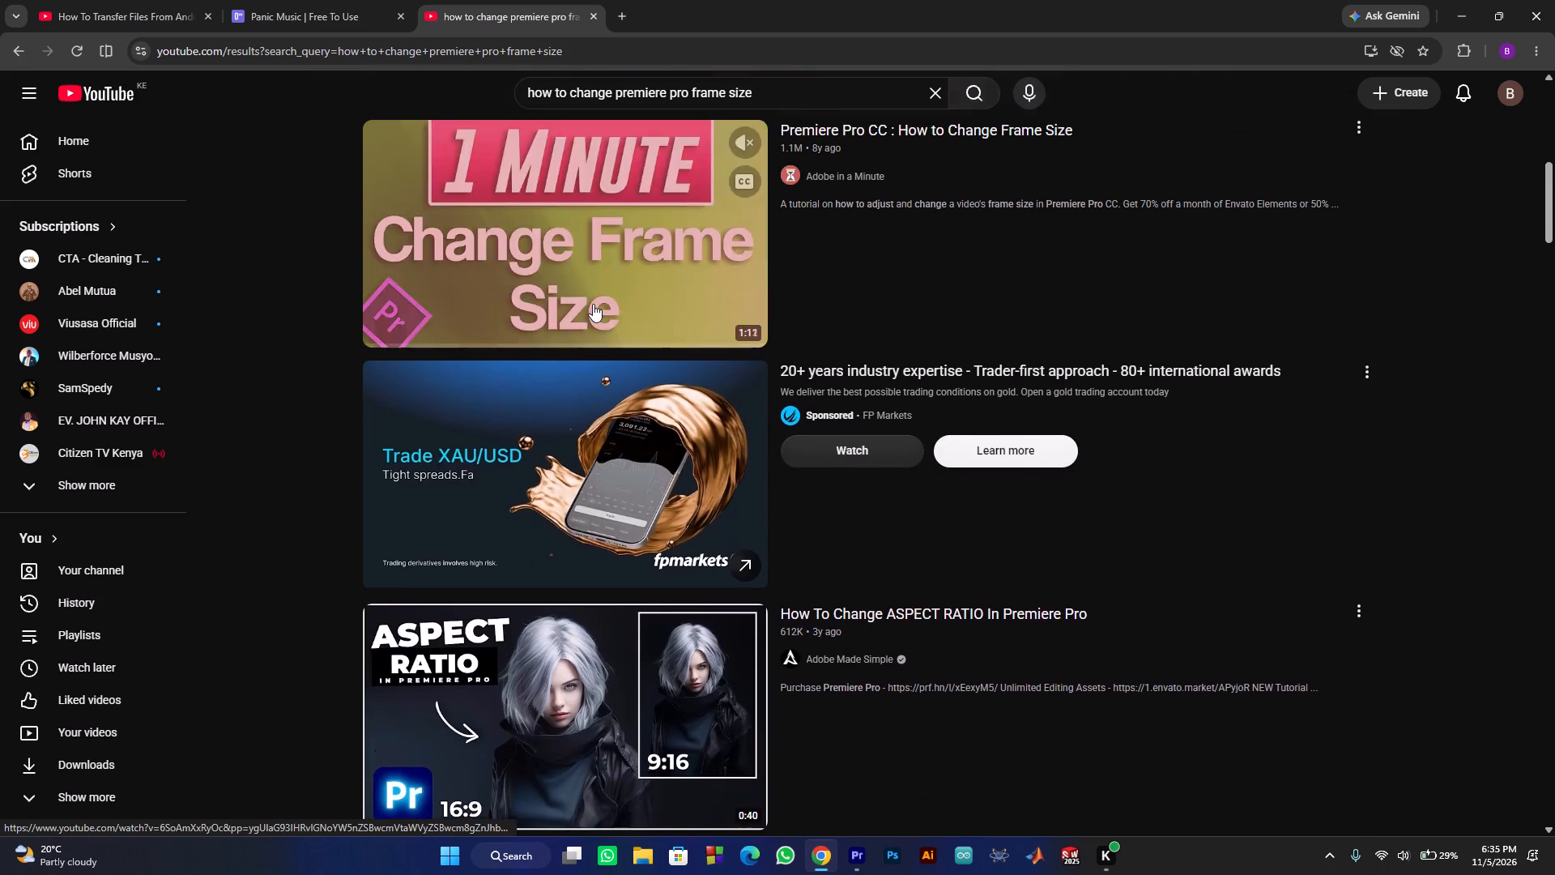
{"action": "scroll", "coordinate": [593, 304], "scroll_direction": "down", "scroll_amount": 4}
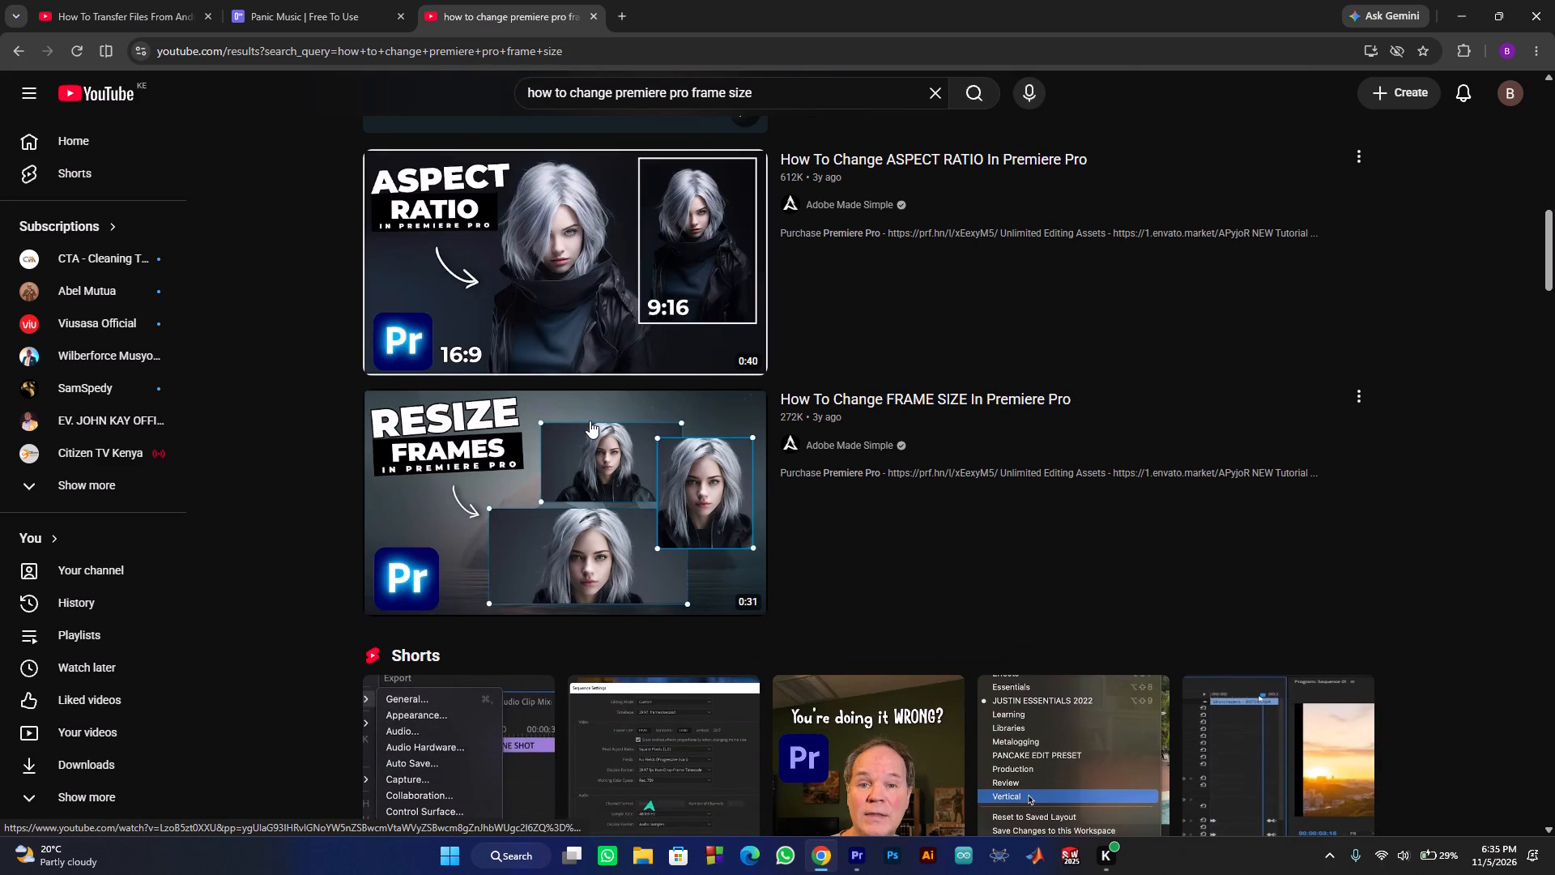
{"action": "scroll", "coordinate": [590, 420], "scroll_direction": "down", "scroll_amount": 6}
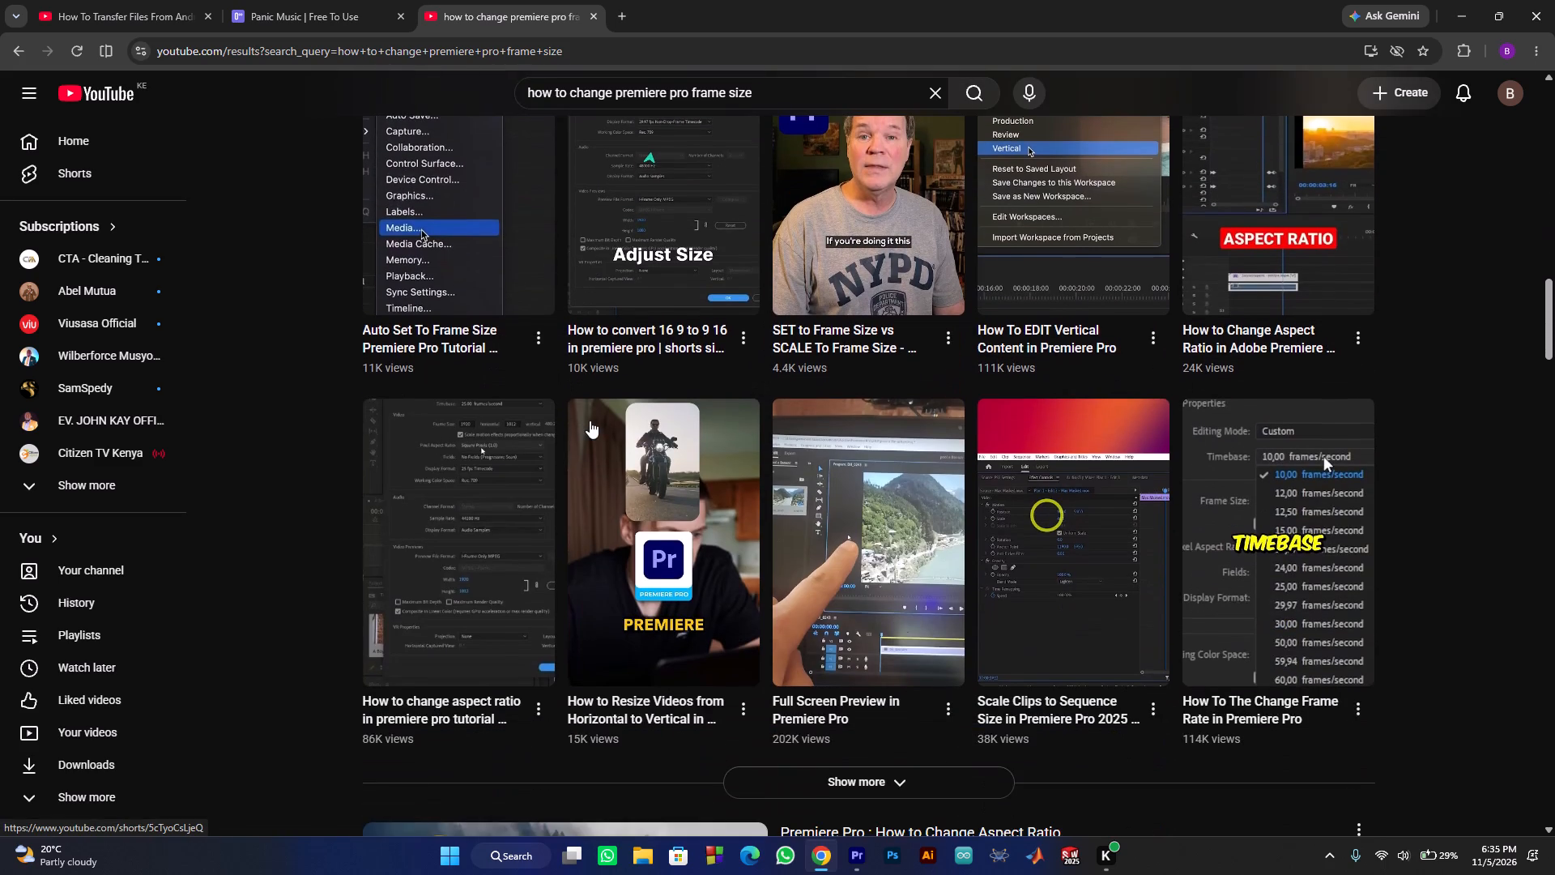
{"action": "scroll", "coordinate": [590, 420], "scroll_direction": "up", "scroll_amount": 4}
{"action": "left_click", "coordinate": [531, 273]}
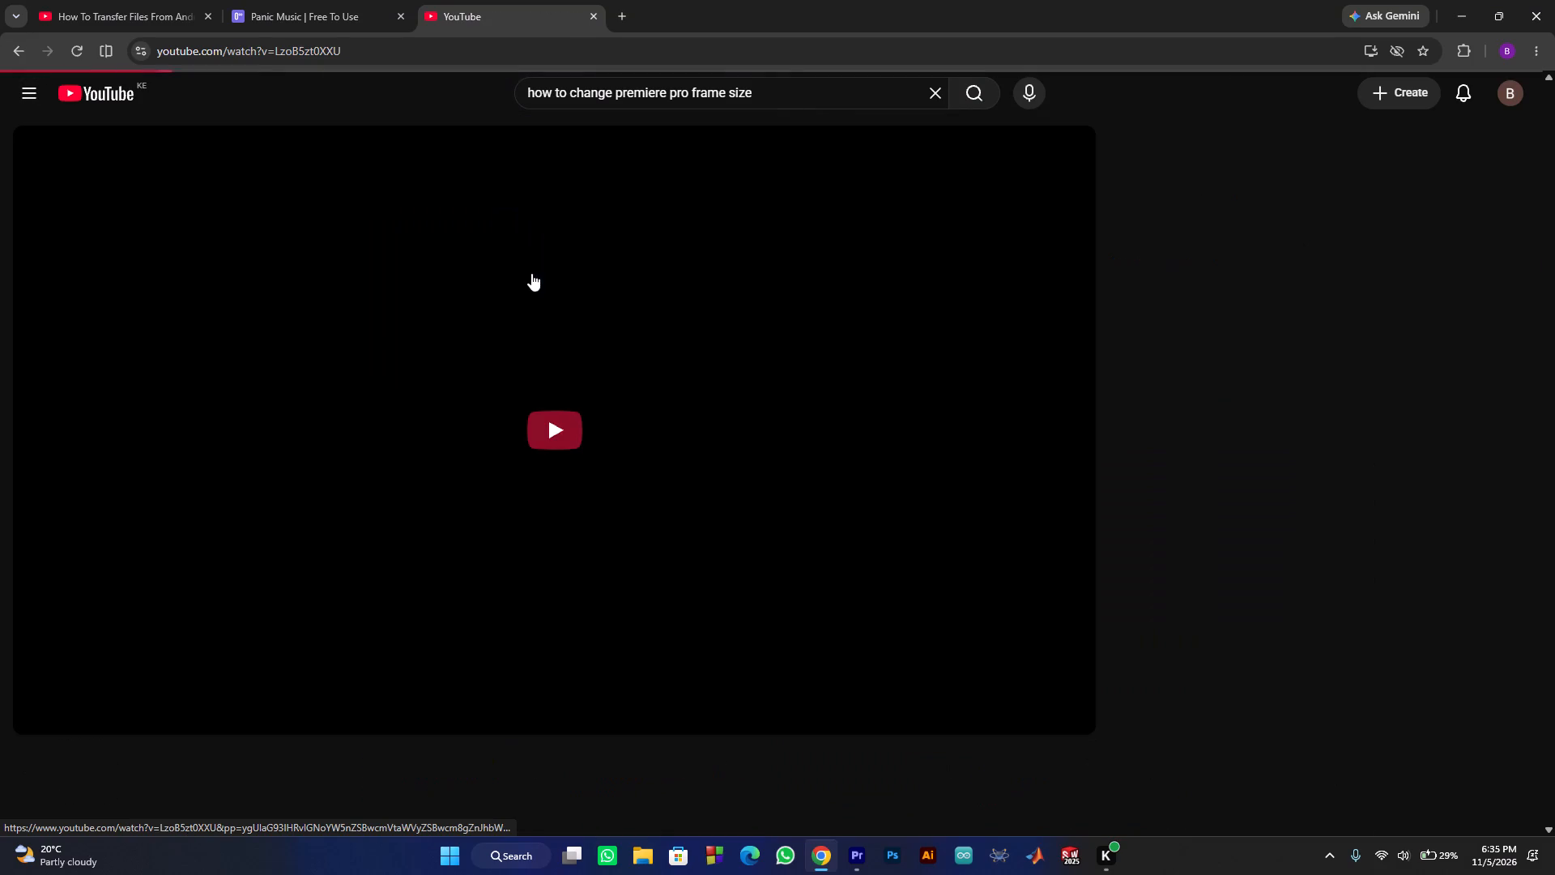
Switch to Premiere and stop playback of the music sequence.
{"action": "left_click", "coordinate": [854, 864]}
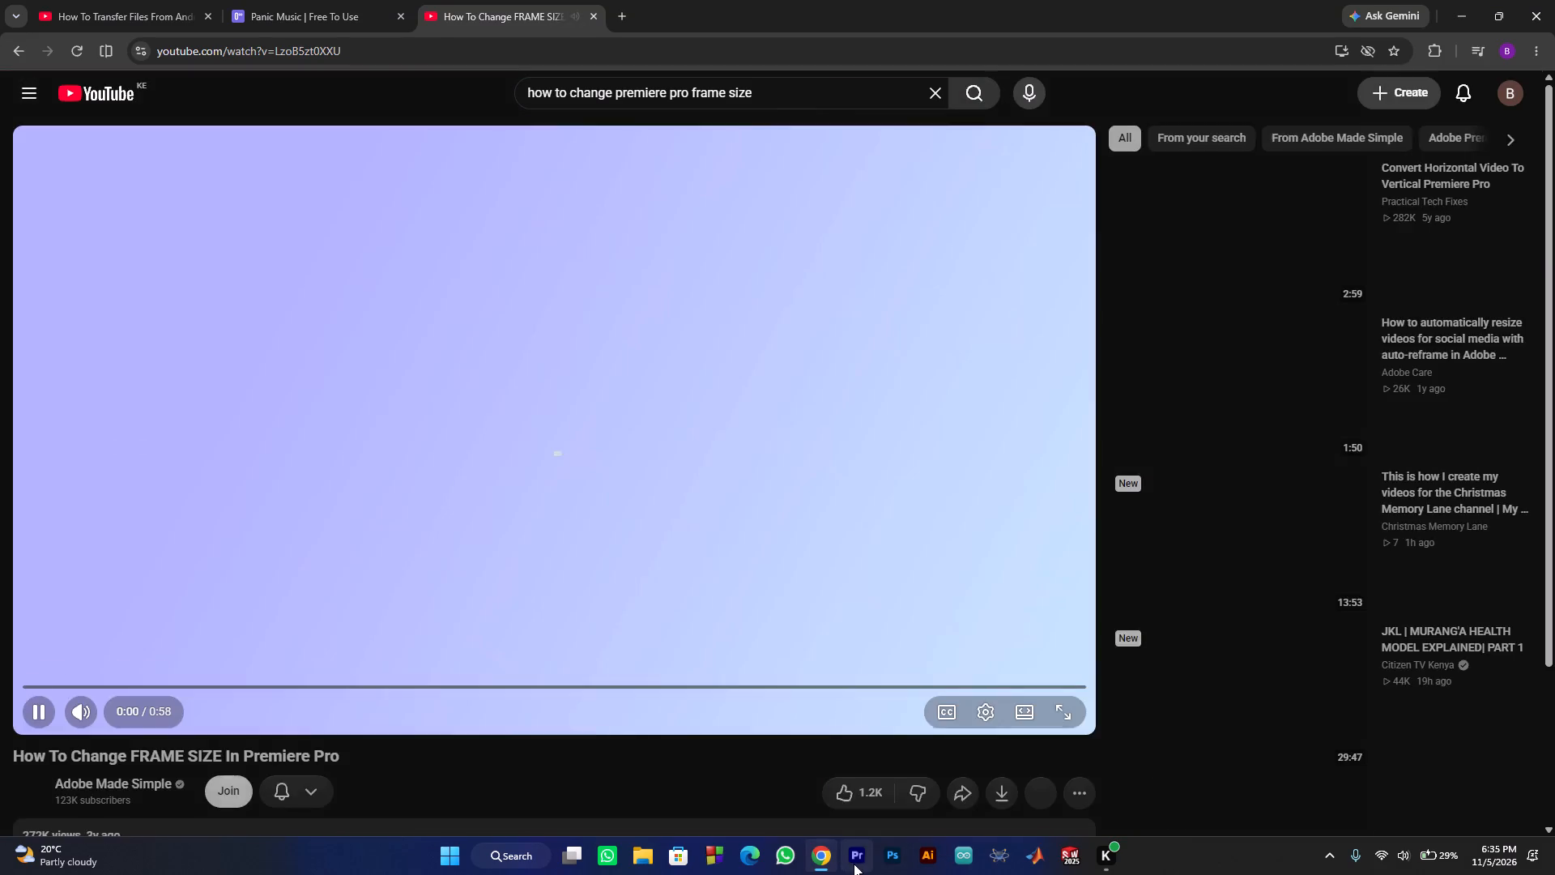
{"action": "left_click", "coordinate": [899, 481]}
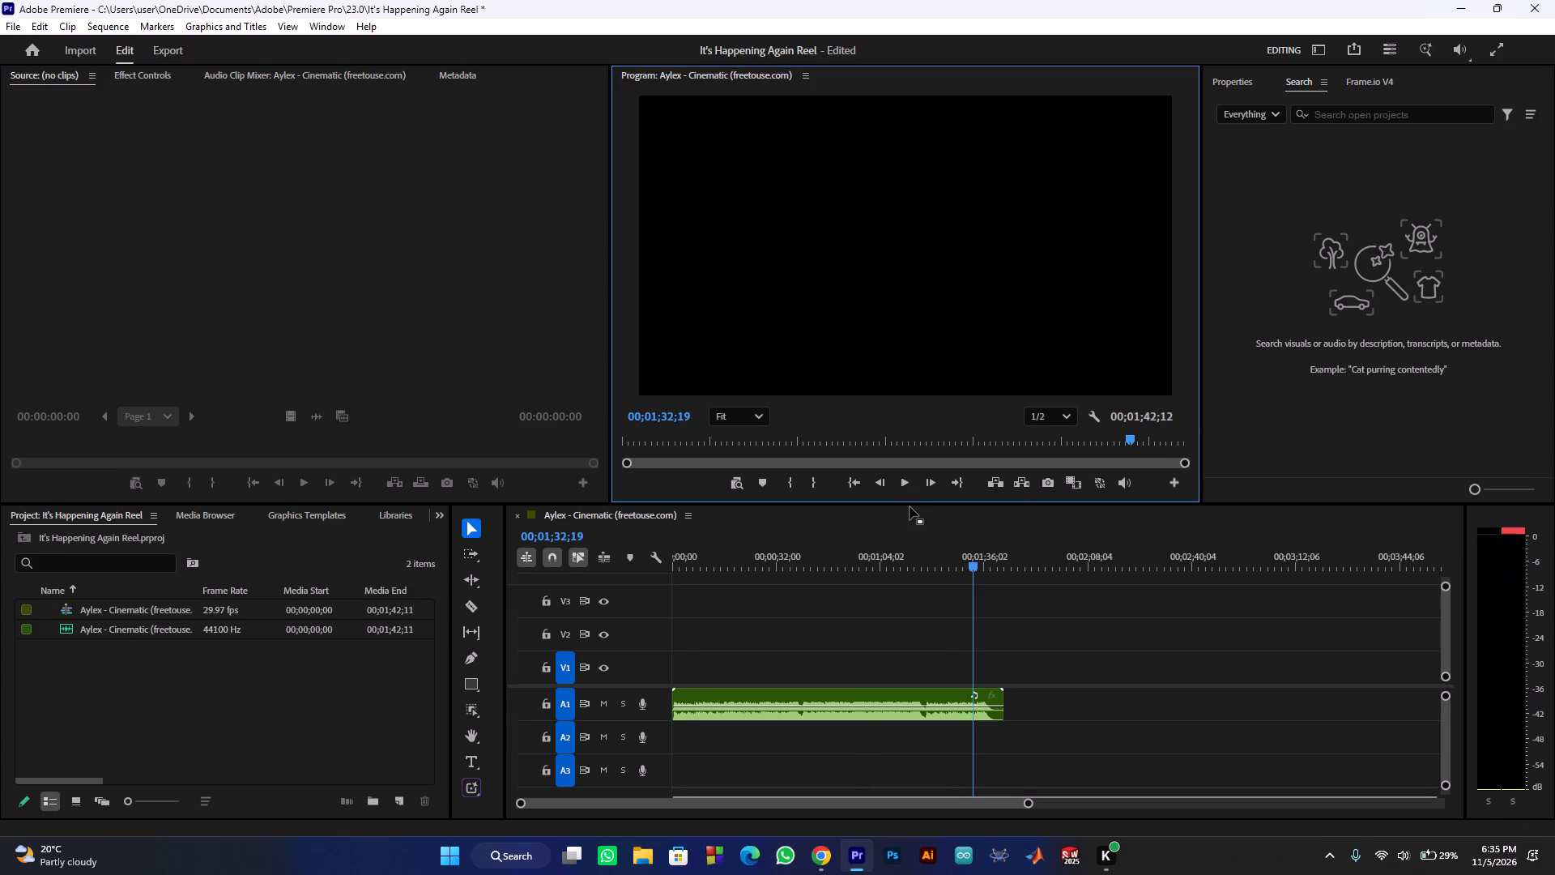
Return to Chrome, watch the frame size tutorial past the ad, and replay the part showing the Sequence Settings frame size.
{"action": "left_click", "coordinate": [821, 850]}
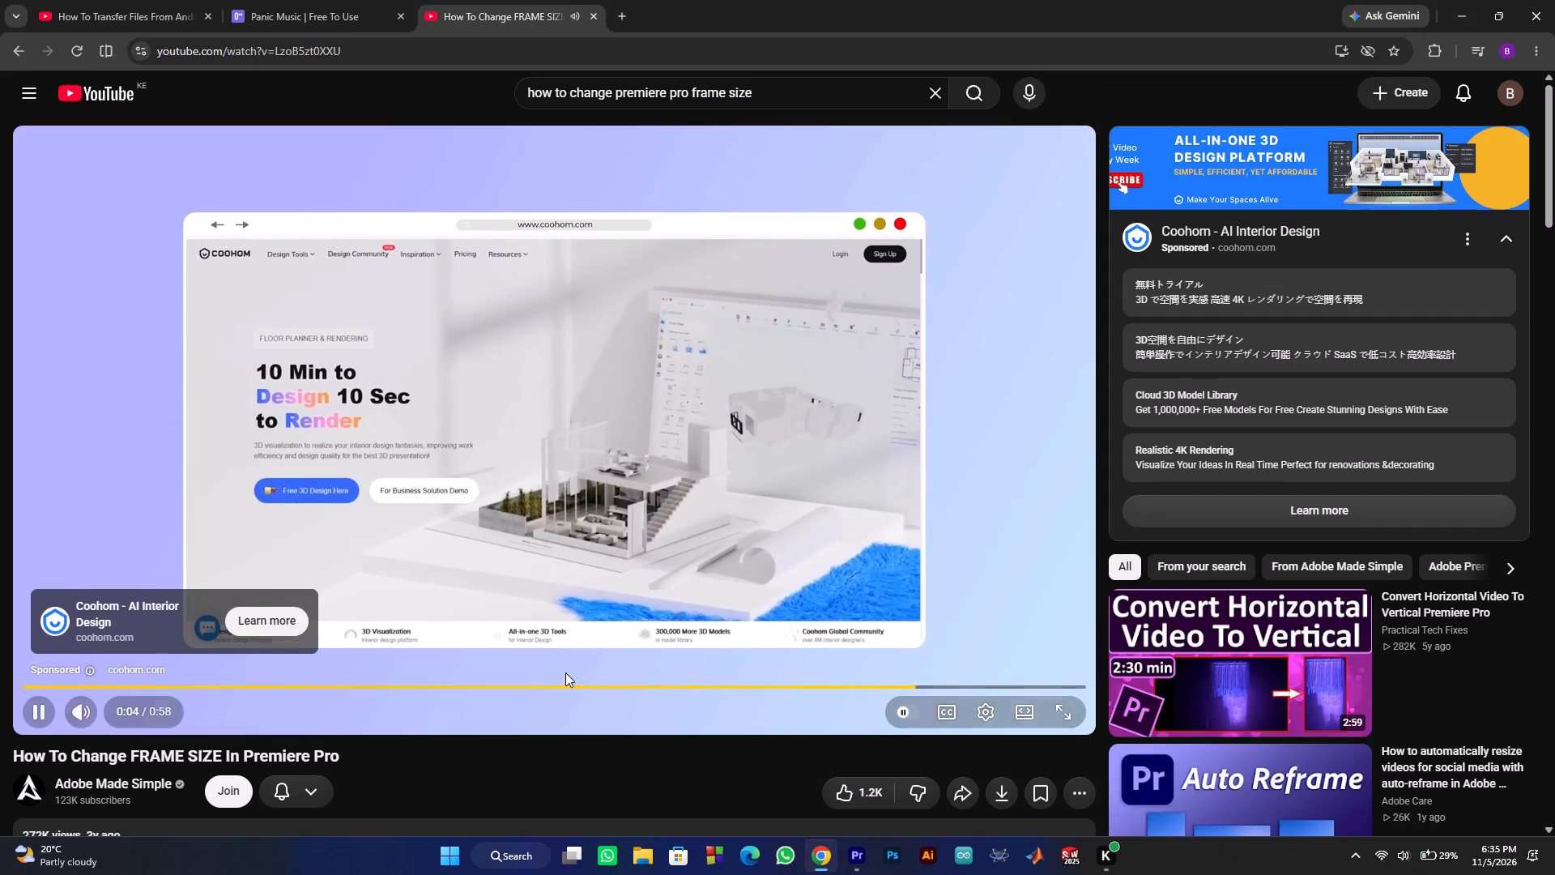
{"action": "left_click", "coordinate": [1058, 670]}
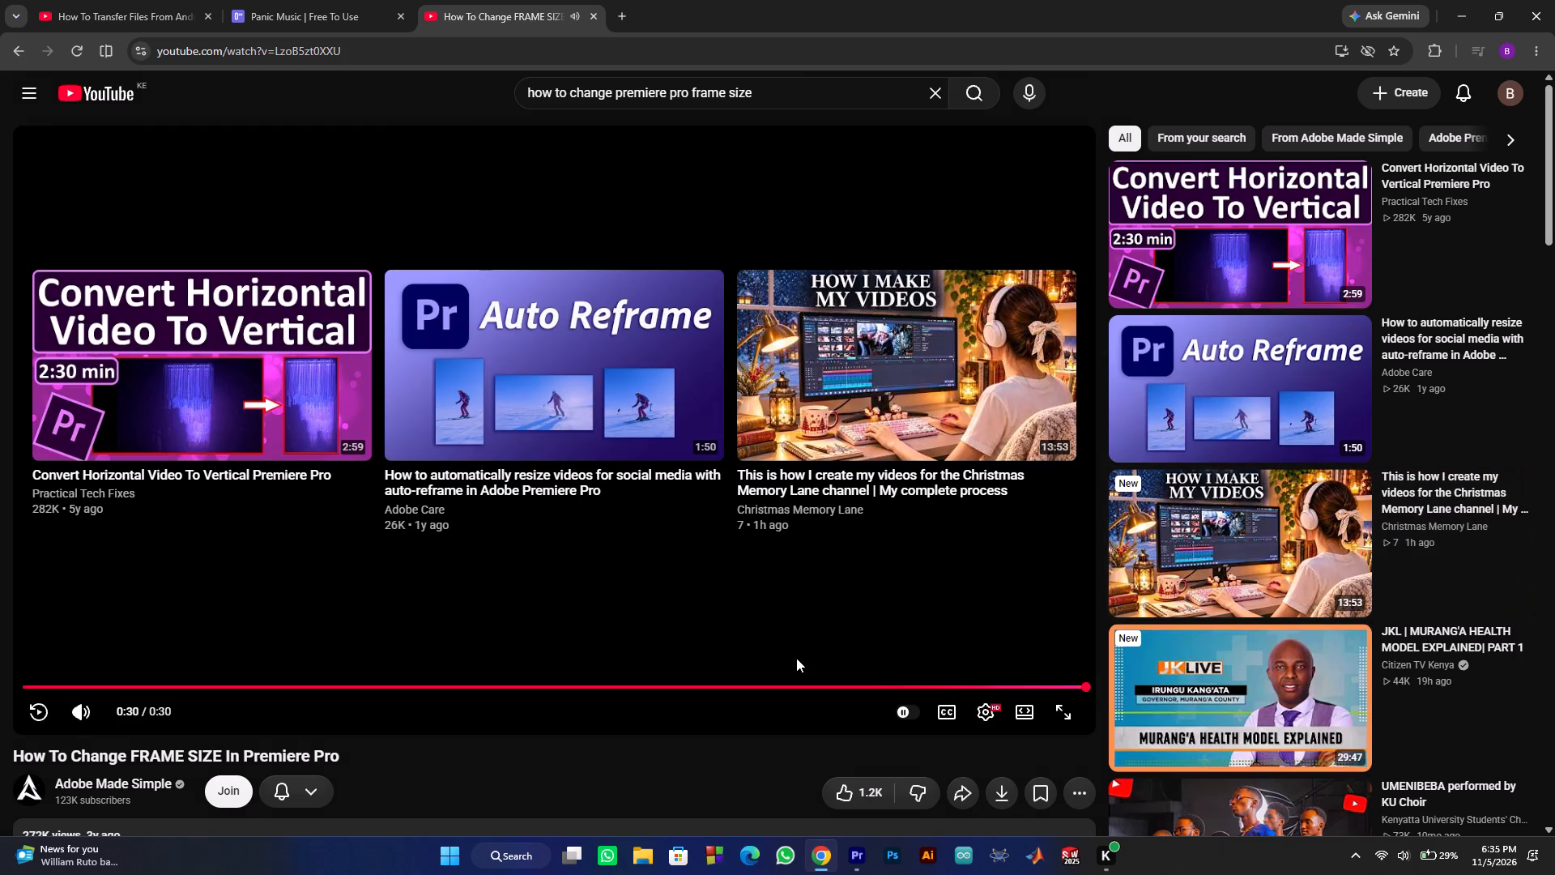
{"action": "key", "text": "Left"}
{"action": "left_click", "coordinate": [717, 482]}
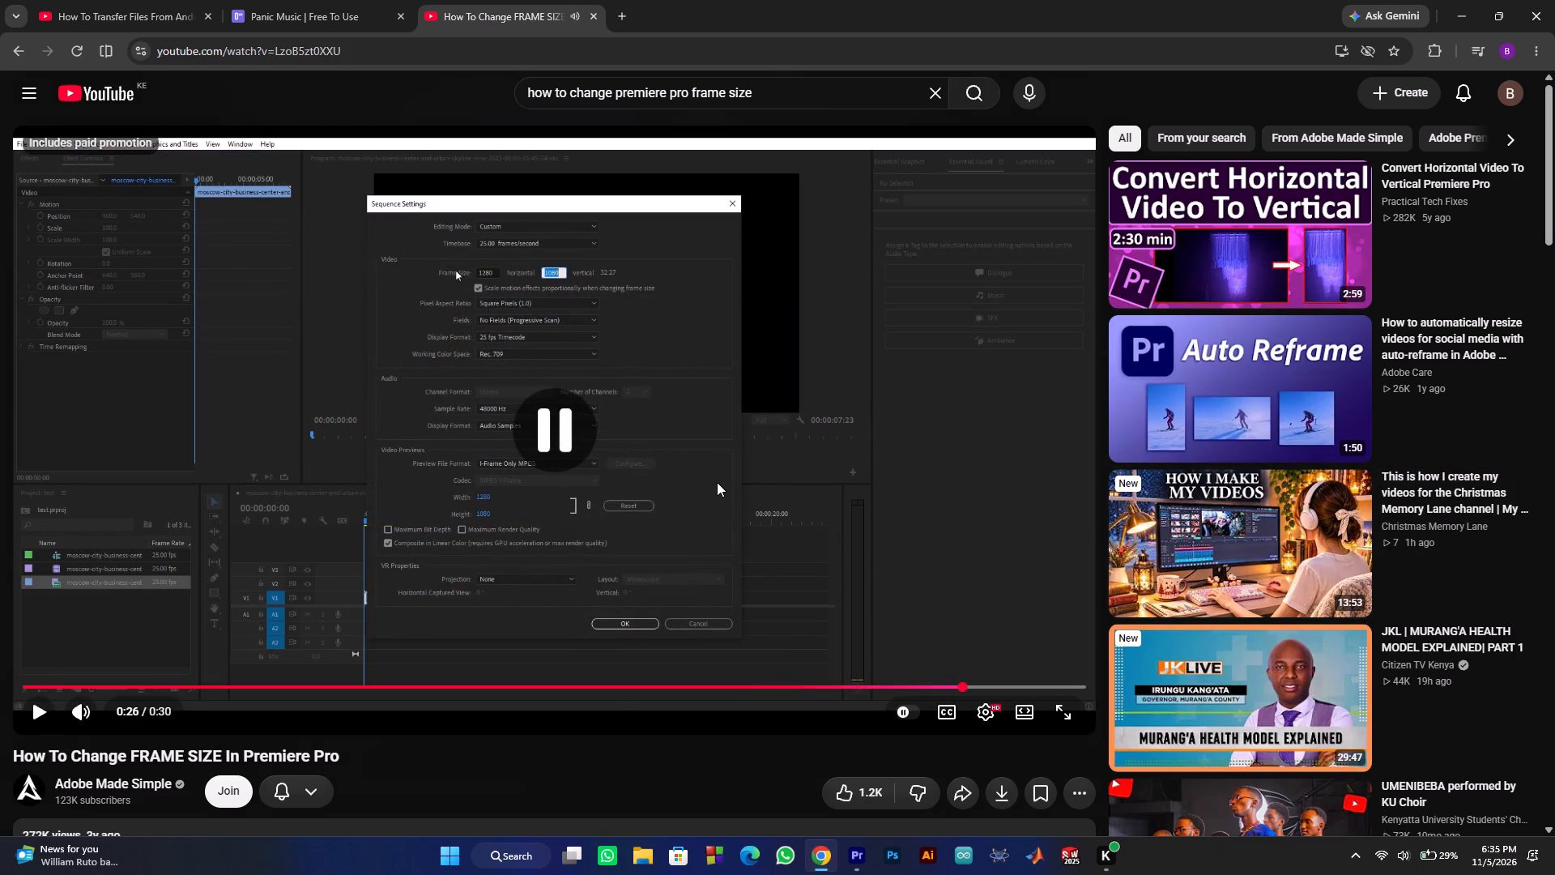
{"action": "left_click", "coordinate": [672, 355]}
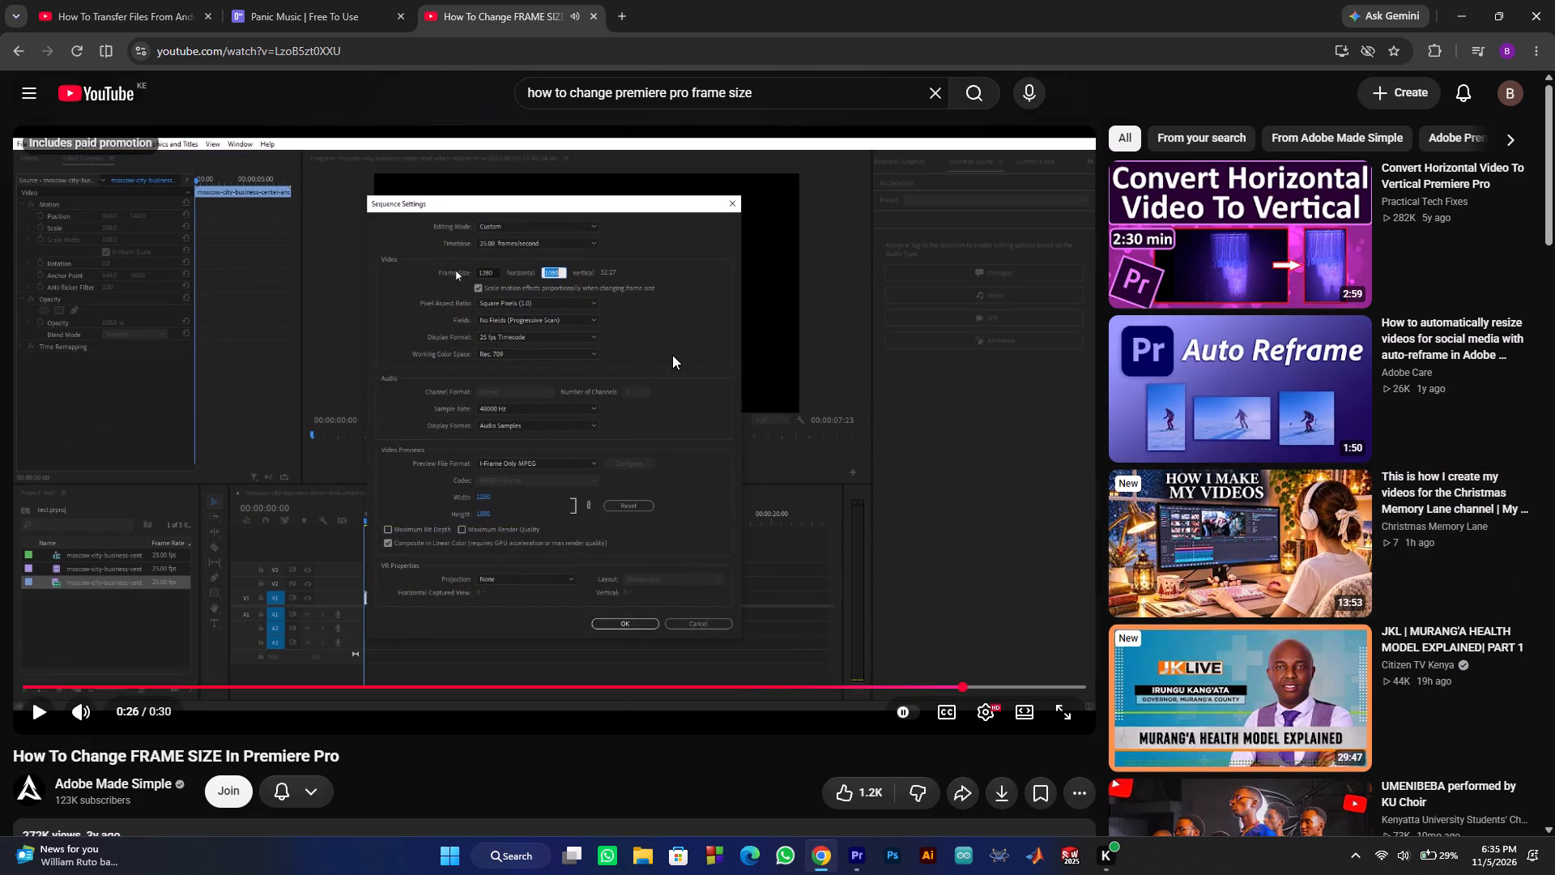
{"action": "key", "text": "Left"}
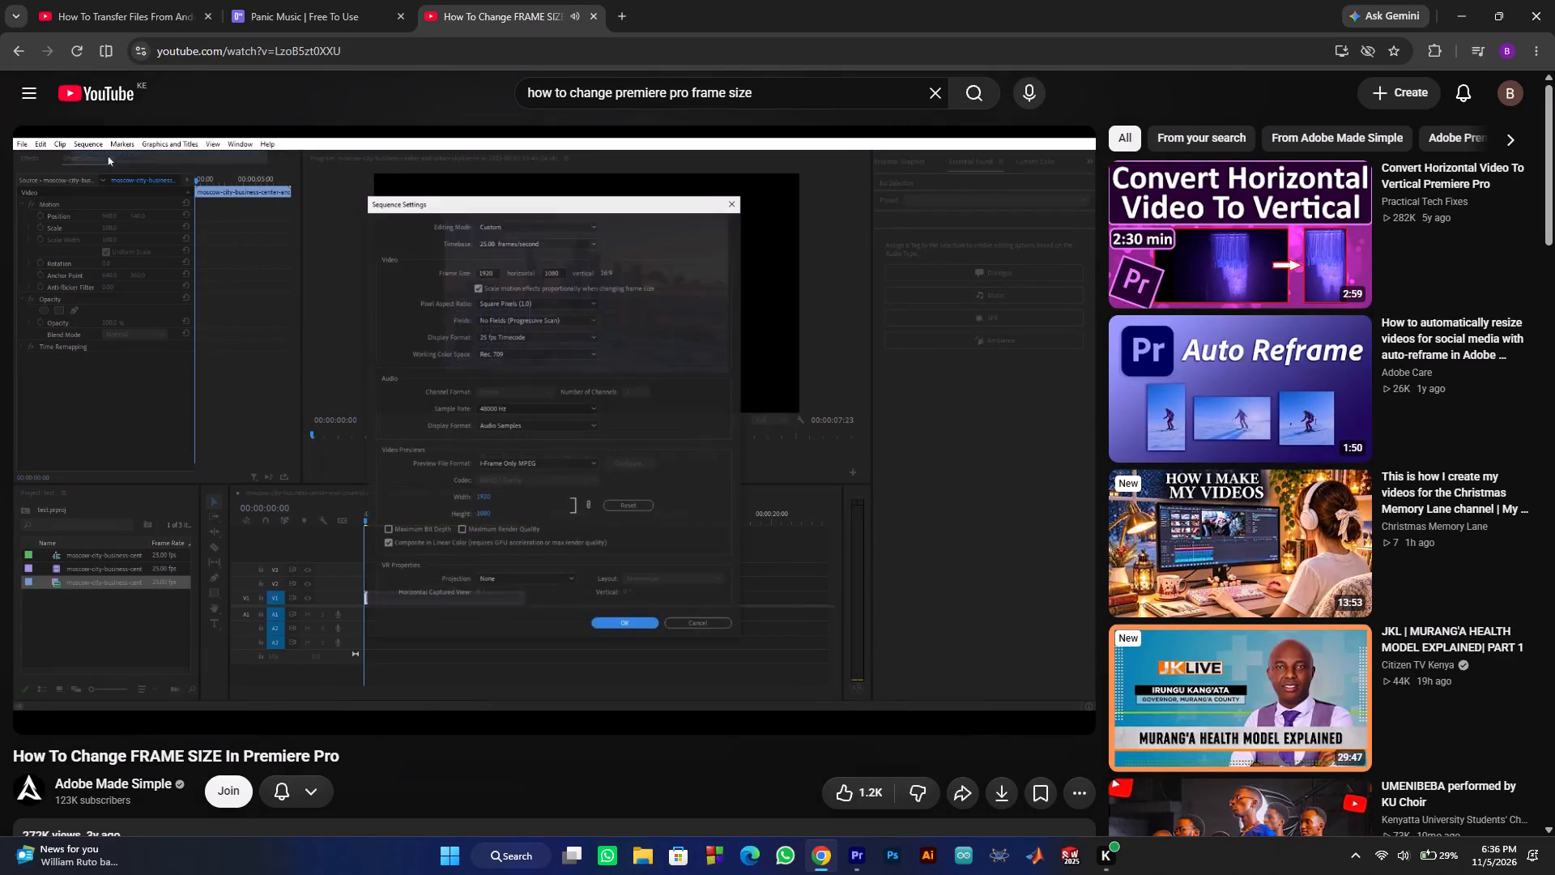
{"action": "left_click", "coordinate": [505, 227]}
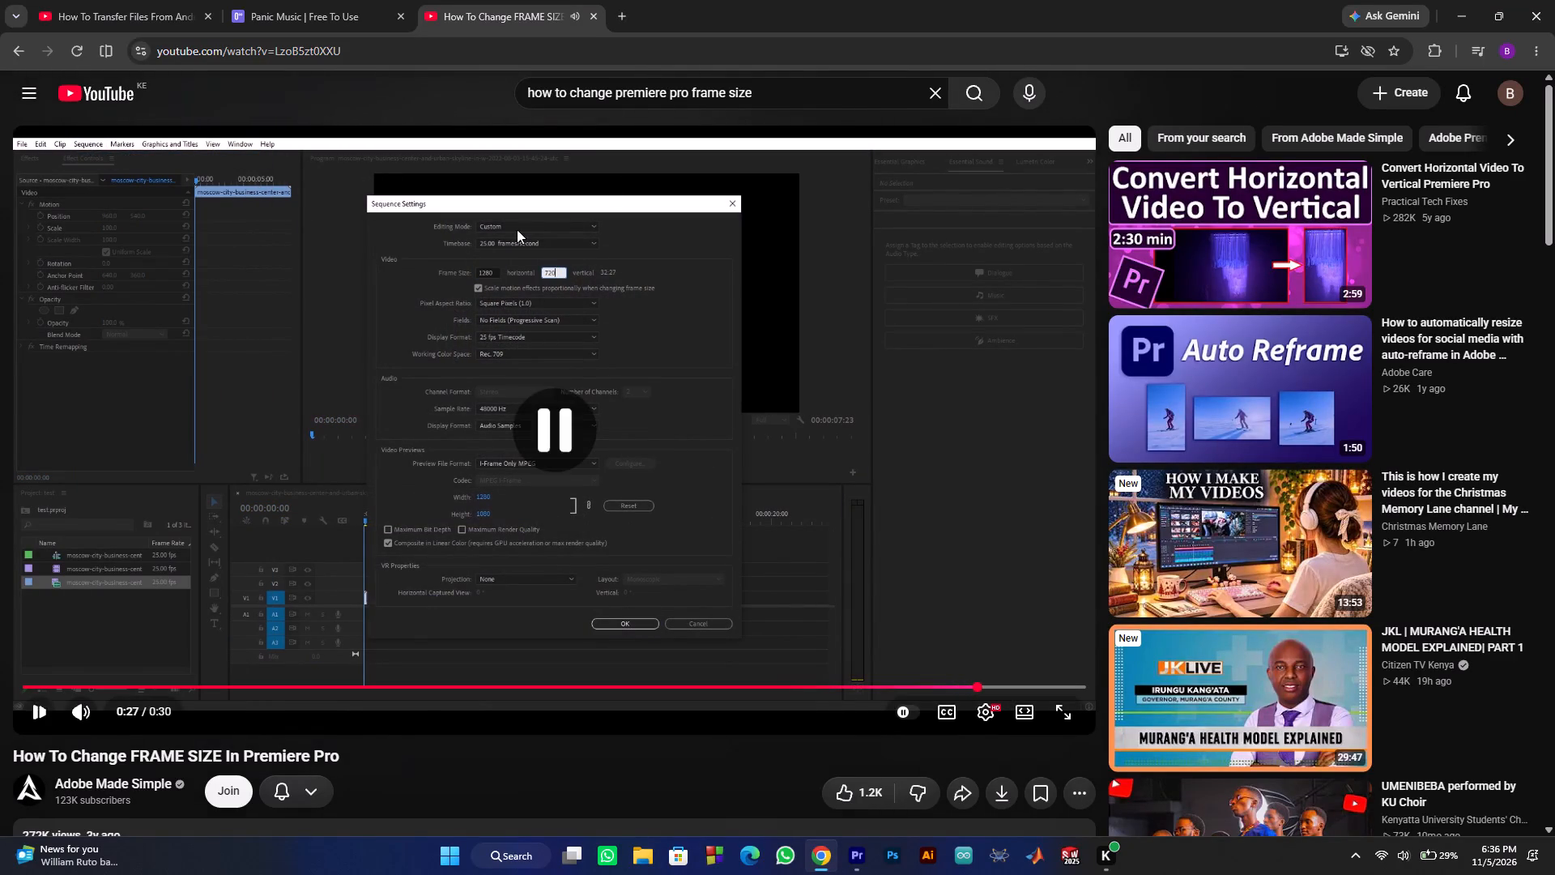
Switch to Premiere and set the music sequence's frame size to 576 horizontal by 1024 vertical.
{"action": "left_click", "coordinate": [860, 856]}
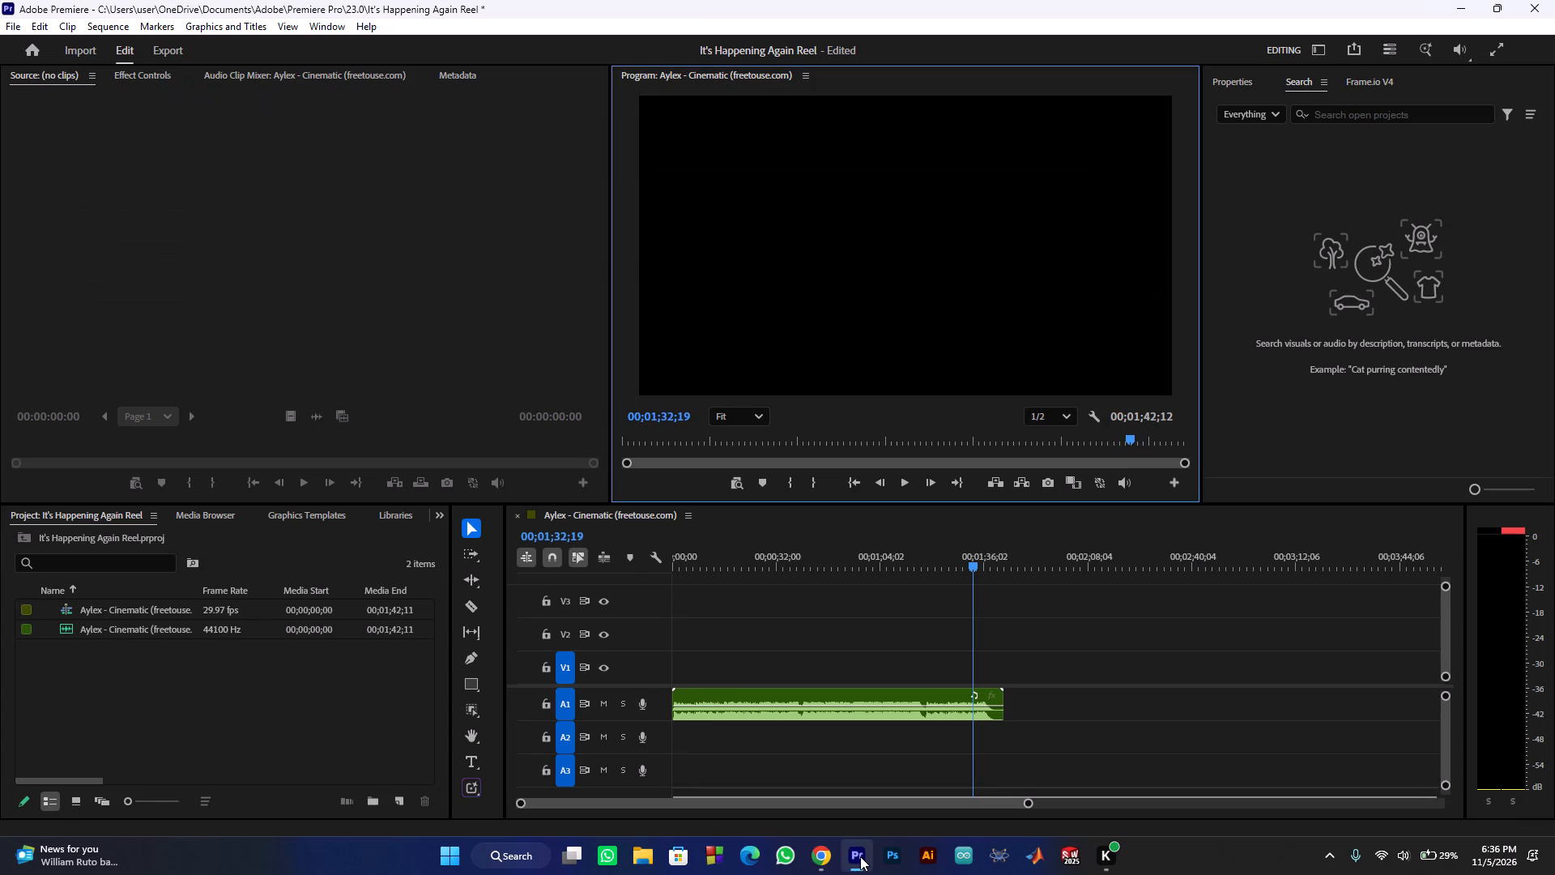
{"action": "left_click", "coordinate": [104, 28]}
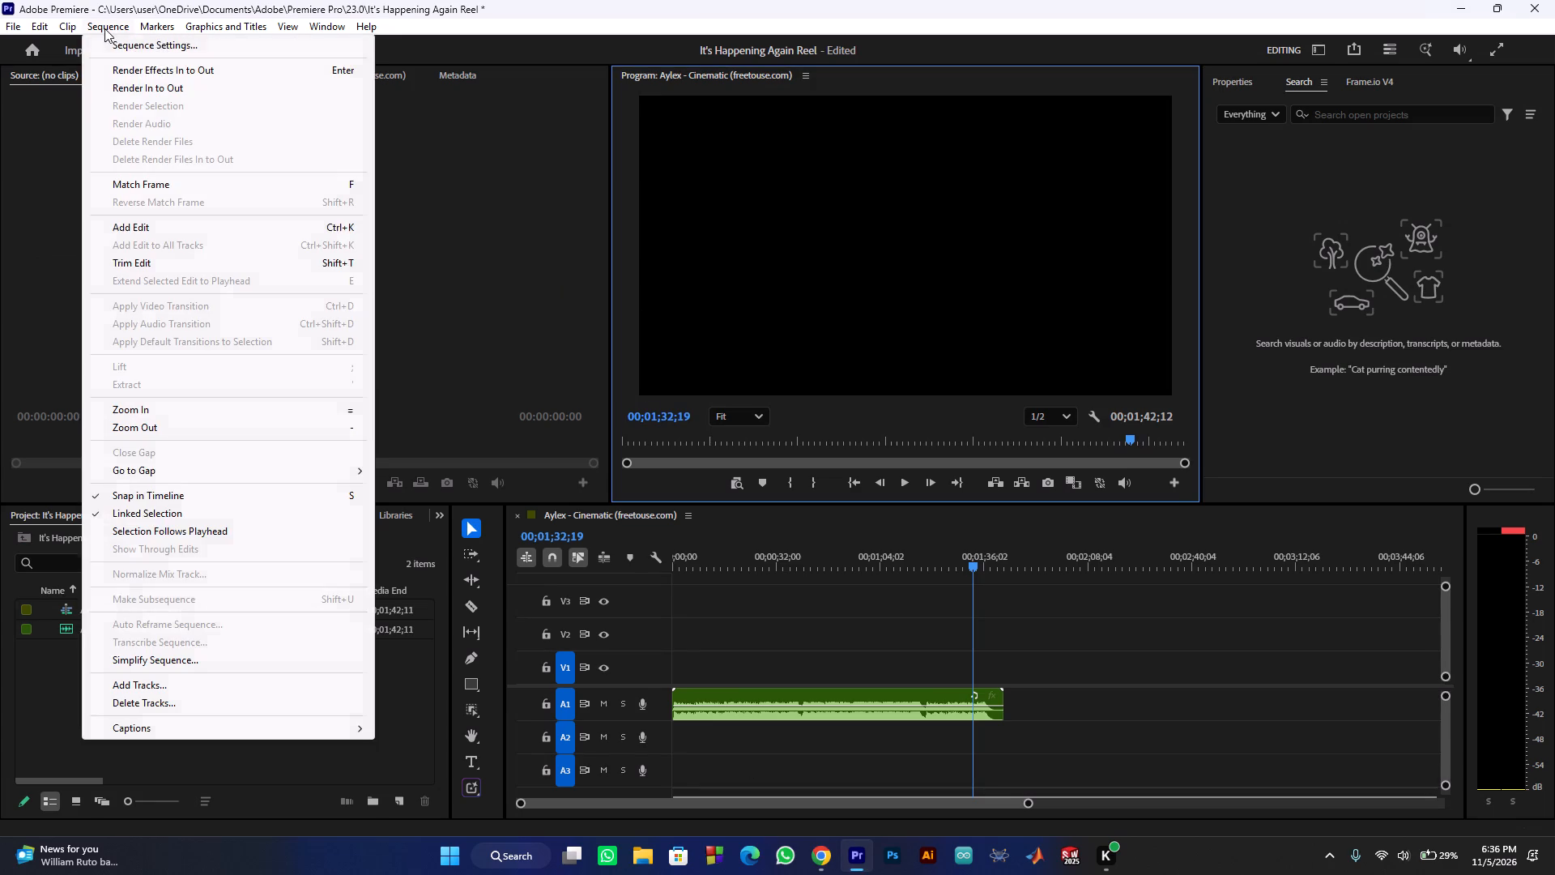
{"action": "left_click", "coordinate": [130, 40]}
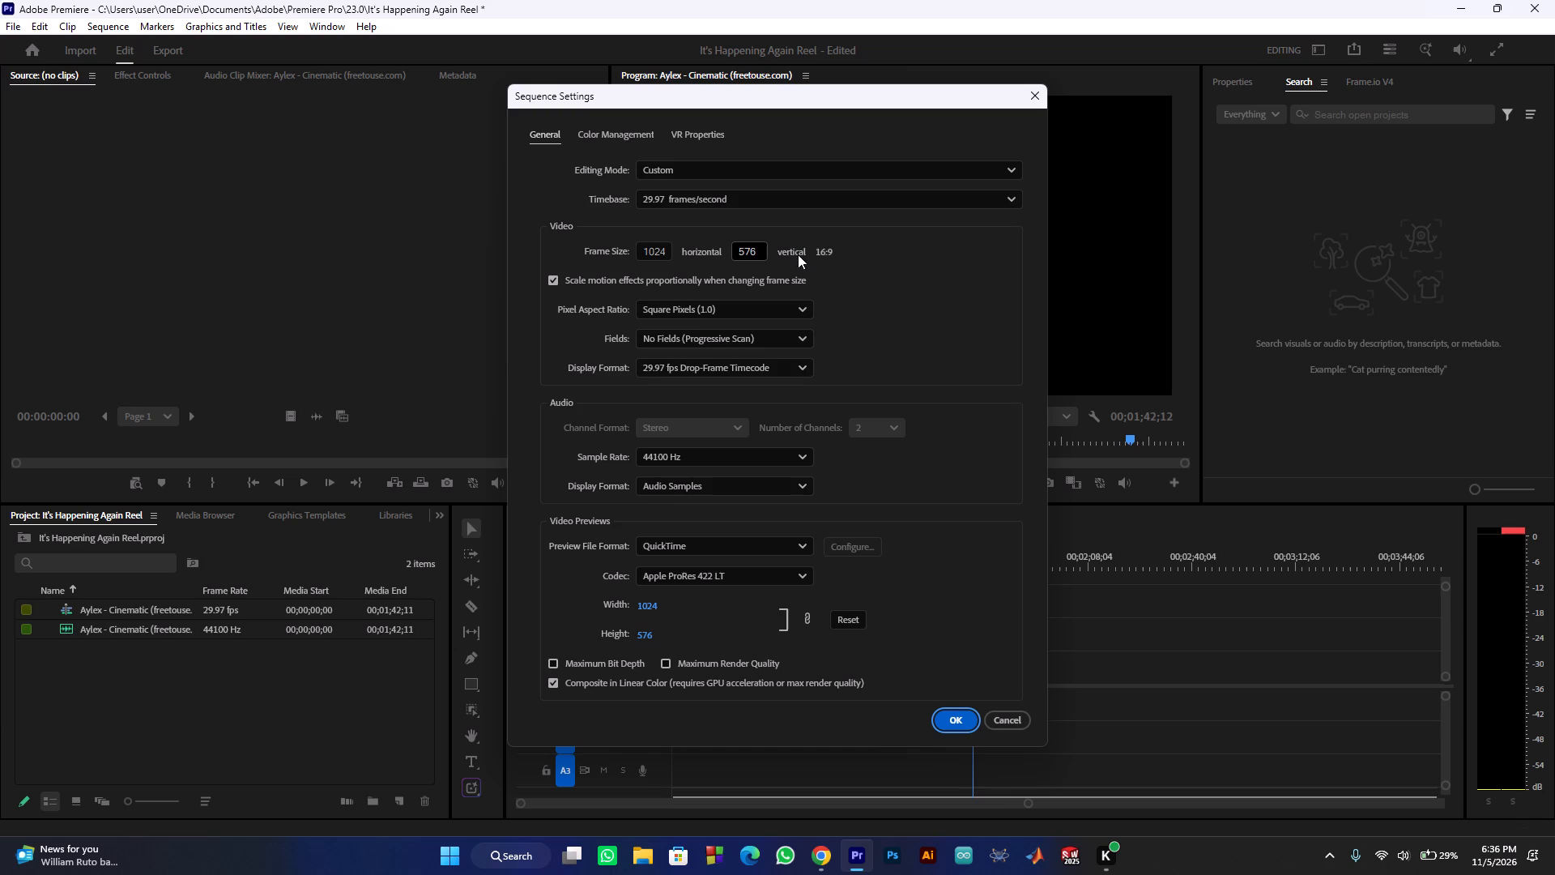
{"action": "left_click", "coordinate": [820, 251]}
{"action": "double_click", "coordinate": [647, 250]}
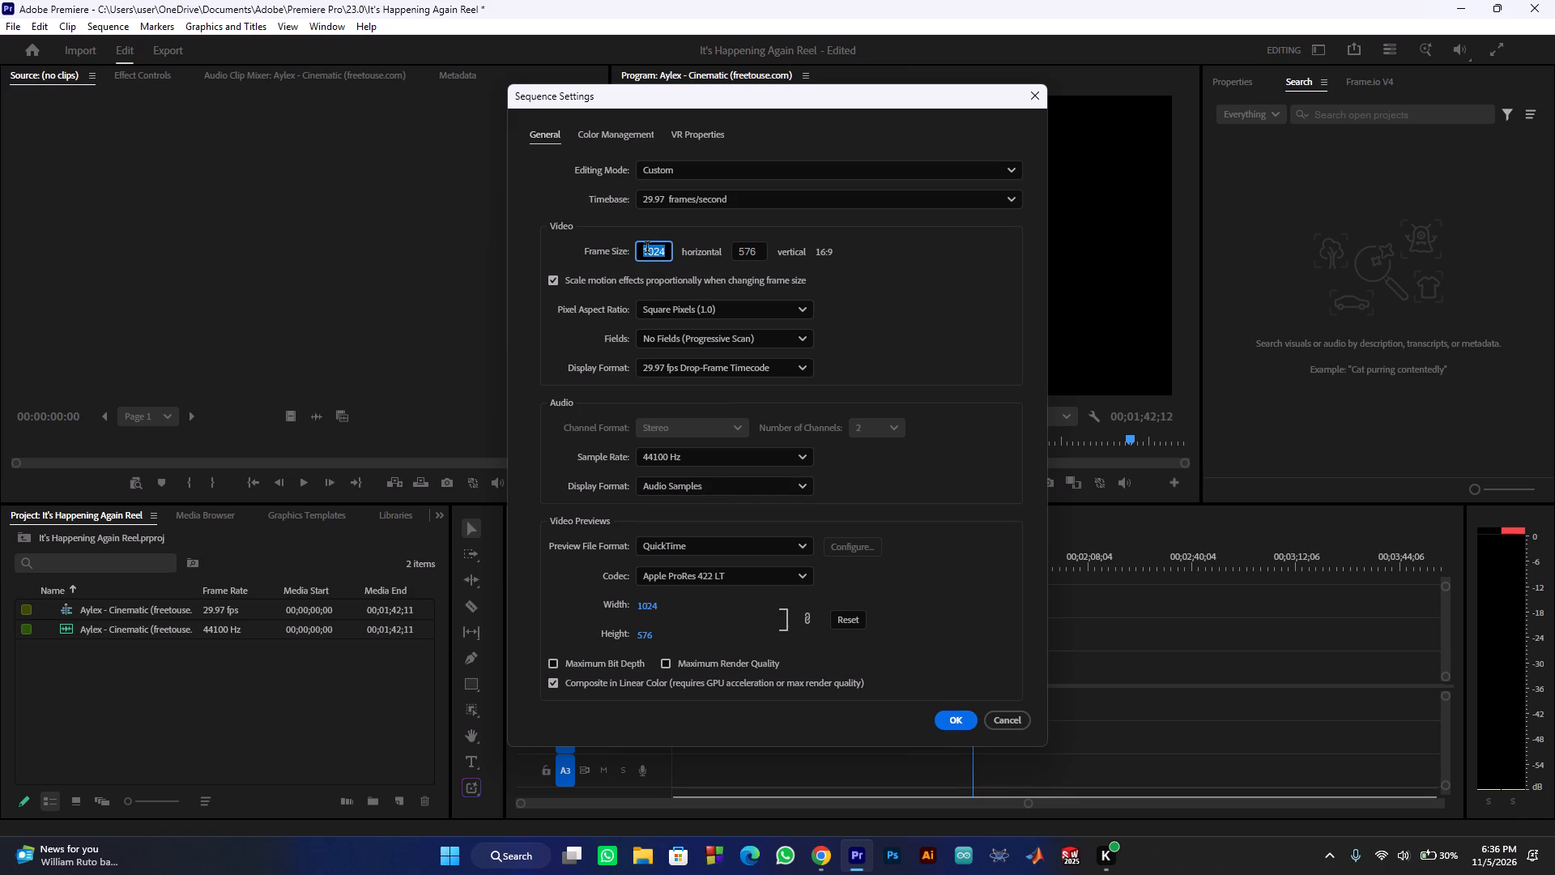
{"action": "type", "text": "576"}
{"action": "double_click", "coordinate": [754, 245]}
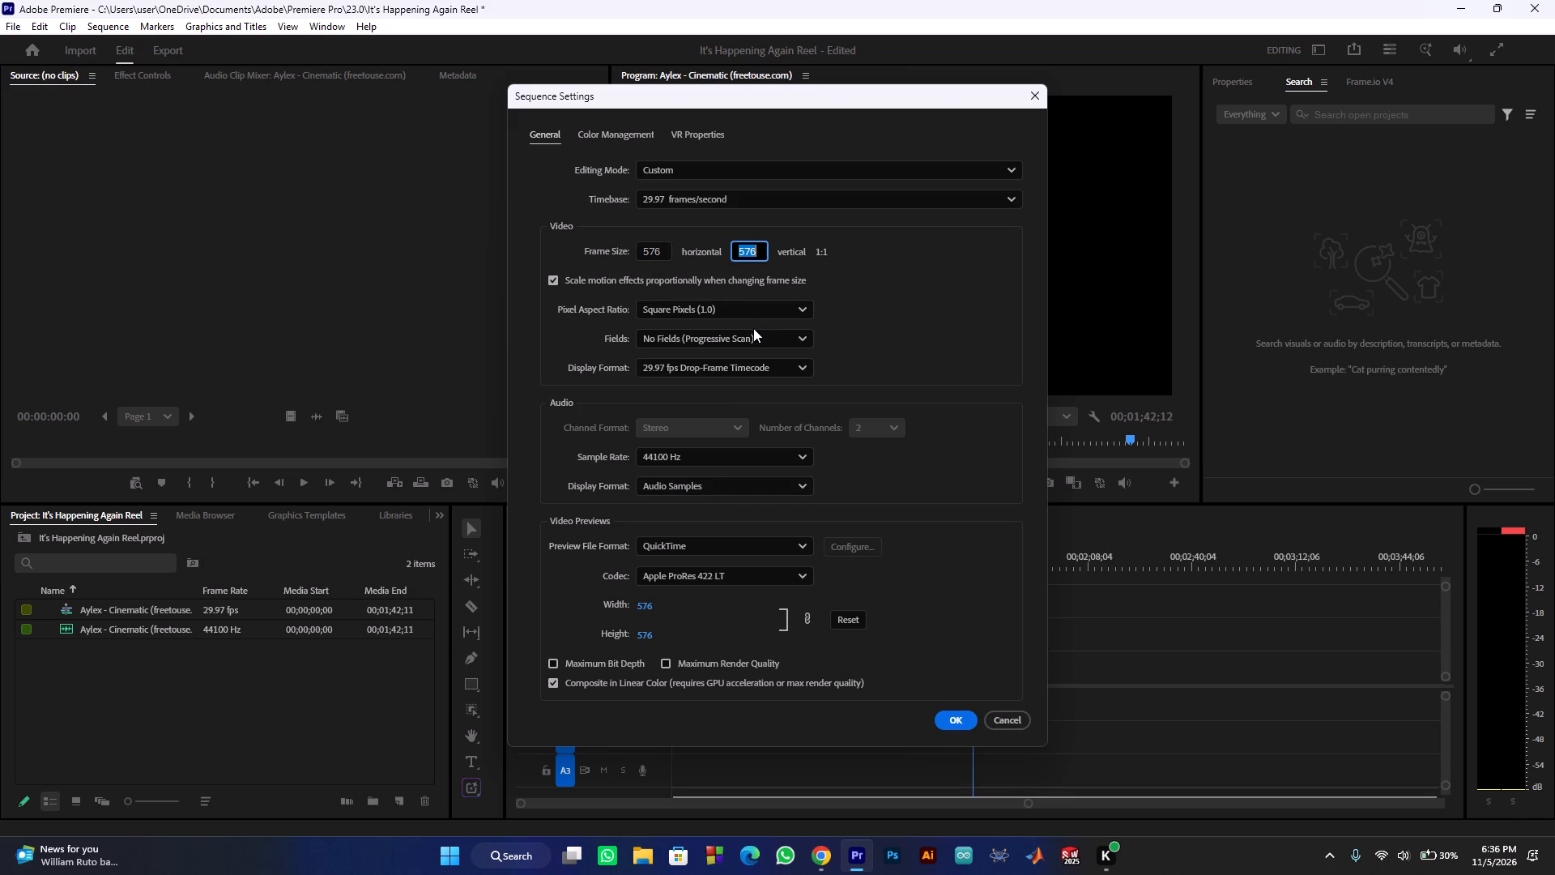
{"action": "key", "text": "1"}
{"action": "type", "text": "02"}
{"action": "key", "text": "4"}
{"action": "key", "text": "Return"}
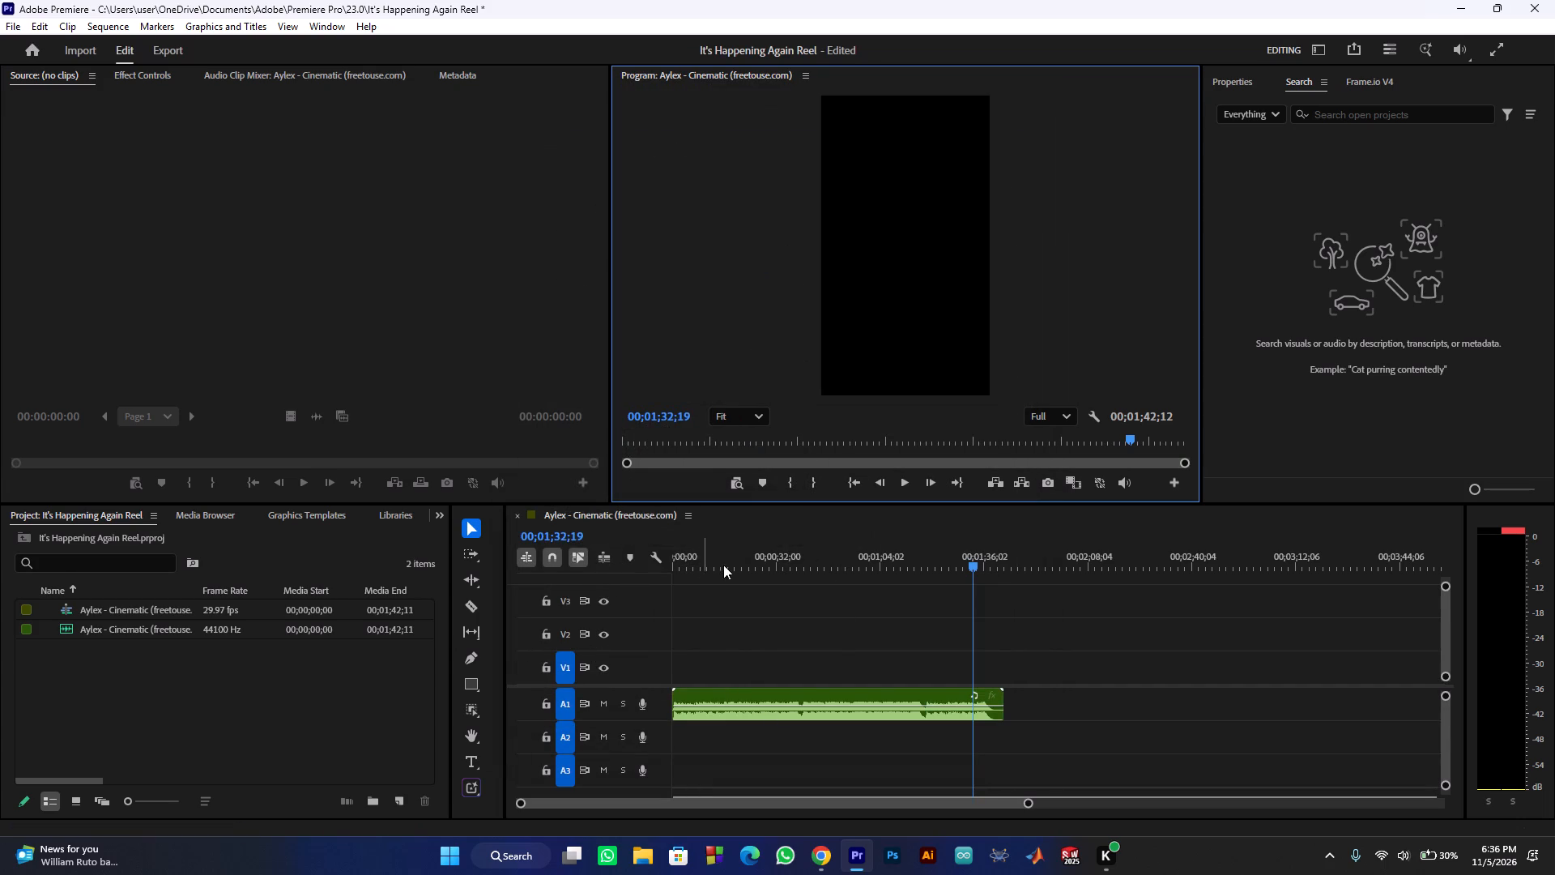
Play the music sequence from the beginning.
{"action": "left_click_drag", "start_coordinate": [807, 557], "coordinate": [573, 587]}
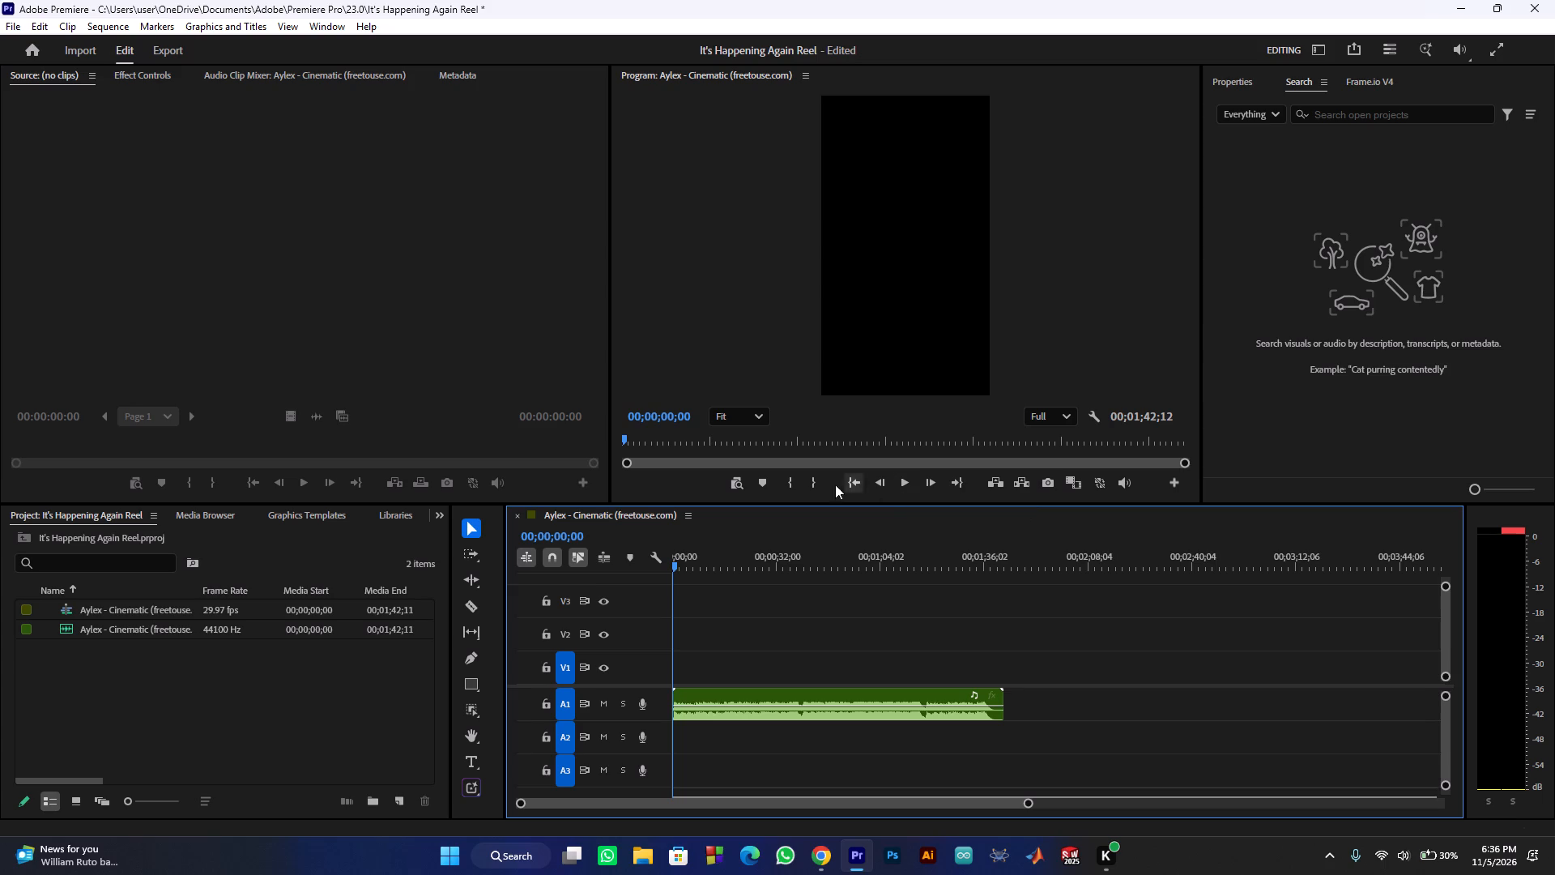
{"action": "left_click", "coordinate": [908, 482]}
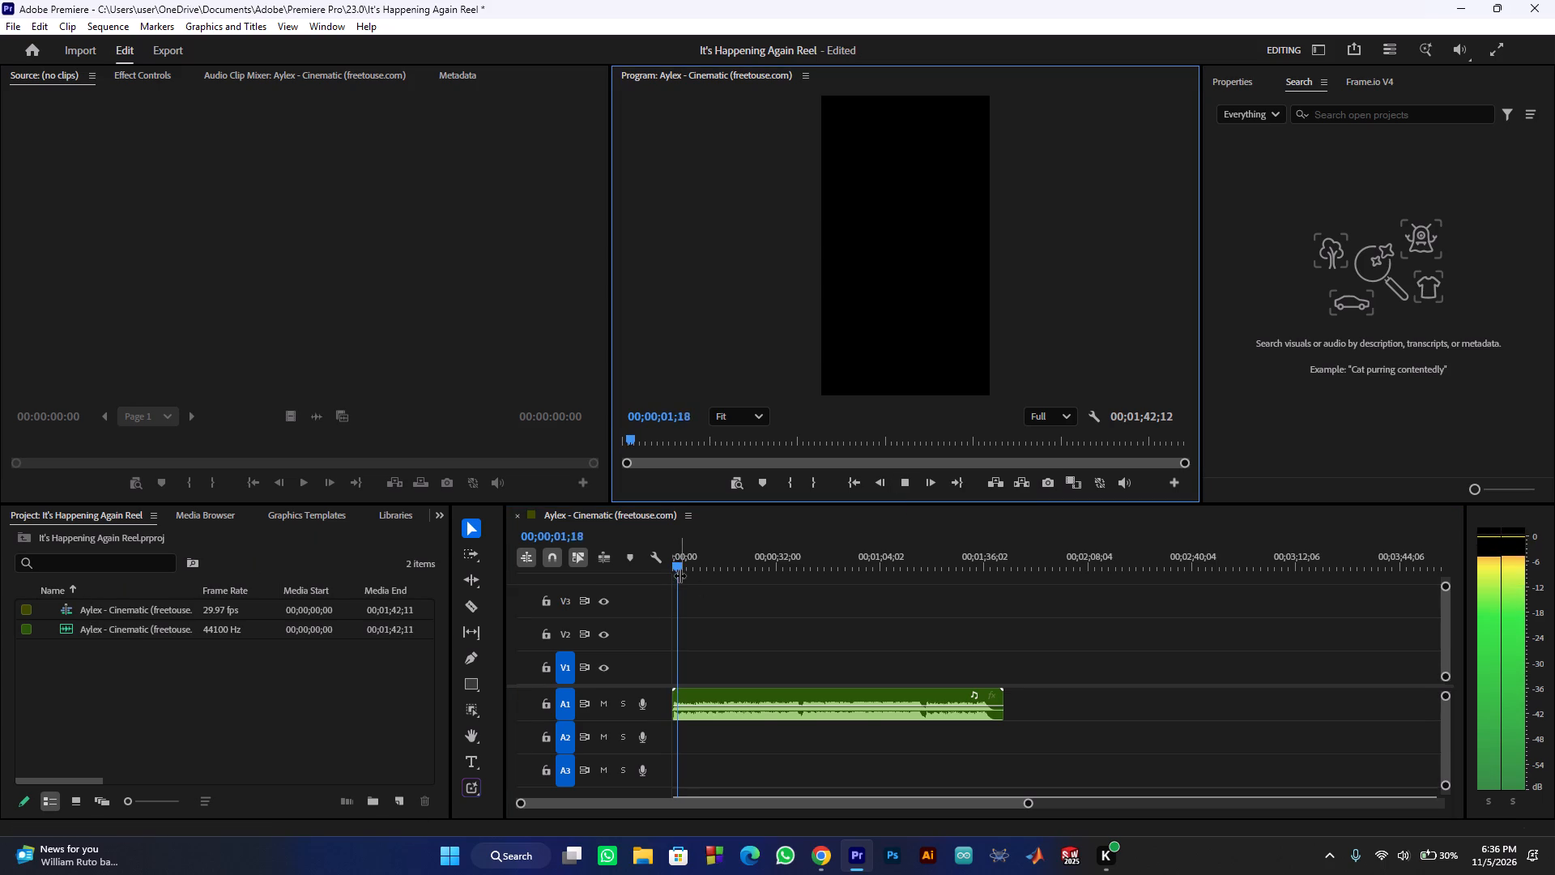
Ripple trim the end of the music clip on A1 to the playhead at 00;00;30;13.
{"action": "left_click_drag", "start_coordinate": [679, 572], "coordinate": [718, 572]}
{"action": "left_click_drag", "start_coordinate": [681, 559], "coordinate": [753, 570]}
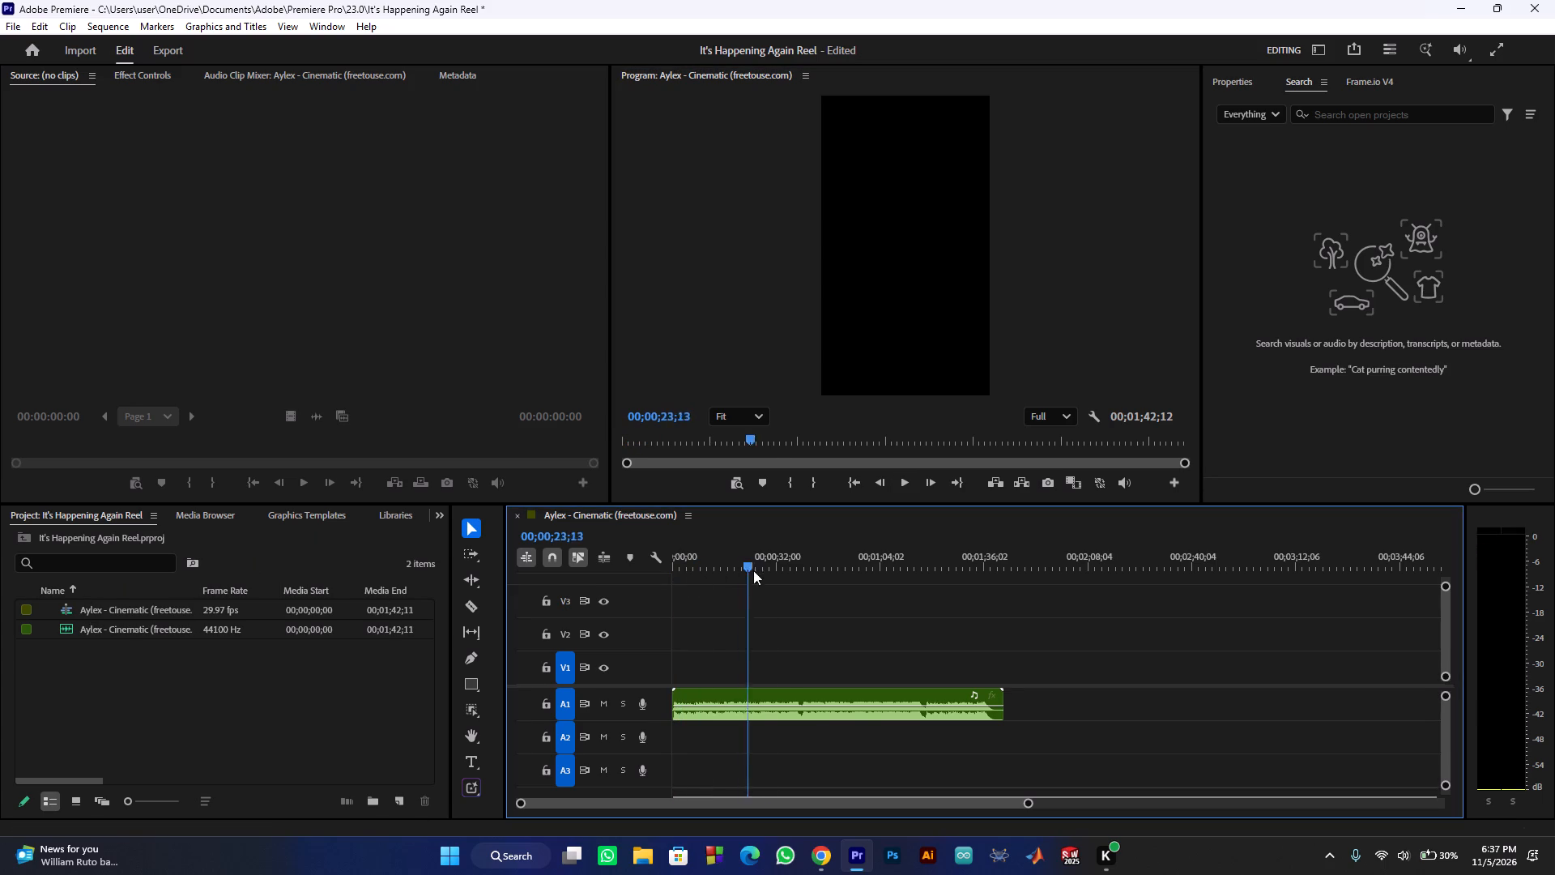
{"action": "left_click_drag", "start_coordinate": [753, 570], "coordinate": [773, 578]}
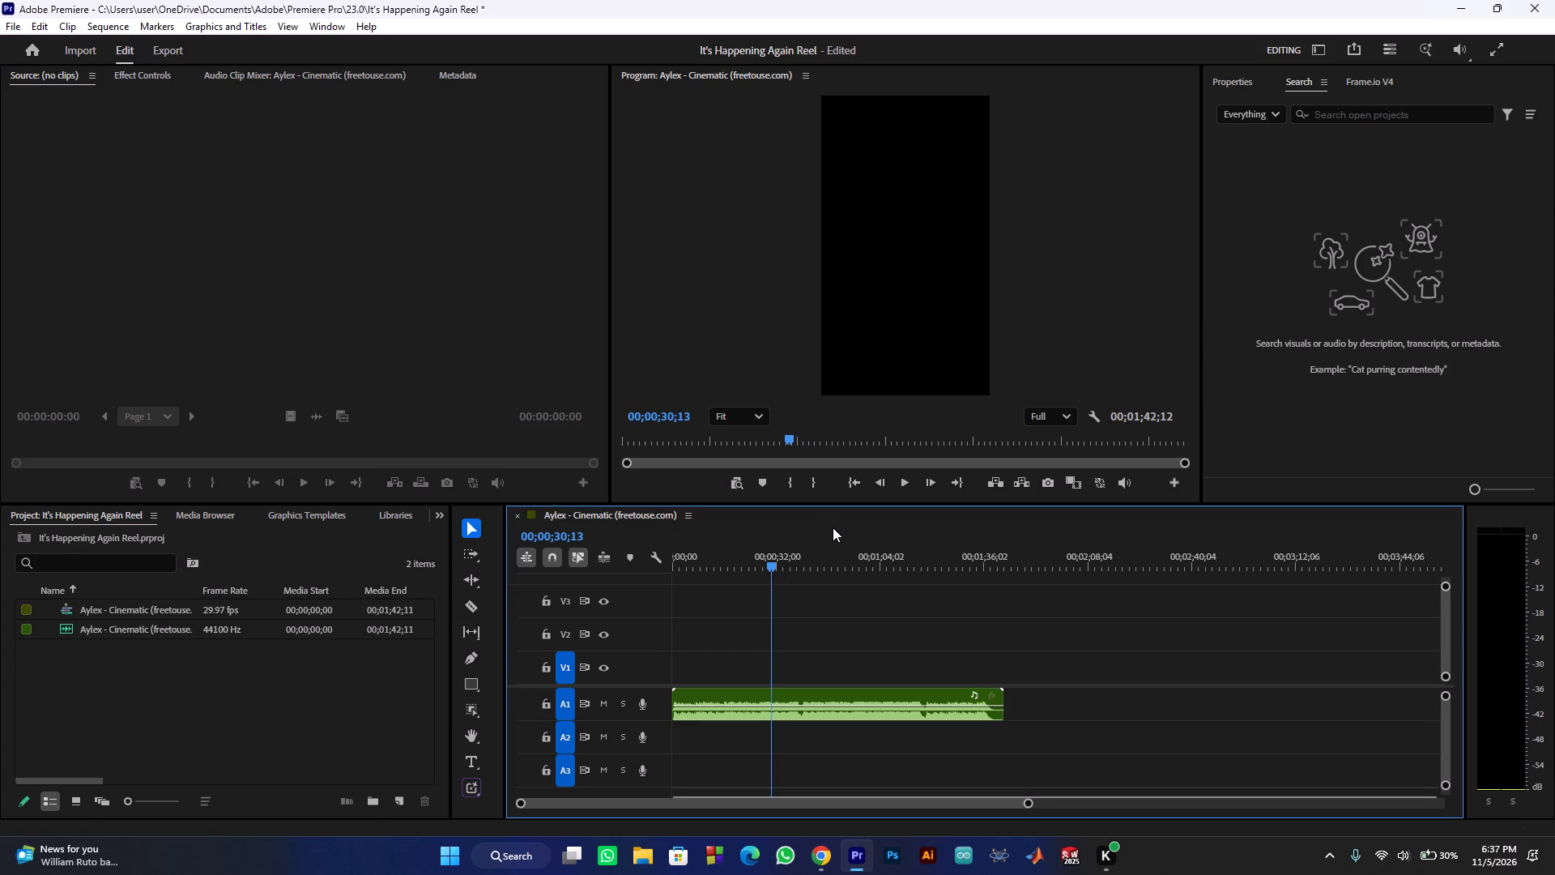
{"action": "key", "text": "w"}
Play the trimmed music clip from the start of the sequence.
{"action": "left_click_drag", "start_coordinate": [769, 562], "coordinate": [603, 583]}
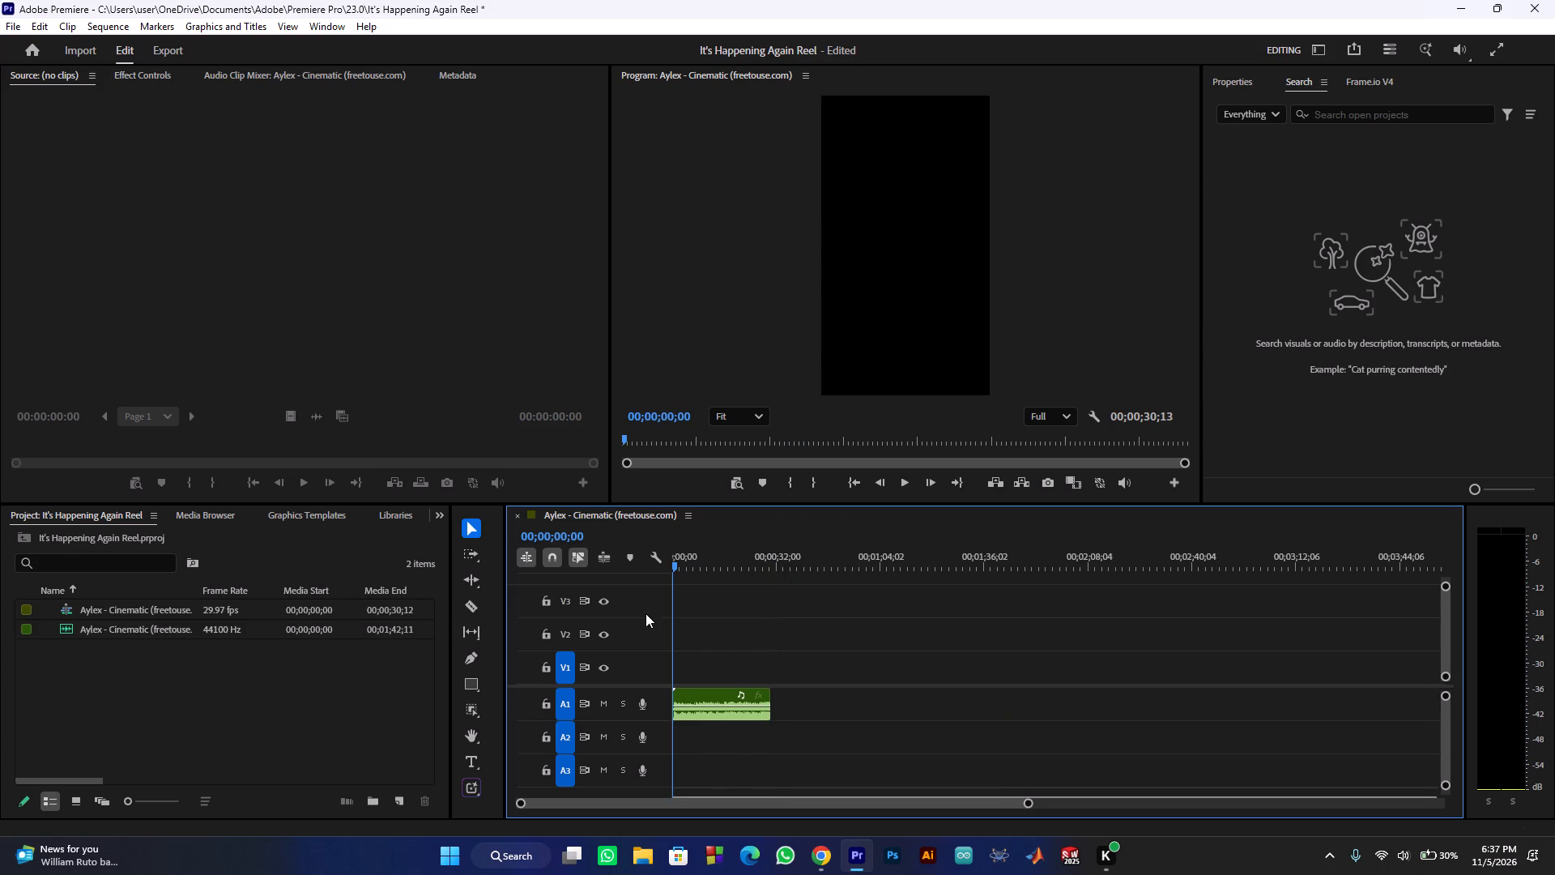
{"action": "left_click_drag", "start_coordinate": [1028, 808], "coordinate": [987, 793]}
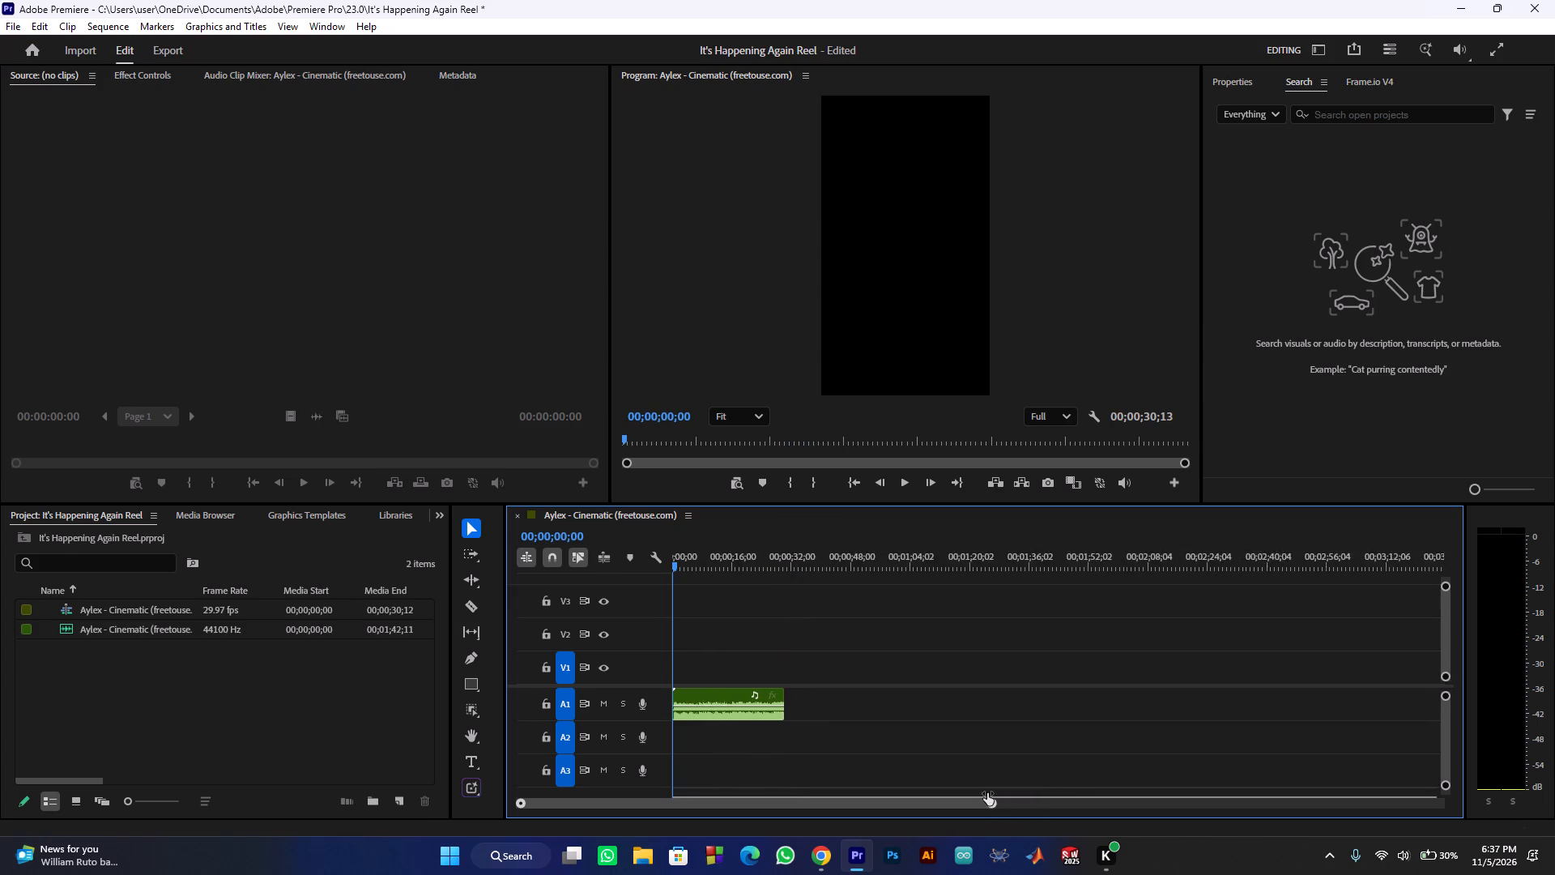
{"action": "left_click_drag", "start_coordinate": [987, 793], "coordinate": [661, 804]}
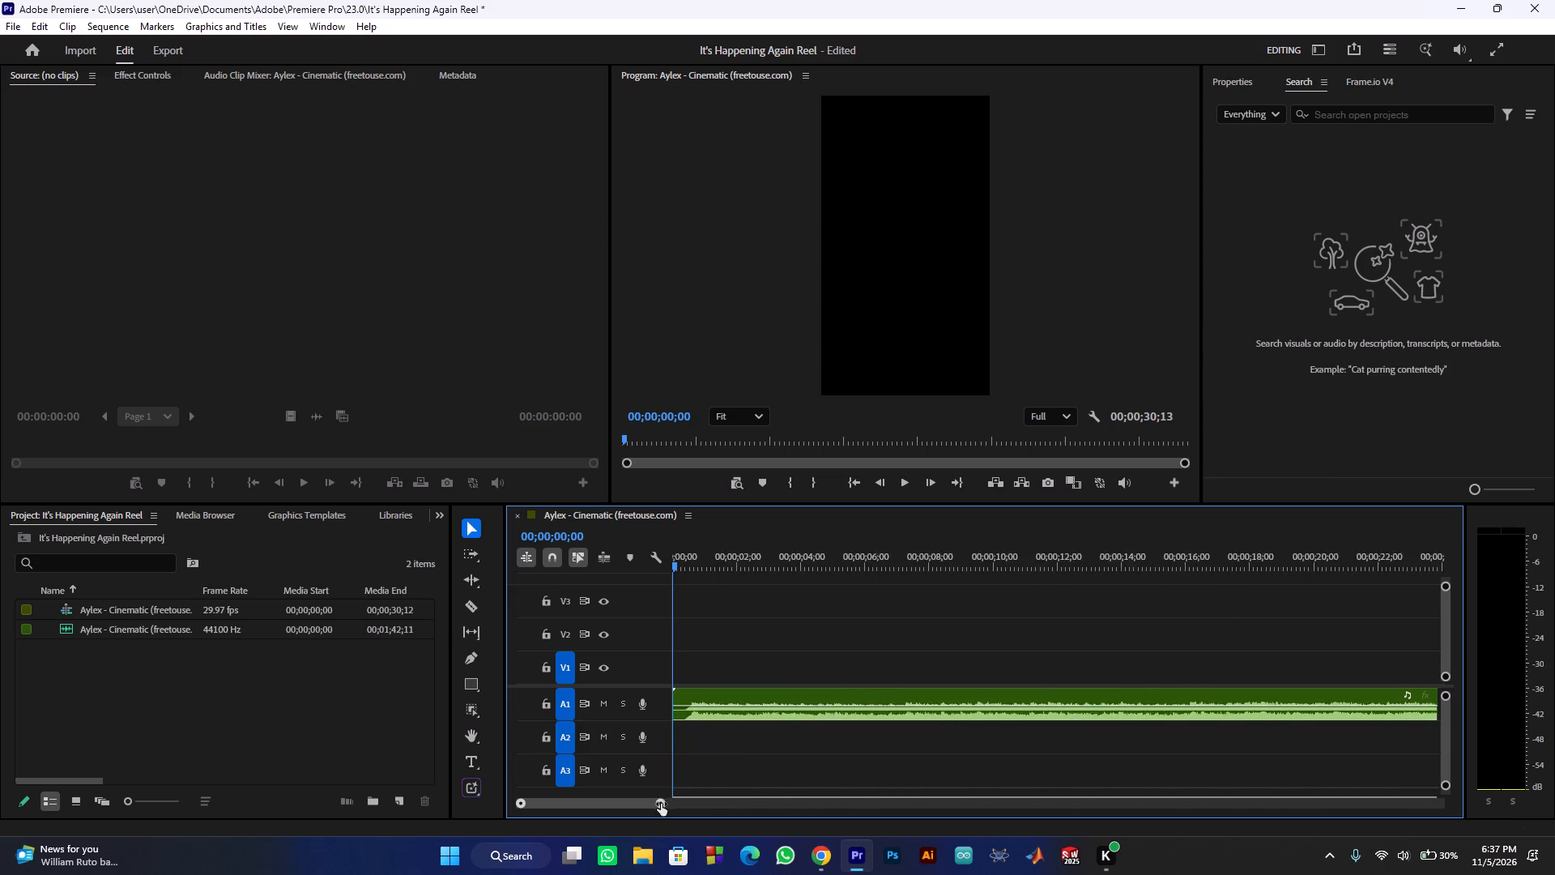
{"action": "left_click_drag", "start_coordinate": [661, 804], "coordinate": [682, 817]}
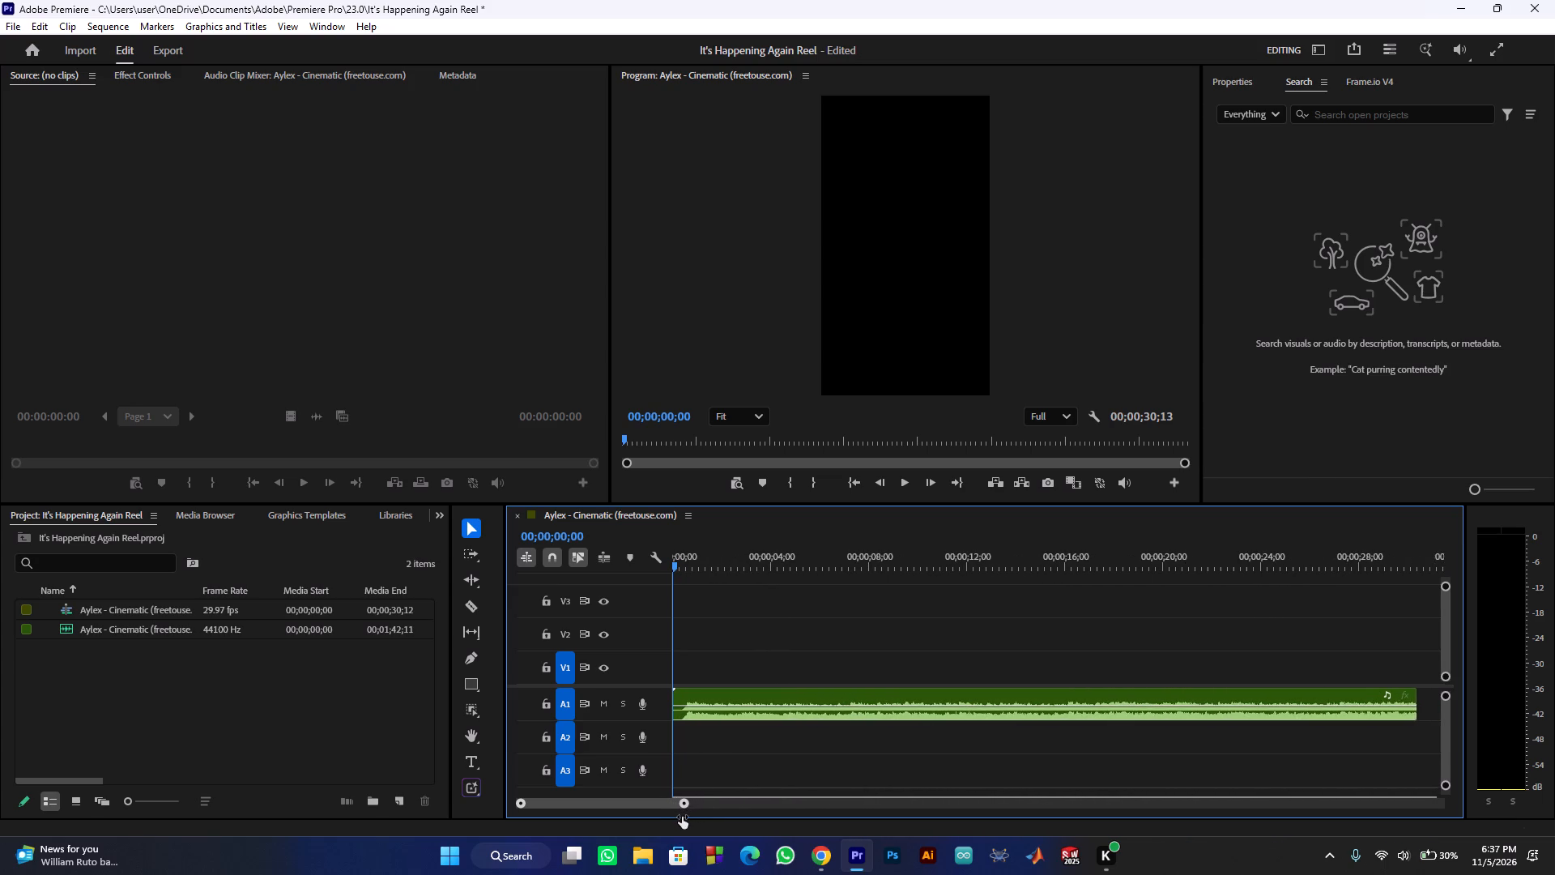
{"action": "left_click_drag", "start_coordinate": [682, 817], "coordinate": [685, 817]}
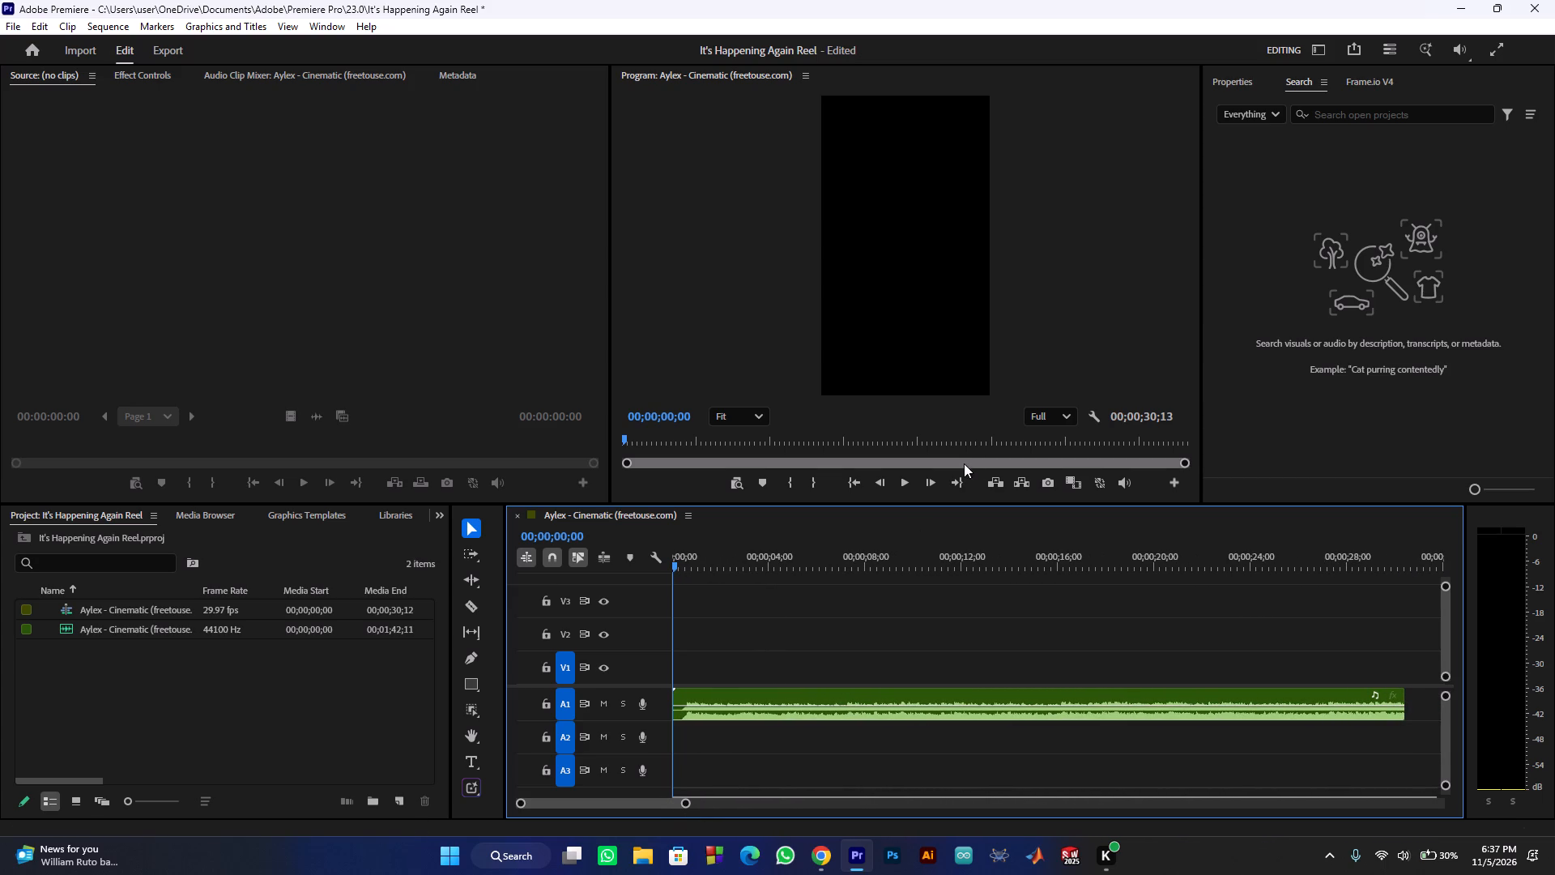
{"action": "left_click", "coordinate": [908, 484]}
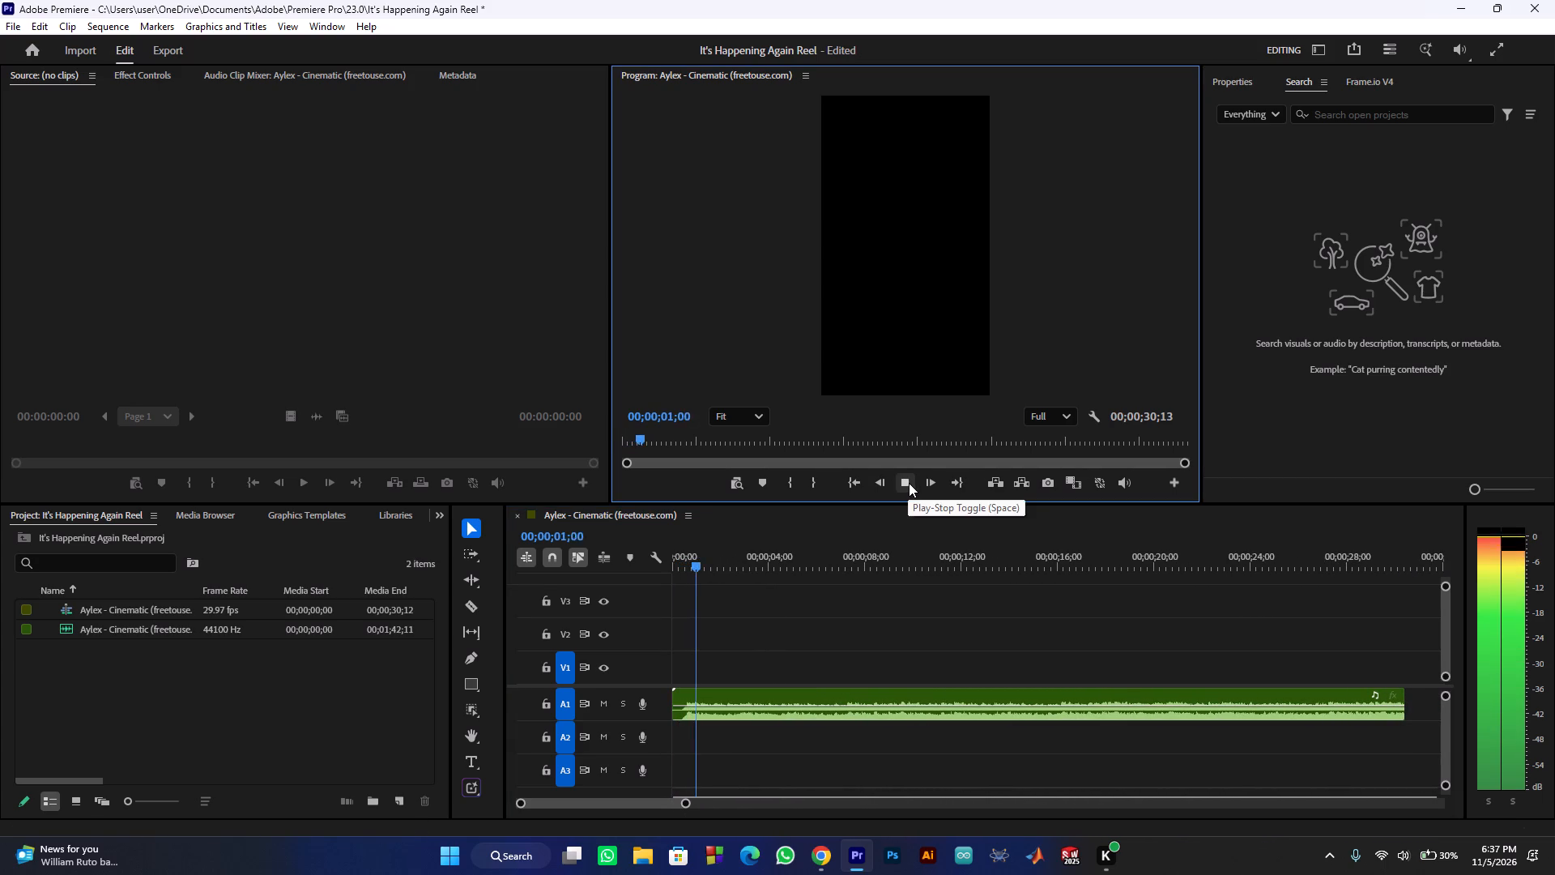
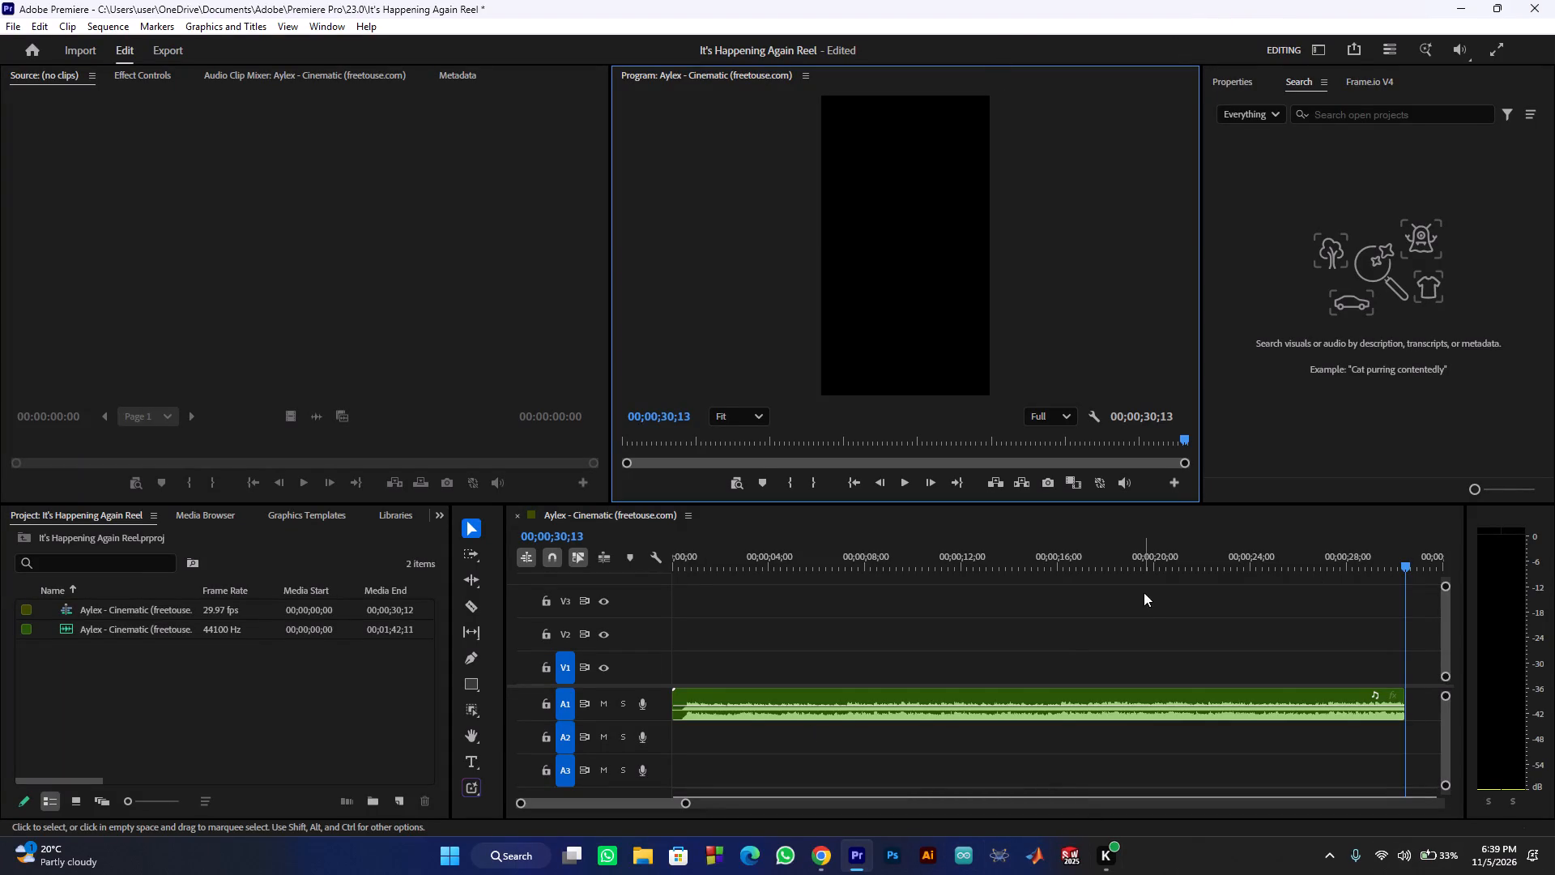
Play the trimmed music sequence again.
{"action": "left_click", "coordinate": [912, 489]}
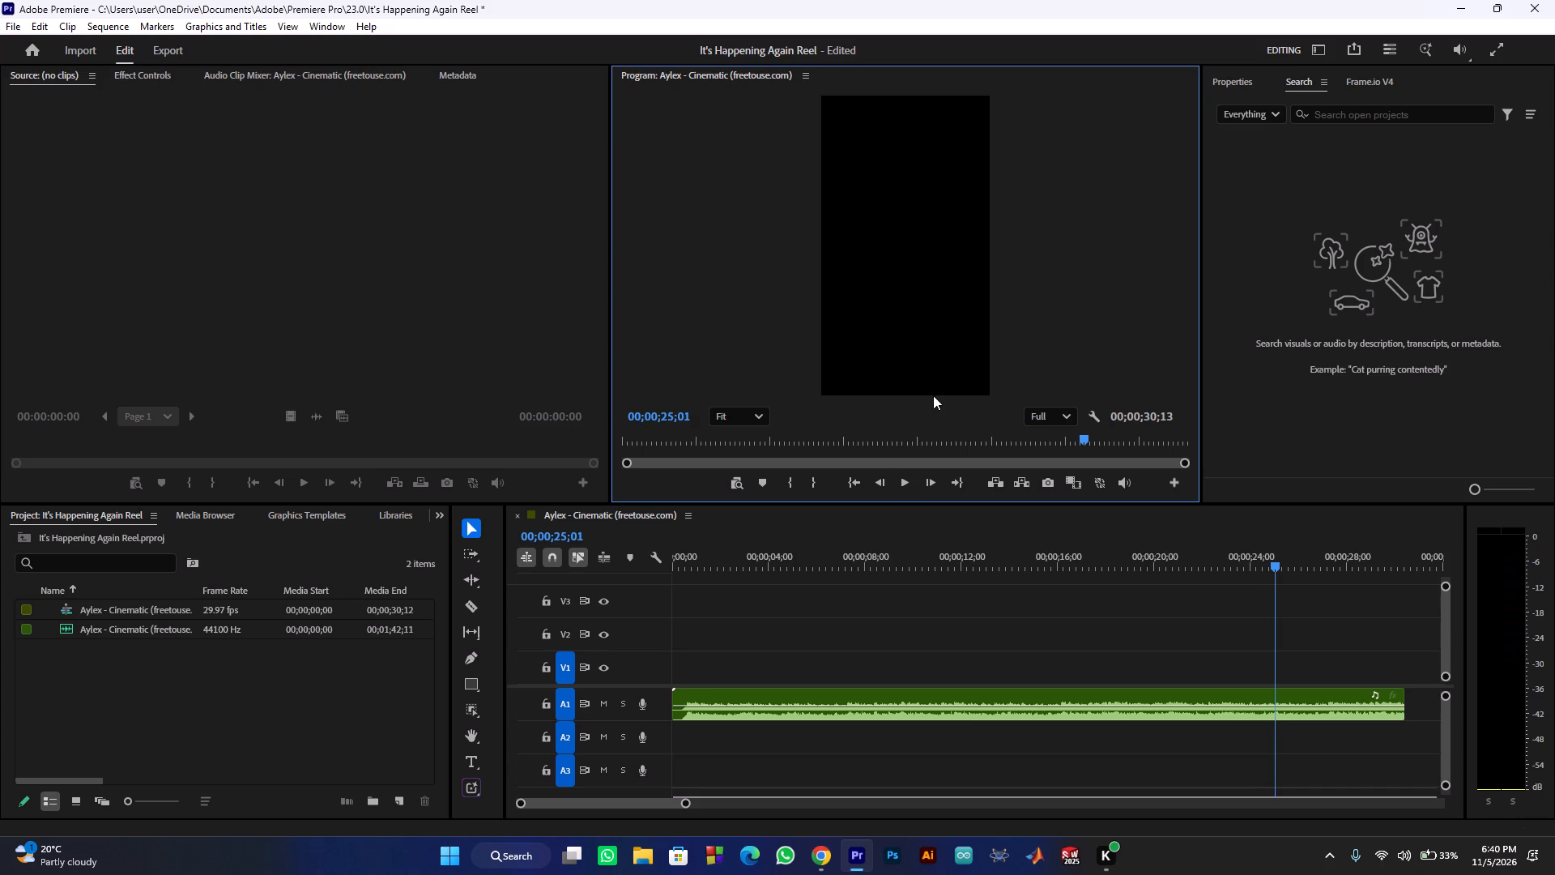
Switch to Chrome and search Google in a new tab for "pictures of cultural day".
{"action": "left_click", "coordinate": [816, 858]}
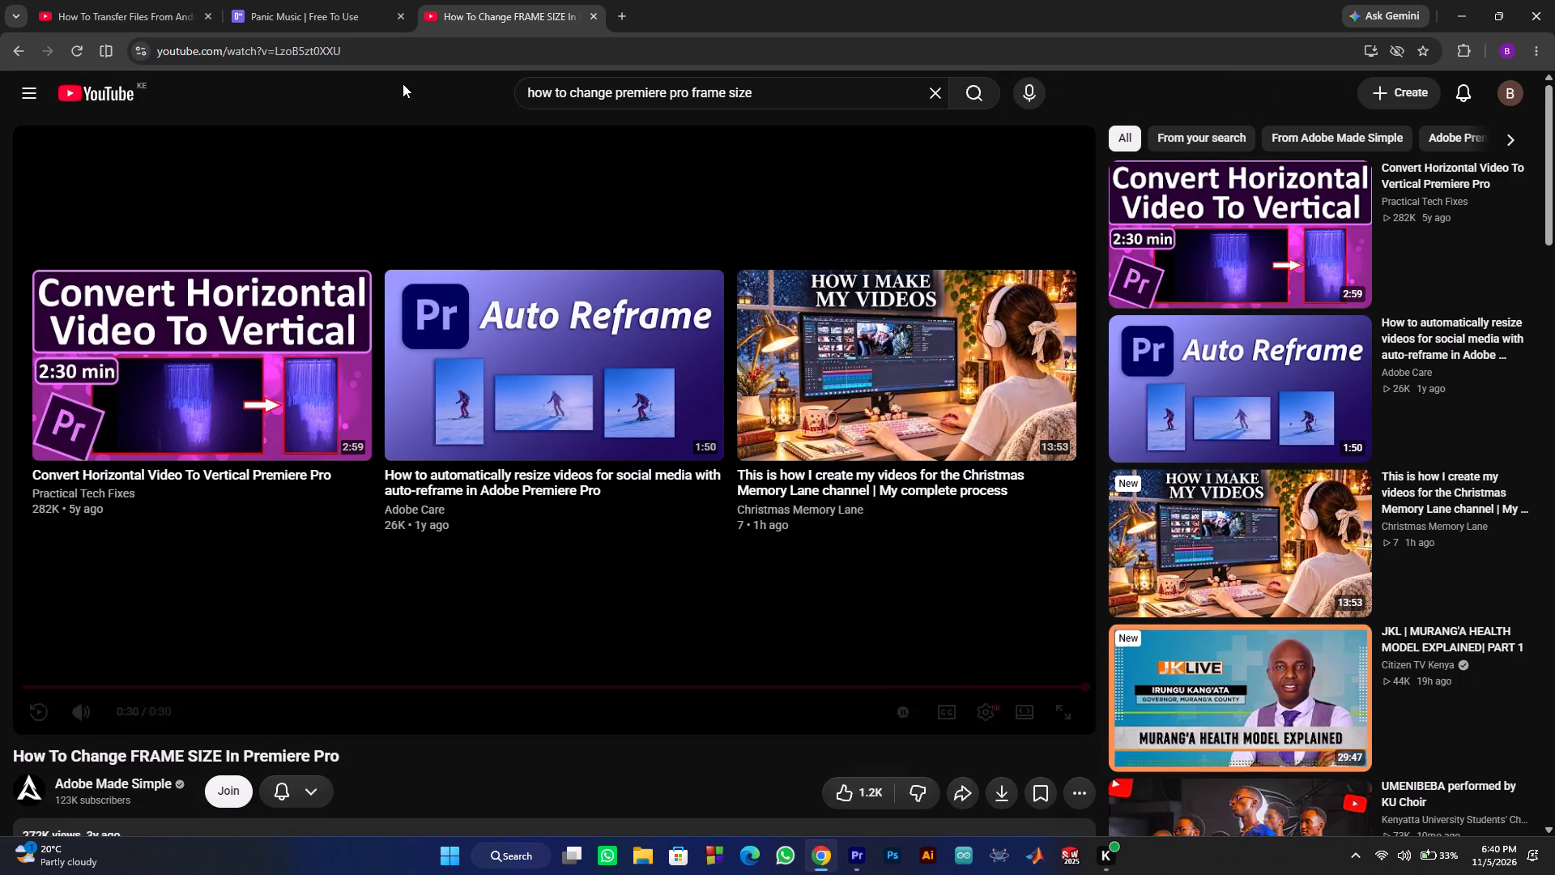
{"action": "left_click", "coordinate": [618, 23]}
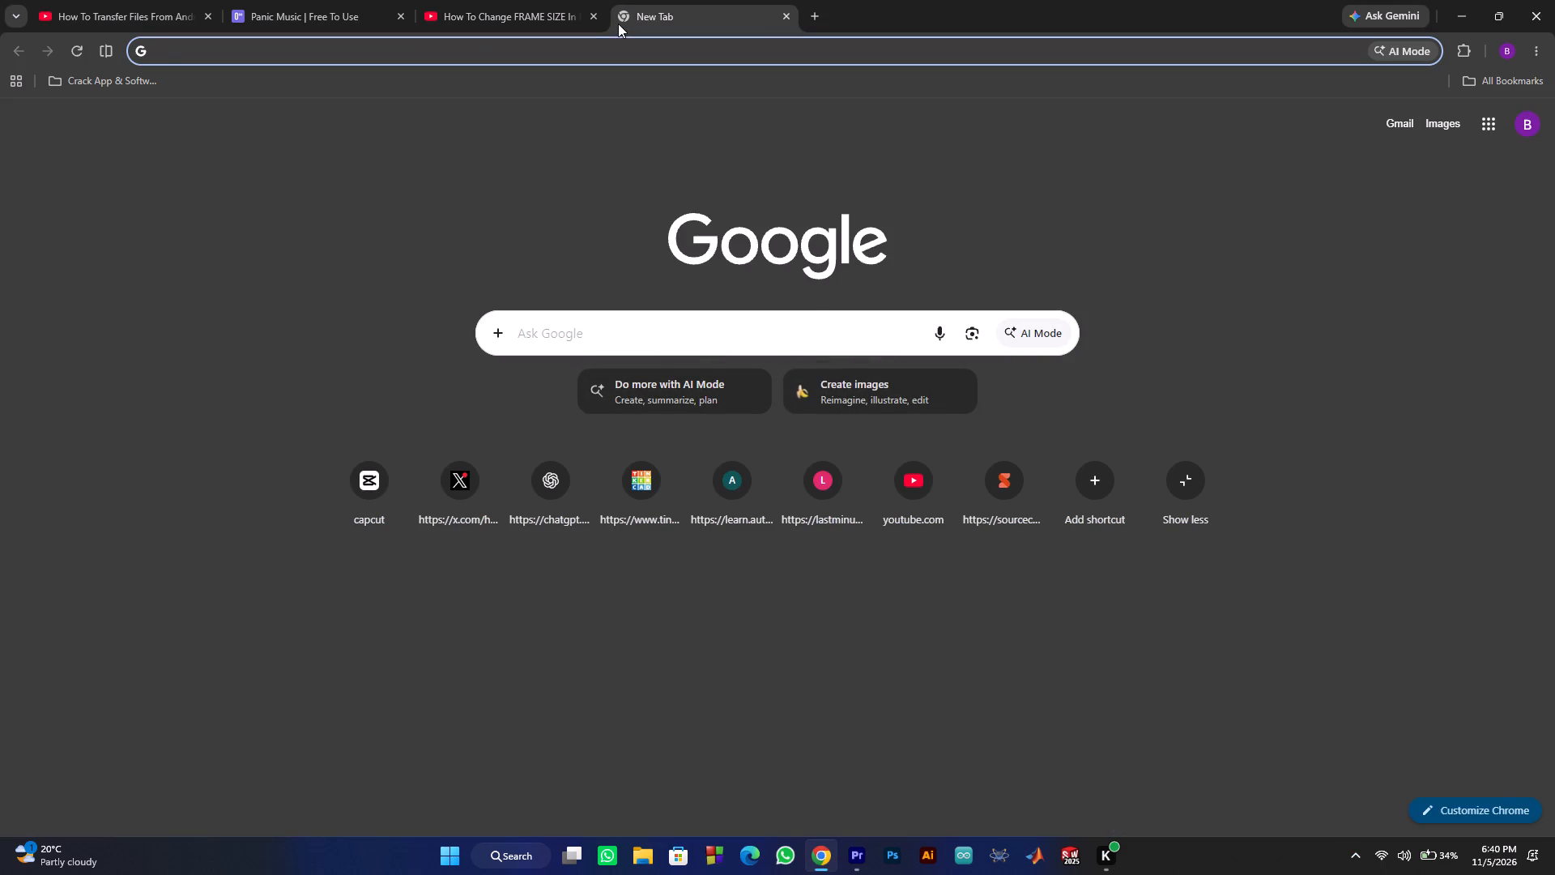
{"action": "type", "text": "pictures of cultural"}
{"action": "key", "text": "space"}
{"action": "type", "text": "day"}
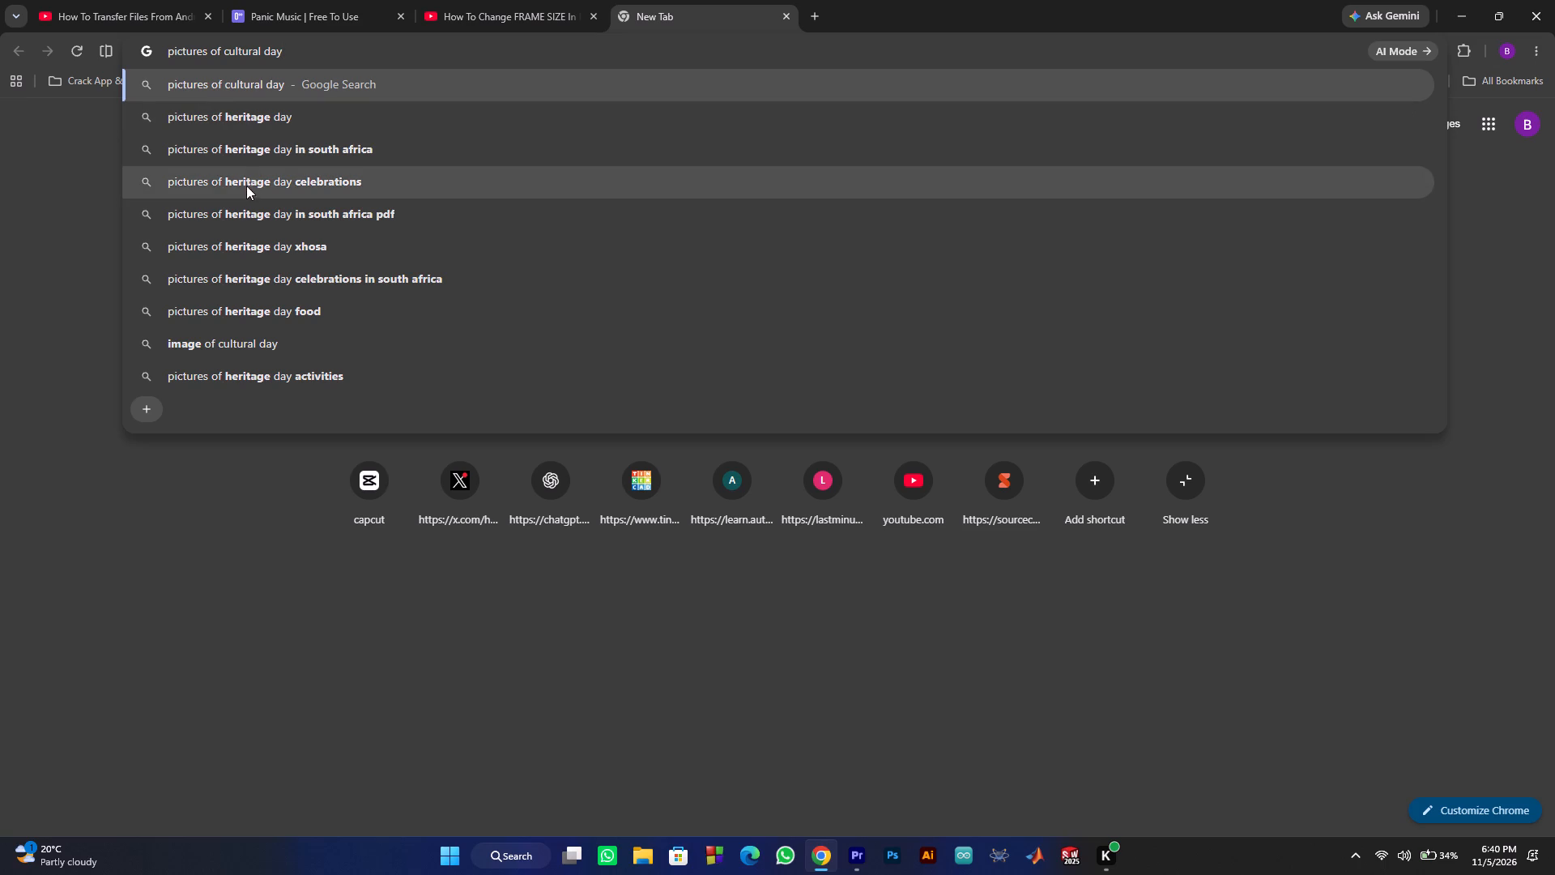
{"action": "left_click", "coordinate": [224, 84]}
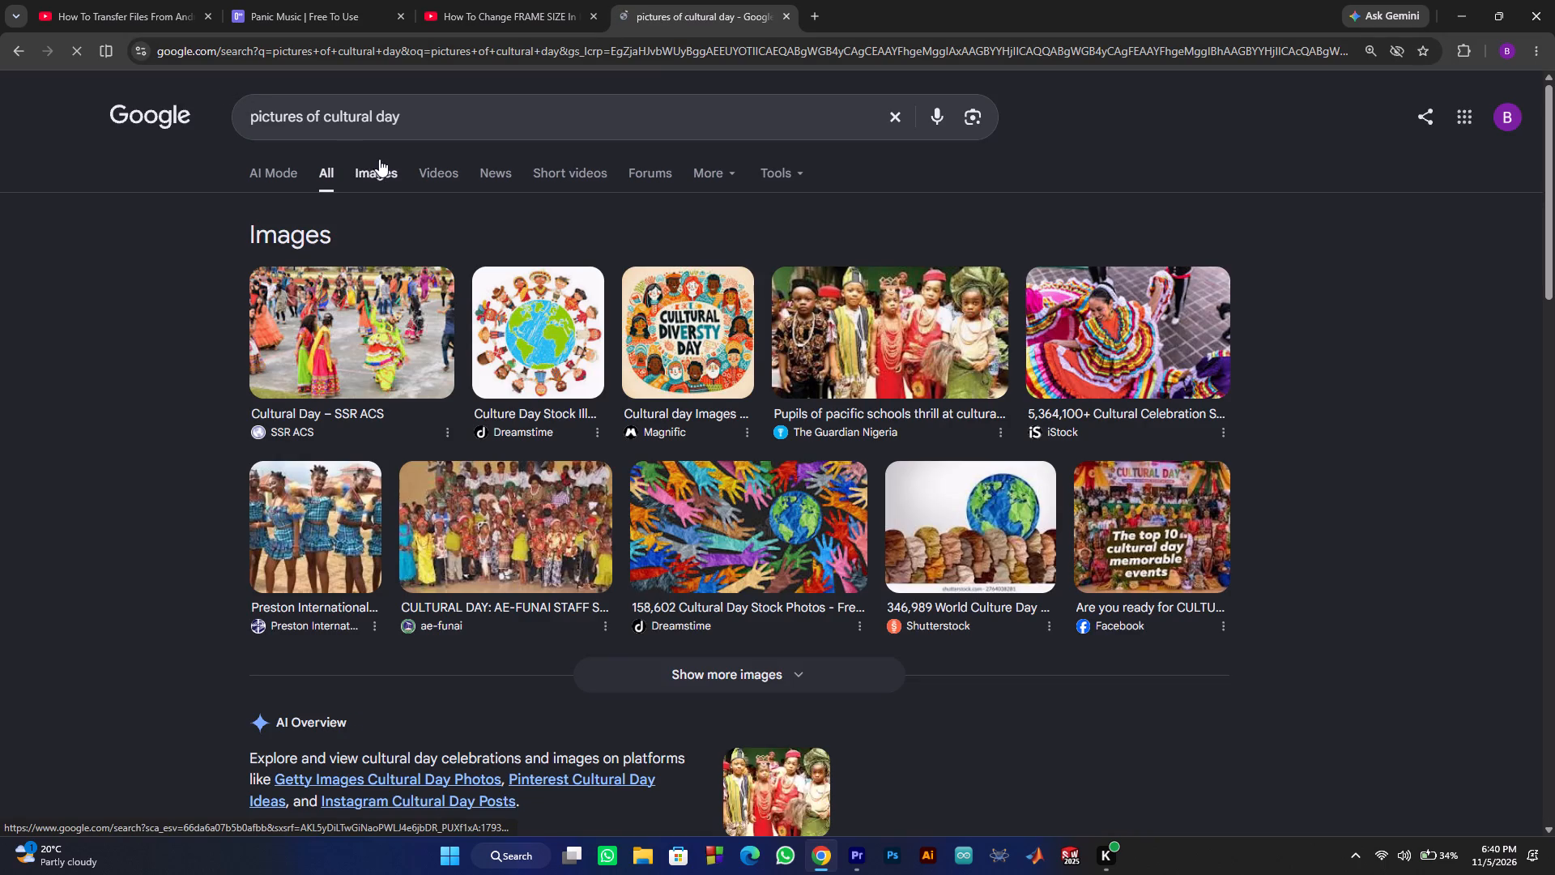
Refine the Google search to "pictures of kenya cultural day" and open the Pexels Kenyan Culture Photos link.
{"action": "left_click", "coordinate": [318, 123]}
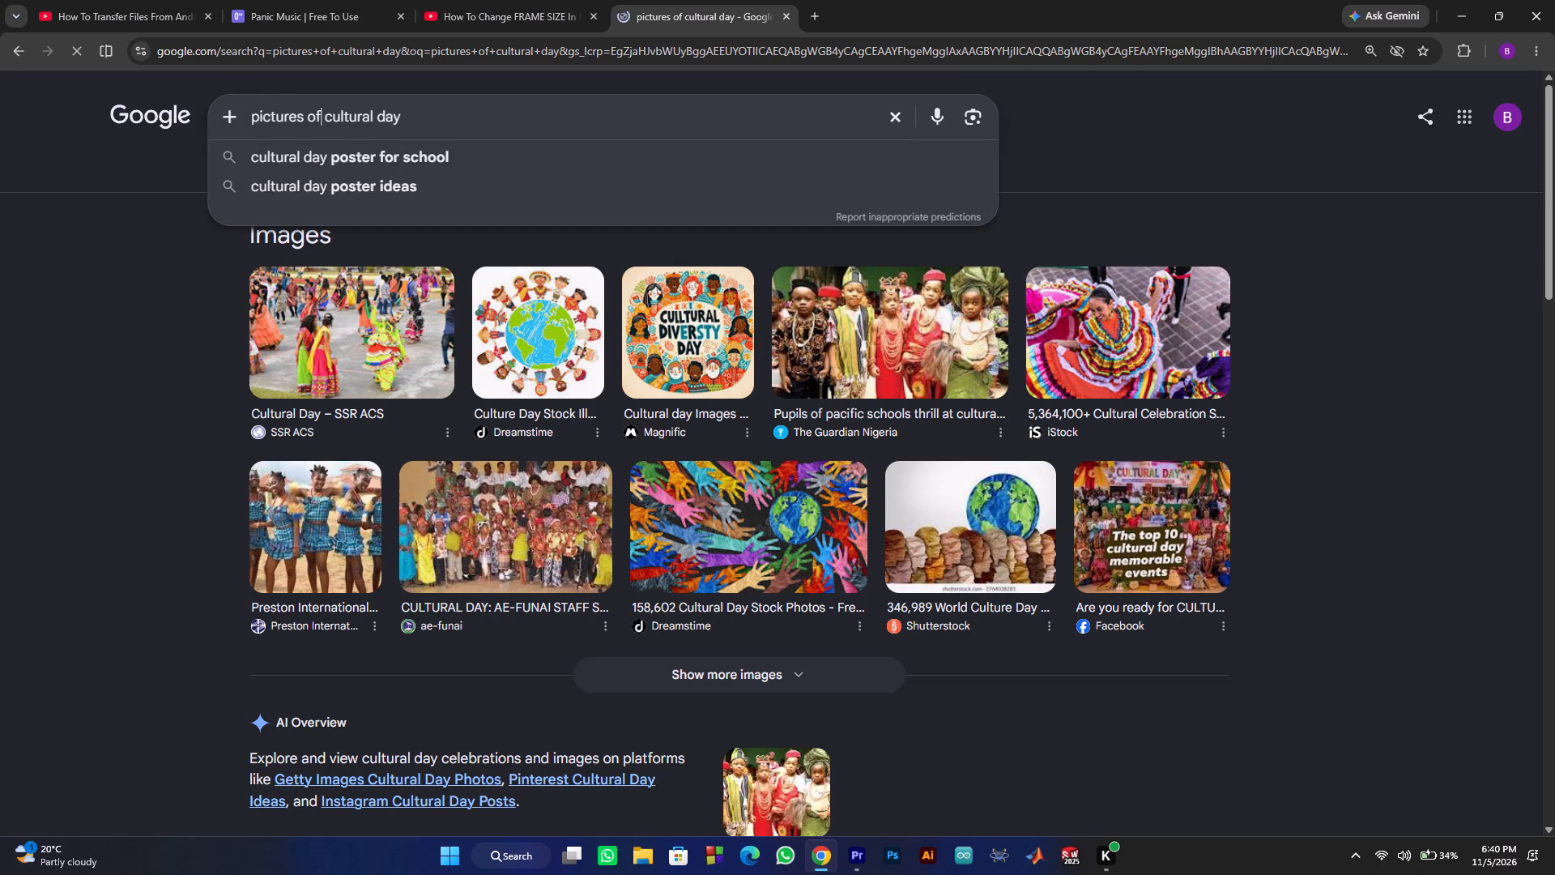
{"action": "key", "text": "space"}
{"action": "type", "text": "kenya"}
{"action": "key", "text": "space"}
{"action": "key", "text": "Return"}
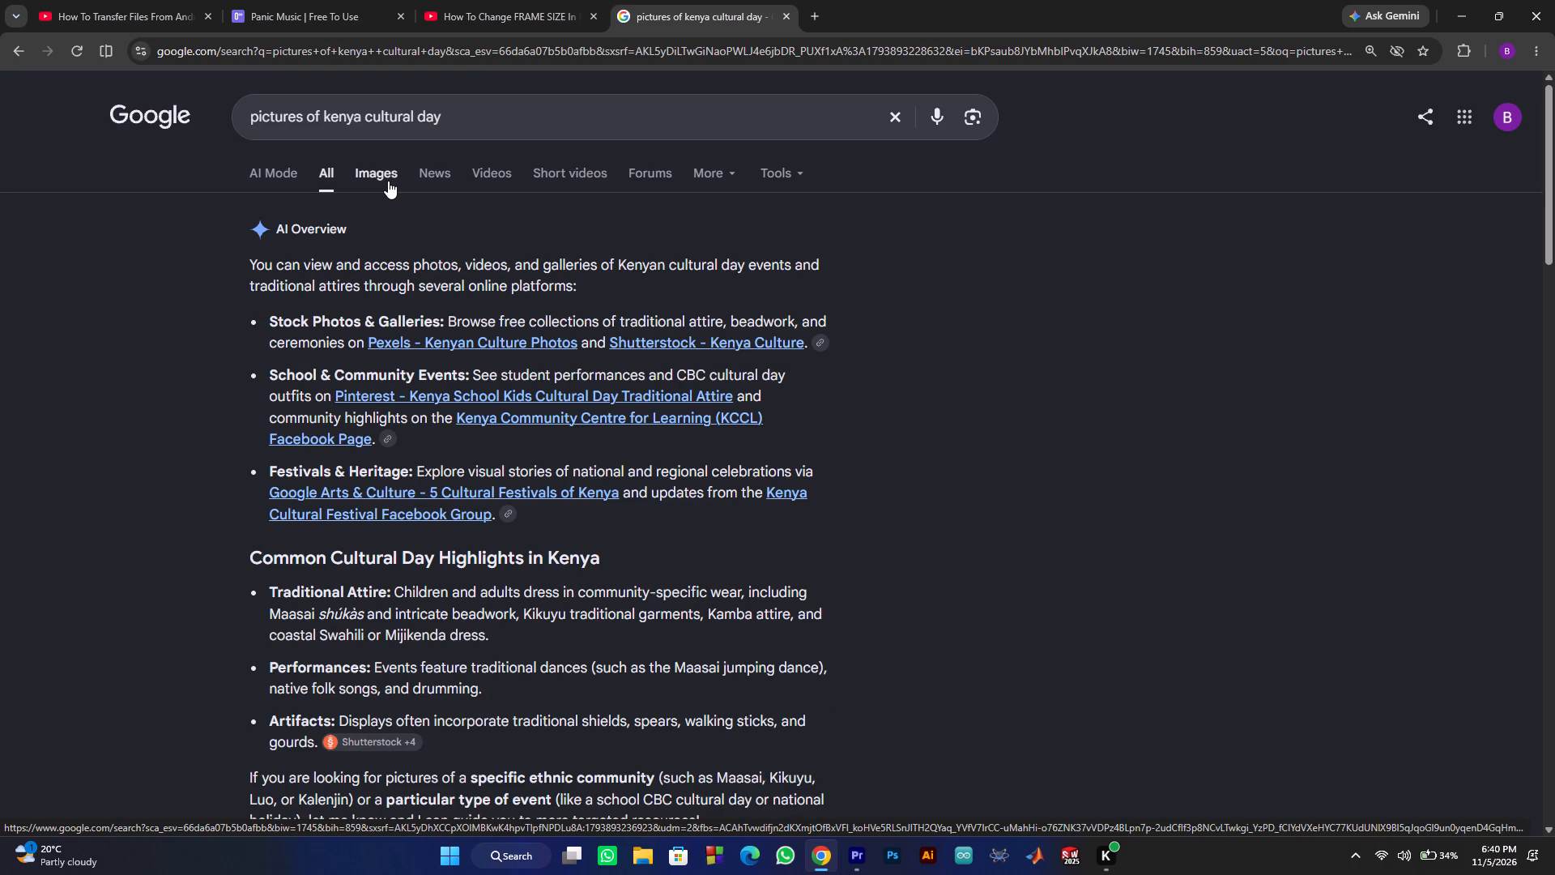
{"action": "left_click", "coordinate": [443, 344]}
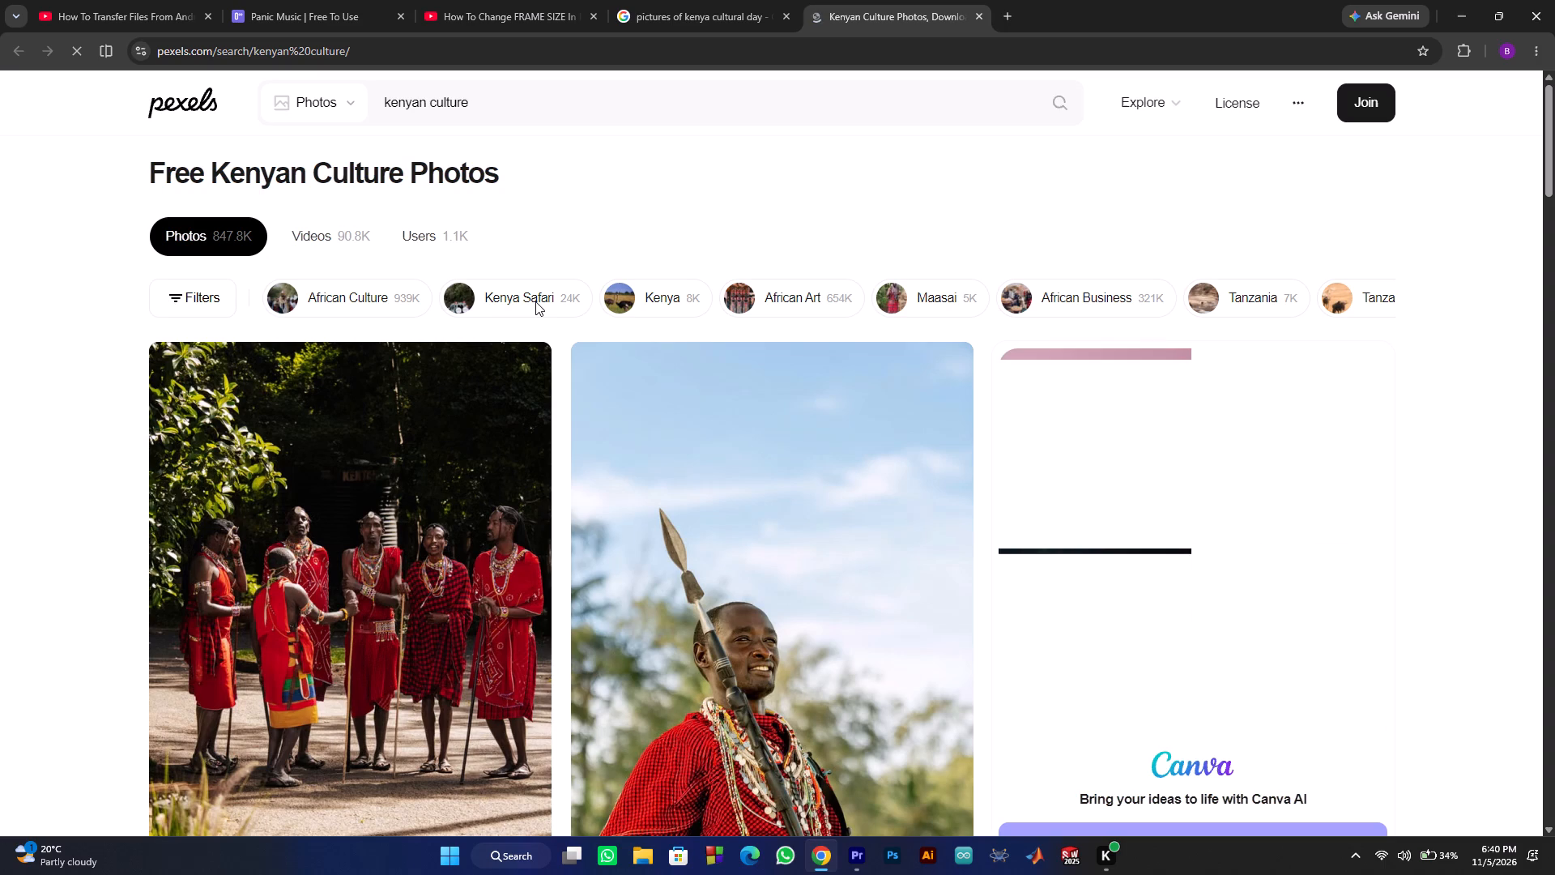
Download the Pexels photo of the smiling Maasai warrior holding a spear against the sky, and return to the photo results.
{"action": "scroll", "coordinate": [536, 302], "scroll_direction": "down", "scroll_amount": 5}
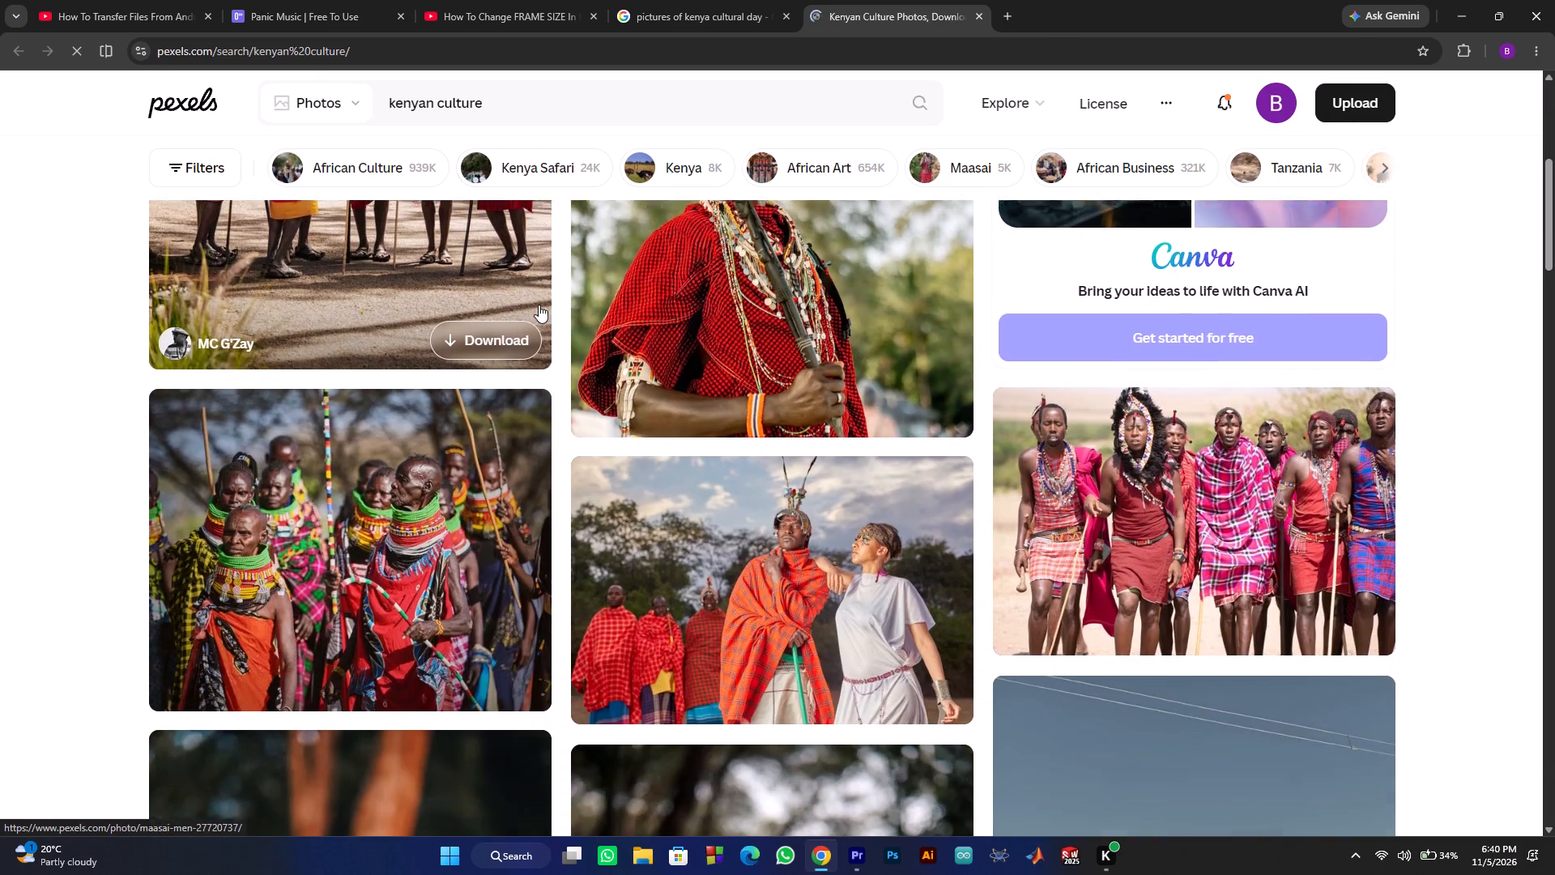
{"action": "scroll", "coordinate": [539, 305], "scroll_direction": "up", "scroll_amount": 3}
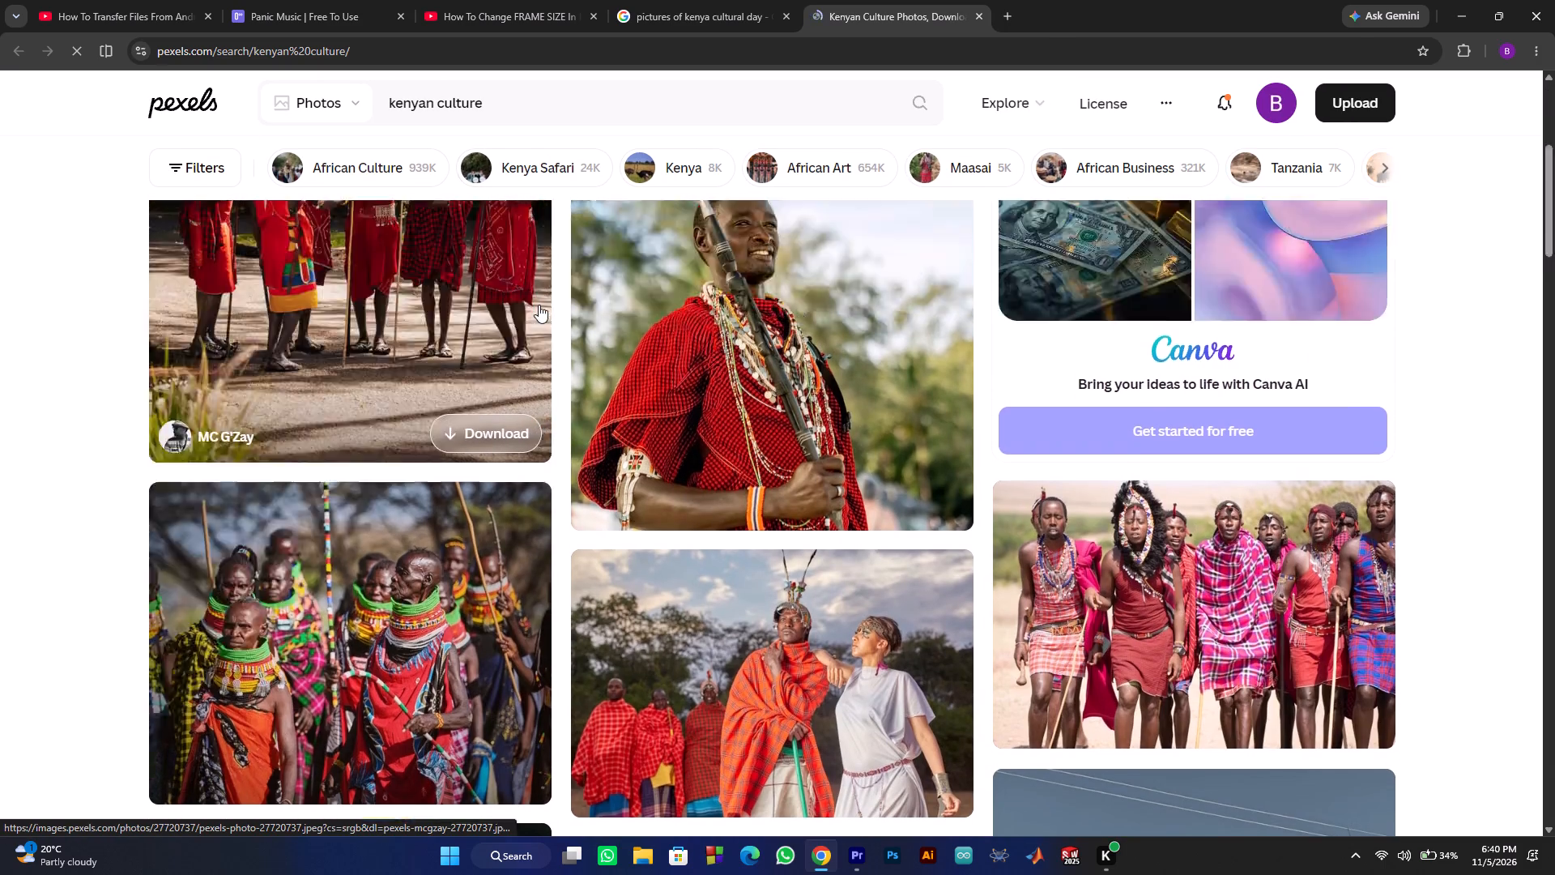
{"action": "scroll", "coordinate": [539, 305], "scroll_direction": "up", "scroll_amount": 1}
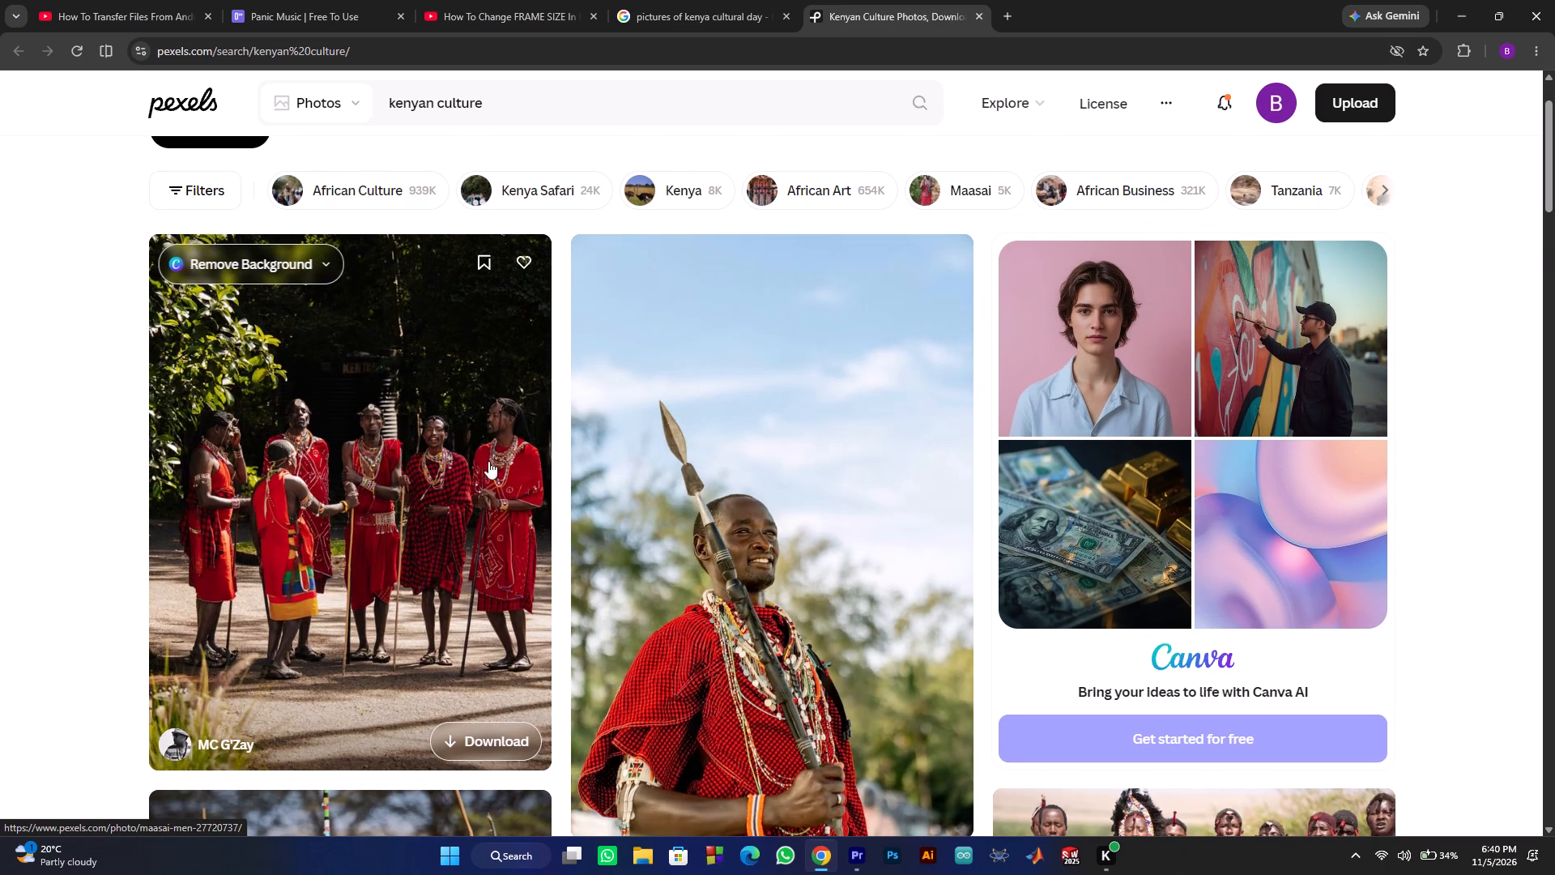
{"action": "left_click", "coordinate": [681, 522]}
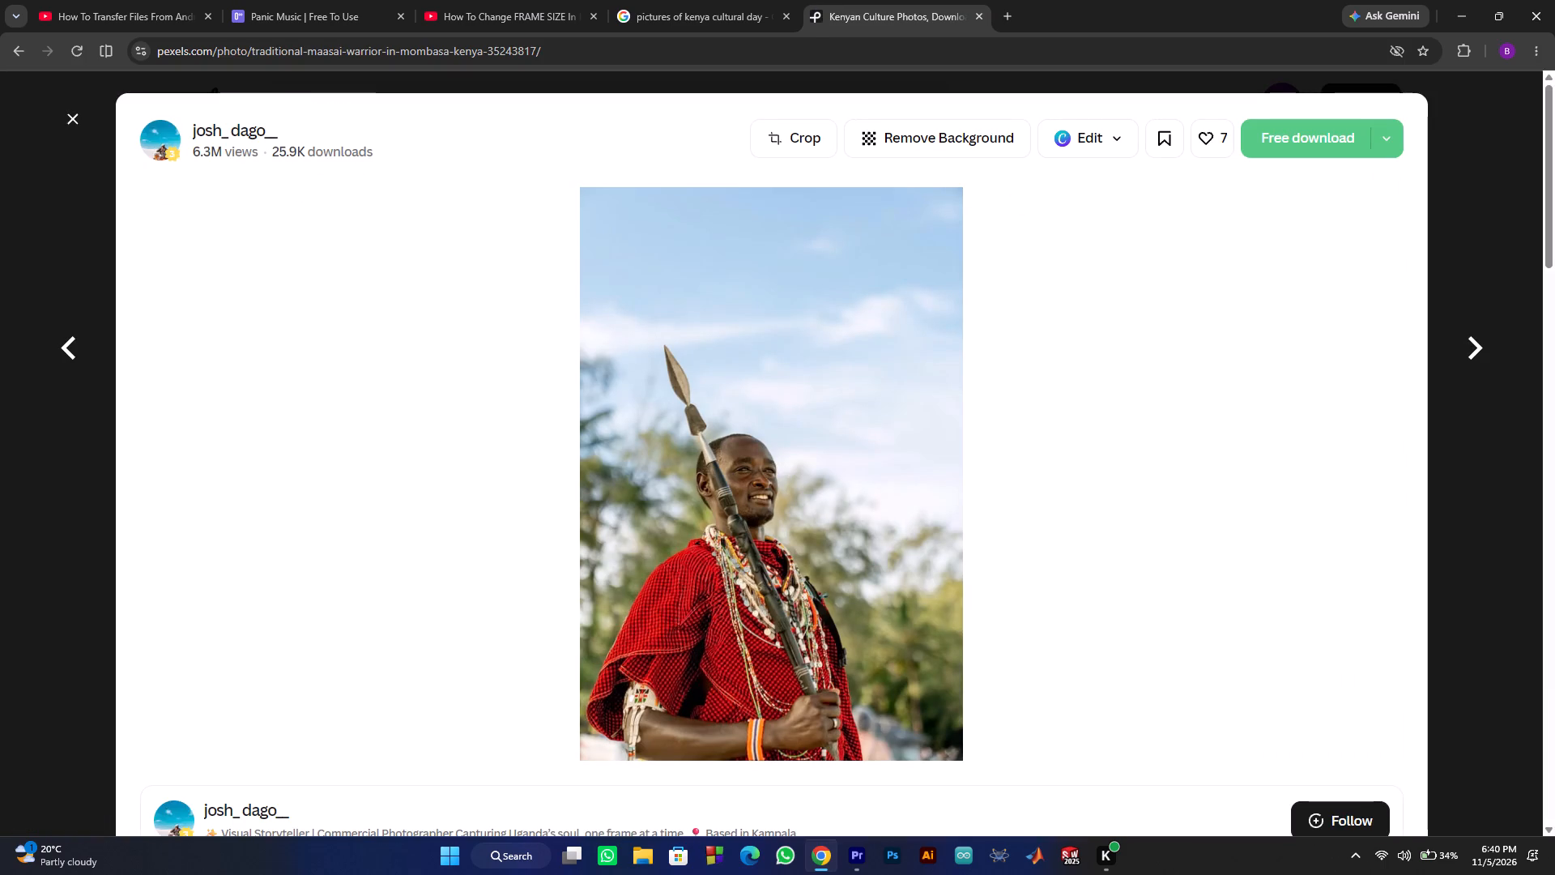
{"action": "left_click", "coordinate": [1298, 136]}
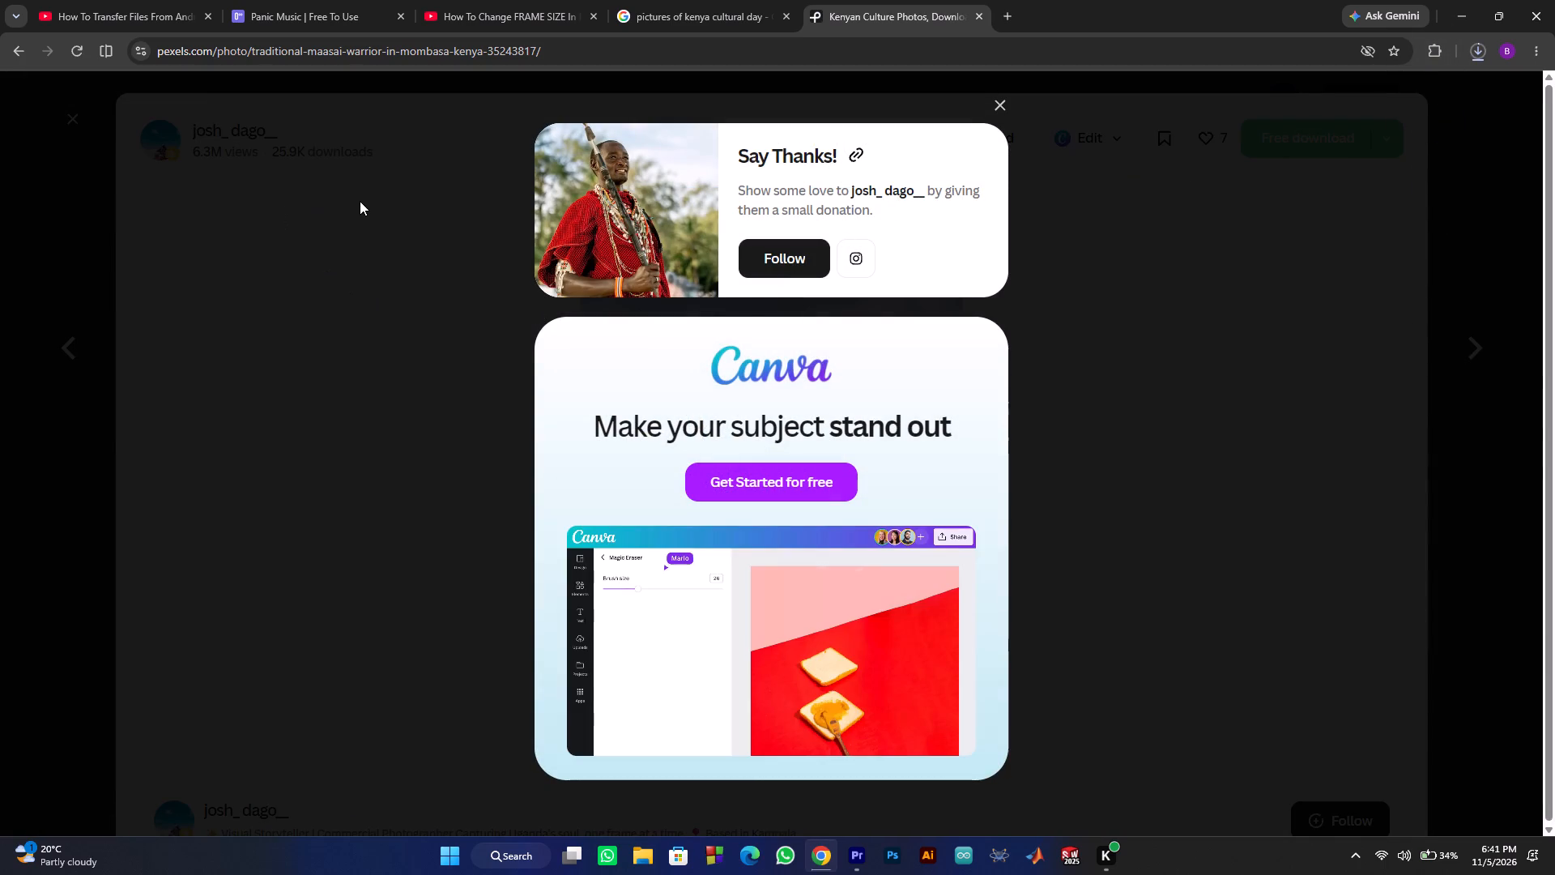
{"action": "left_click", "coordinate": [360, 201]}
{"action": "left_click", "coordinate": [78, 123]}
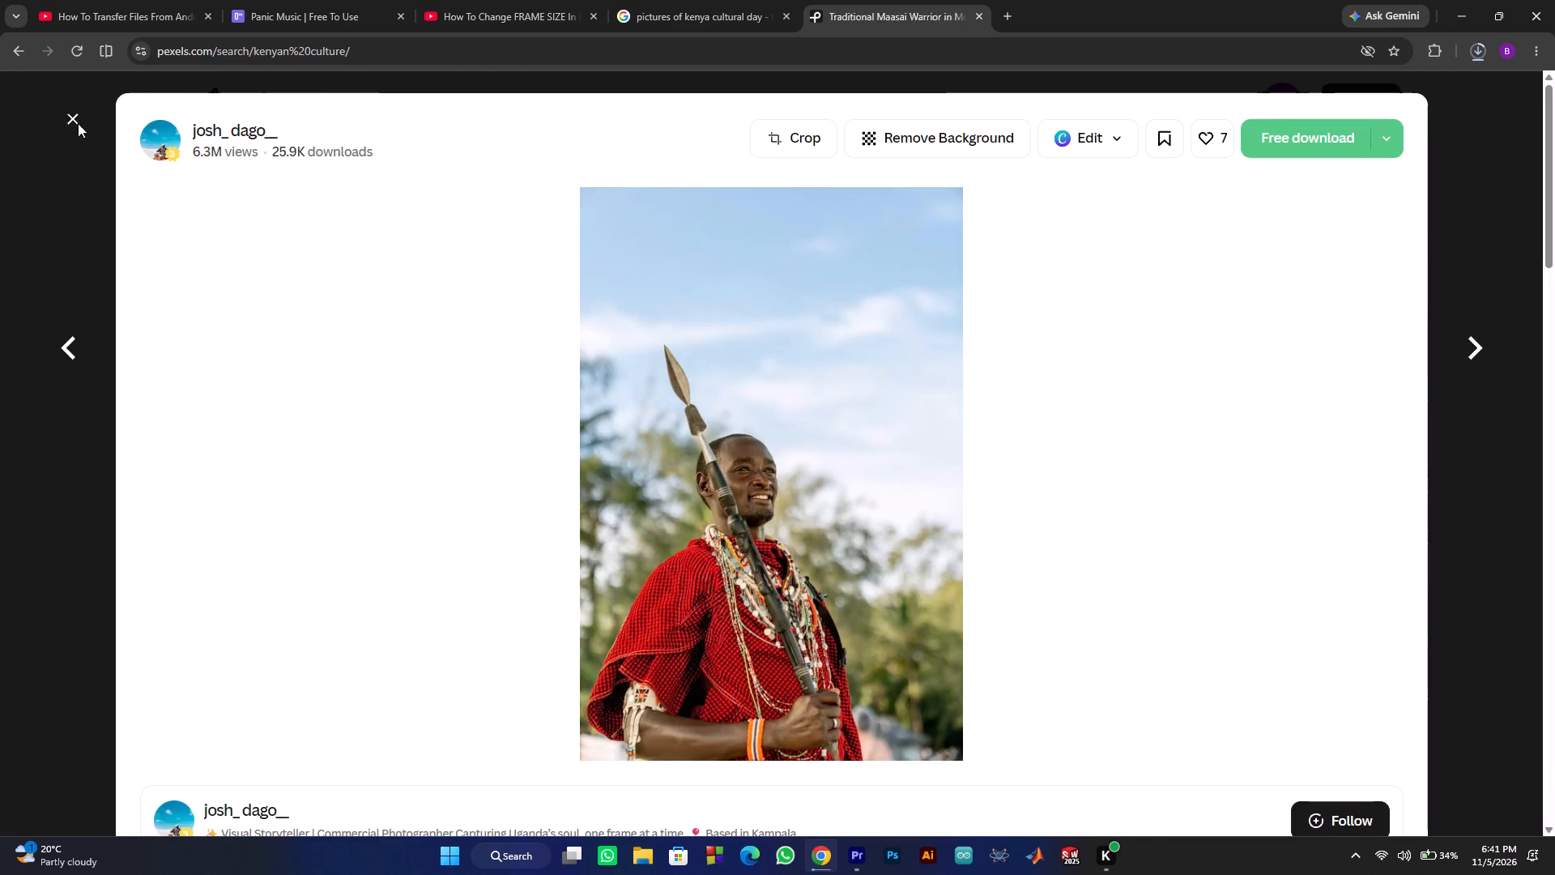
Download the photo of the group of Maasai men in red standing under dark trees, and return to the results.
{"action": "left_click", "coordinate": [387, 429]}
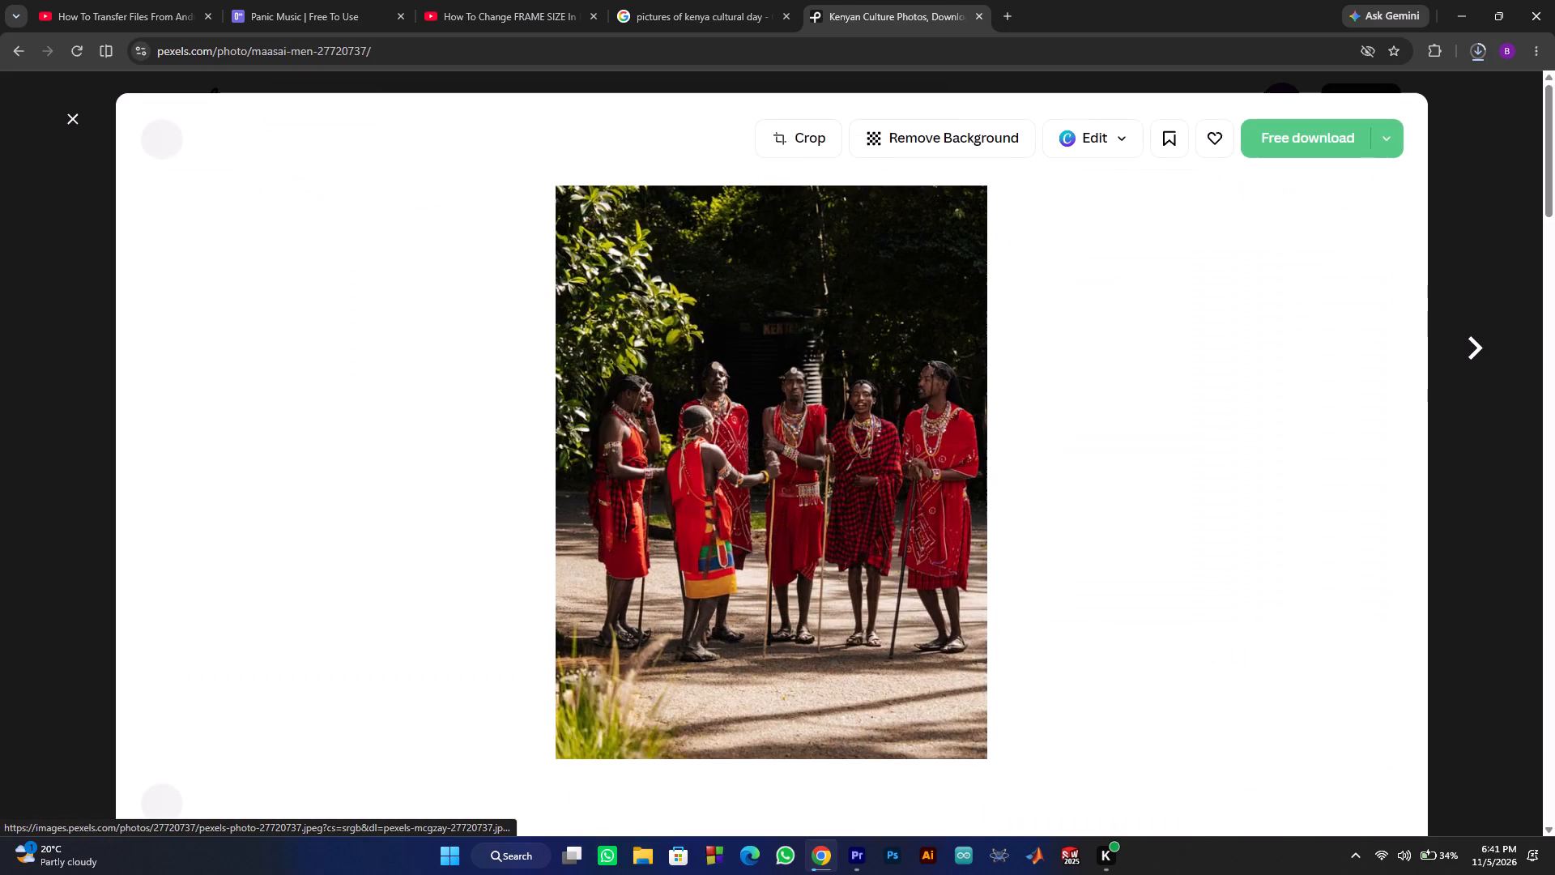
{"action": "left_click", "coordinate": [1285, 146]}
{"action": "left_click", "coordinate": [311, 335]}
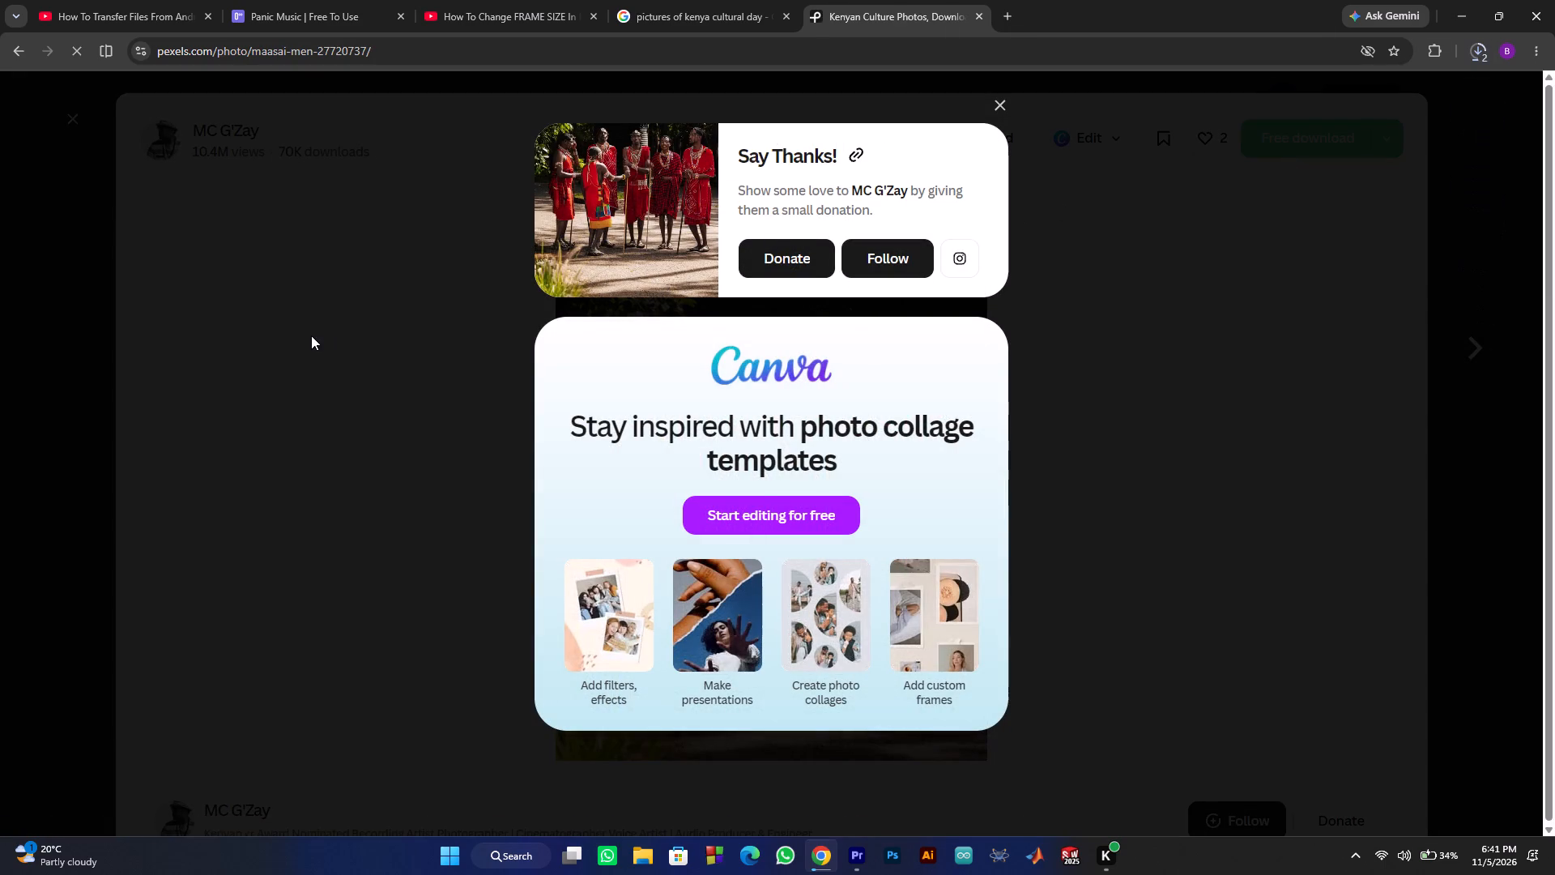
{"action": "left_click", "coordinate": [71, 109]}
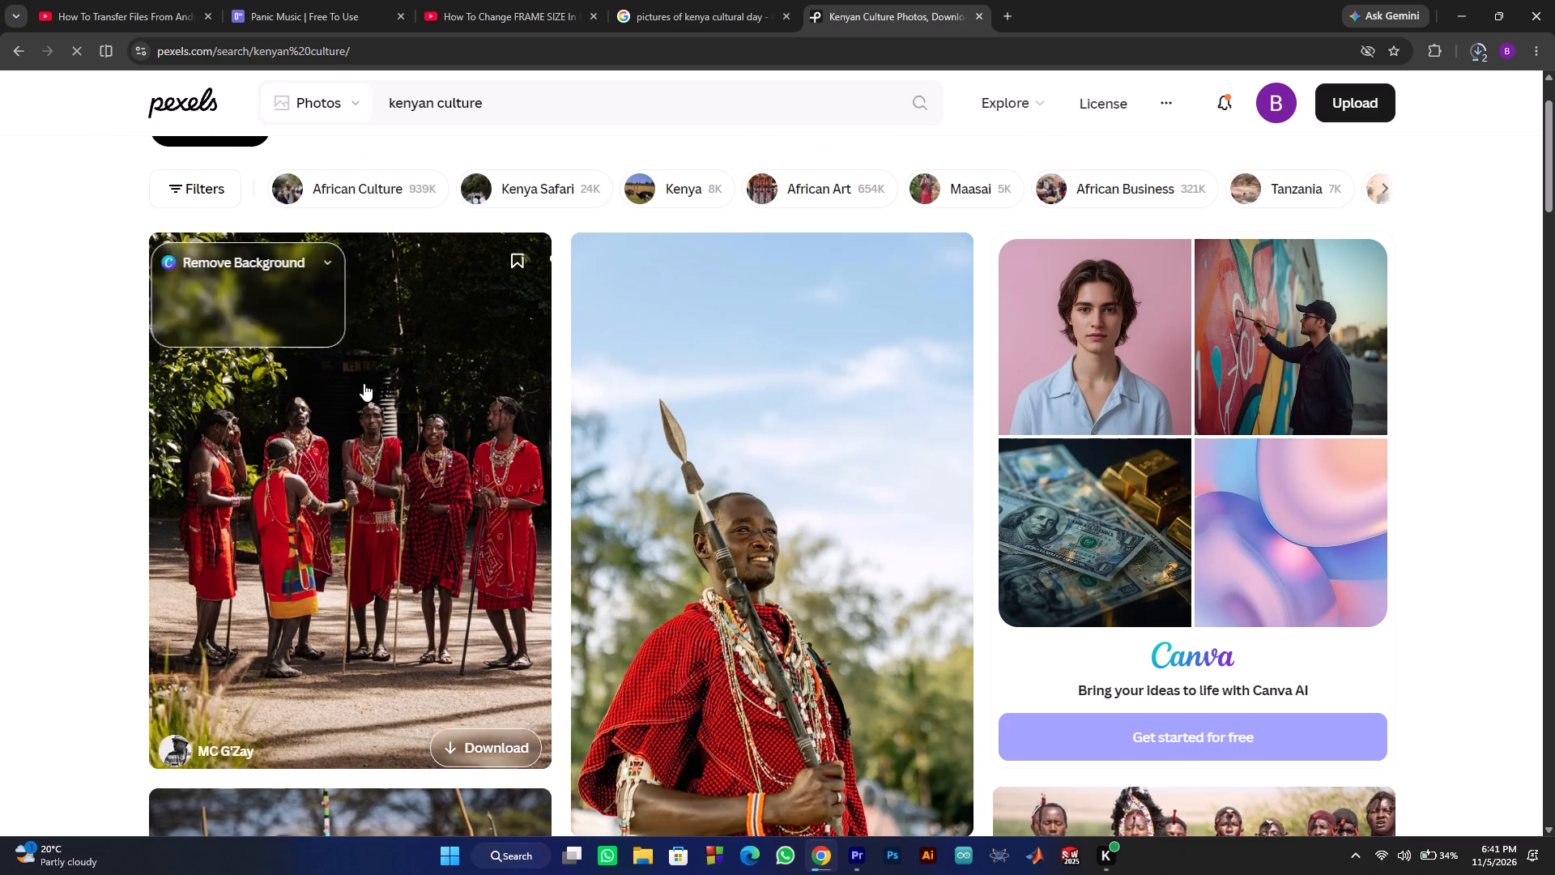
Download the photo of the woman in a red and black plaid wrap and beaded headpiece, and dismiss the thank-you overlay.
{"action": "scroll", "coordinate": [696, 481], "scroll_direction": "down", "scroll_amount": 4}
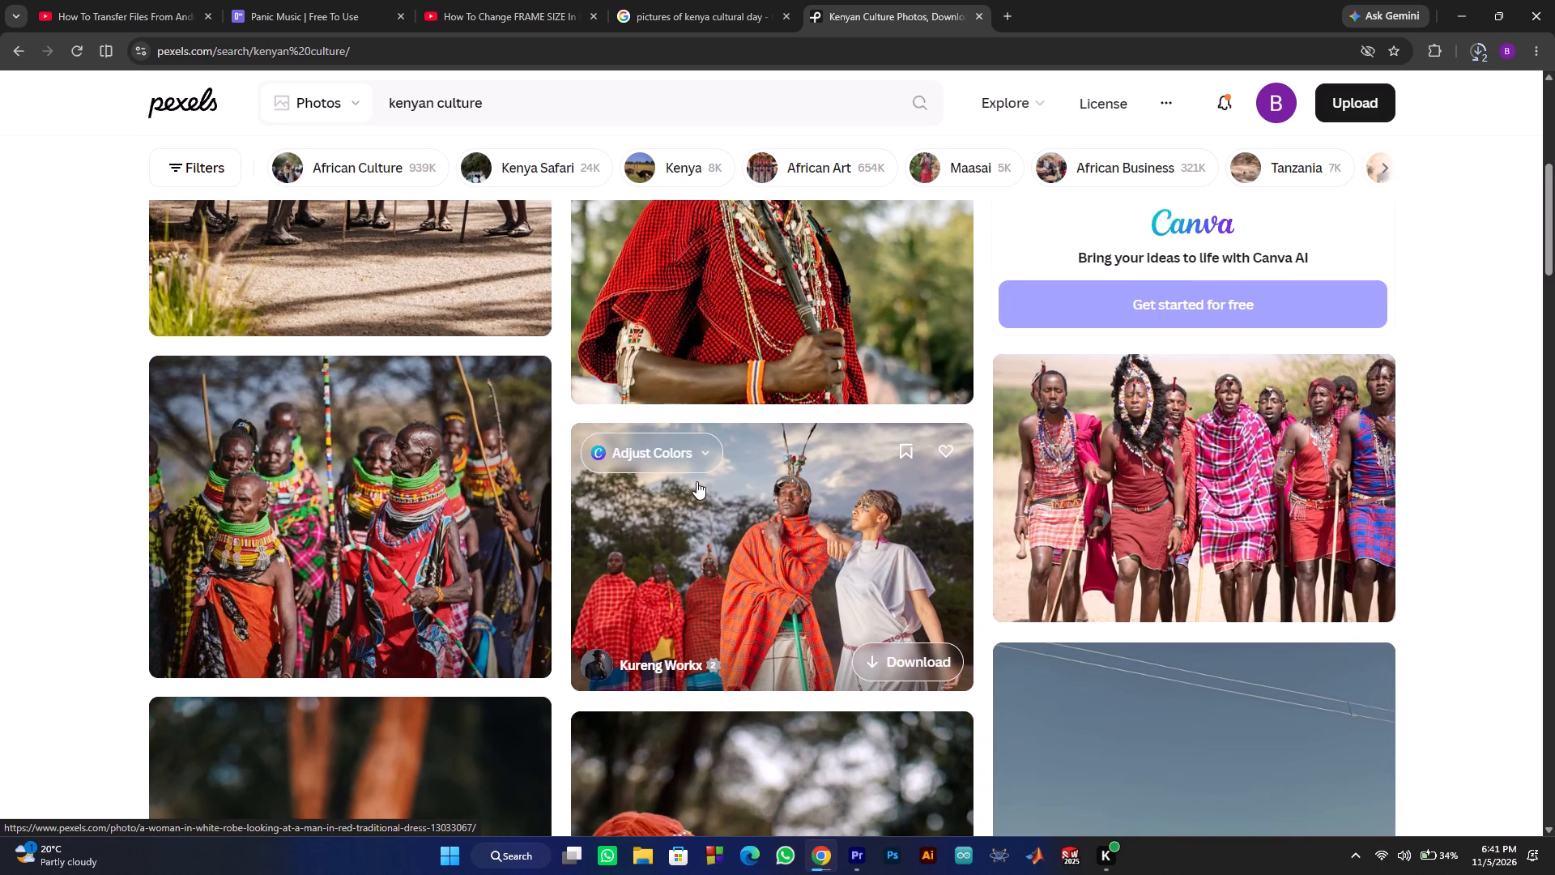
{"action": "scroll", "coordinate": [697, 481], "scroll_direction": "down", "scroll_amount": 4}
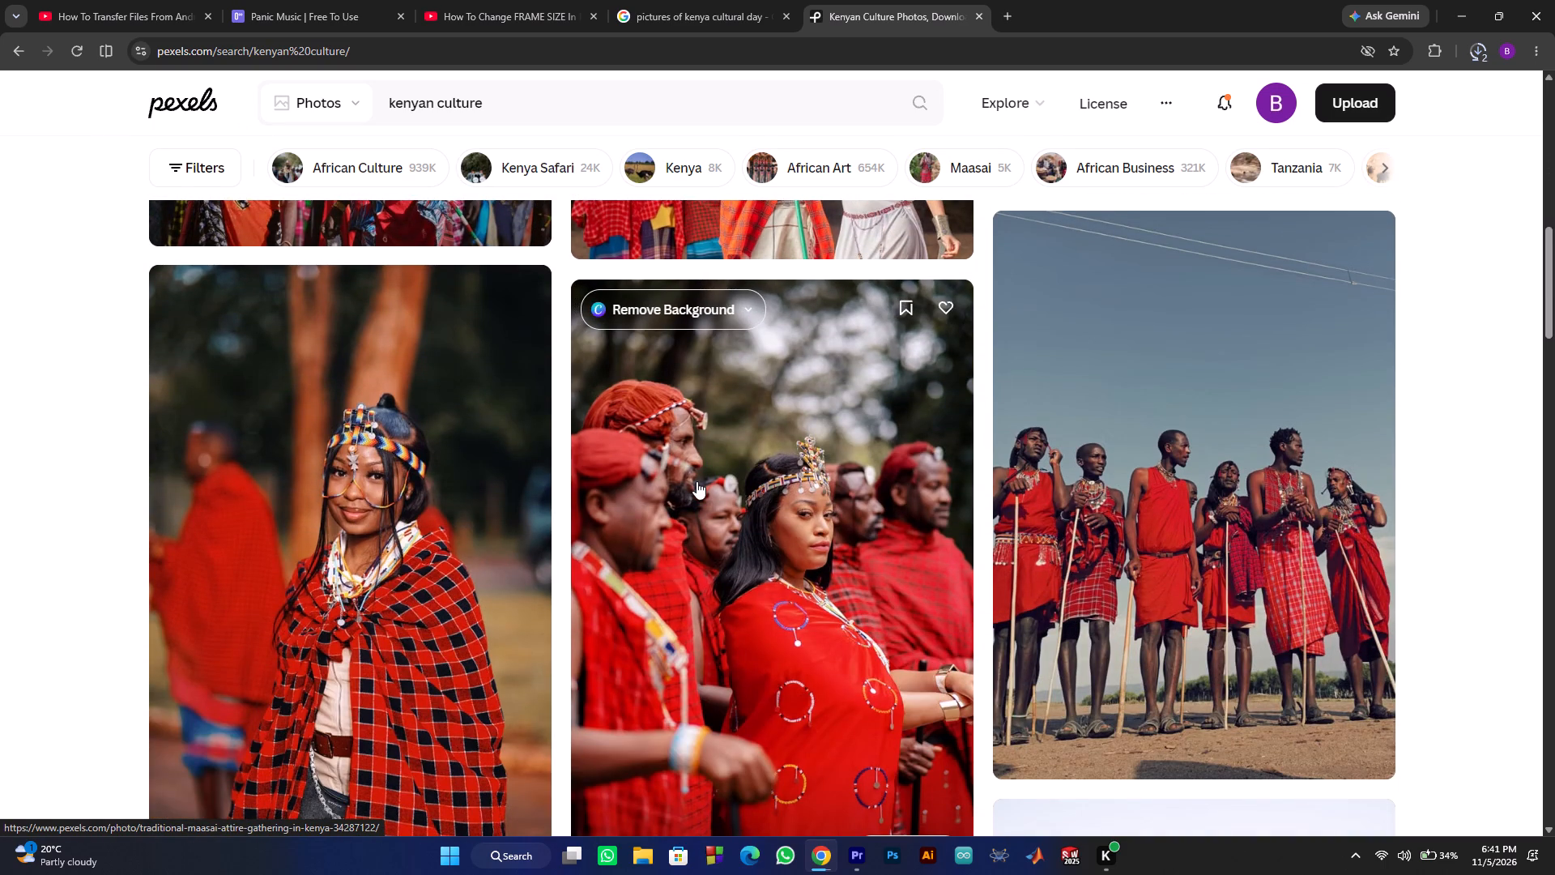
{"action": "scroll", "coordinate": [697, 481], "scroll_direction": "down", "scroll_amount": 1}
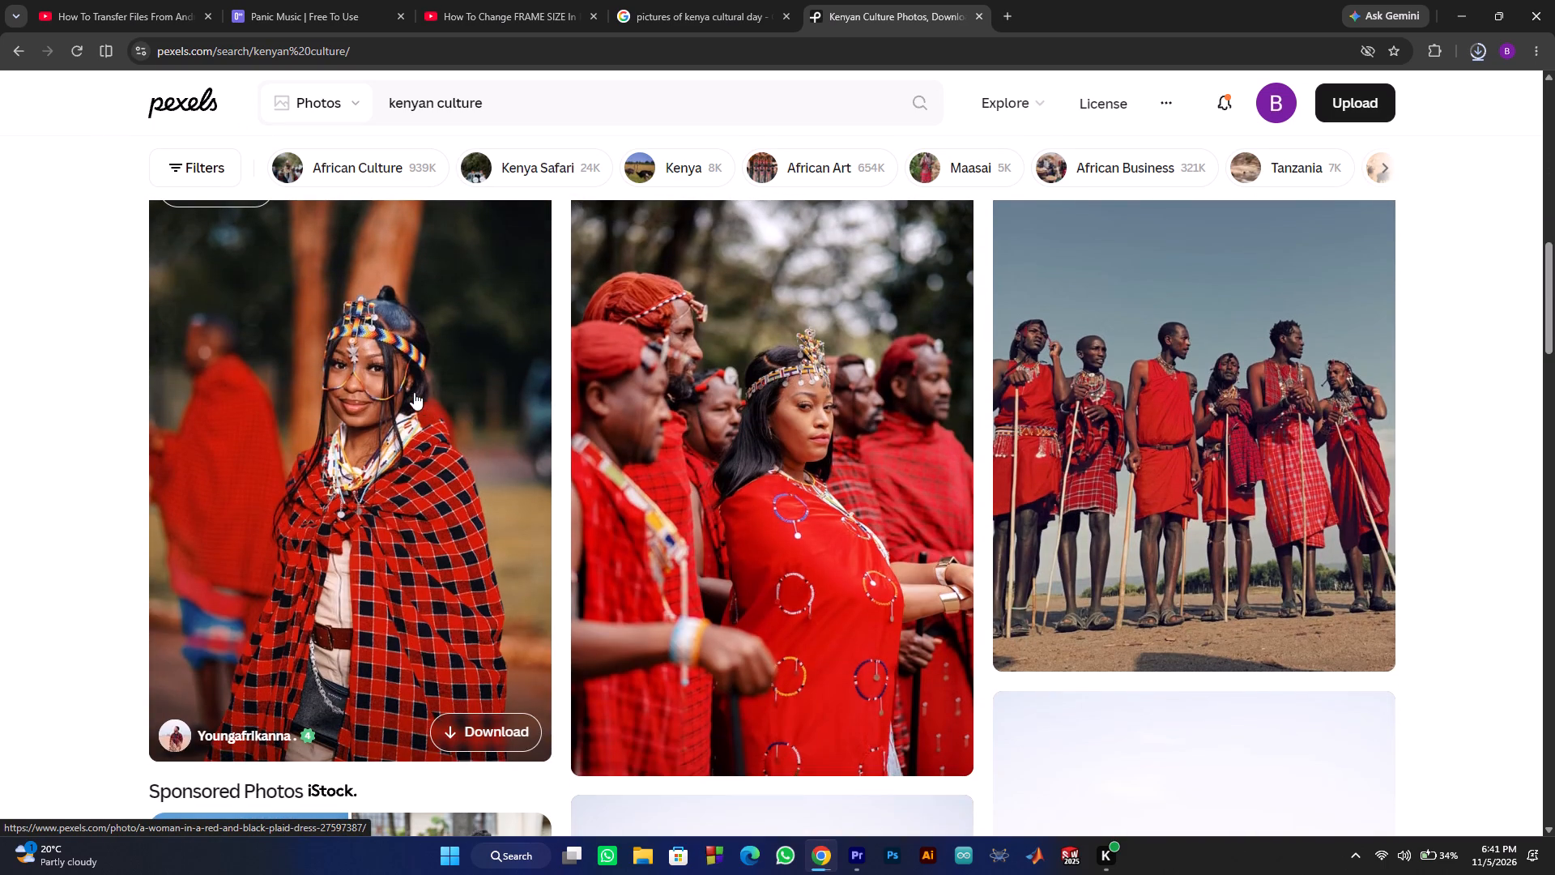
{"action": "left_click", "coordinate": [477, 727]}
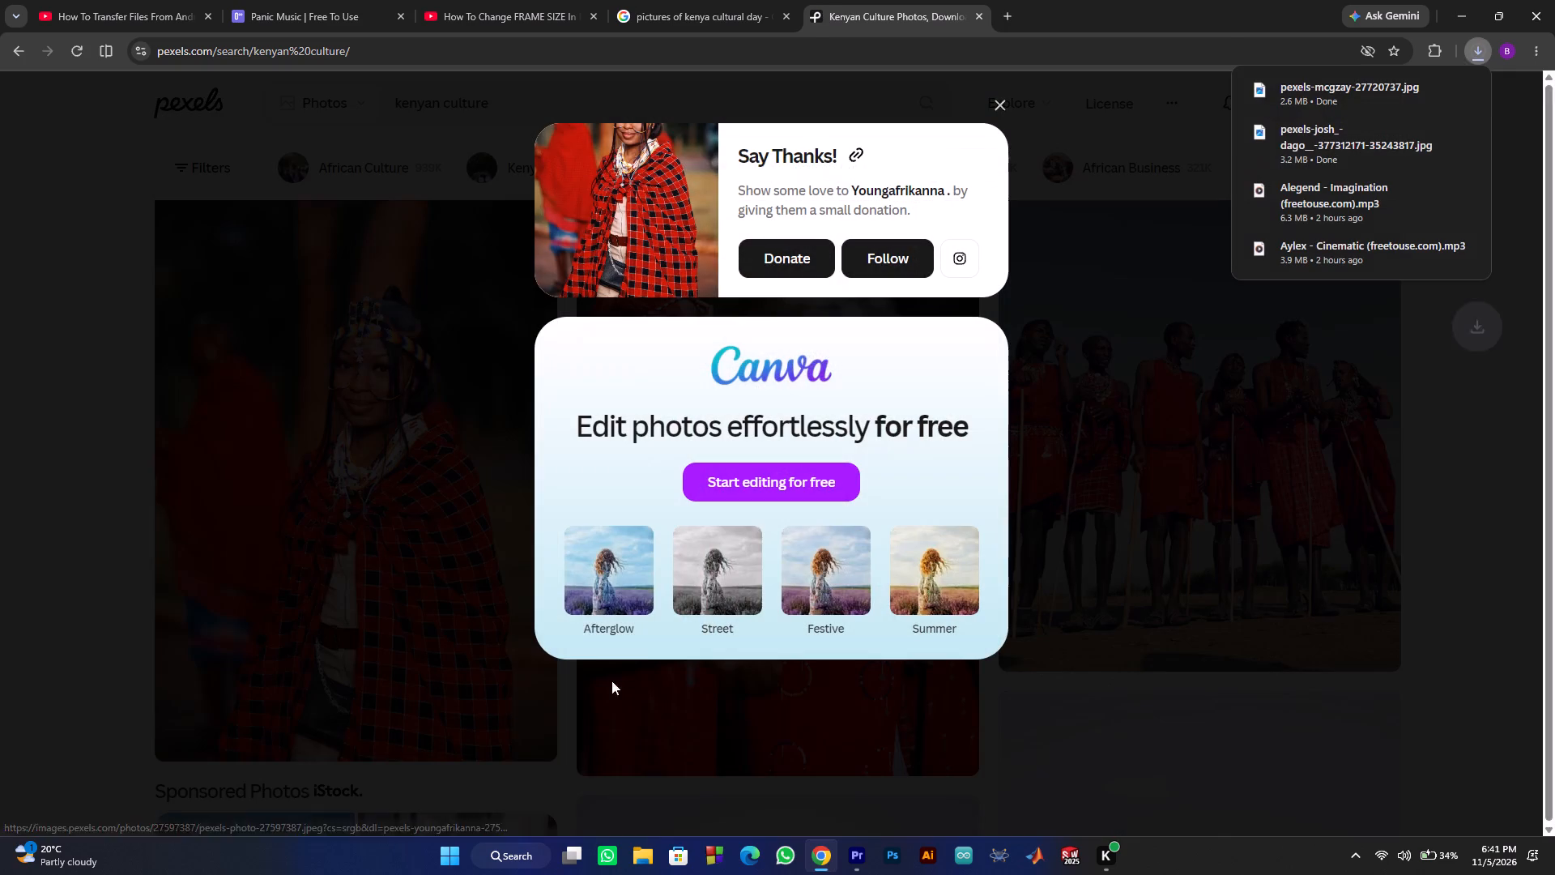
{"action": "left_click", "coordinate": [420, 496]}
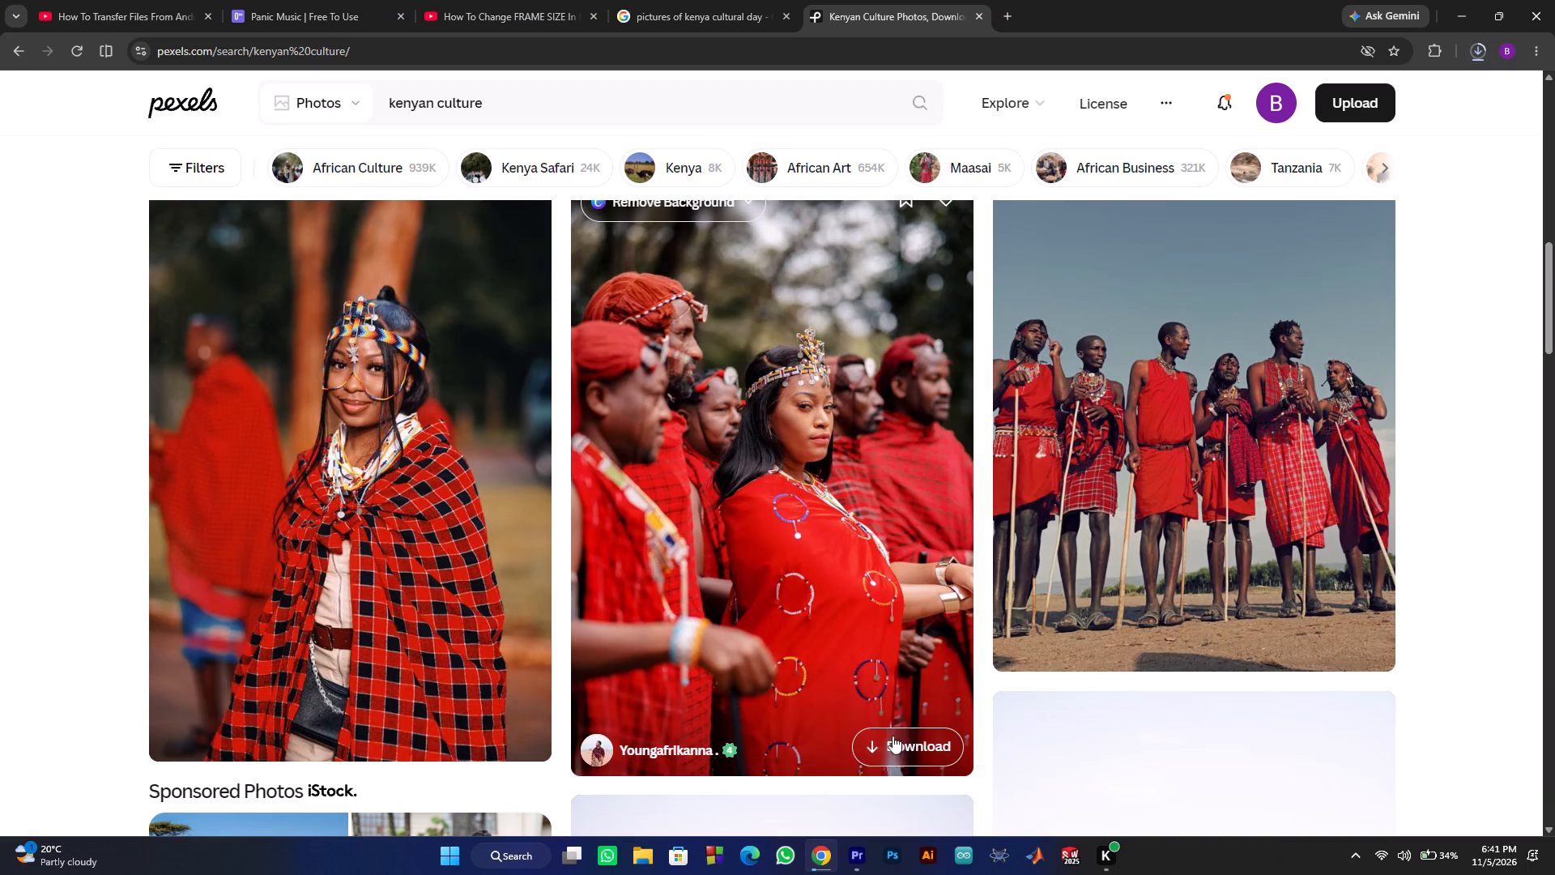
Download the photo of the woman in a red robe and beaded crown among men in red, and dismiss the thank-you overlay.
{"action": "left_click", "coordinate": [914, 753]}
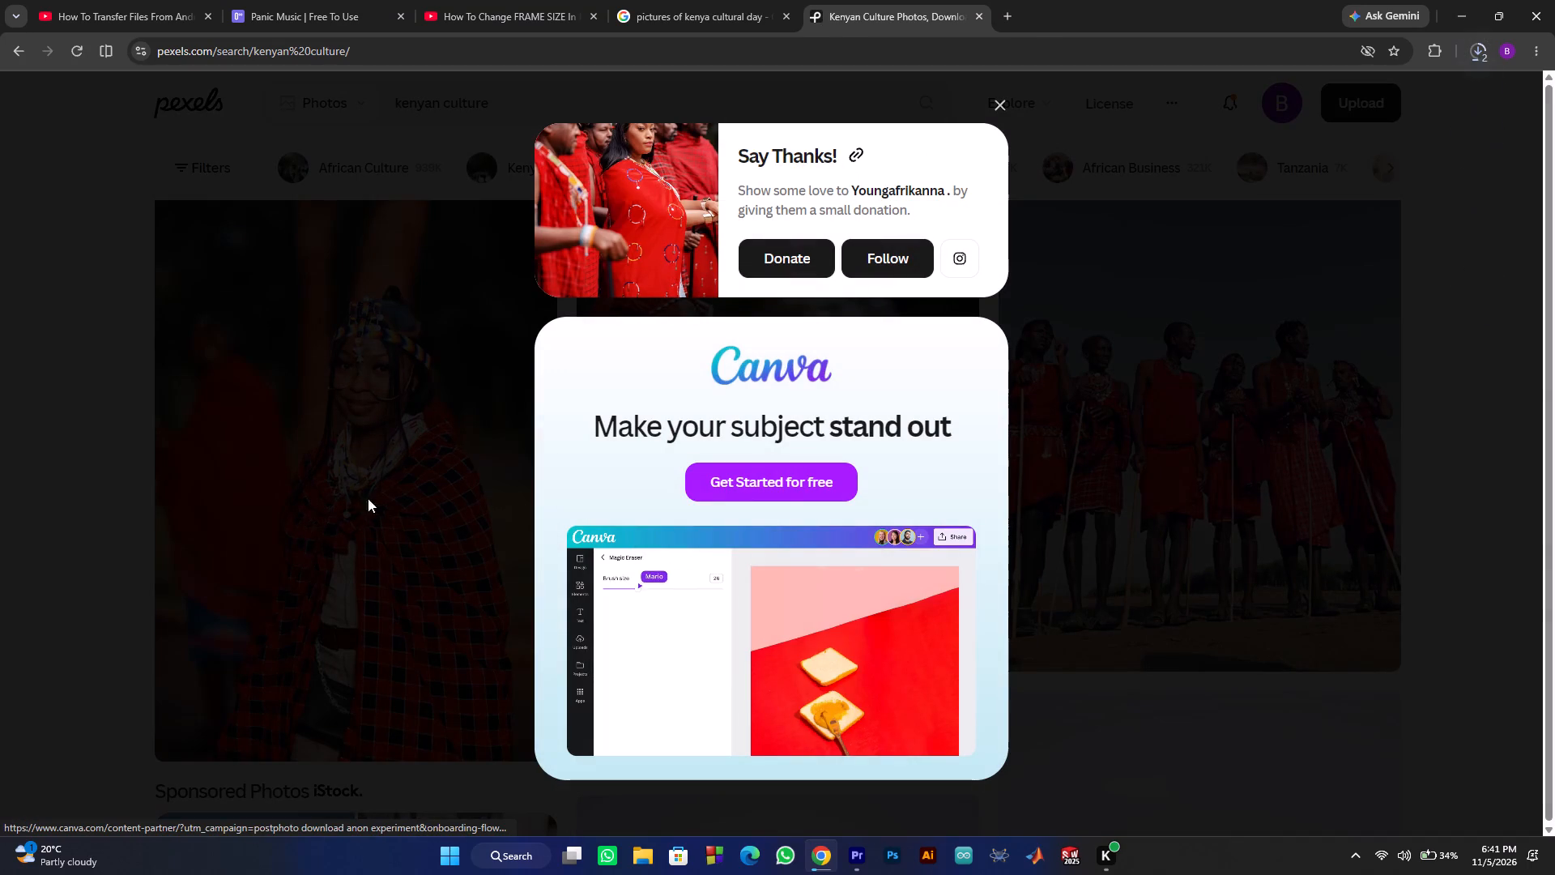
{"action": "left_click", "coordinate": [358, 496]}
Browse further through the Kenyan culture photo results for more suitable pictures.
{"action": "scroll", "coordinate": [689, 552], "scroll_direction": "down", "scroll_amount": 4}
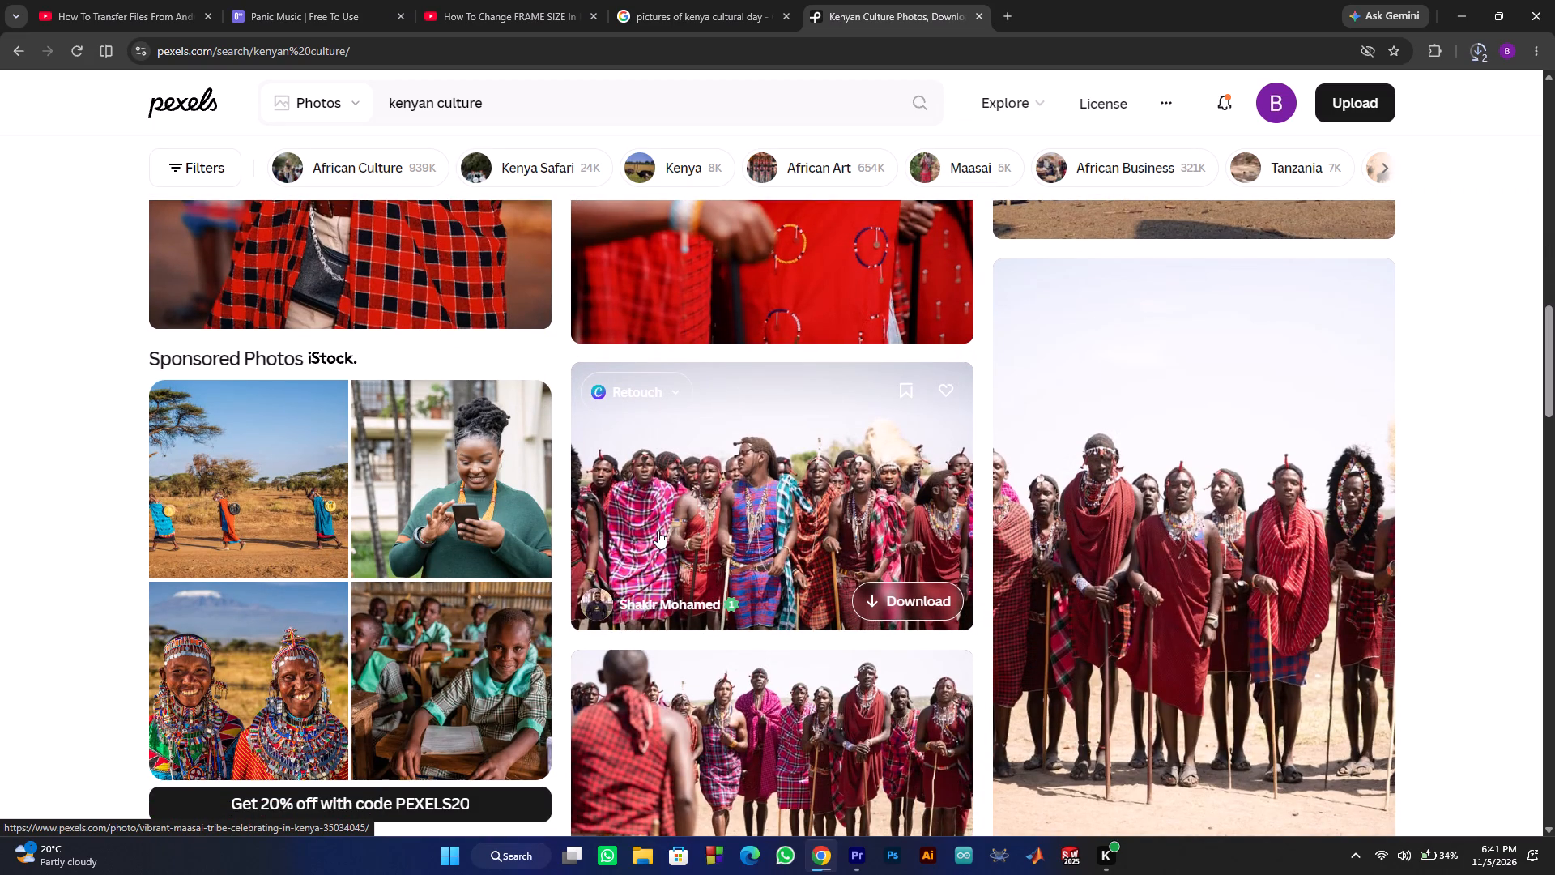
{"action": "scroll", "coordinate": [658, 531], "scroll_direction": "down", "scroll_amount": 1}
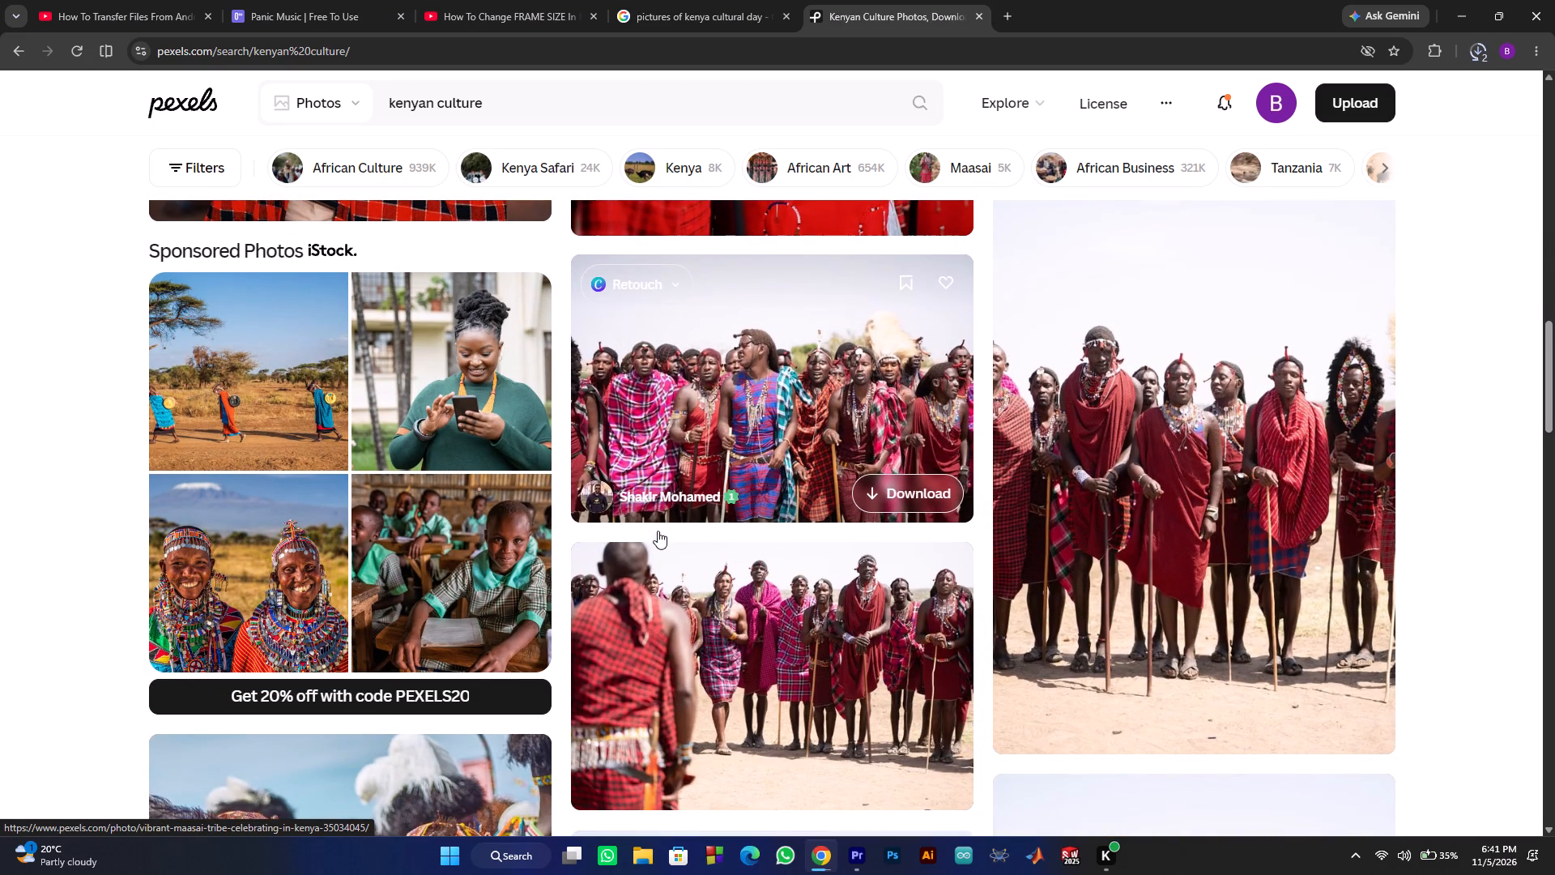
{"action": "scroll", "coordinate": [658, 531], "scroll_direction": "down", "scroll_amount": 3}
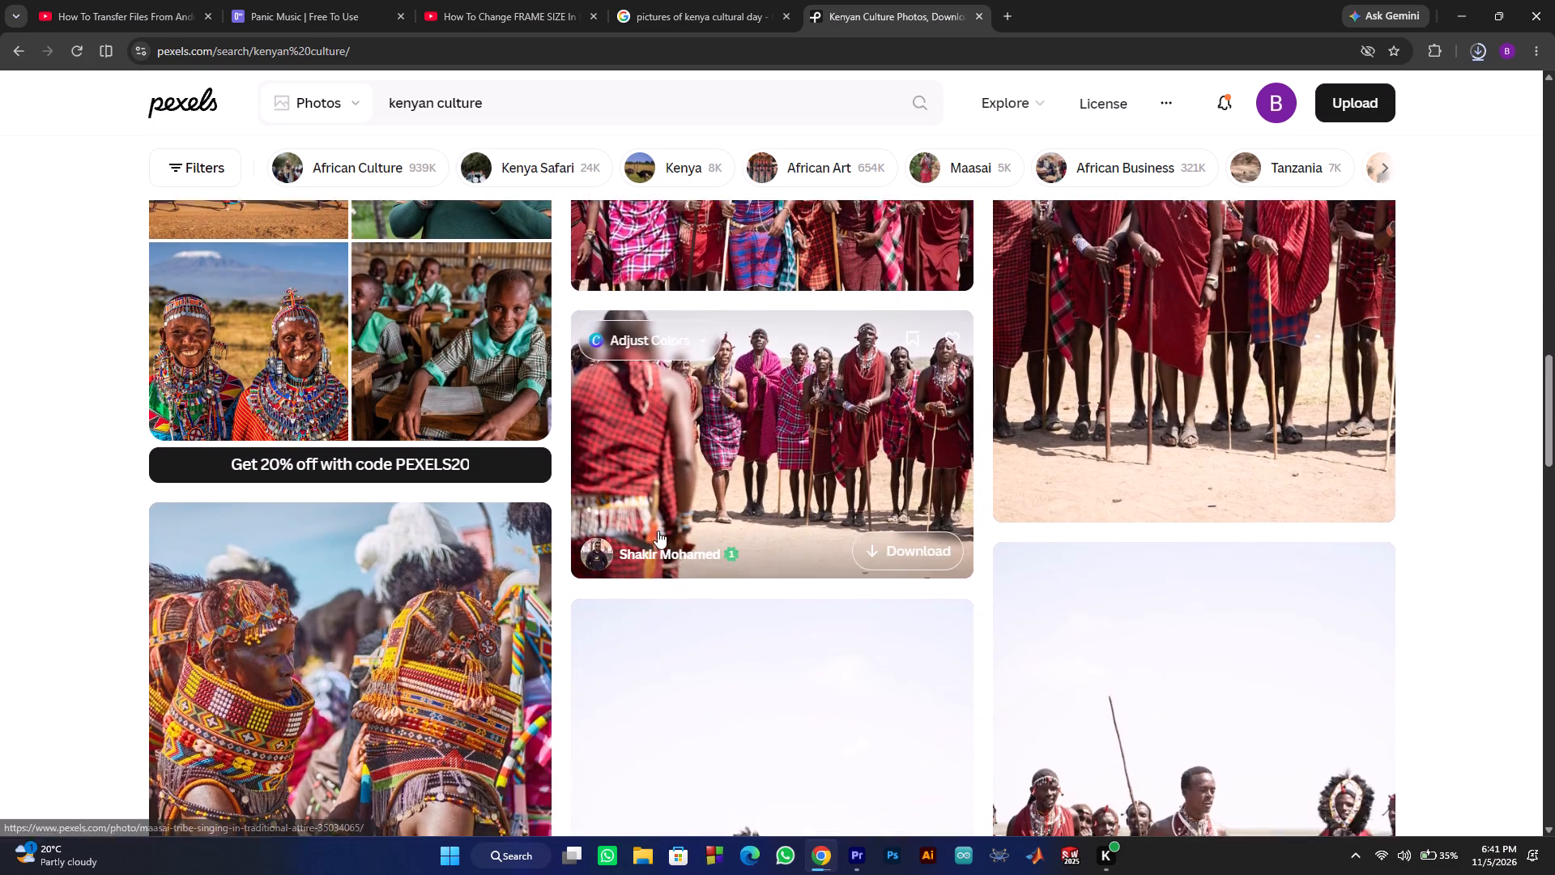
{"action": "scroll", "coordinate": [658, 531], "scroll_direction": "down", "scroll_amount": 5}
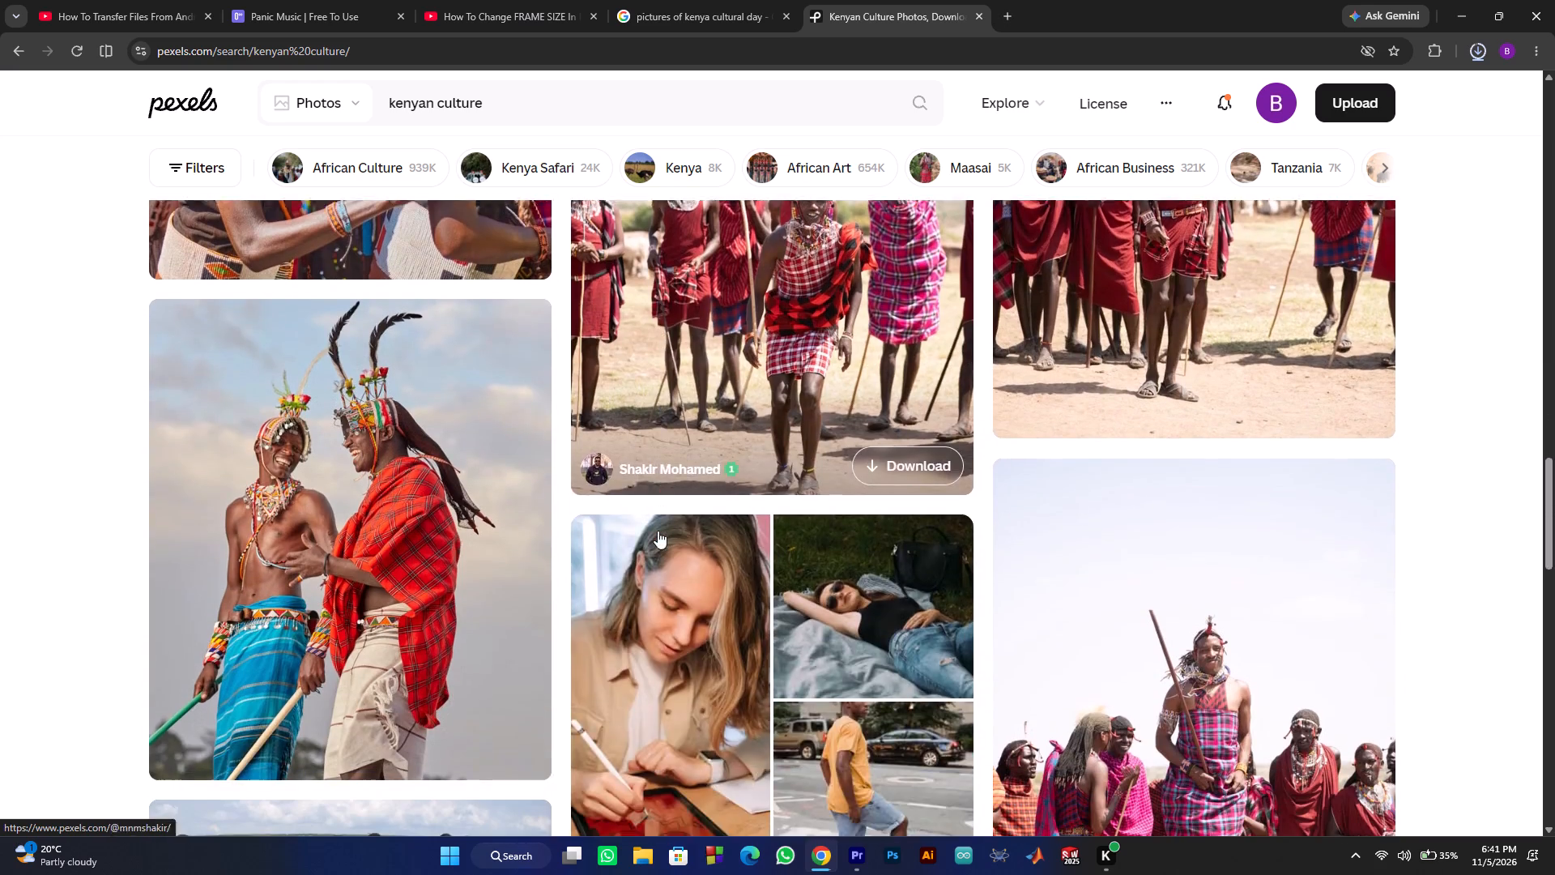
{"action": "scroll", "coordinate": [658, 531], "scroll_direction": "down", "scroll_amount": 7}
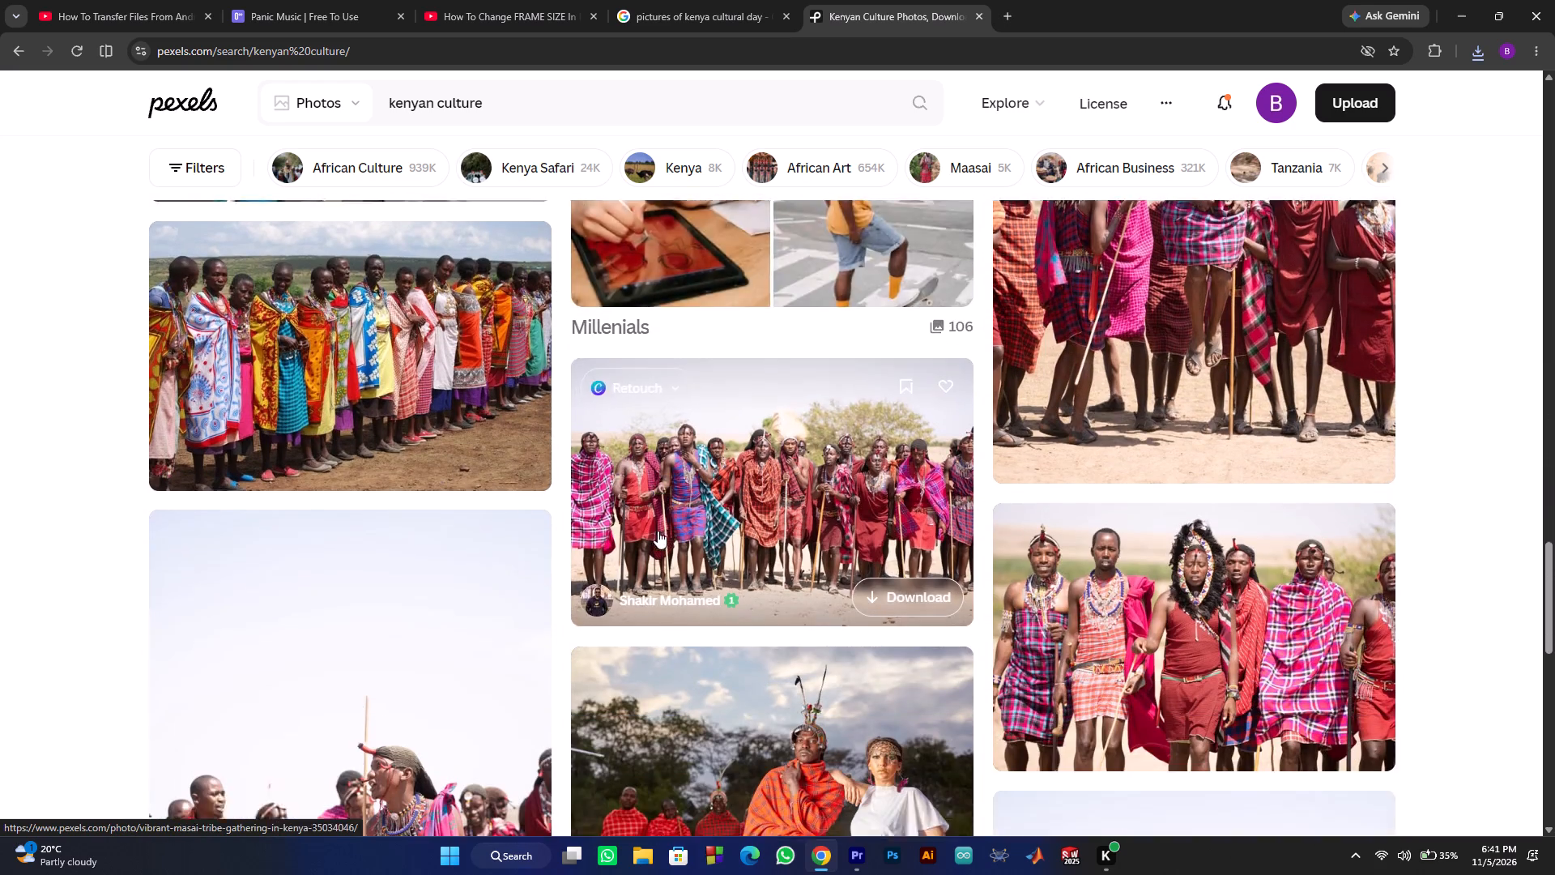
{"action": "scroll", "coordinate": [658, 531], "scroll_direction": "down", "scroll_amount": 4}
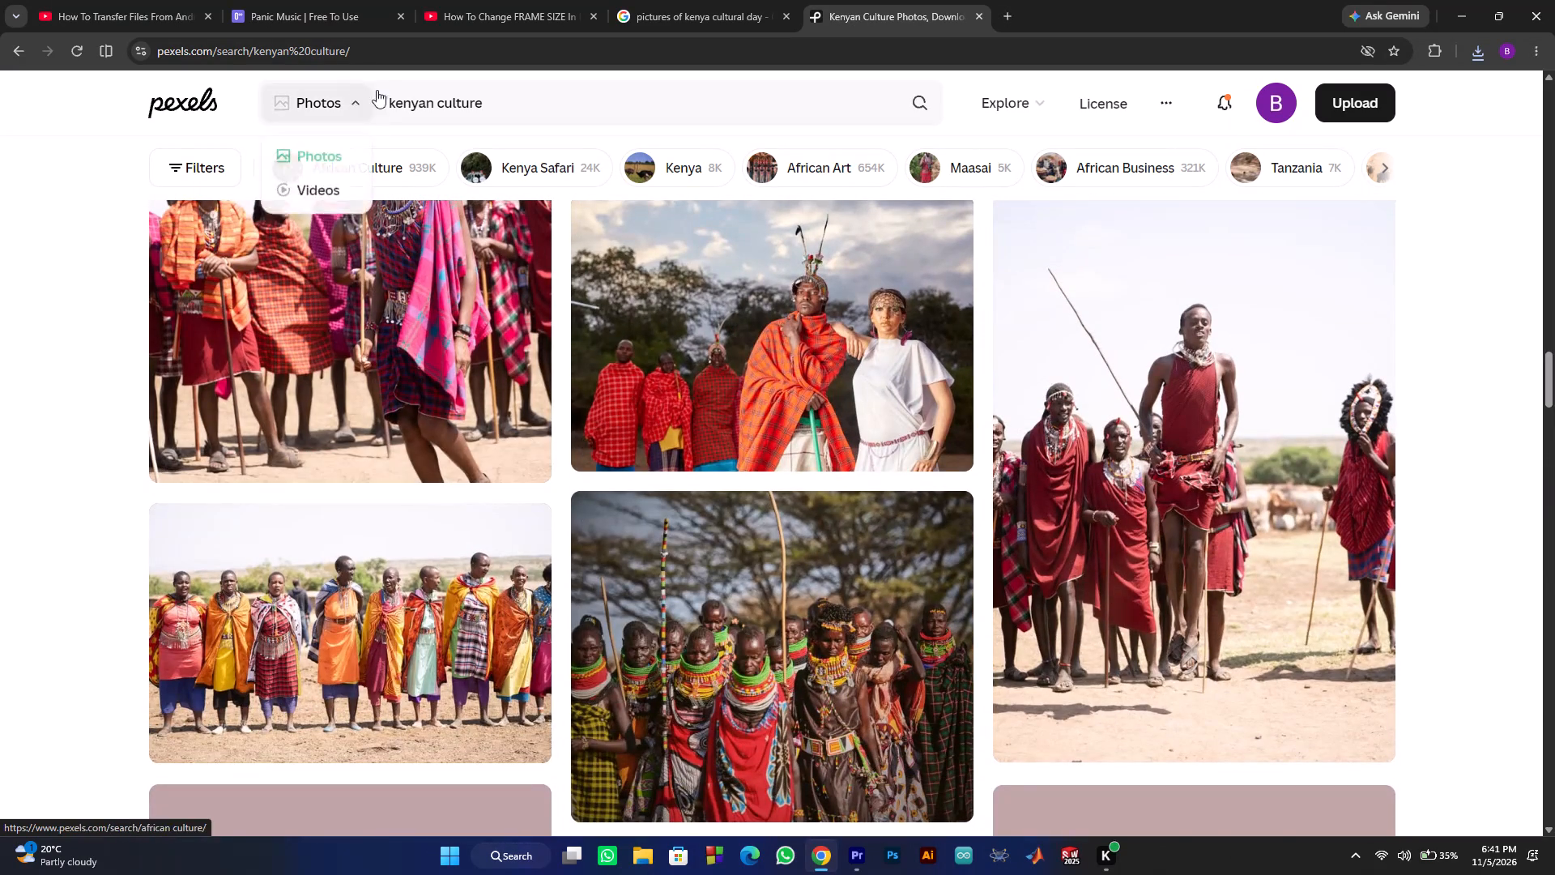
Search Pexels for "kenyan gikuyu culture" photos.
{"action": "left_click", "coordinate": [431, 105]}
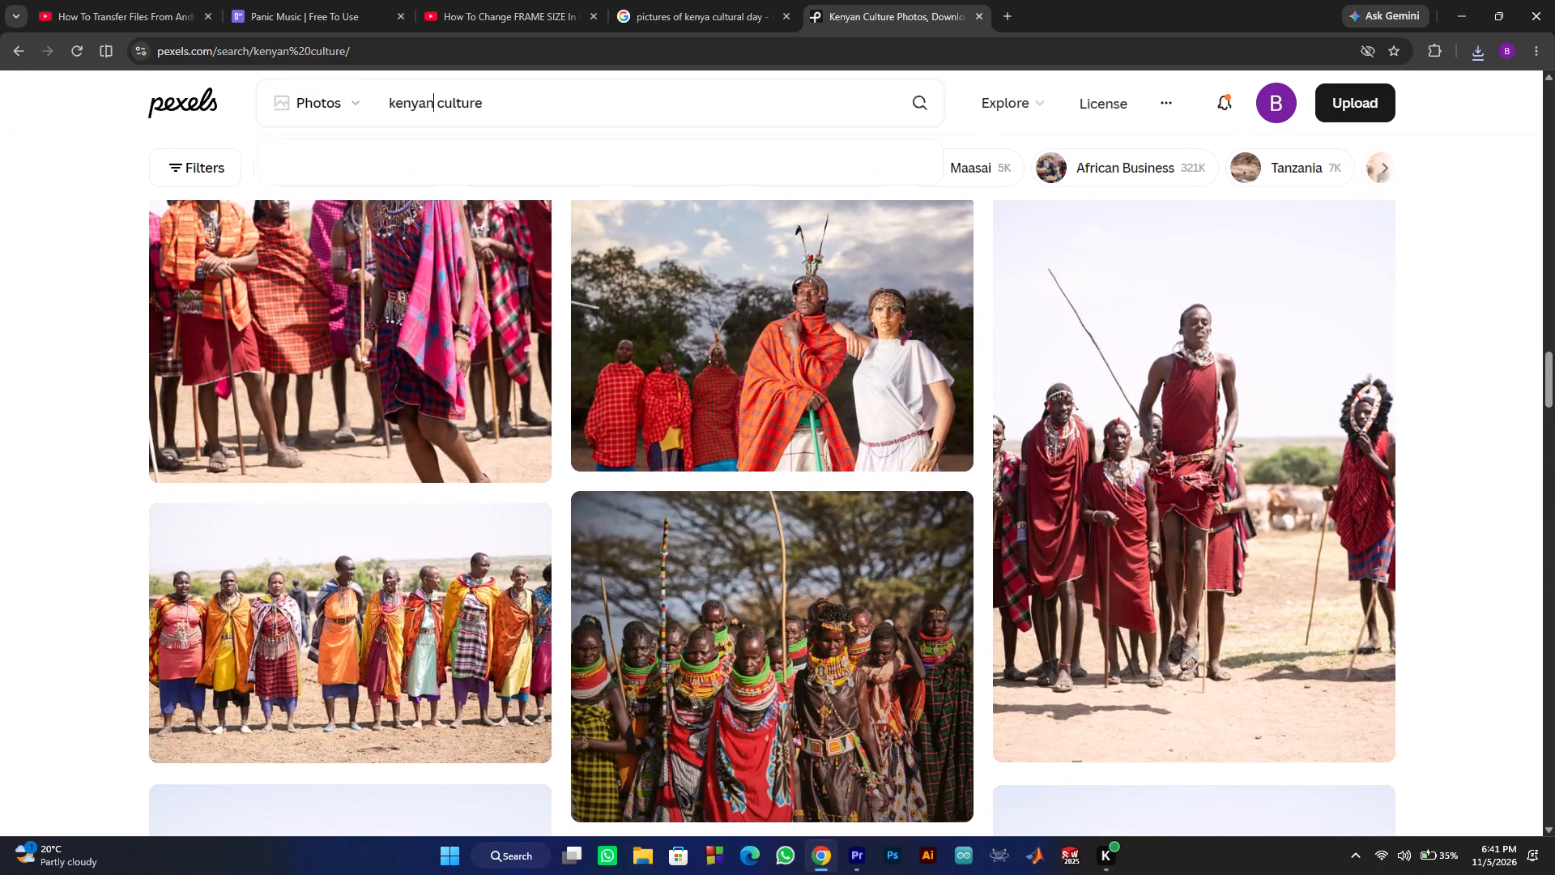
{"action": "key", "text": "space"}
{"action": "type", "text": "gikuyu"}
{"action": "key", "text": "Return"}
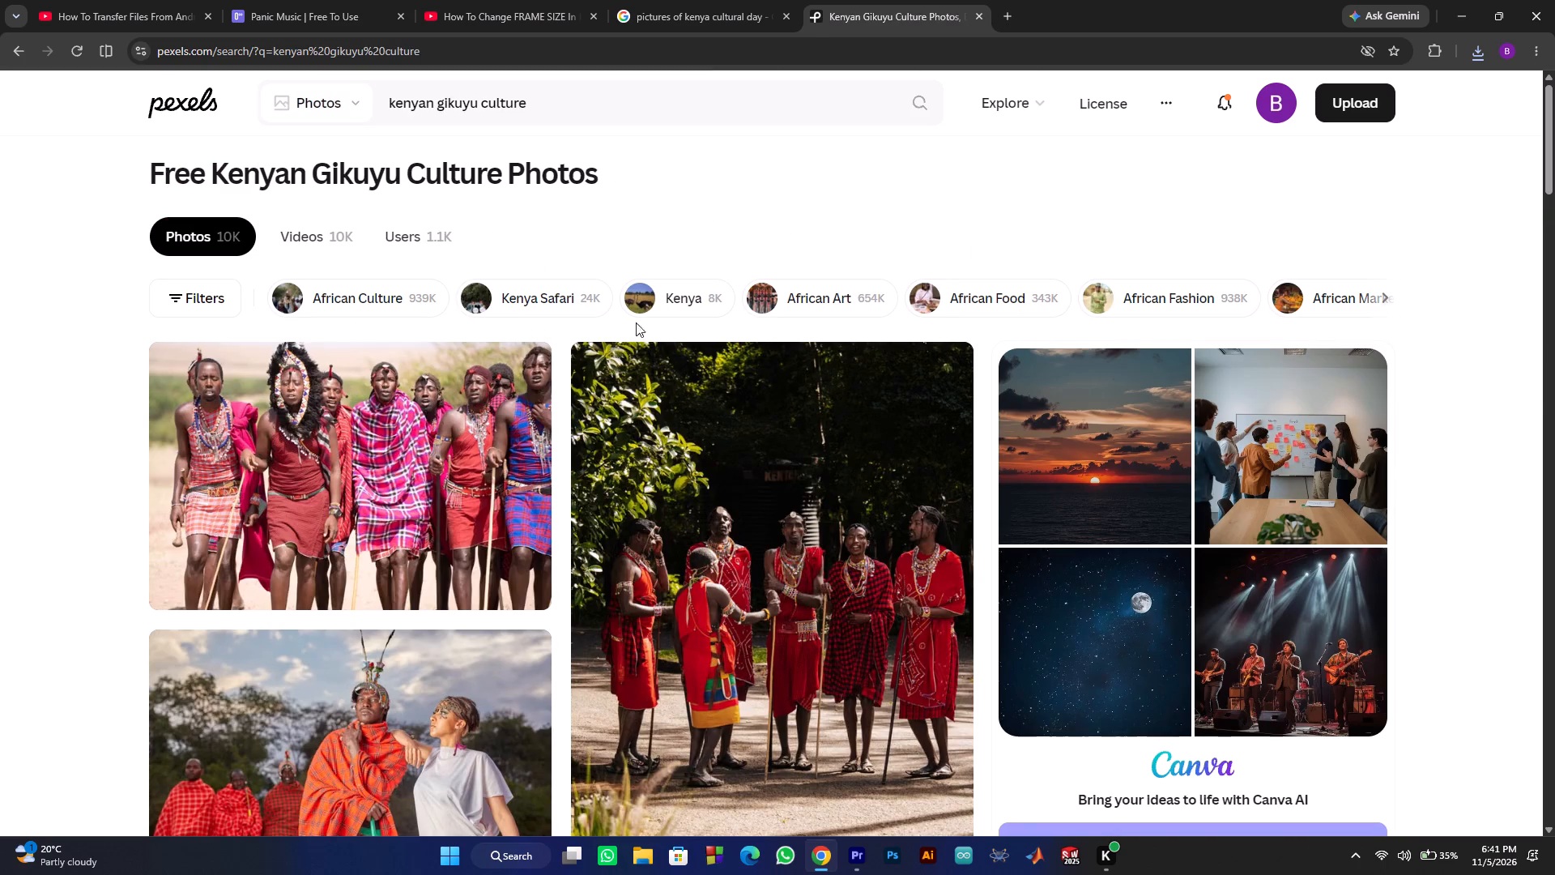
Download the photo of two smiling women in brown beaded dresses, one raising a white flywhisk, and dismiss the thank-you overlay.
{"action": "scroll", "coordinate": [688, 478], "scroll_direction": "down", "scroll_amount": 3}
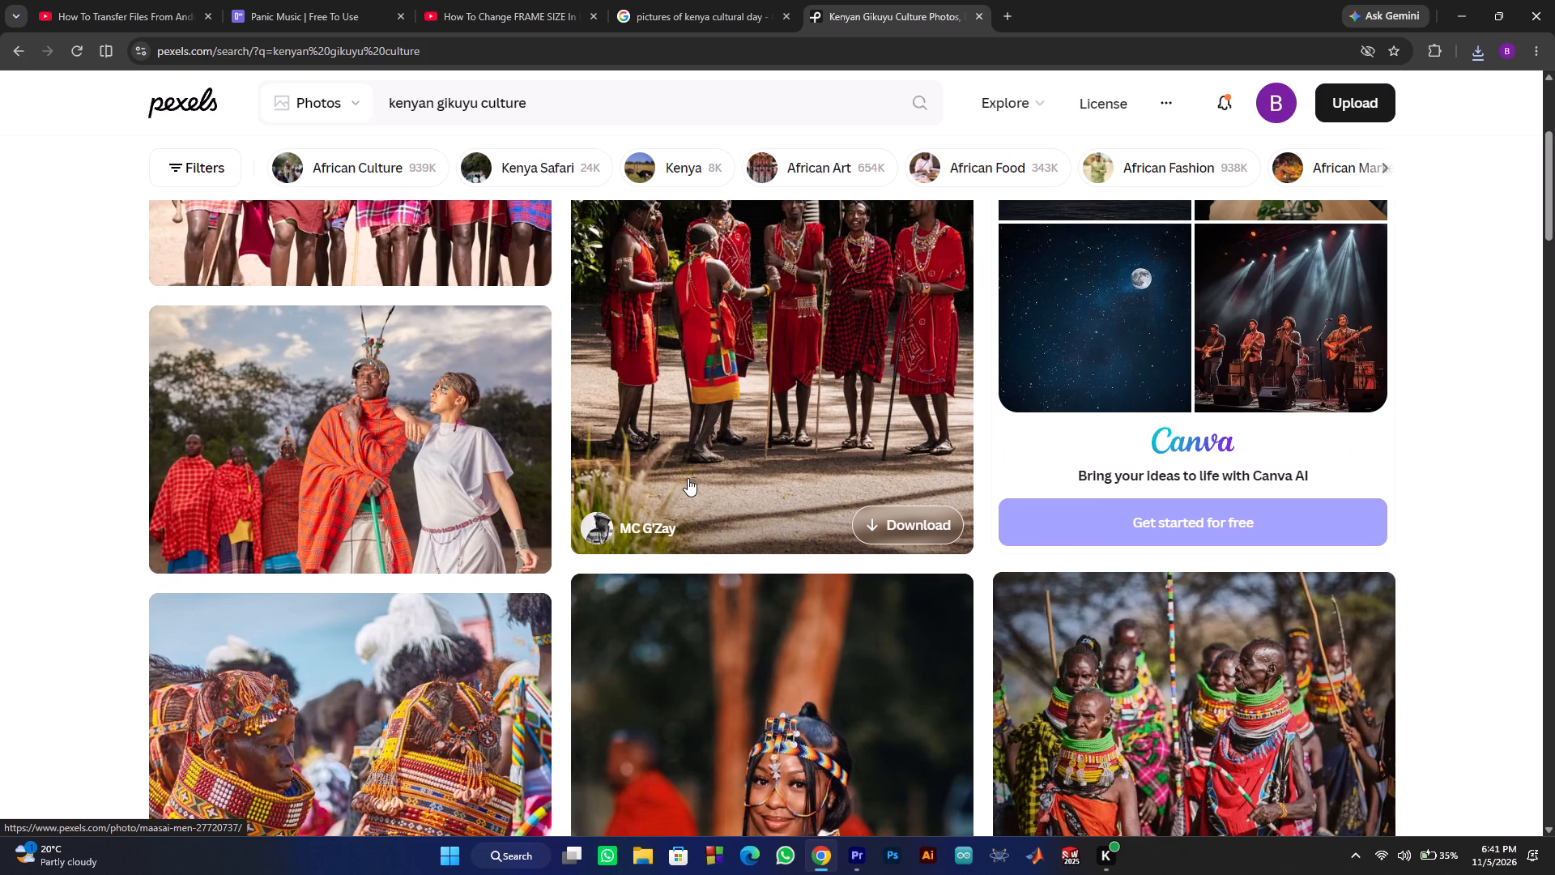
{"action": "scroll", "coordinate": [688, 478], "scroll_direction": "down", "scroll_amount": 6}
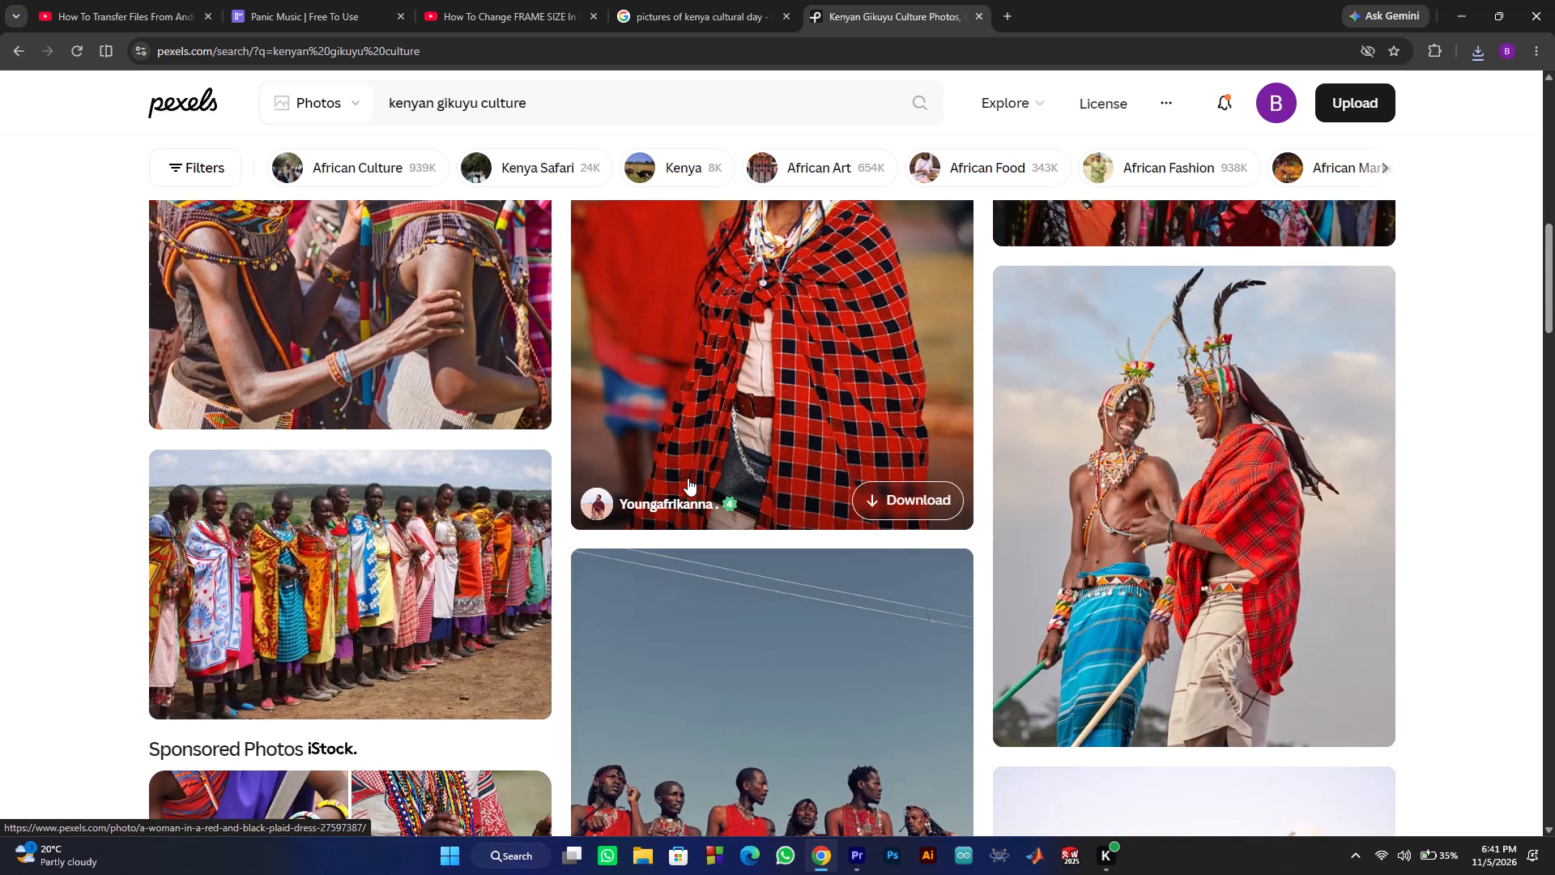
{"action": "scroll", "coordinate": [688, 478], "scroll_direction": "down", "scroll_amount": 11}
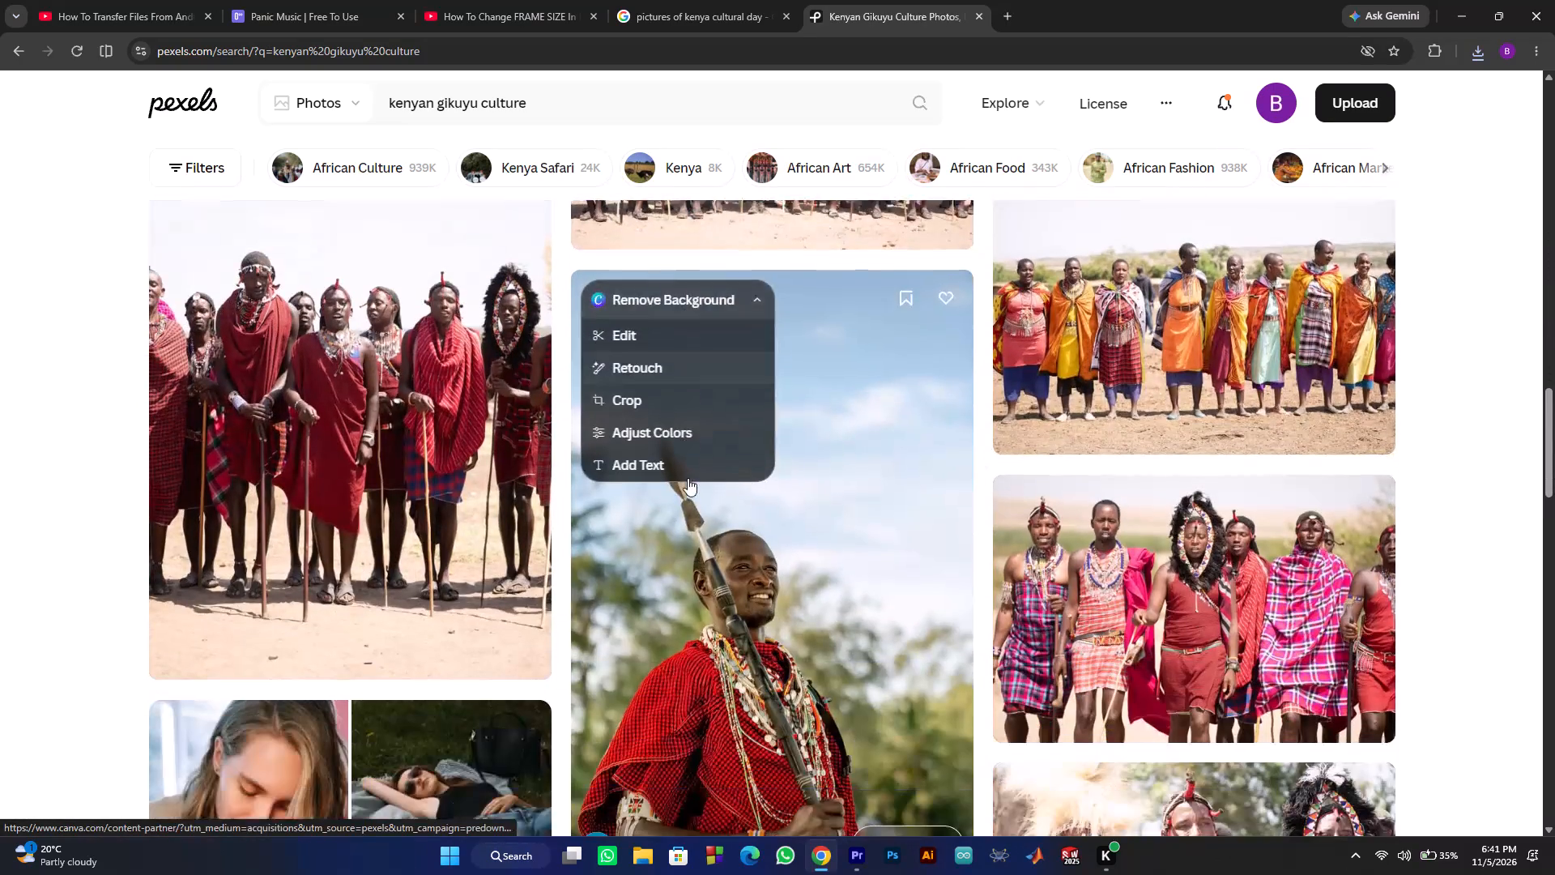
{"action": "scroll", "coordinate": [688, 478], "scroll_direction": "down", "scroll_amount": 11}
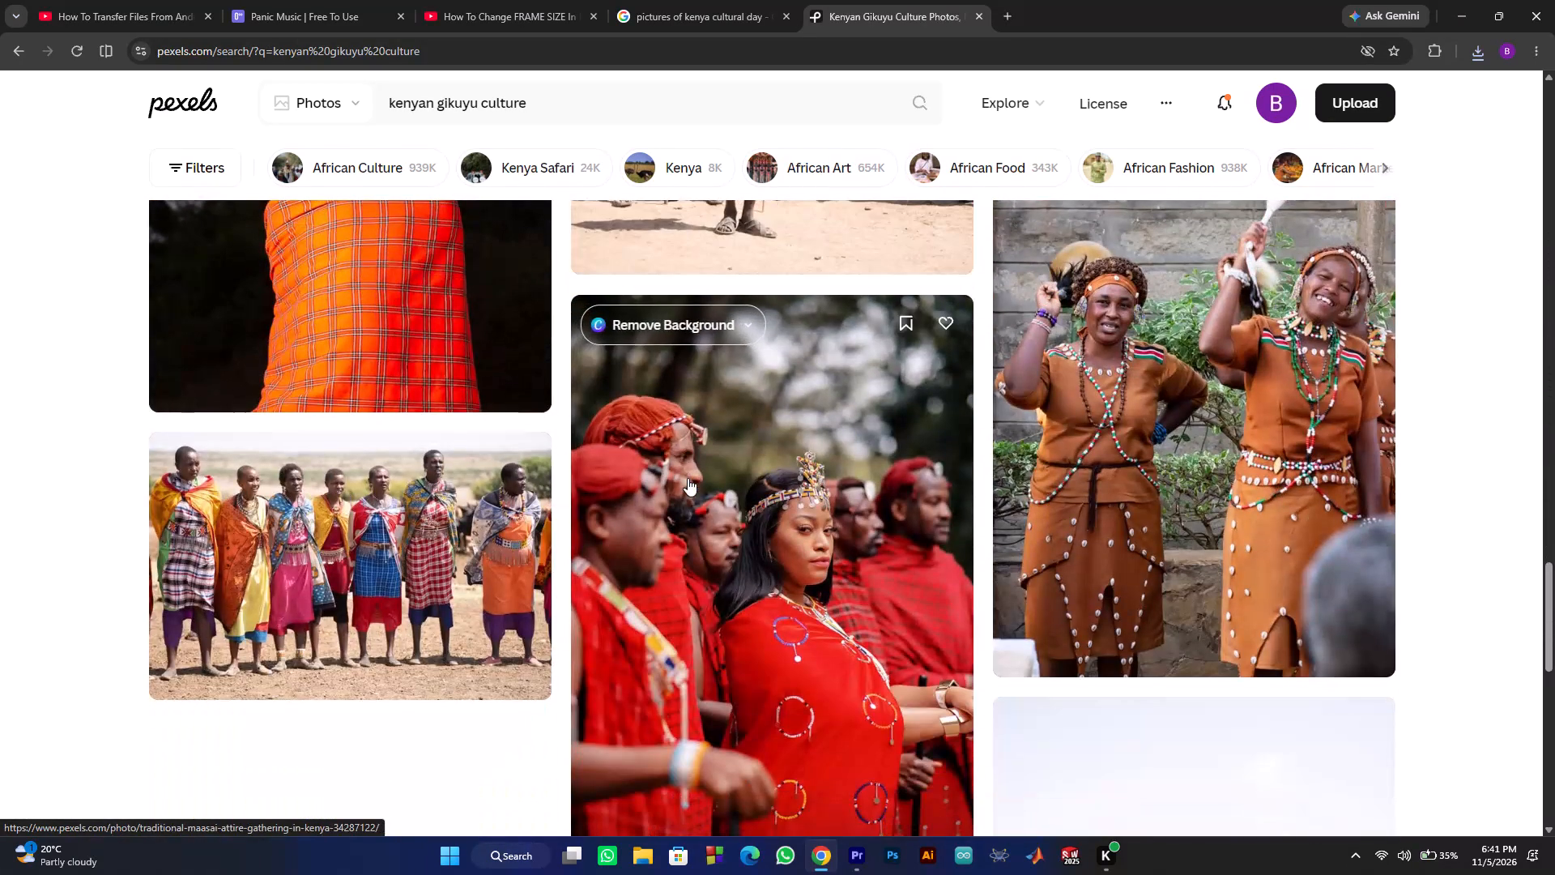
{"action": "scroll", "coordinate": [914, 488], "scroll_direction": "up", "scroll_amount": 2}
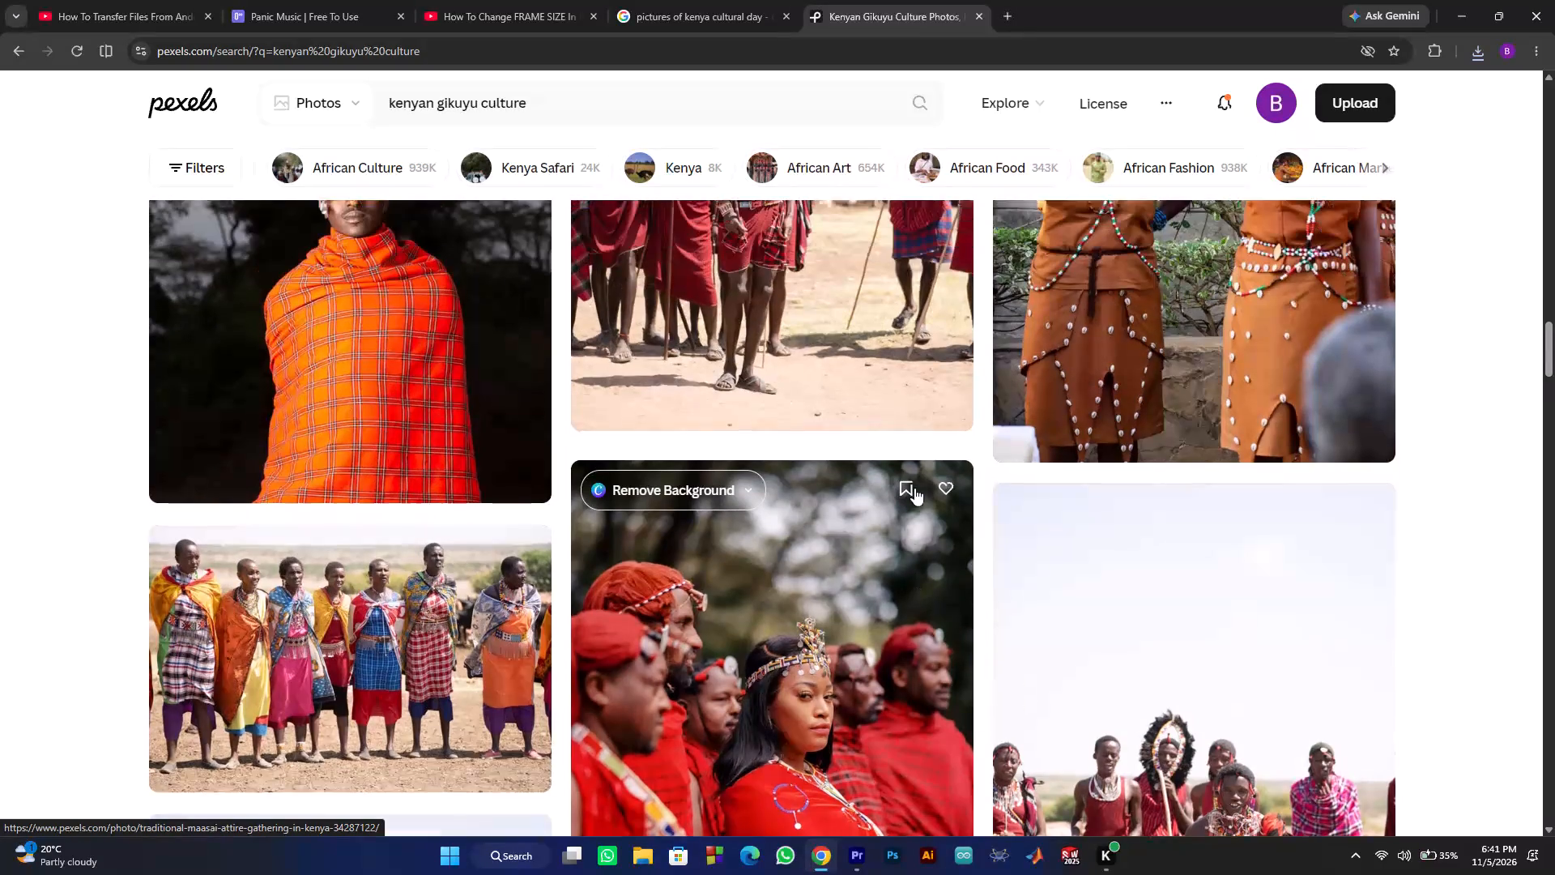
{"action": "scroll", "coordinate": [914, 488], "scroll_direction": "up", "scroll_amount": 2}
{"action": "left_click", "coordinate": [1303, 787]}
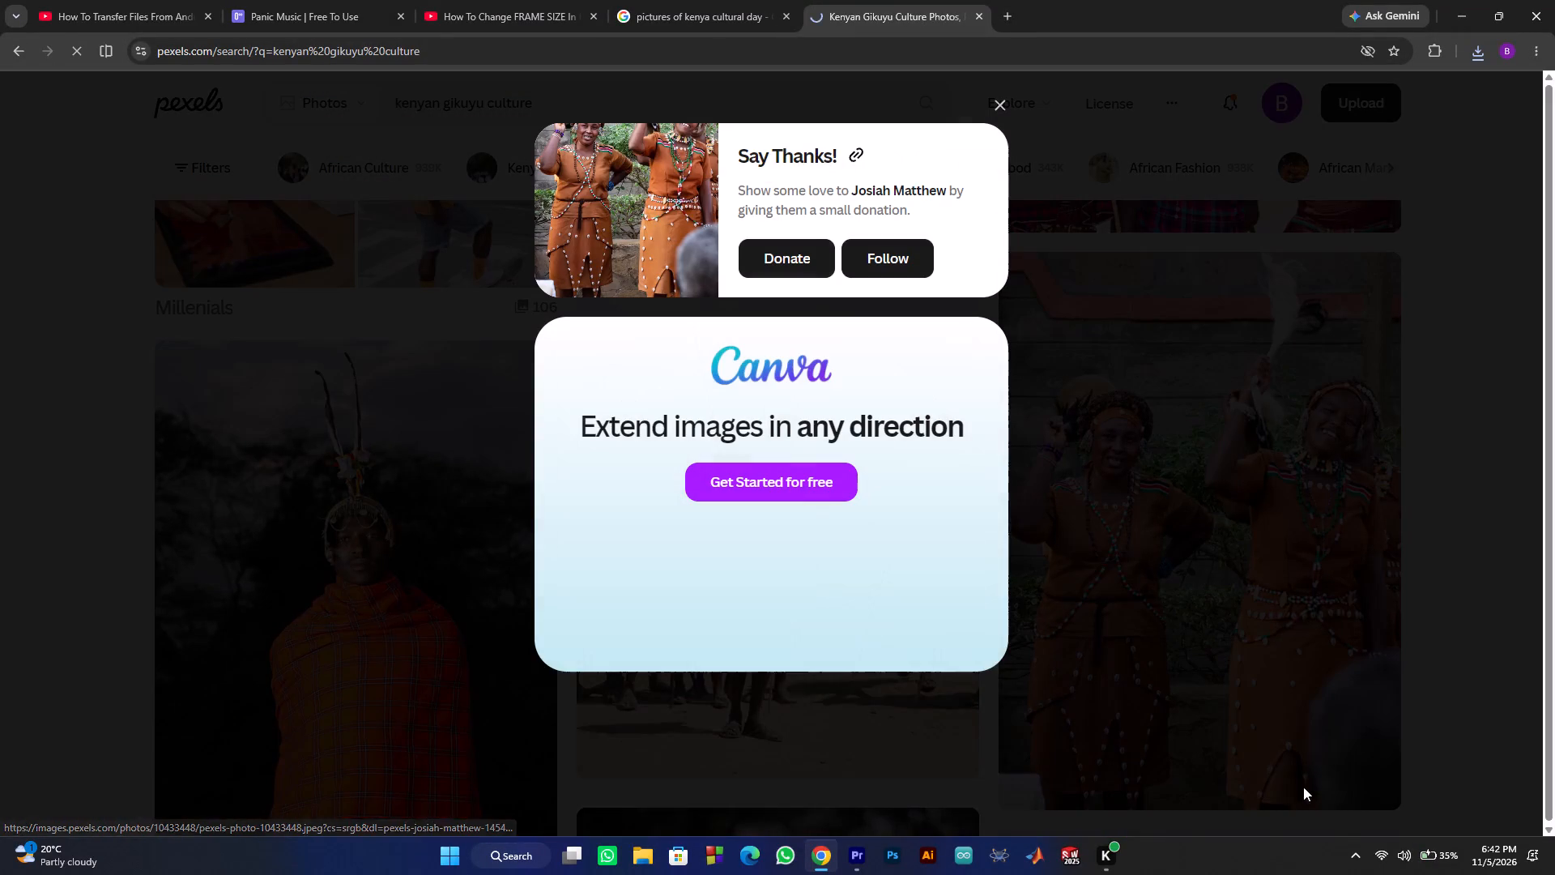
{"action": "left_click", "coordinate": [1300, 440]}
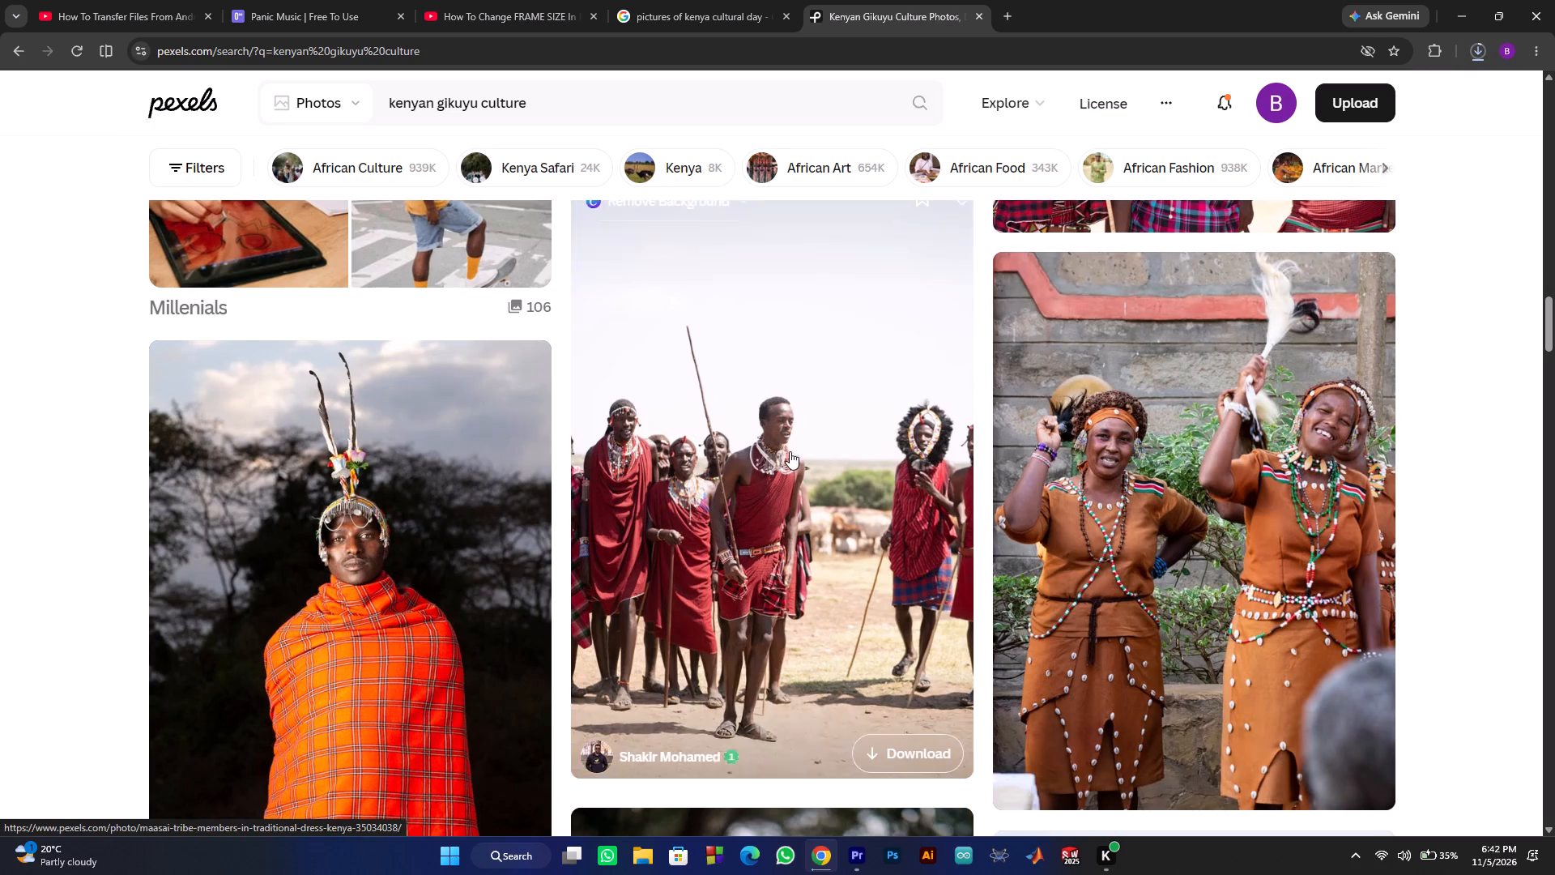
Browse further through the Gikuyu culture results, view the sponsored patterned calabash containers photo on iStock, and close its page.
{"action": "scroll", "coordinate": [756, 446], "scroll_direction": "down", "scroll_amount": 9}
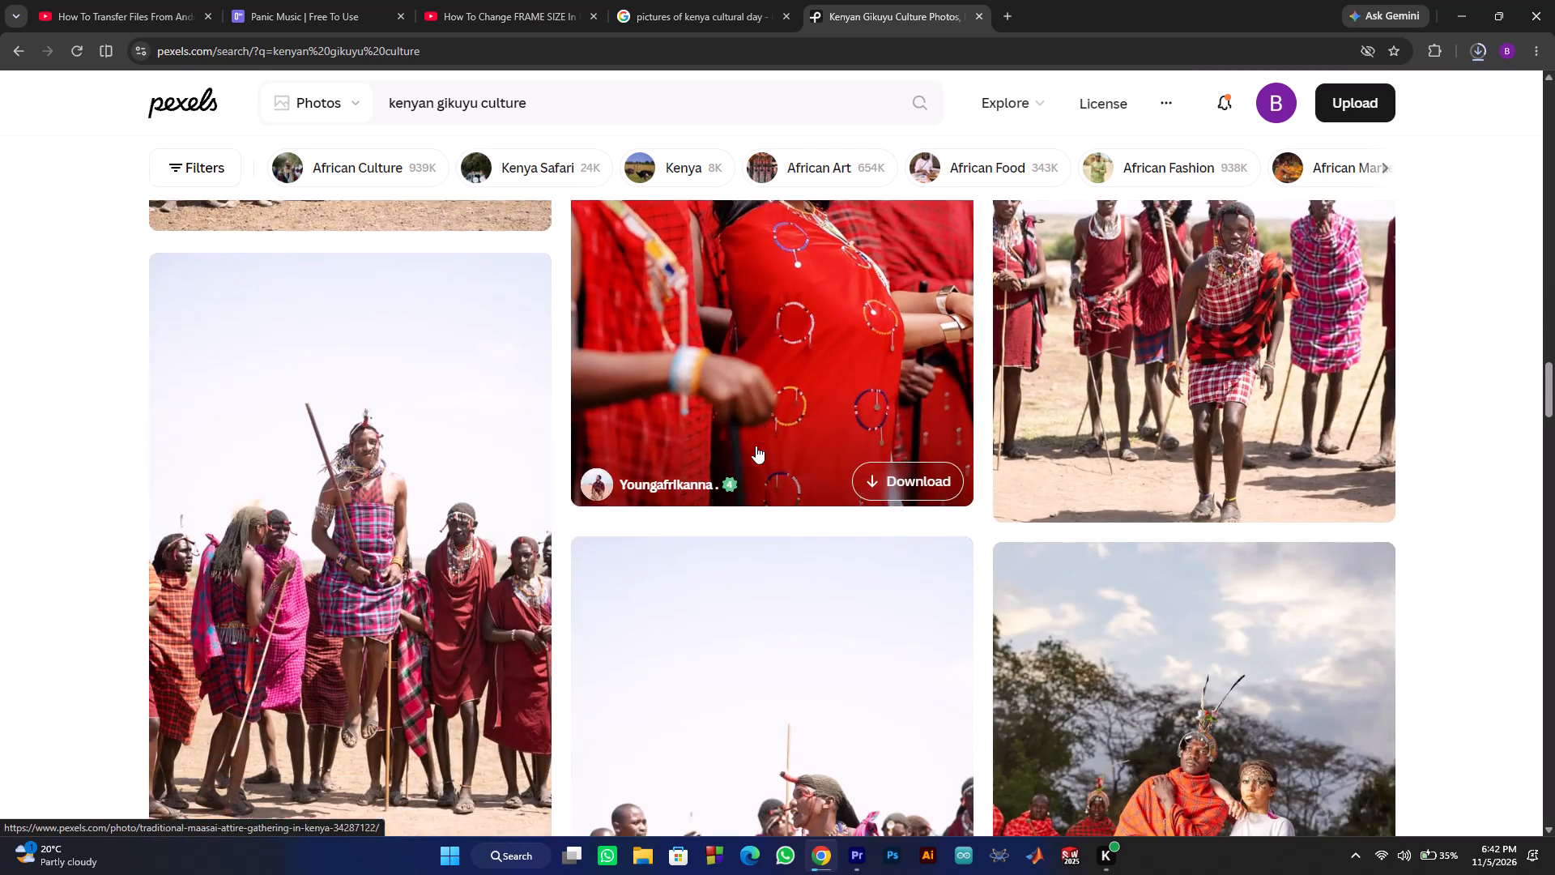
{"action": "scroll", "coordinate": [756, 446], "scroll_direction": "down", "scroll_amount": 9}
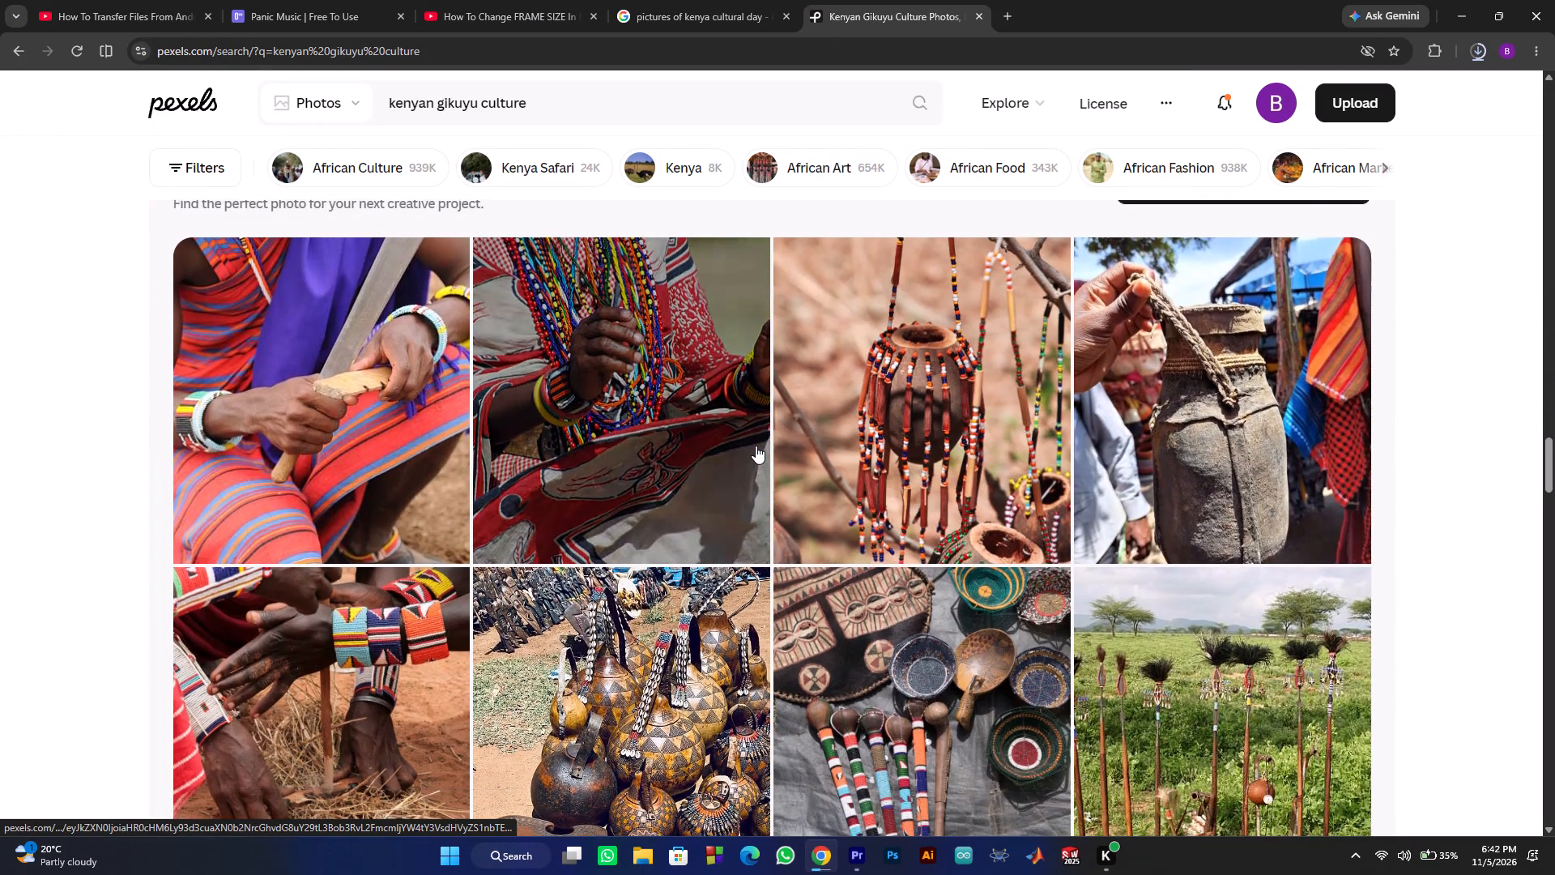
{"action": "scroll", "coordinate": [756, 446], "scroll_direction": "down", "scroll_amount": 1}
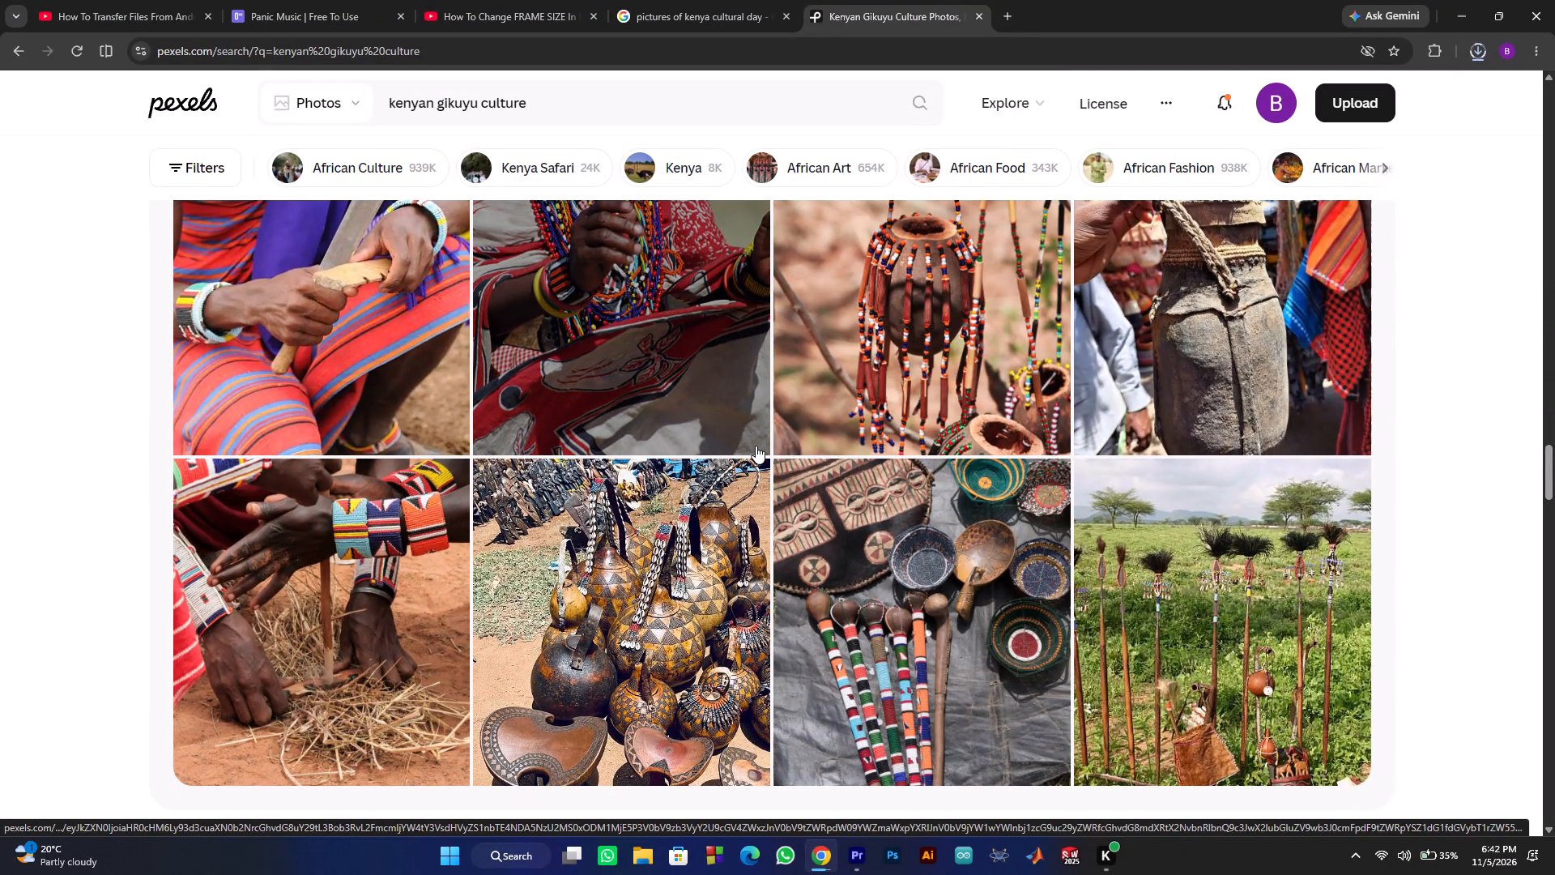
{"action": "scroll", "coordinate": [756, 446], "scroll_direction": "down", "scroll_amount": 1}
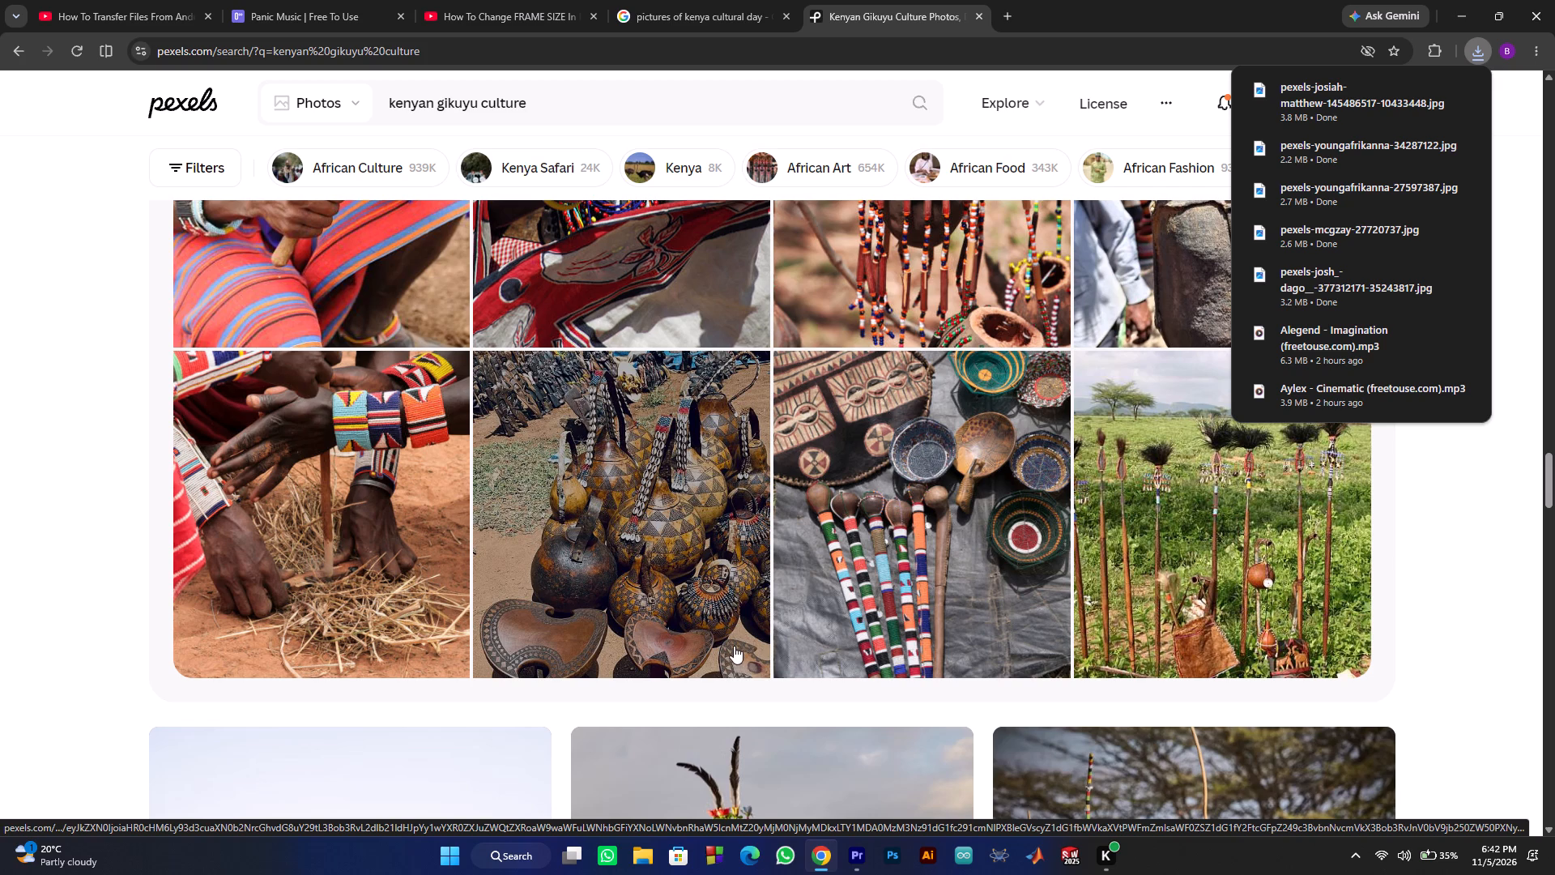
{"action": "left_click", "coordinate": [687, 439]}
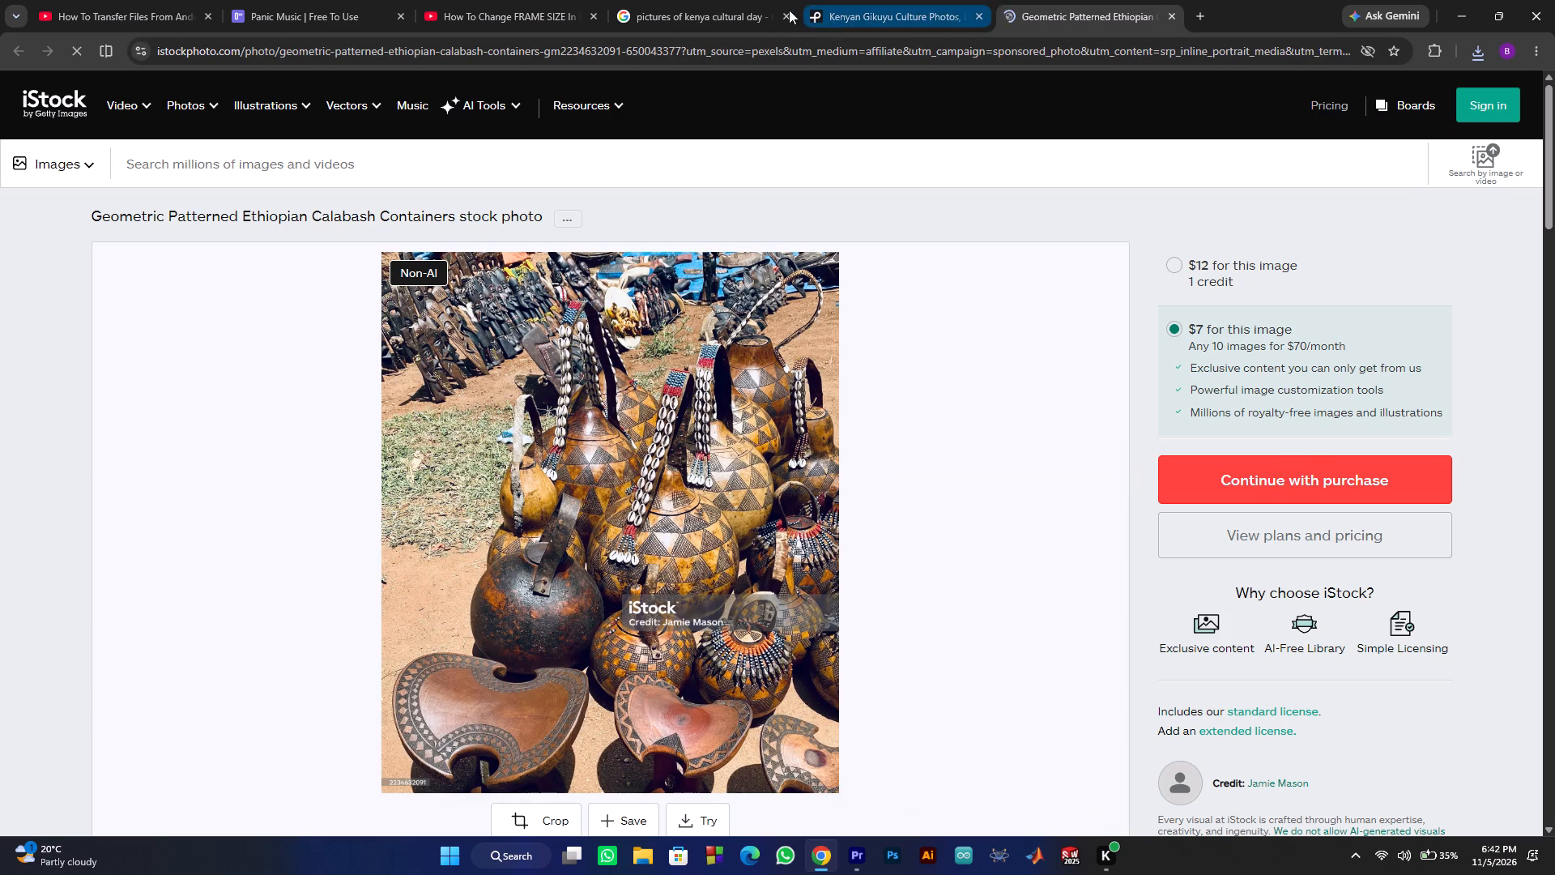
{"action": "left_click", "coordinate": [1173, 20]}
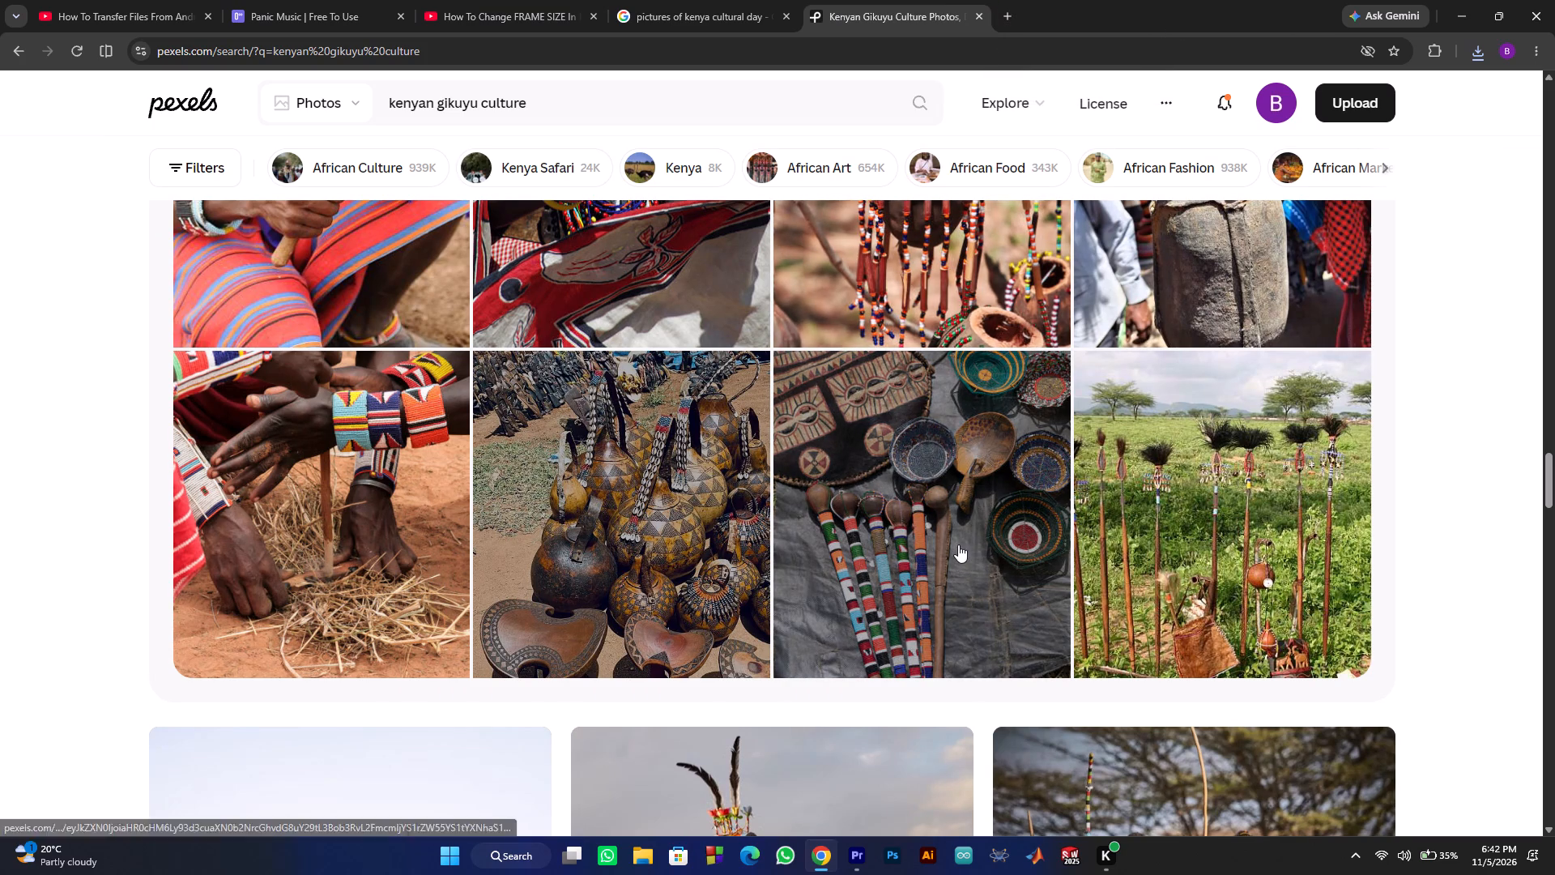
Download the photo of the woman in a black Kenya T-shirt holding plates of yellow food, and dismiss the thank-you overlay.
{"action": "scroll", "coordinate": [955, 536], "scroll_direction": "down", "scroll_amount": 2}
{"action": "scroll", "coordinate": [752, 416], "scroll_direction": "down", "scroll_amount": 3}
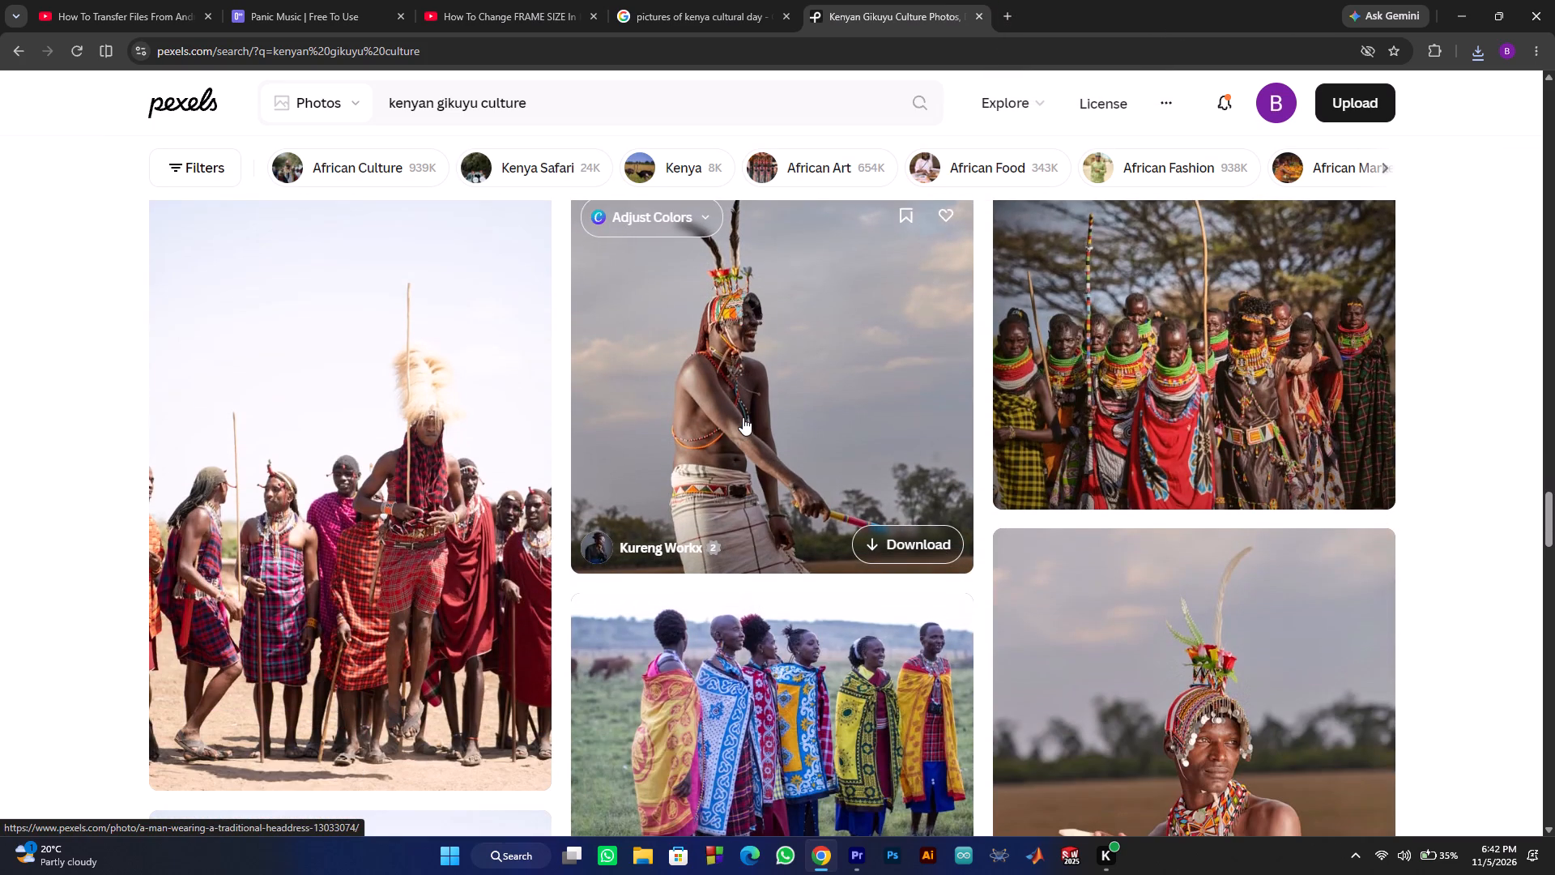
{"action": "scroll", "coordinate": [742, 417], "scroll_direction": "down", "scroll_amount": 3}
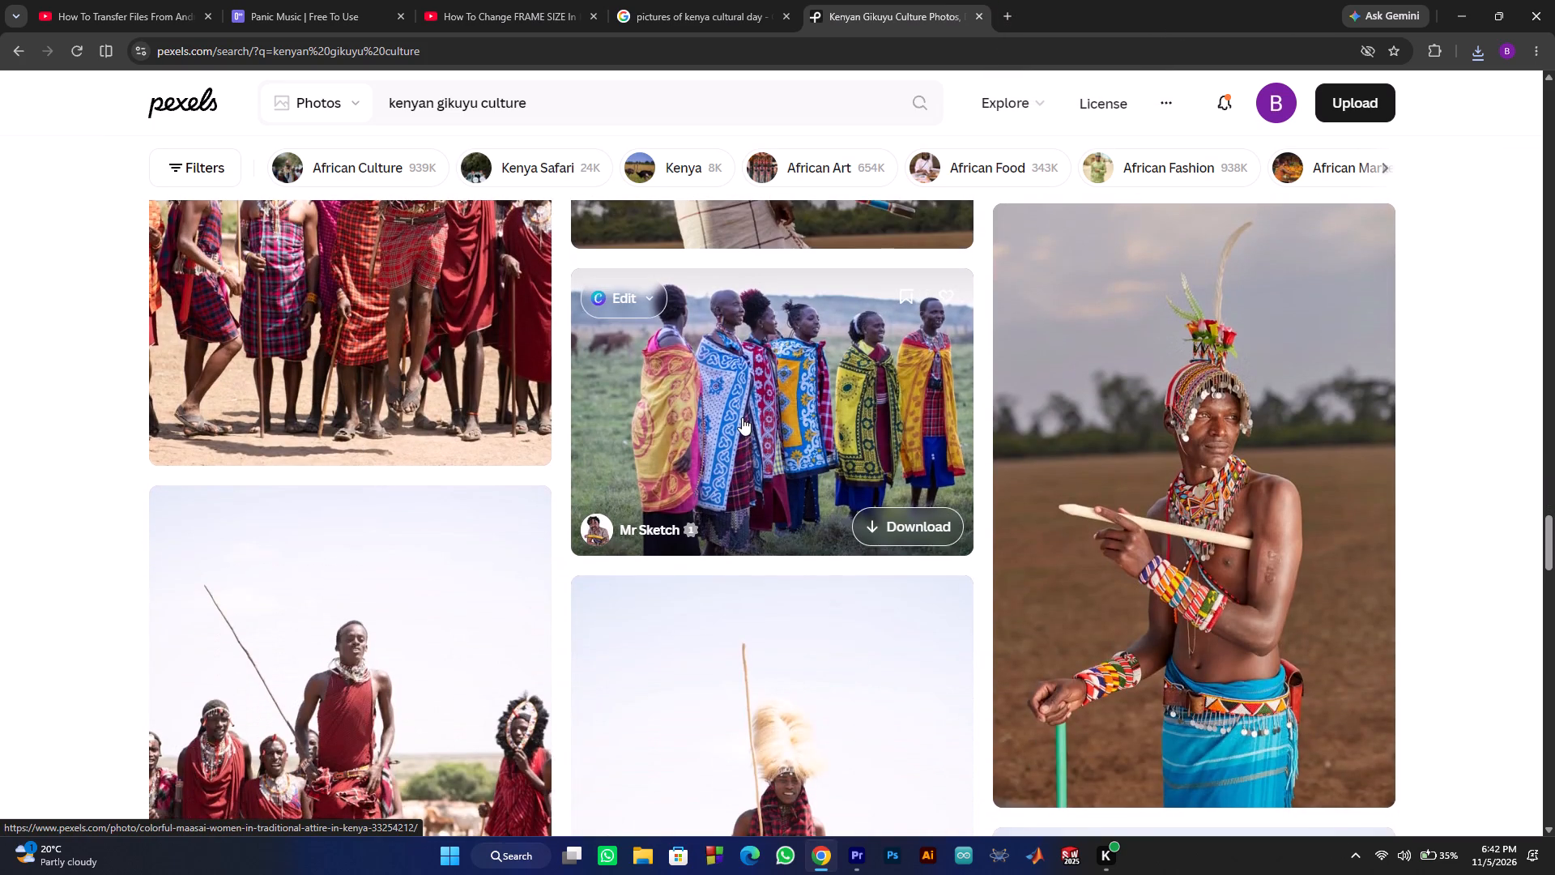
{"action": "scroll", "coordinate": [742, 417], "scroll_direction": "down", "scroll_amount": 11}
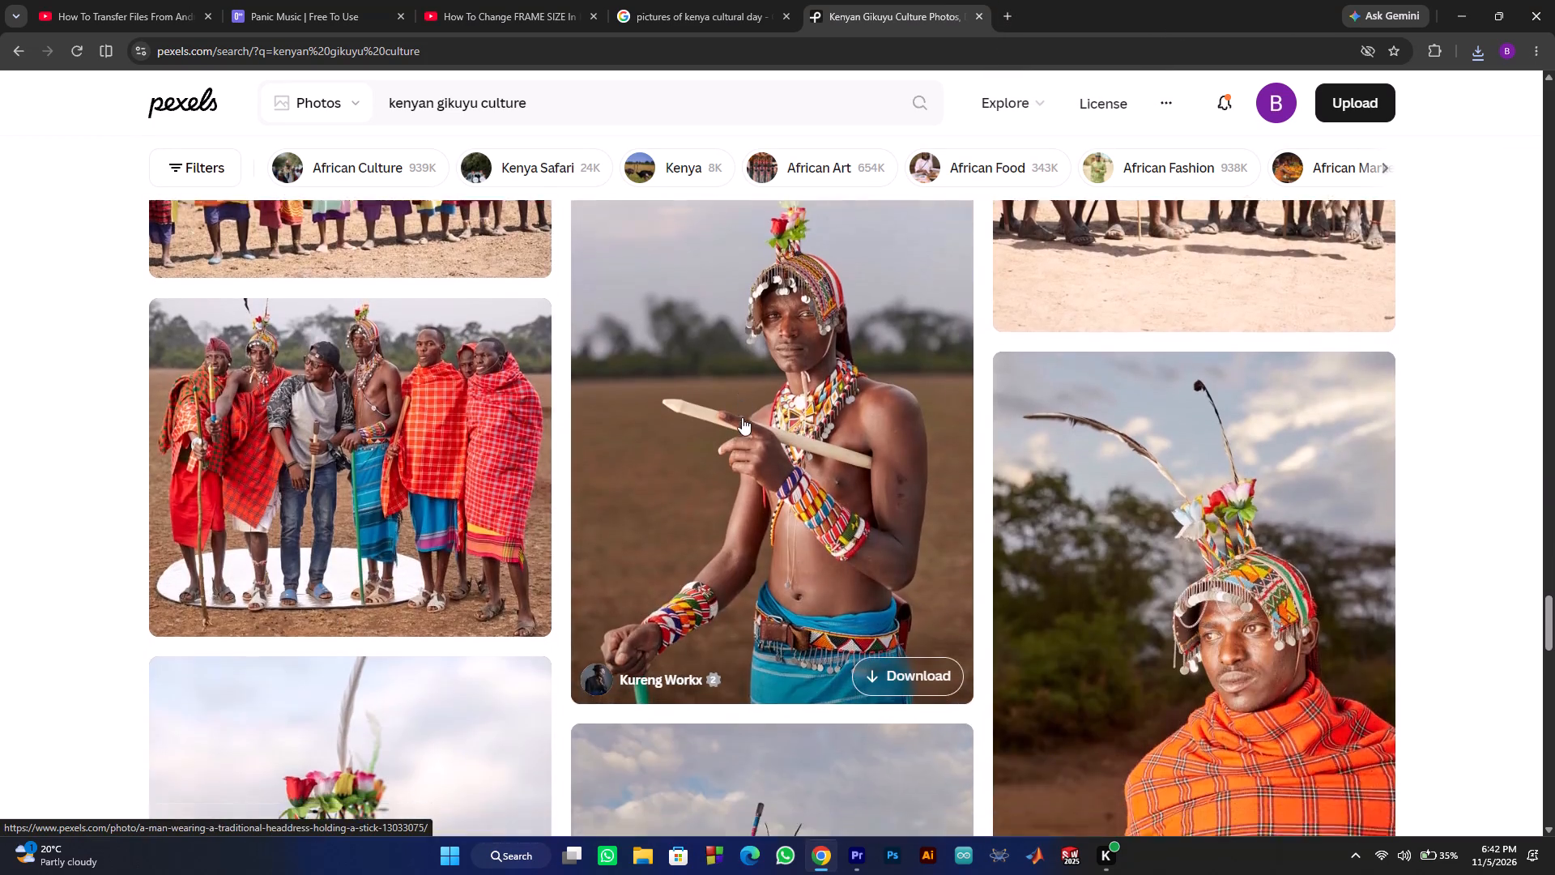
{"action": "scroll", "coordinate": [742, 417], "scroll_direction": "down", "scroll_amount": 8}
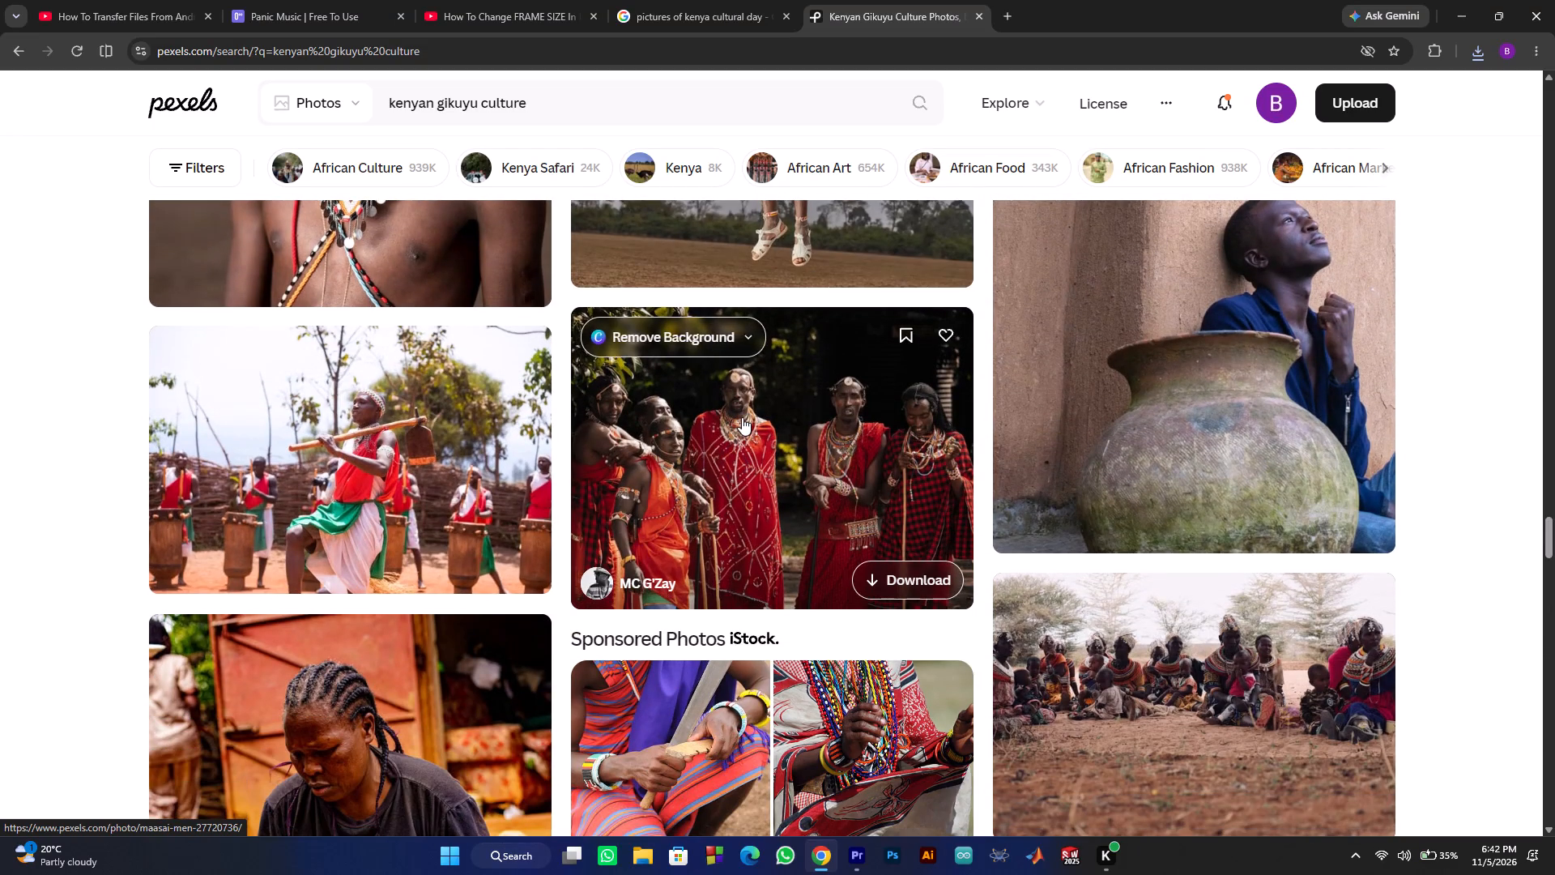
{"action": "scroll", "coordinate": [742, 417], "scroll_direction": "down", "scroll_amount": 4}
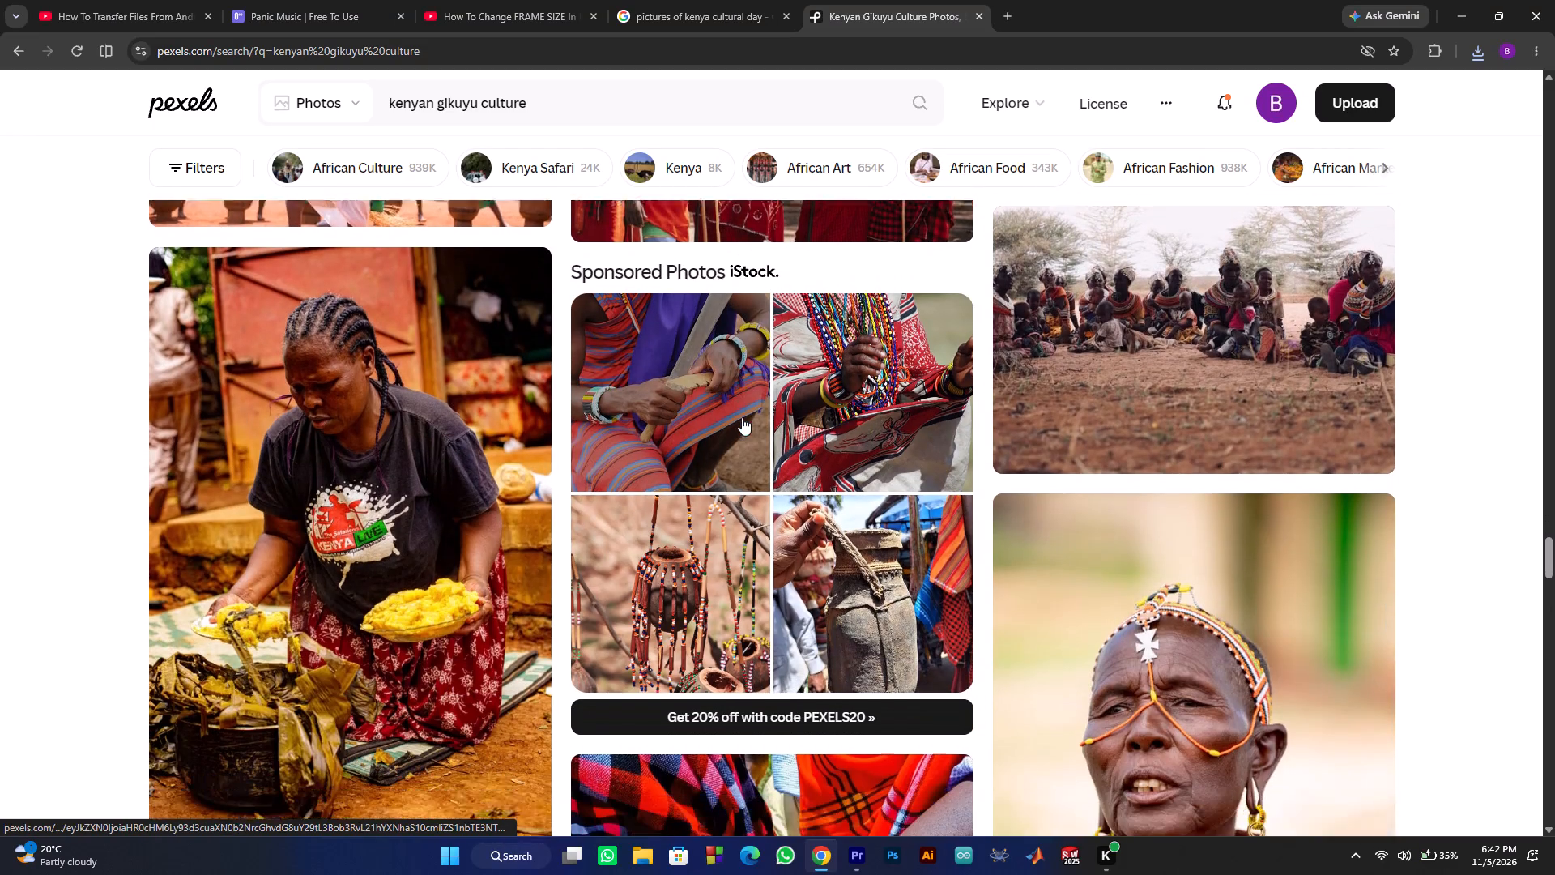
{"action": "scroll", "coordinate": [742, 417], "scroll_direction": "down", "scroll_amount": 1}
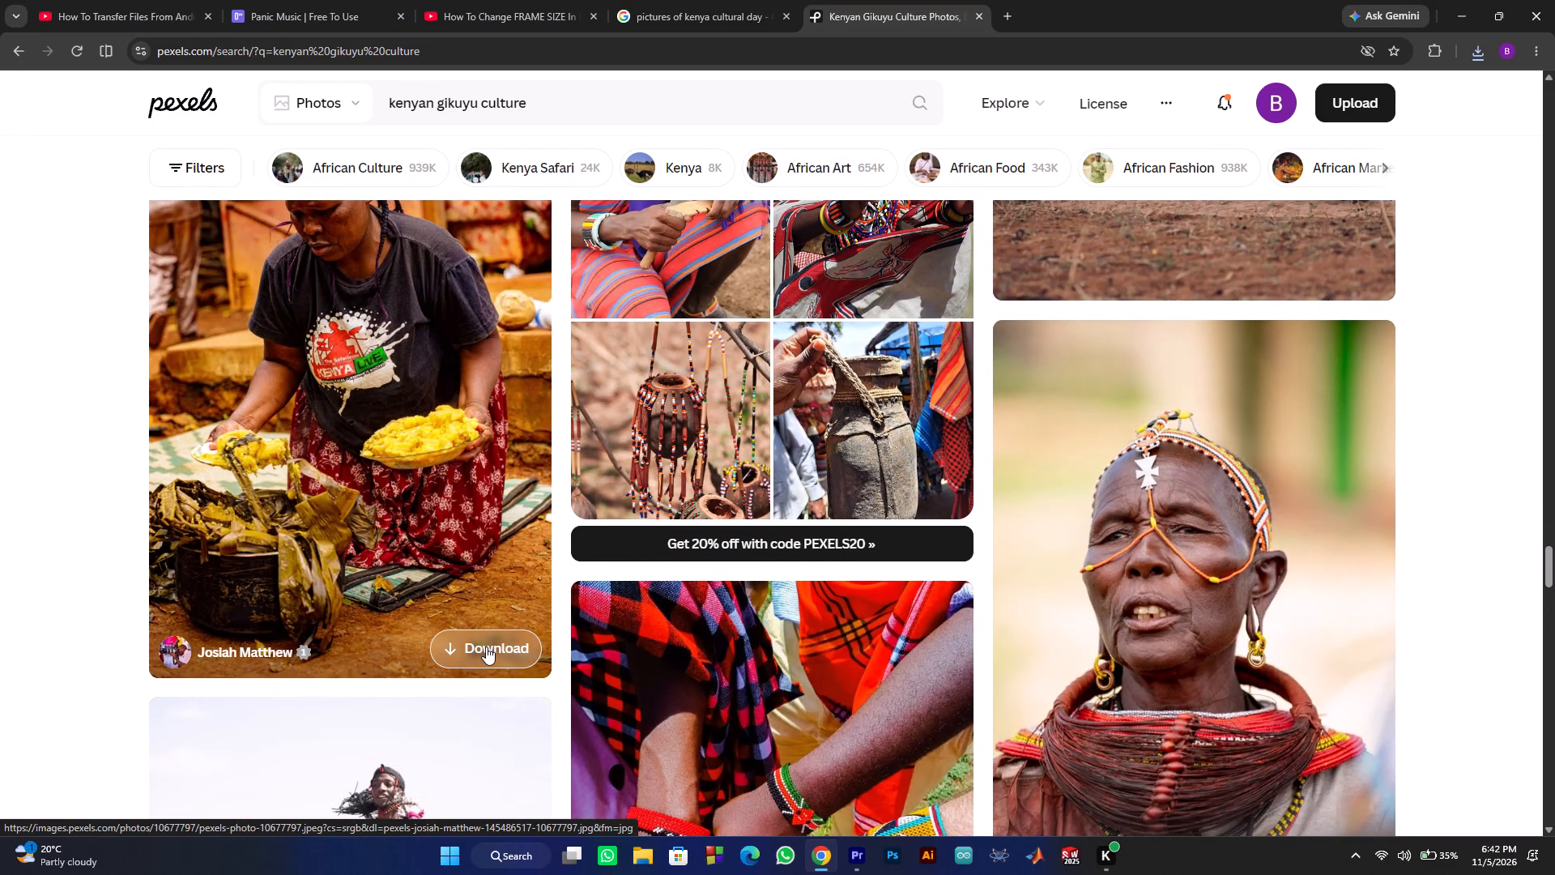
{"action": "left_click", "coordinate": [486, 647]}
{"action": "left_click", "coordinate": [1174, 439]}
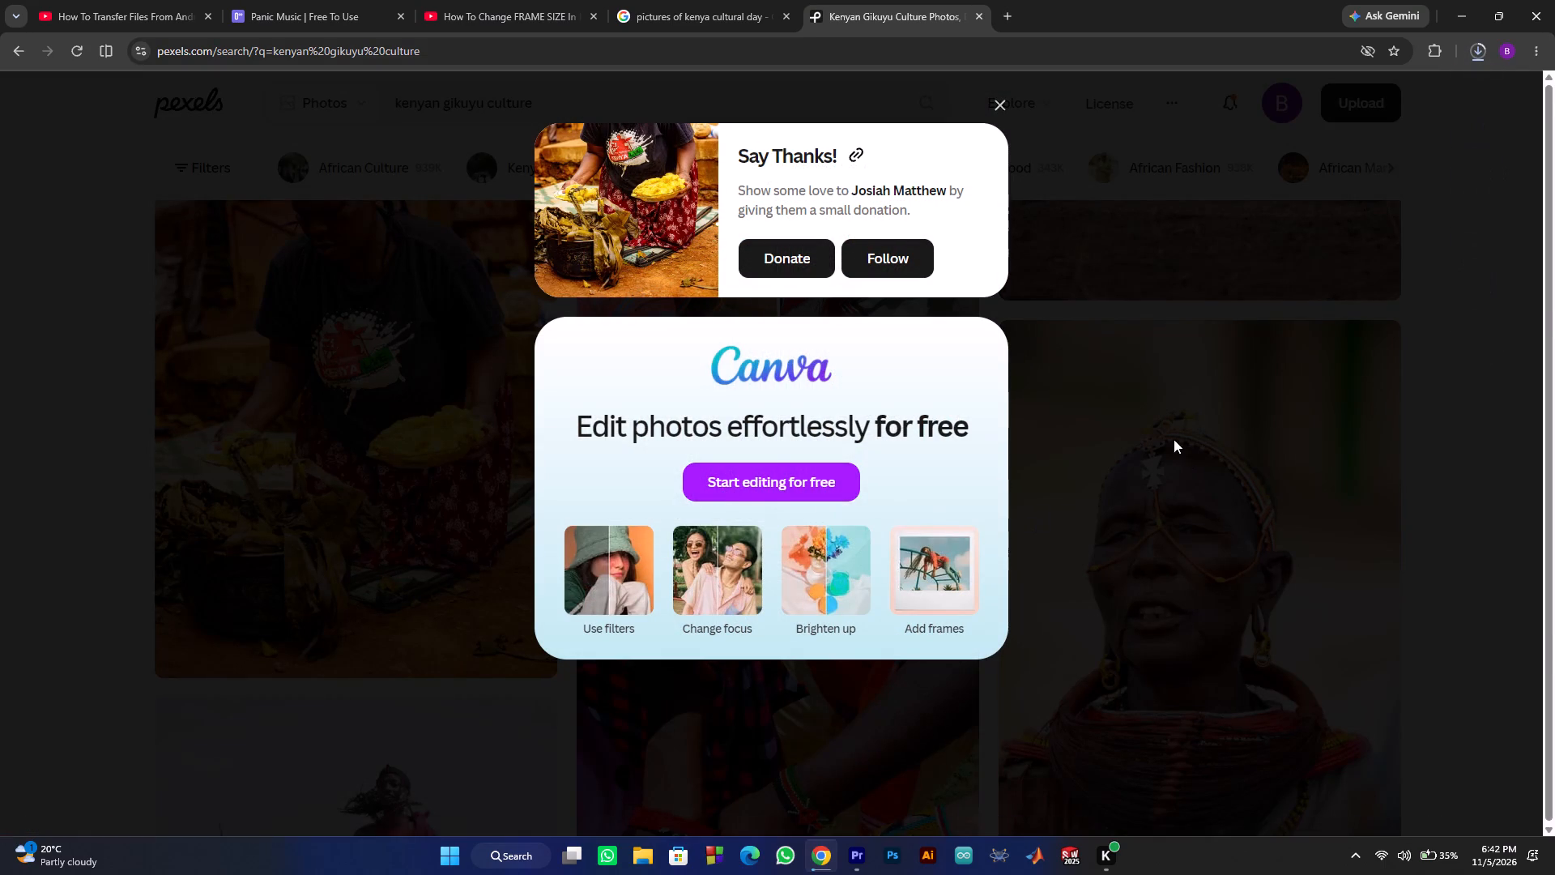
Browse the remaining Gikuyu culture photo results for more suitable pictures of traditional dress, dancing and daily life.
{"action": "scroll", "coordinate": [958, 442], "scroll_direction": "down", "scroll_amount": 8}
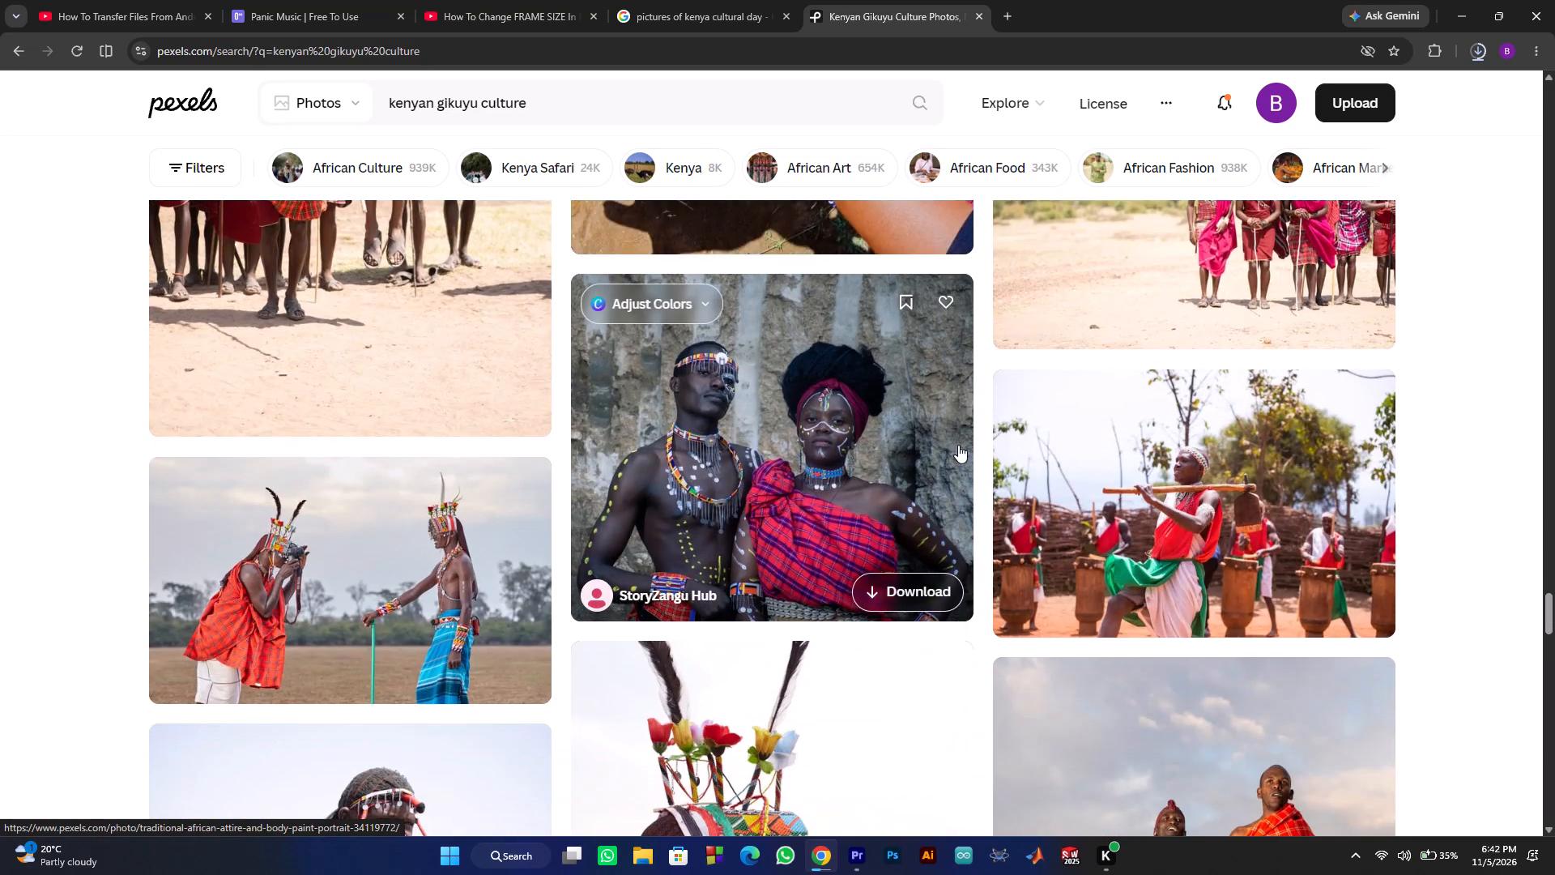
{"action": "scroll", "coordinate": [958, 445], "scroll_direction": "down", "scroll_amount": 10}
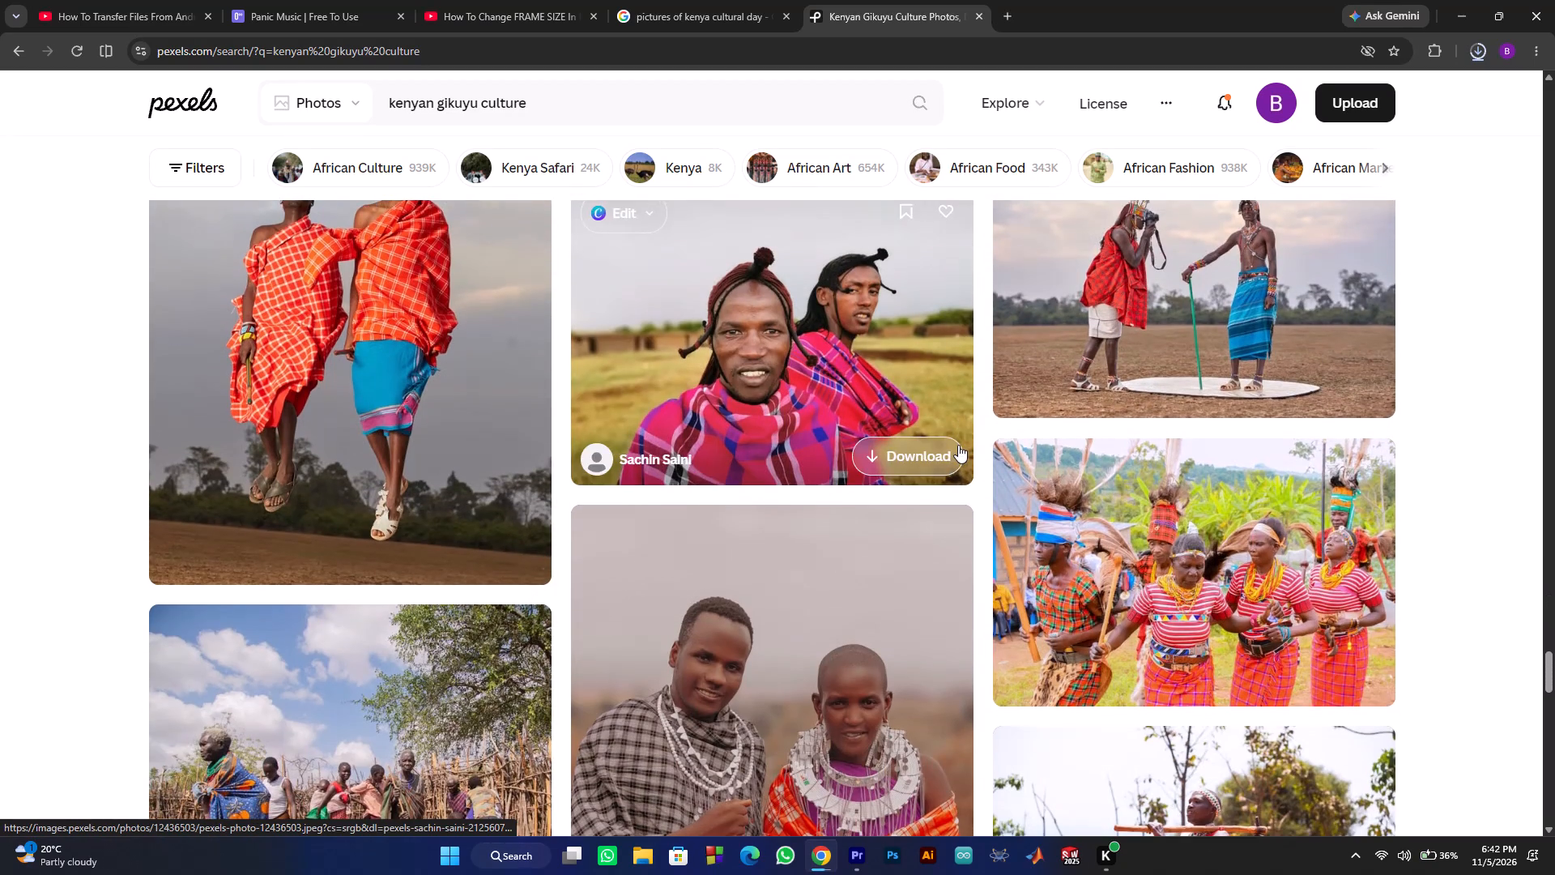
{"action": "scroll", "coordinate": [958, 445], "scroll_direction": "down", "scroll_amount": 6}
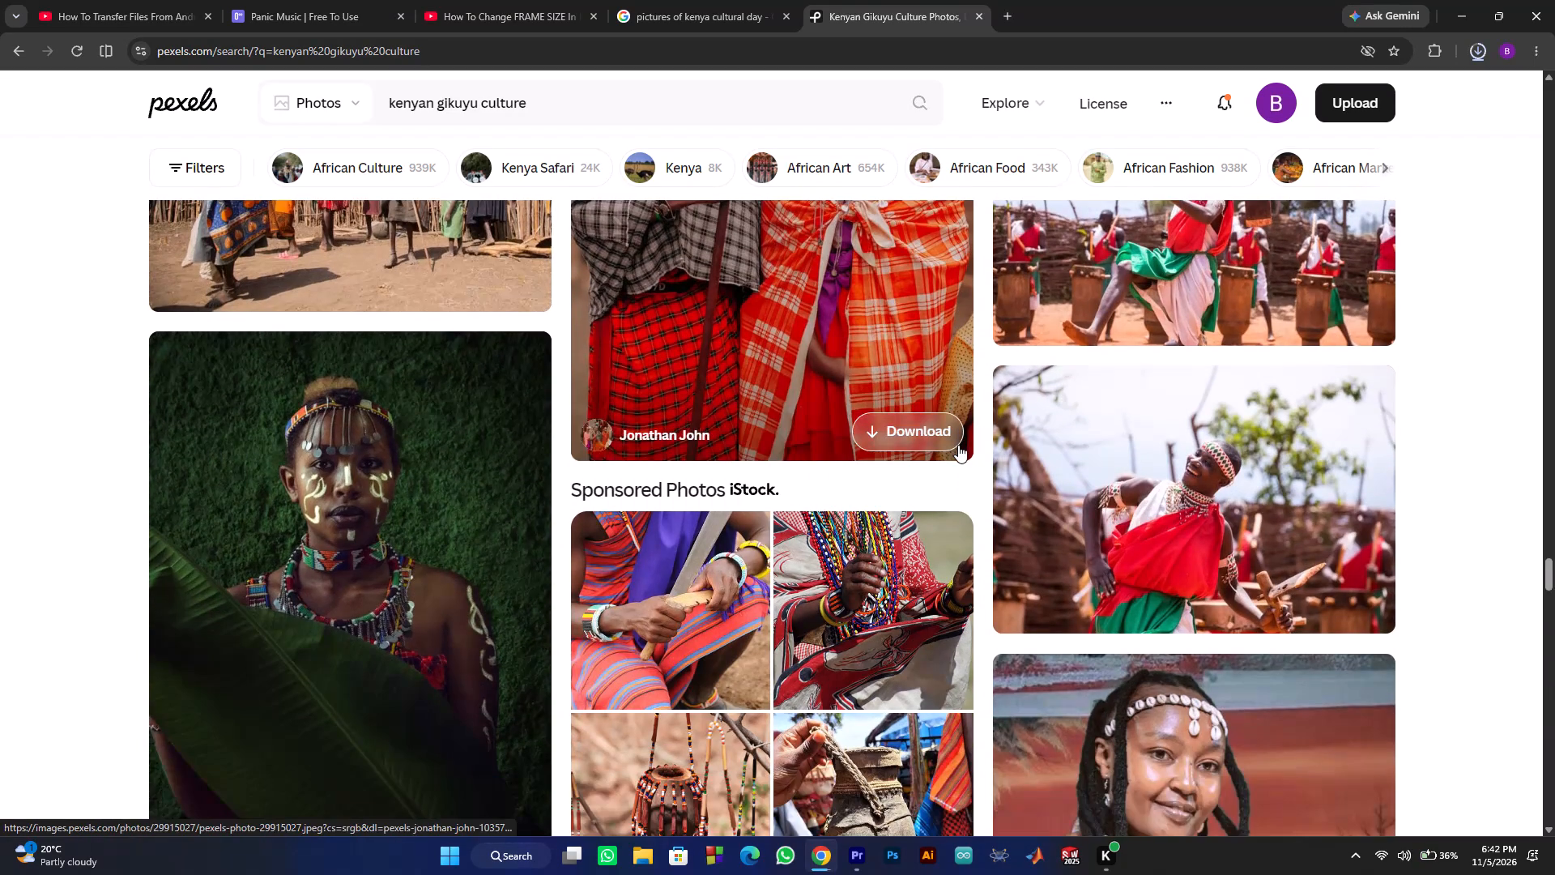
{"action": "scroll", "coordinate": [958, 445], "scroll_direction": "down", "scroll_amount": 6}
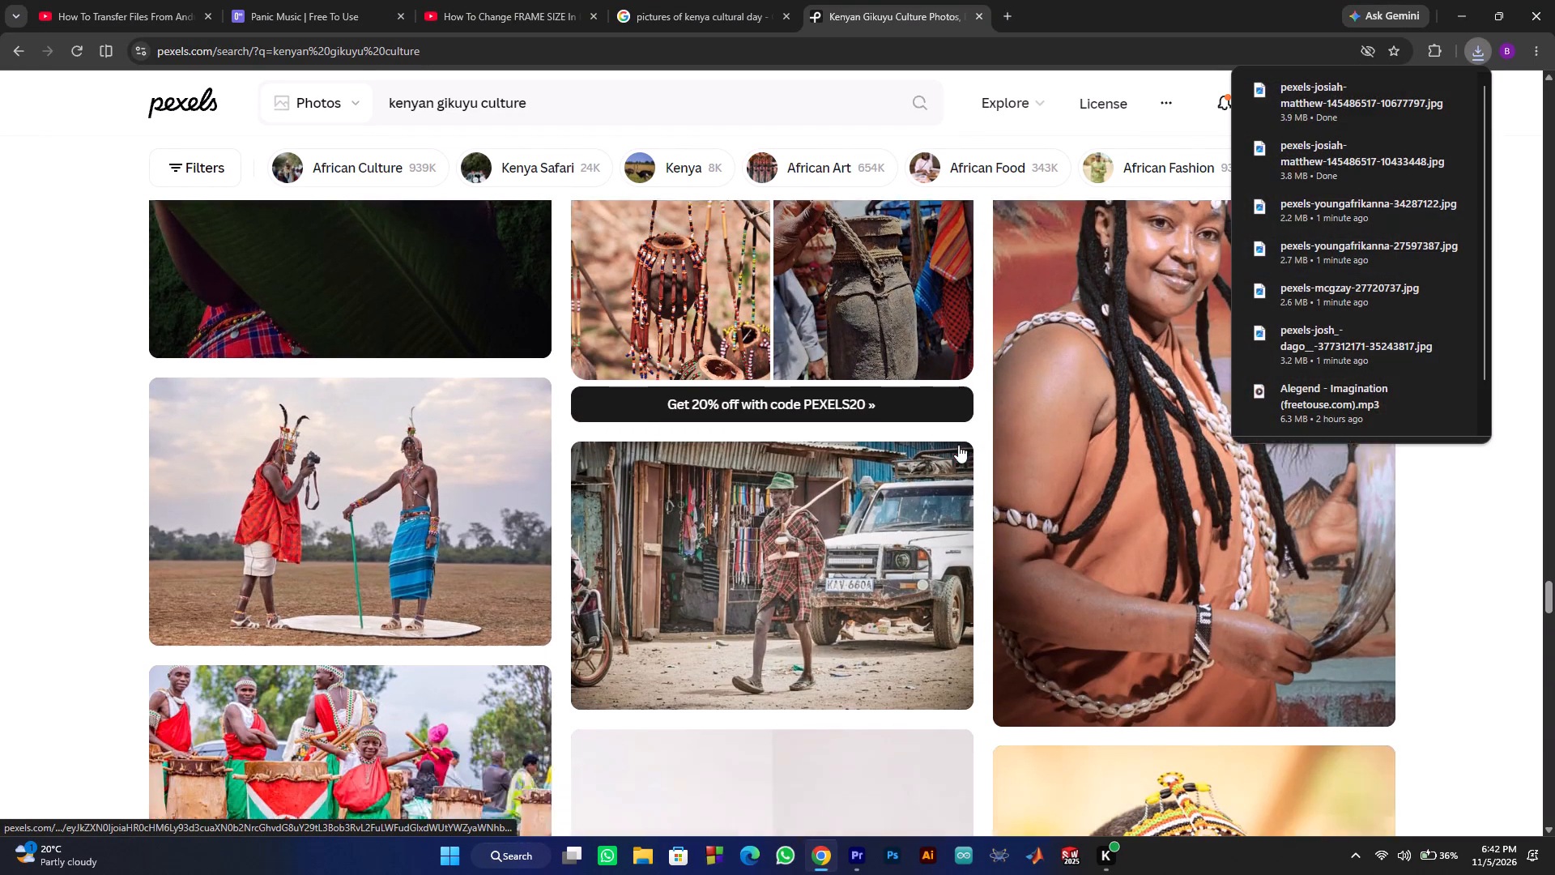
{"action": "scroll", "coordinate": [958, 445], "scroll_direction": "down", "scroll_amount": 5}
{"action": "scroll", "coordinate": [799, 467], "scroll_direction": "down", "scroll_amount": 2}
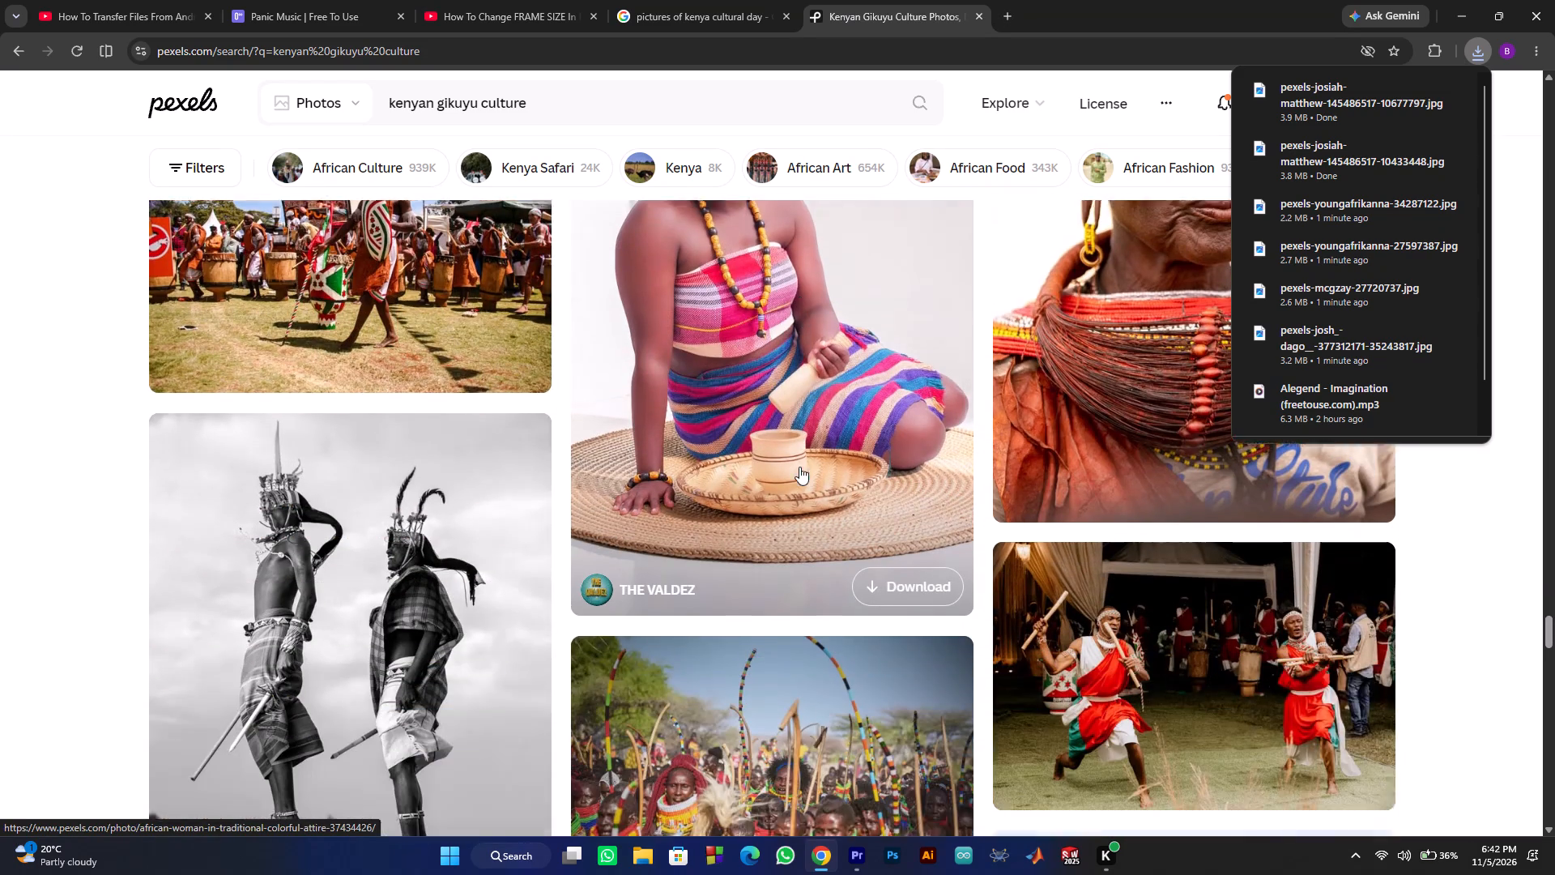
{"action": "scroll", "coordinate": [799, 467], "scroll_direction": "down", "scroll_amount": 7}
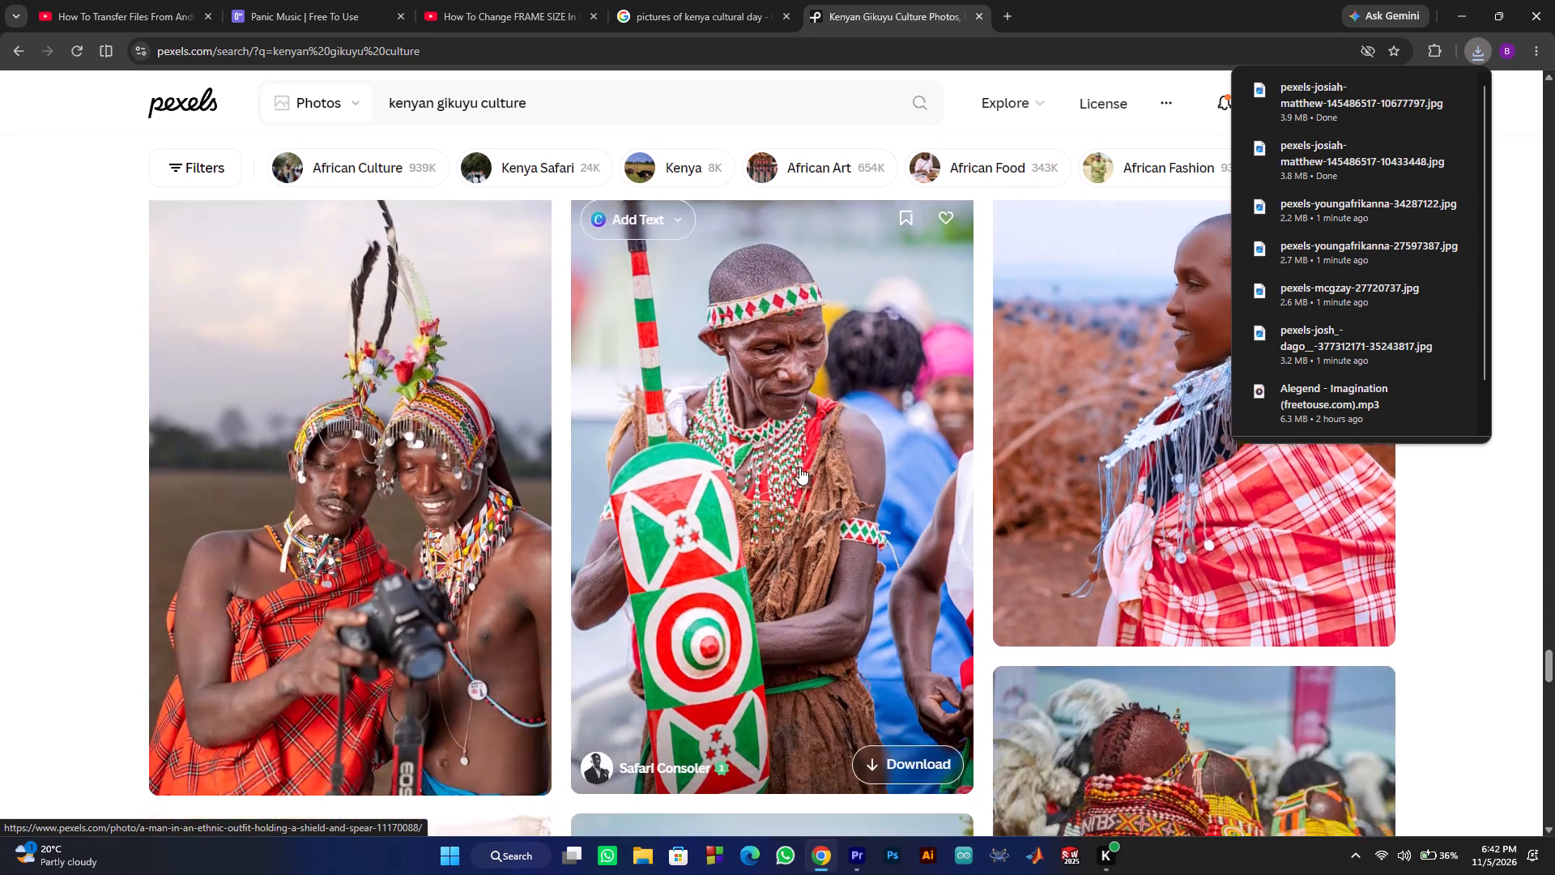
{"action": "scroll", "coordinate": [799, 467], "scroll_direction": "down", "scroll_amount": 10}
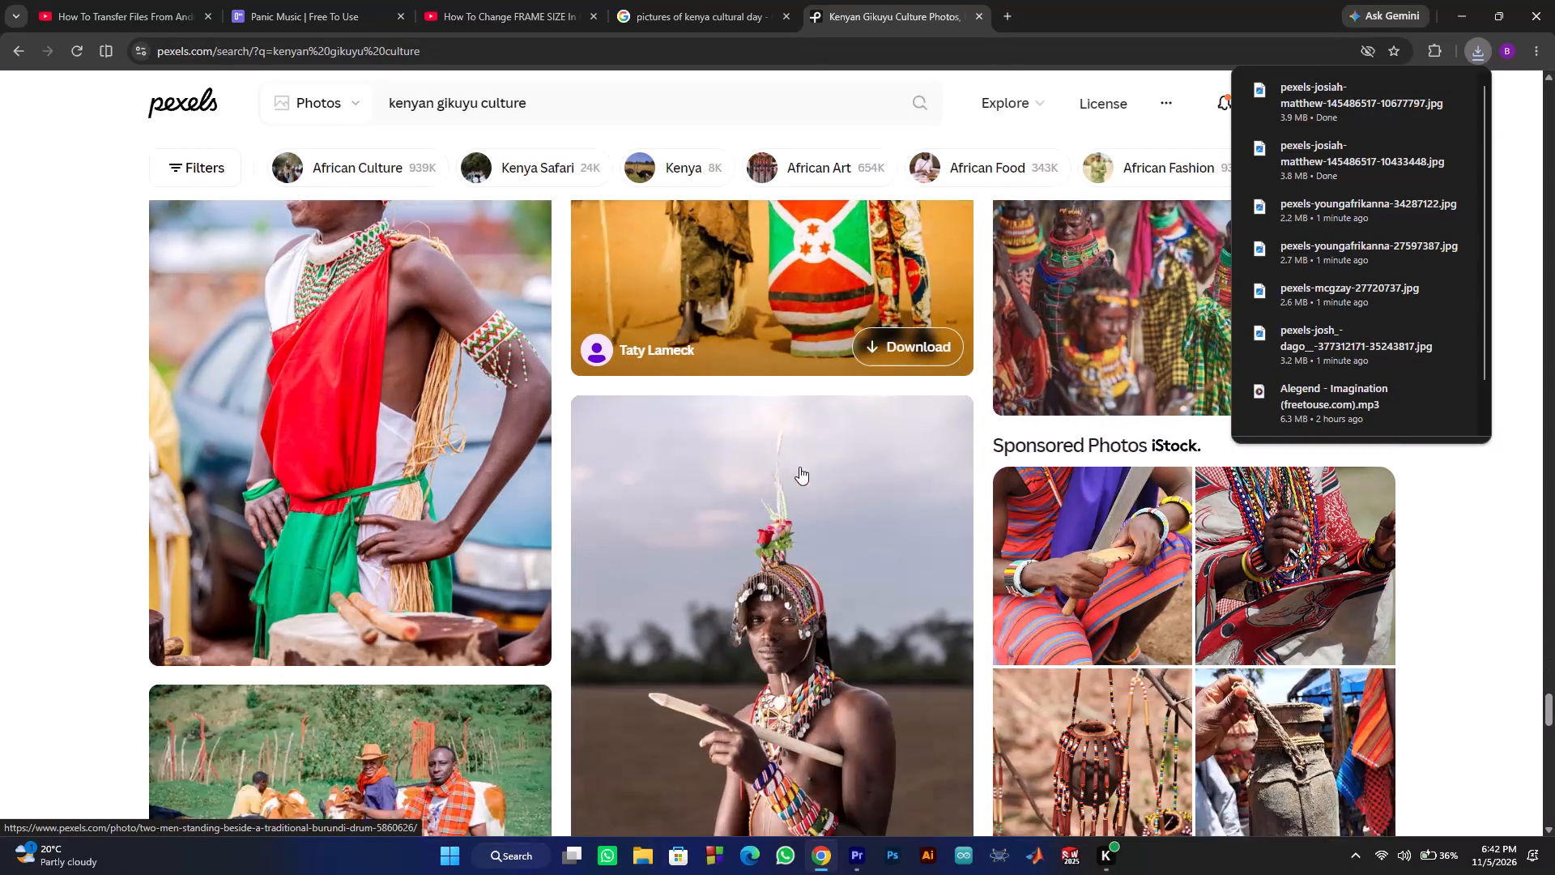
{"action": "scroll", "coordinate": [799, 467], "scroll_direction": "down", "scroll_amount": 7}
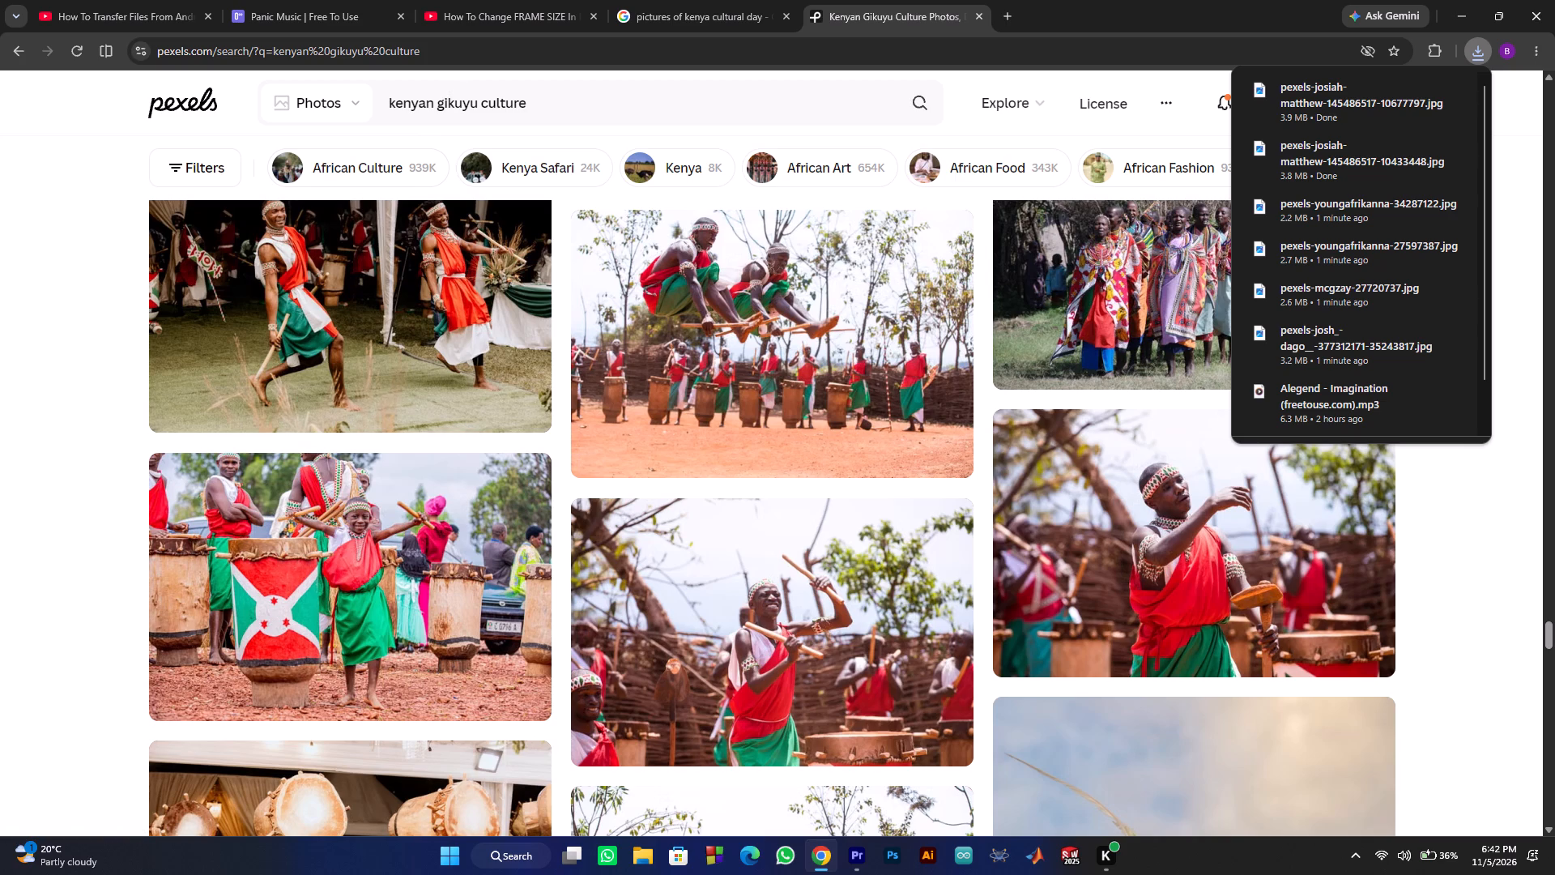
Search Pexels for "kenyan kalenjinculture" photos by replacing gikuyu with kalenjin in the search phrase.
{"action": "double_click", "coordinate": [454, 106]}
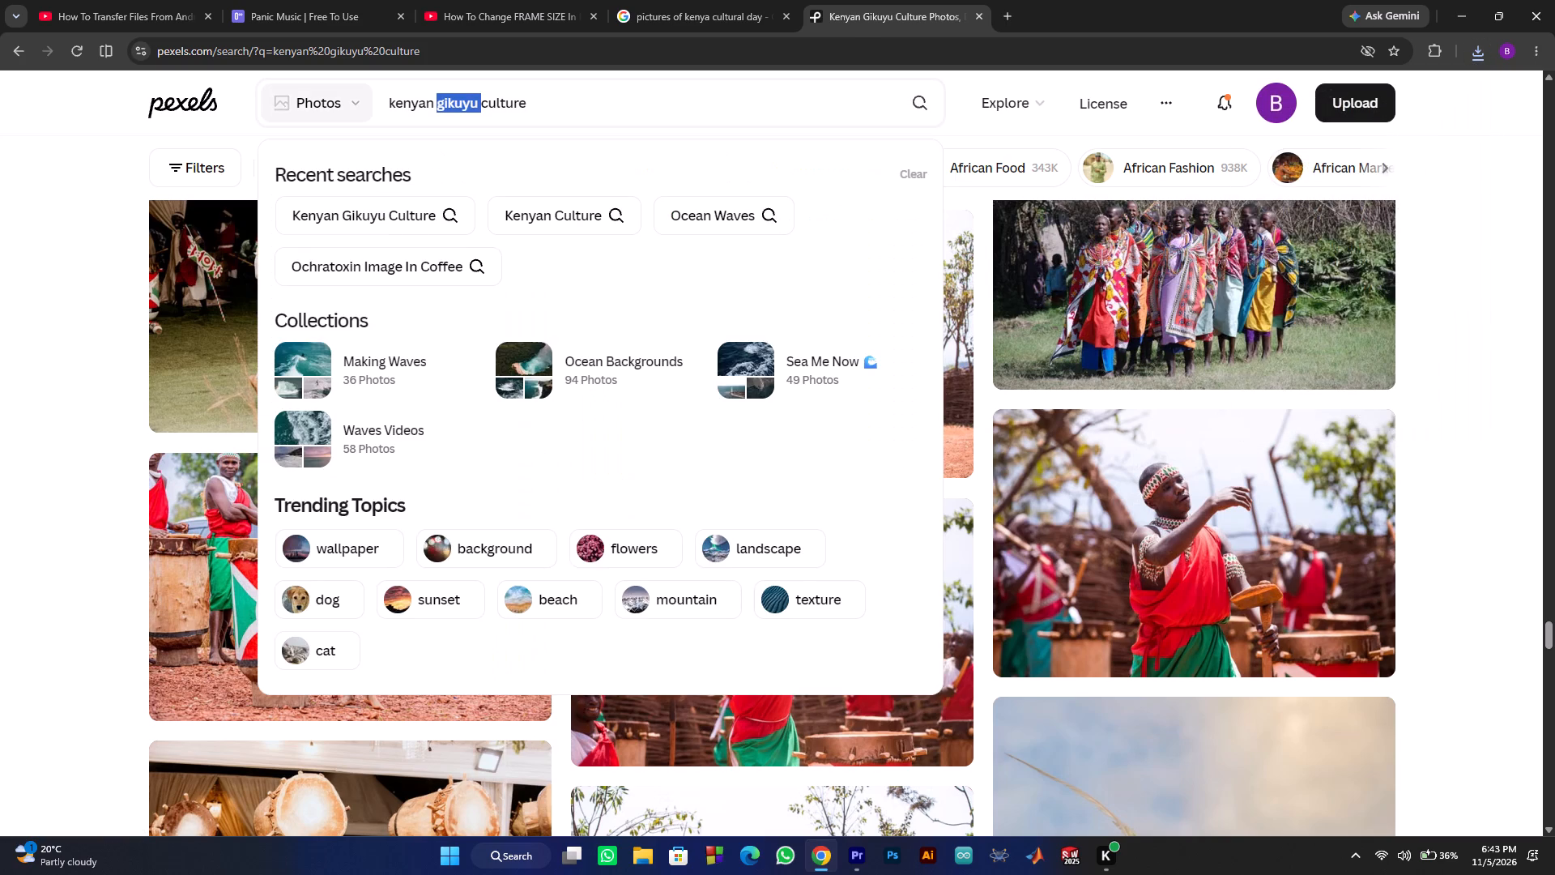
{"action": "key", "text": "c"}
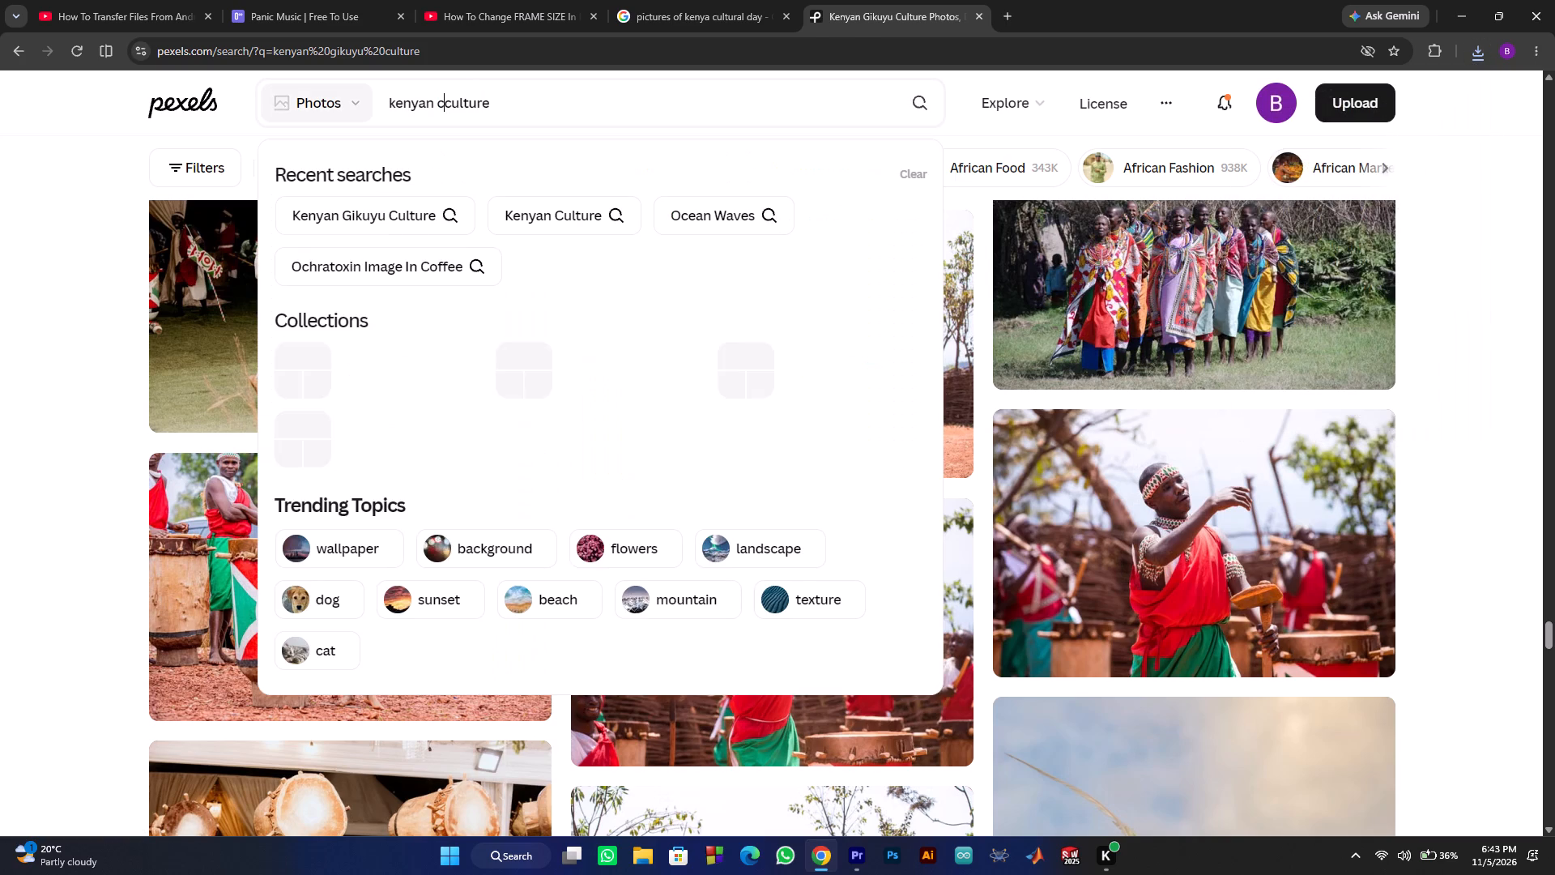
{"action": "key", "text": "BackSpace"}
{"action": "type", "text": "kalenjin"}
{"action": "key", "text": "Return"}
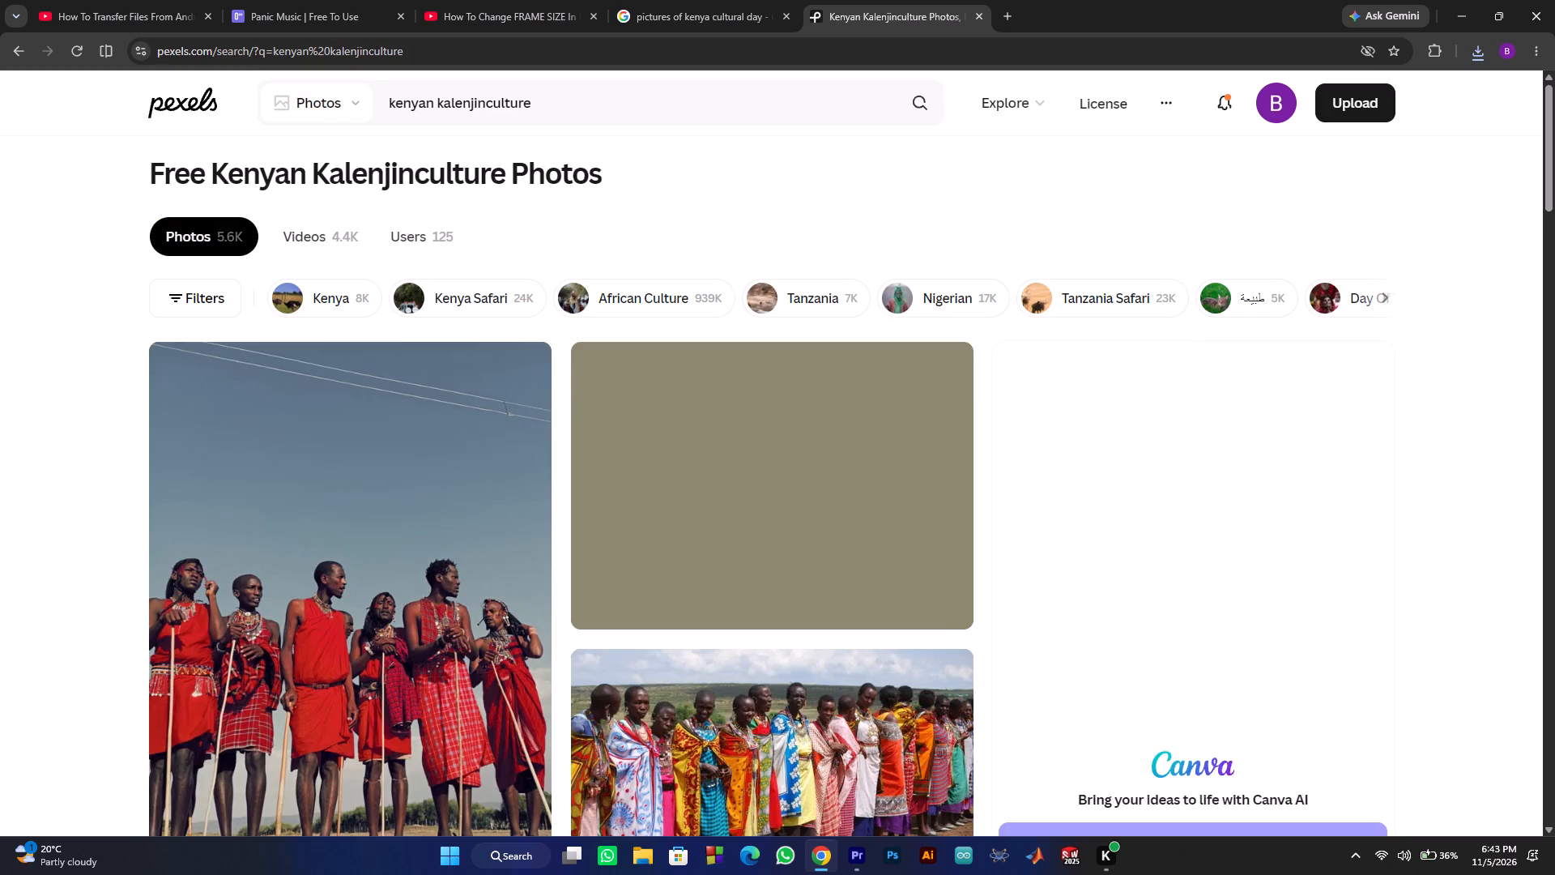
Browse the Kalenjin culture photo results for suitable pictures of traditional dress, ceremonies and daily life.
{"action": "scroll", "coordinate": [575, 220], "scroll_direction": "down", "scroll_amount": 6}
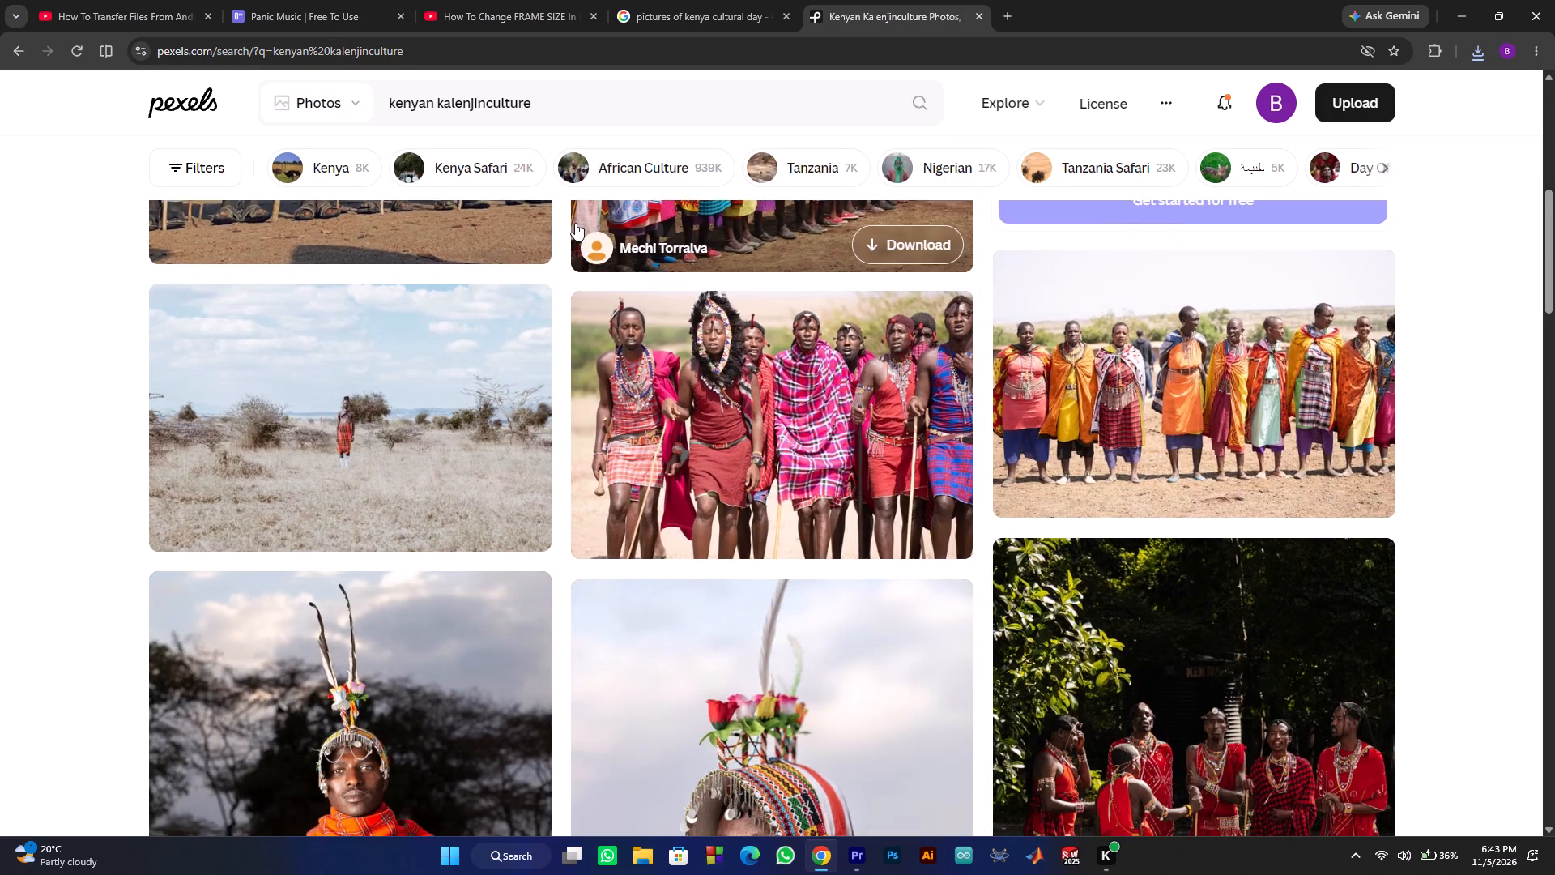
{"action": "scroll", "coordinate": [575, 223], "scroll_direction": "down", "scroll_amount": 8}
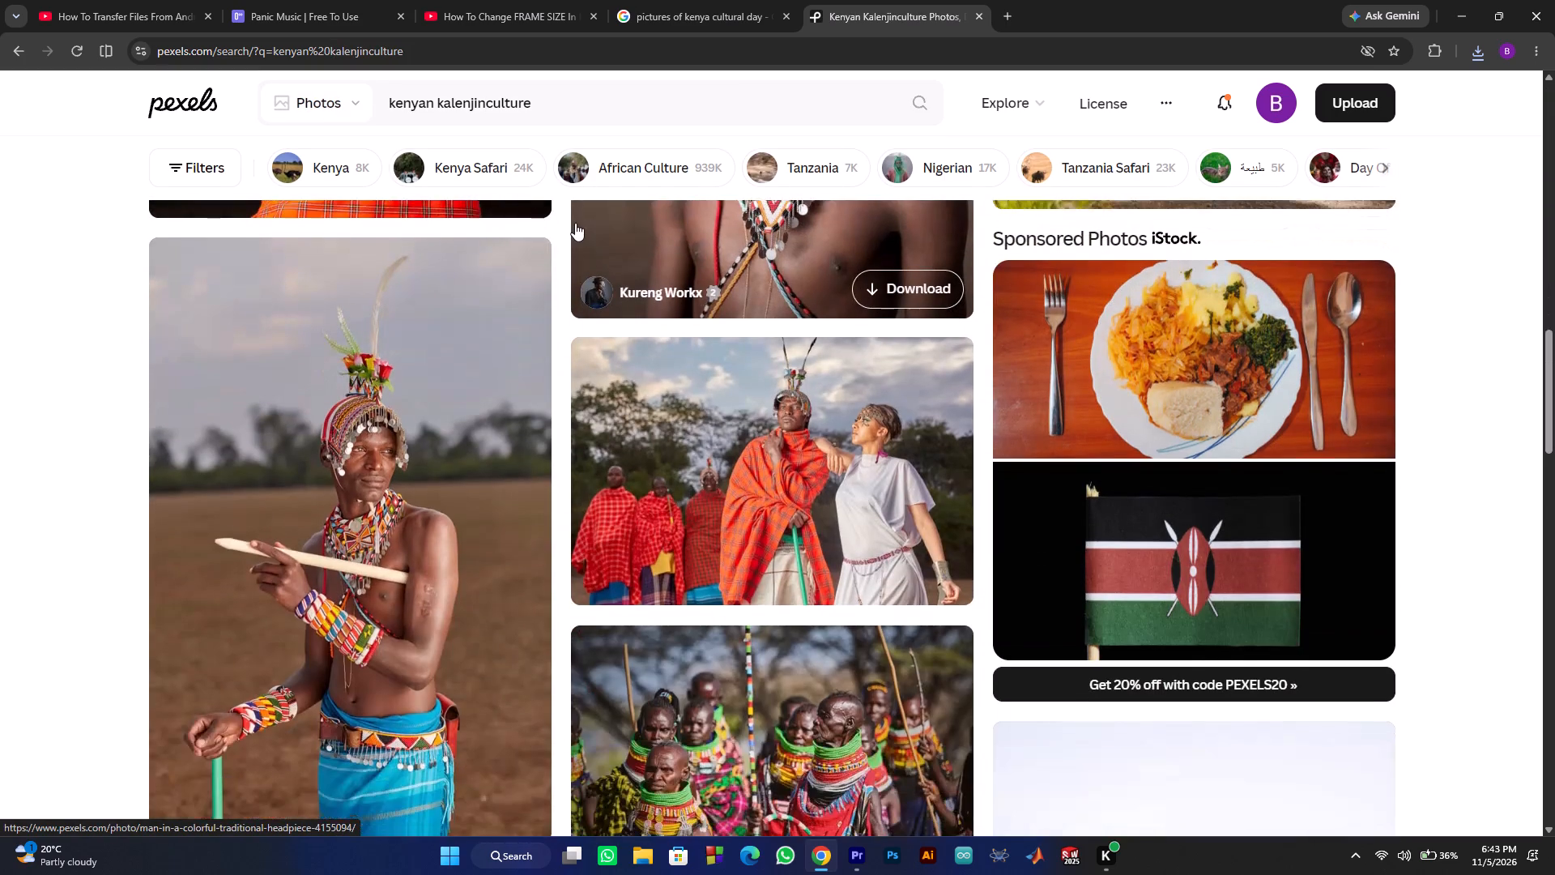
{"action": "scroll", "coordinate": [575, 223], "scroll_direction": "down", "scroll_amount": 3}
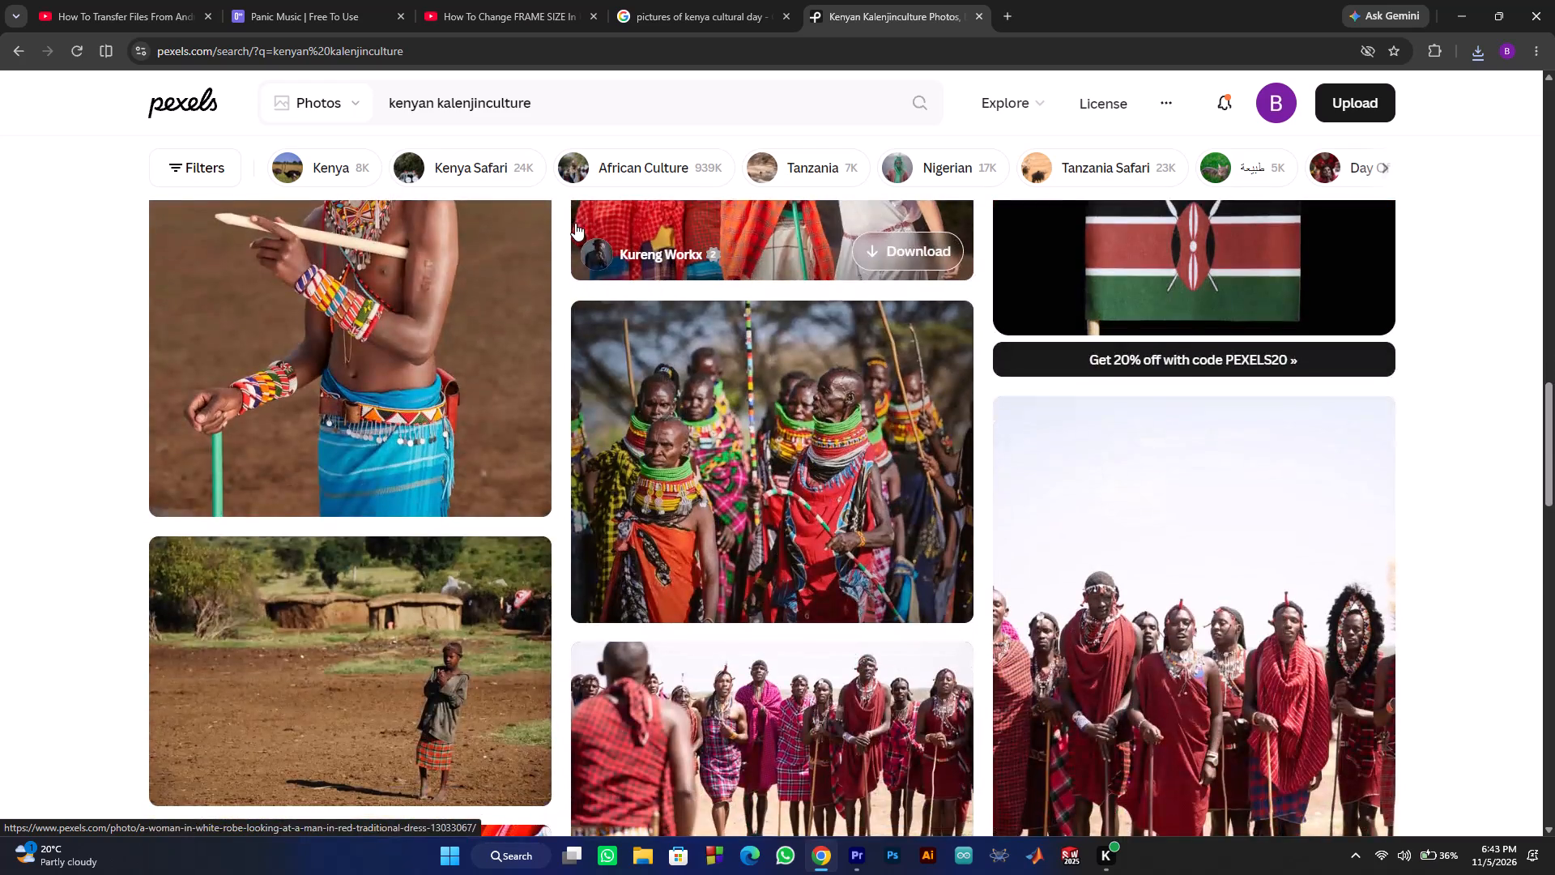
{"action": "scroll", "coordinate": [575, 223], "scroll_direction": "down", "scroll_amount": 7}
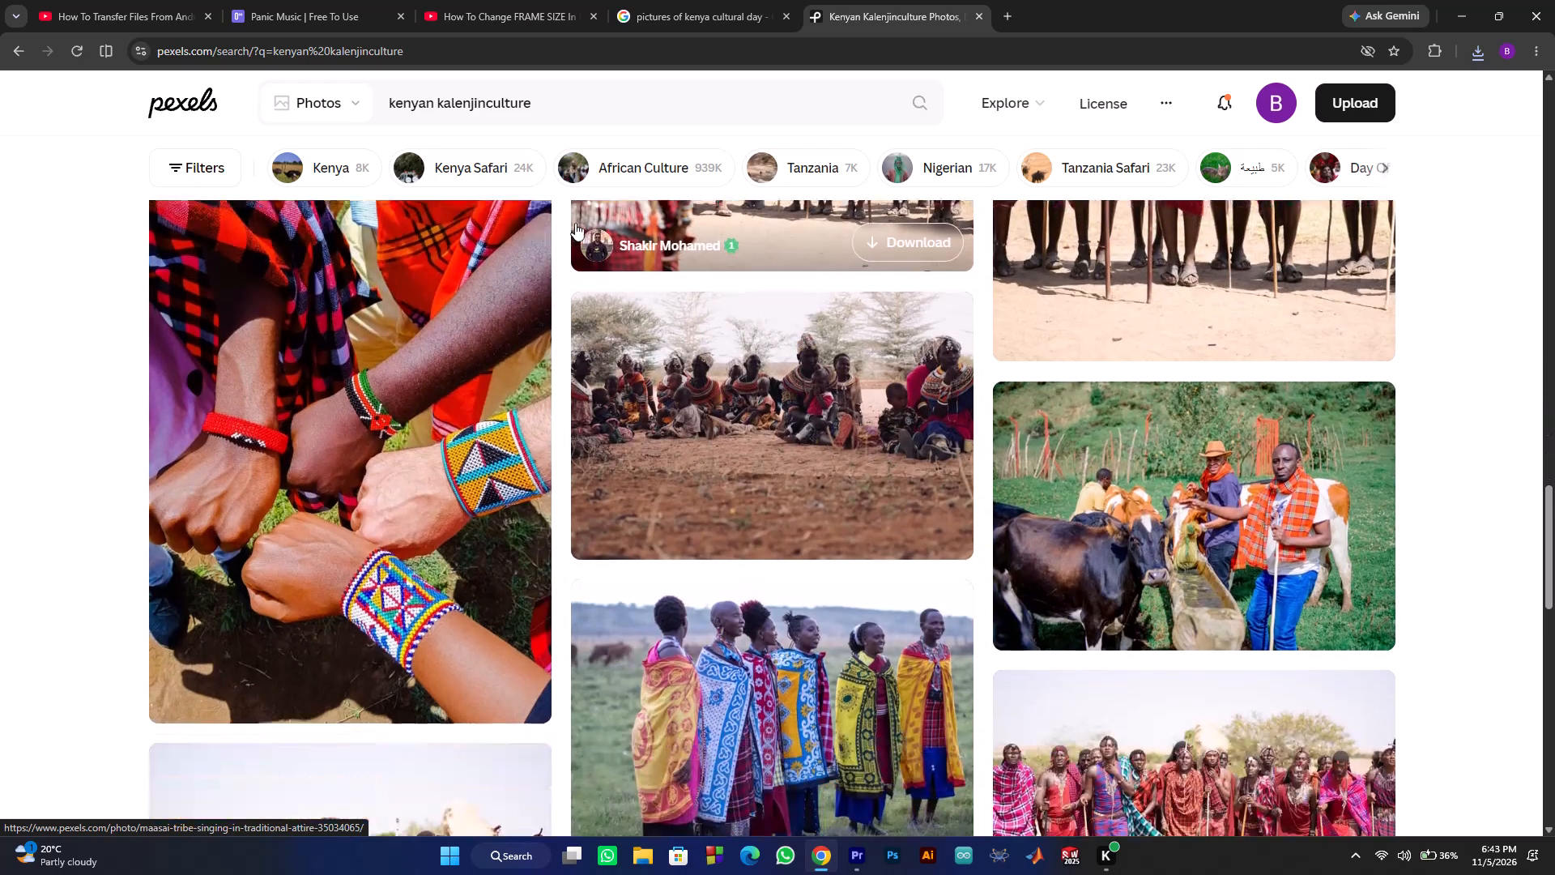
{"action": "scroll", "coordinate": [575, 223], "scroll_direction": "down", "scroll_amount": 4}
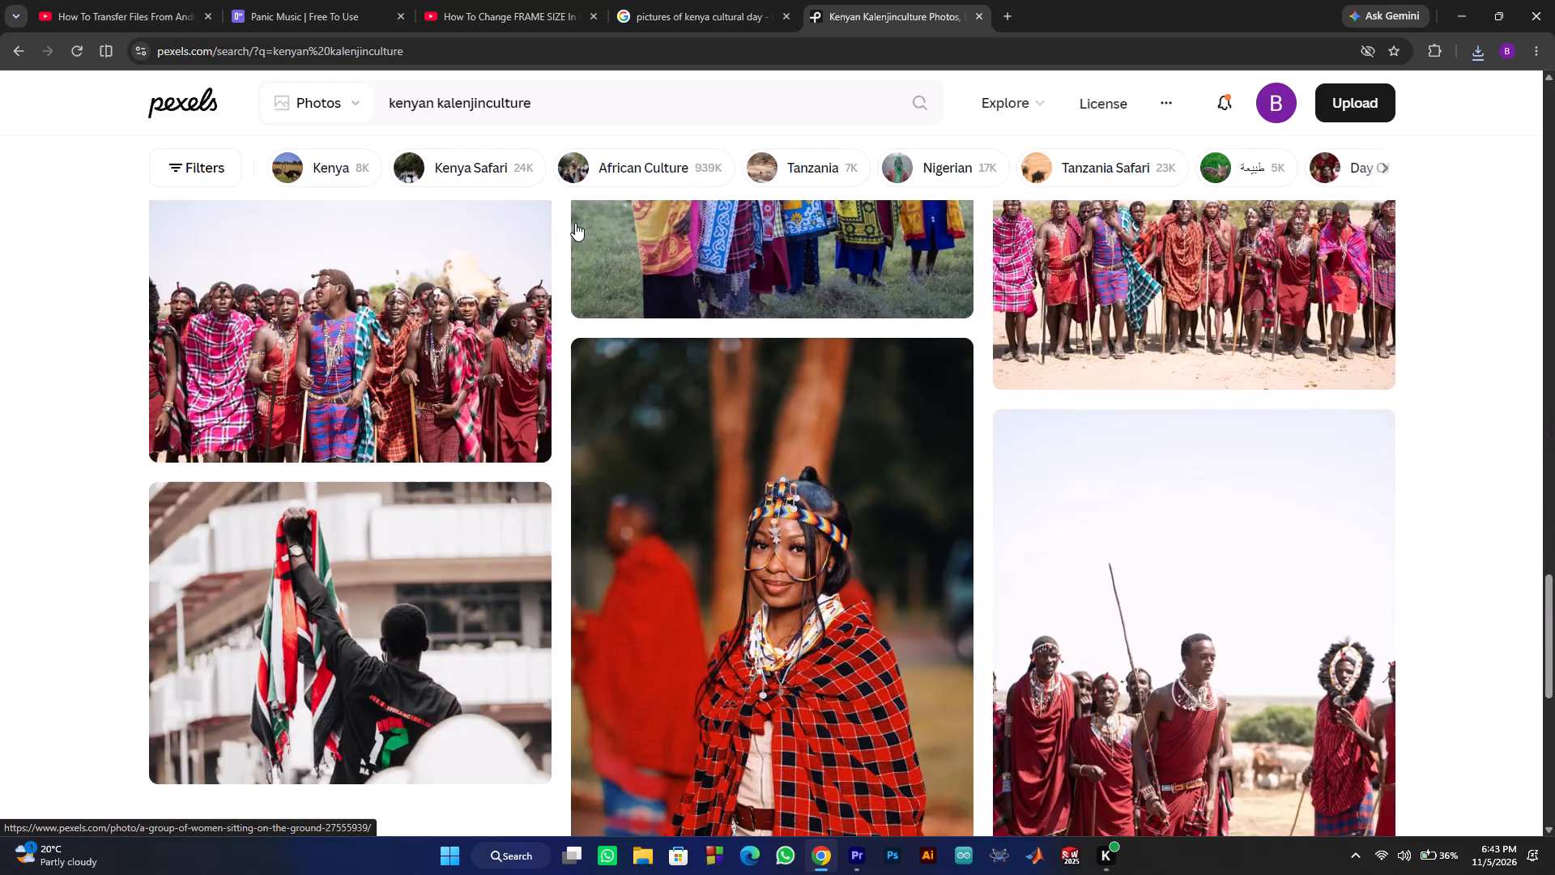
{"action": "scroll", "coordinate": [575, 223], "scroll_direction": "down", "scroll_amount": 6}
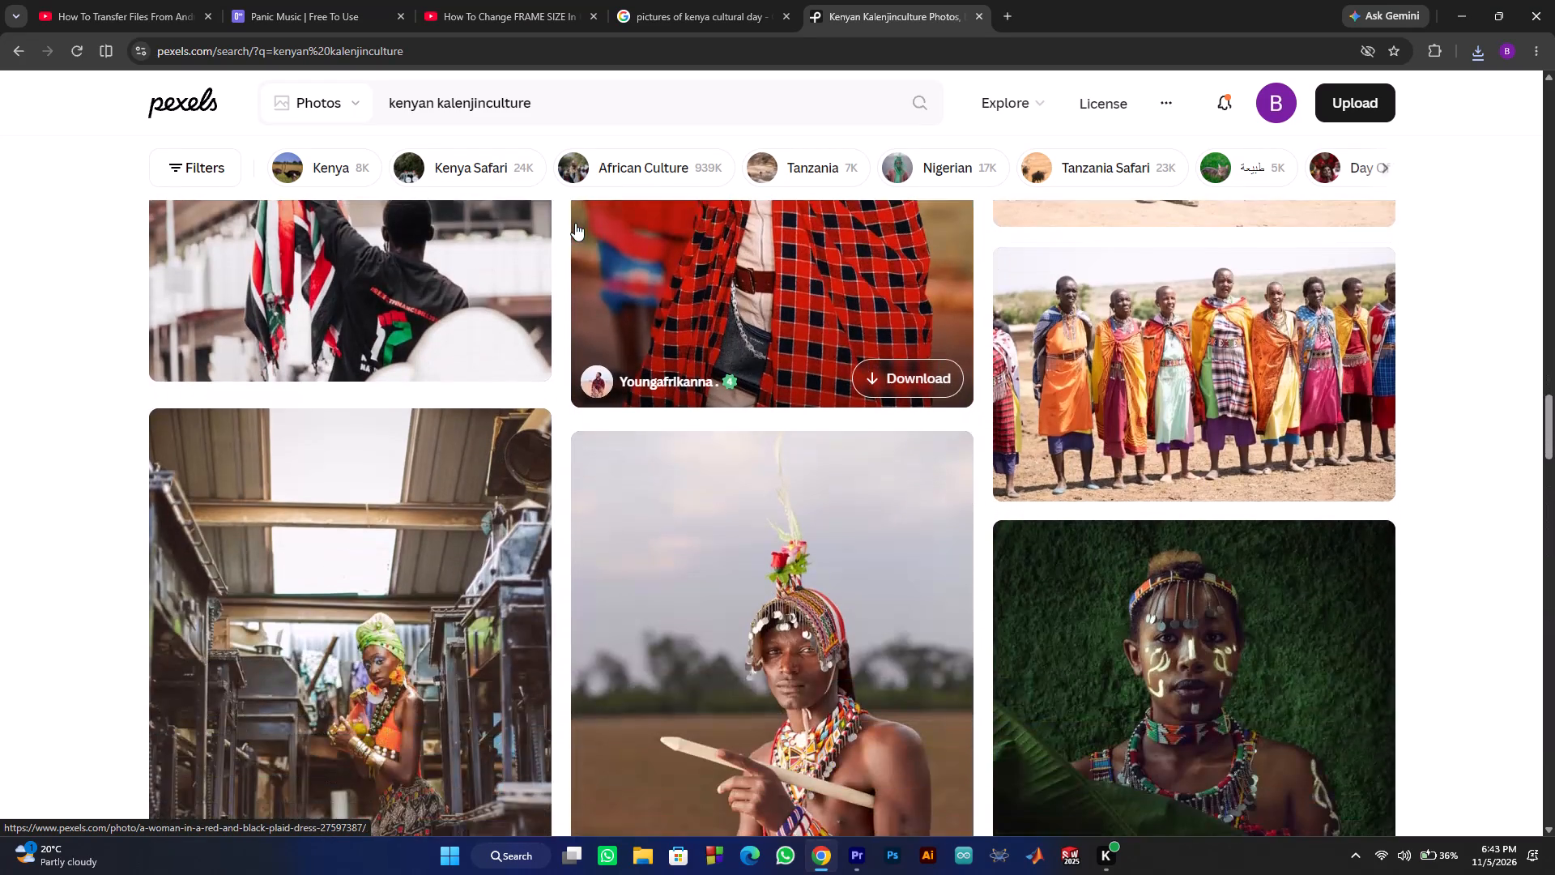
{"action": "scroll", "coordinate": [575, 223], "scroll_direction": "down", "scroll_amount": 7}
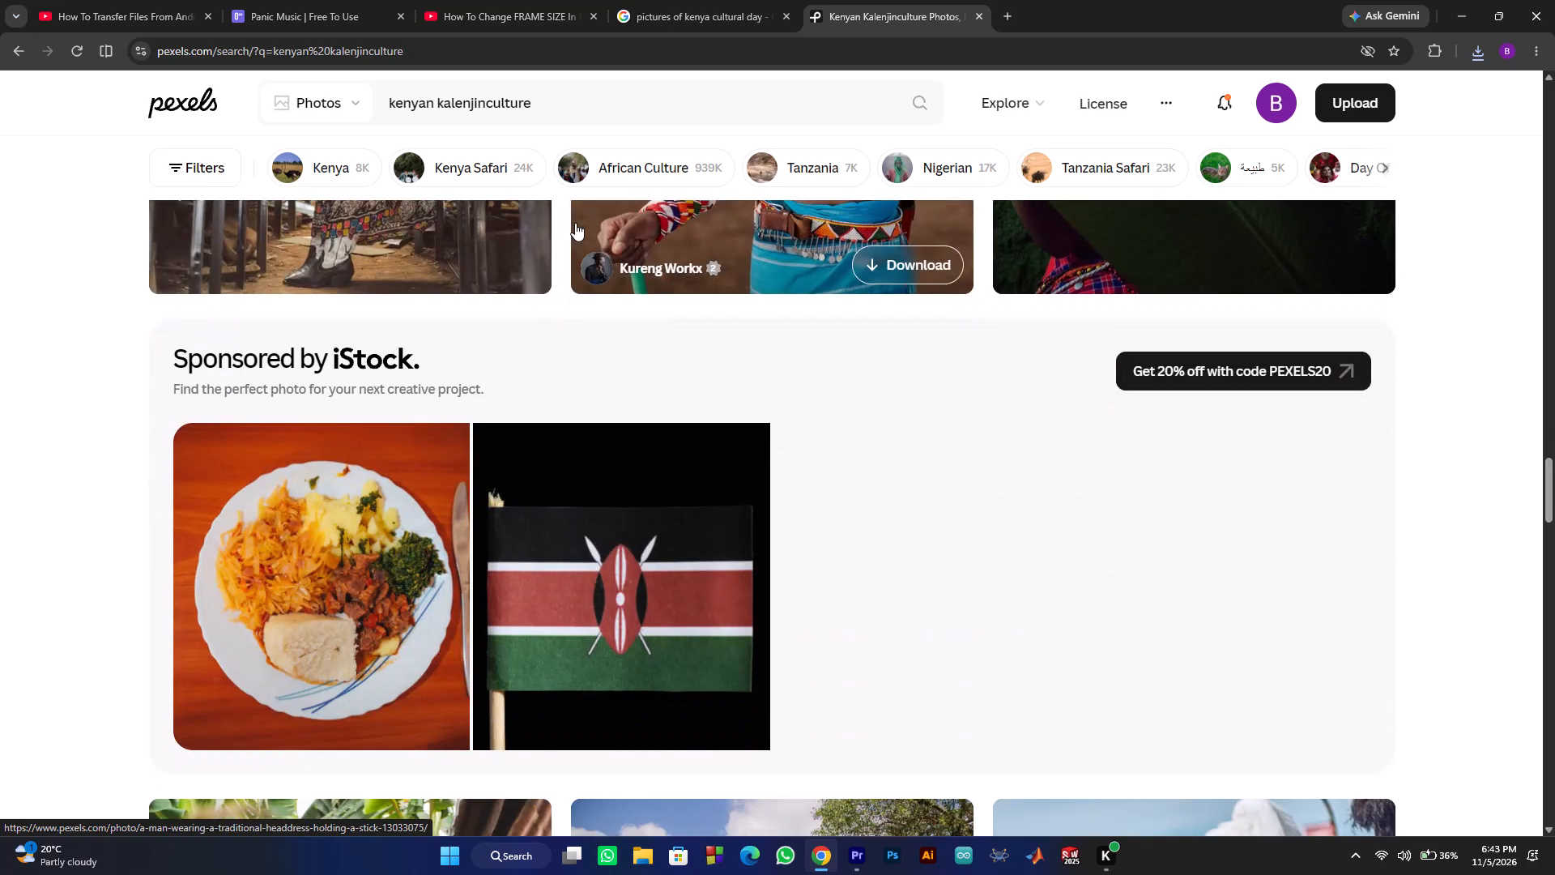
{"action": "scroll", "coordinate": [575, 223], "scroll_direction": "down", "scroll_amount": 5}
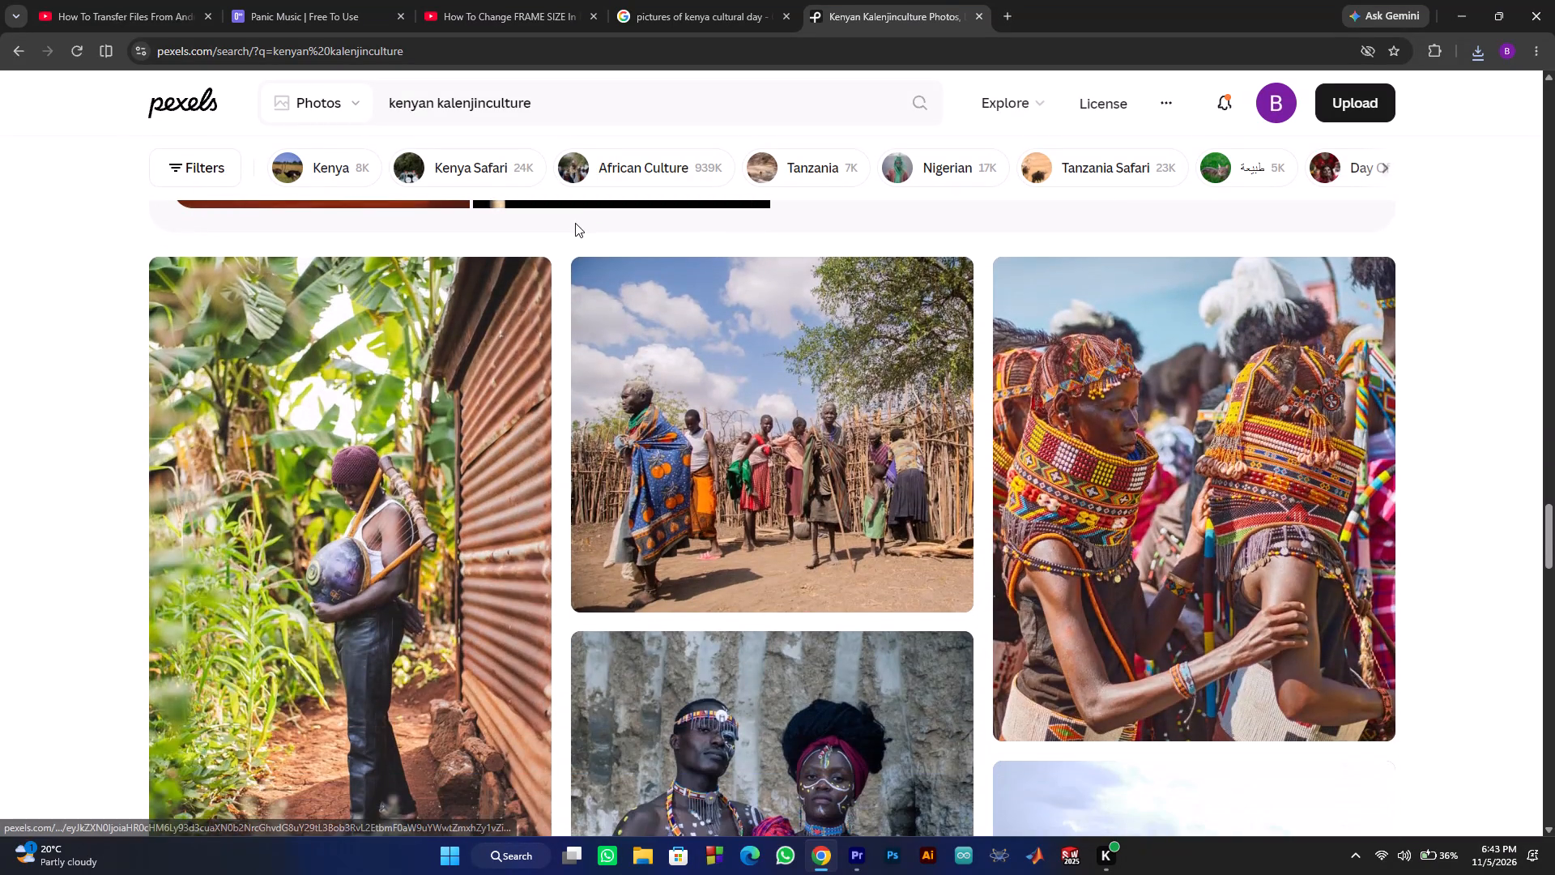
Download the photo of the person carrying a large gourd beside a corrugated iron wall, and dismiss the thank-you overlay.
{"action": "scroll", "coordinate": [575, 223], "scroll_direction": "down", "scroll_amount": 2}
{"action": "left_click", "coordinate": [470, 616]}
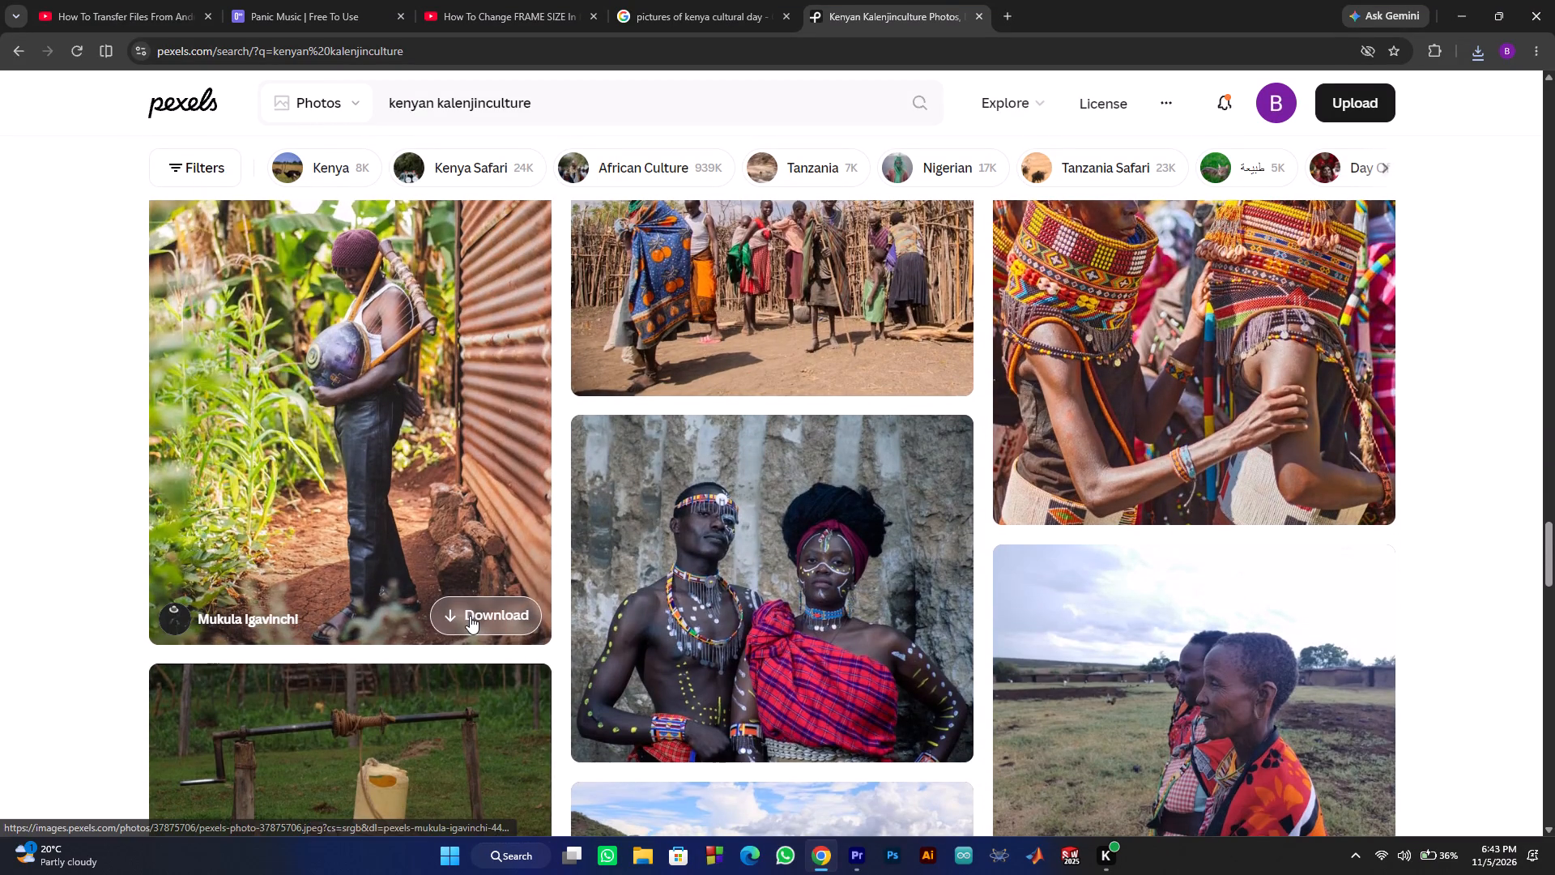
{"action": "left_click", "coordinate": [1191, 519]}
Browse further down the Kalenjin culture results for more pictures showing traditional Kenyan attire and customs.
{"action": "scroll", "coordinate": [939, 486], "scroll_direction": "down", "scroll_amount": 1}
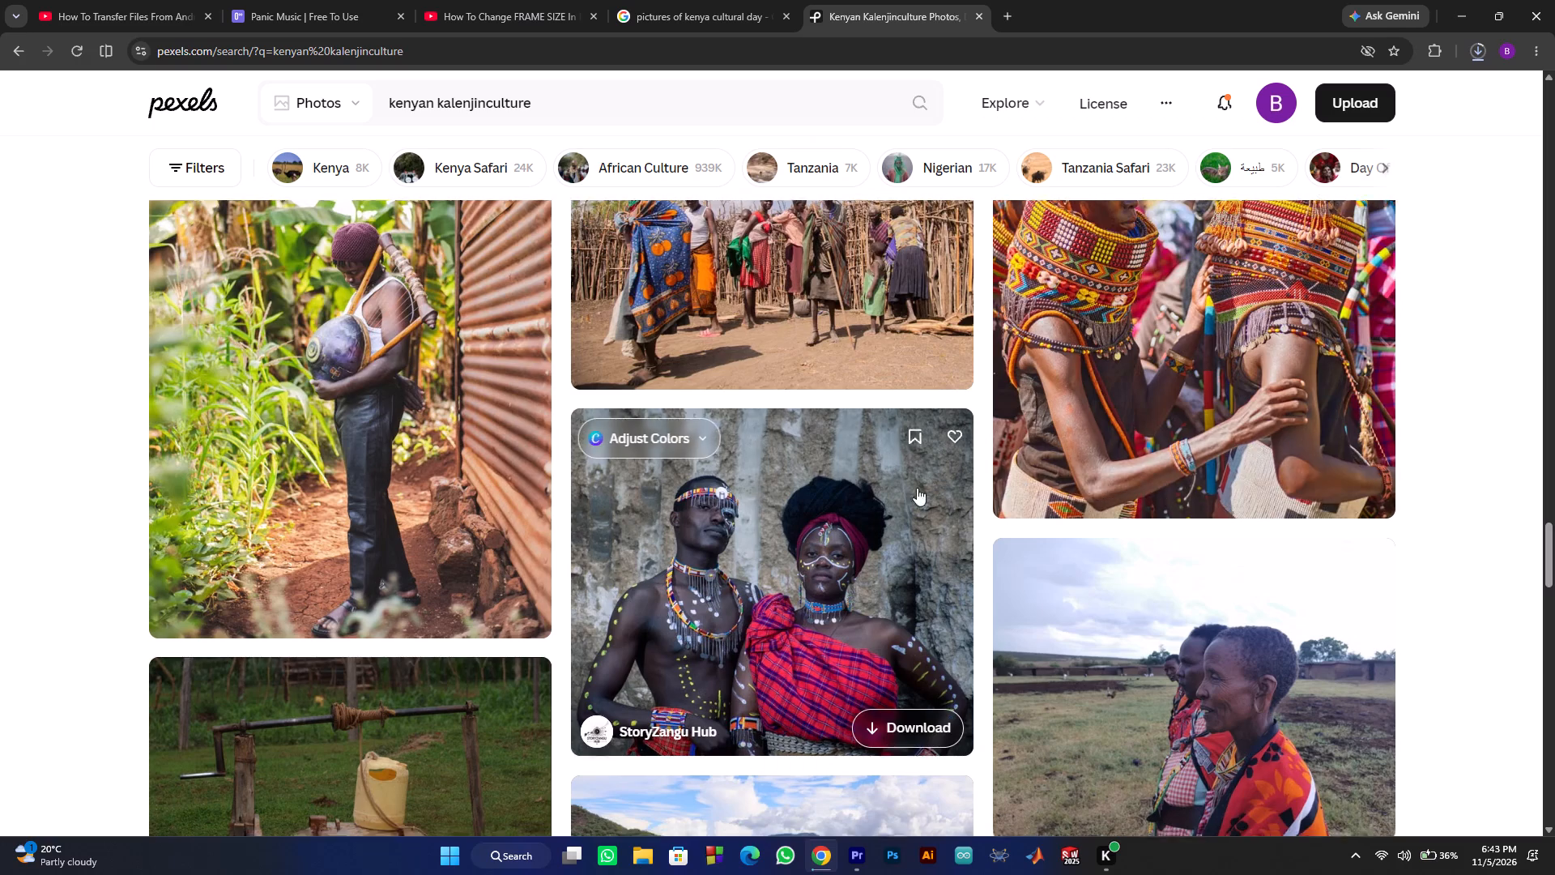
{"action": "scroll", "coordinate": [917, 488], "scroll_direction": "down", "scroll_amount": 2}
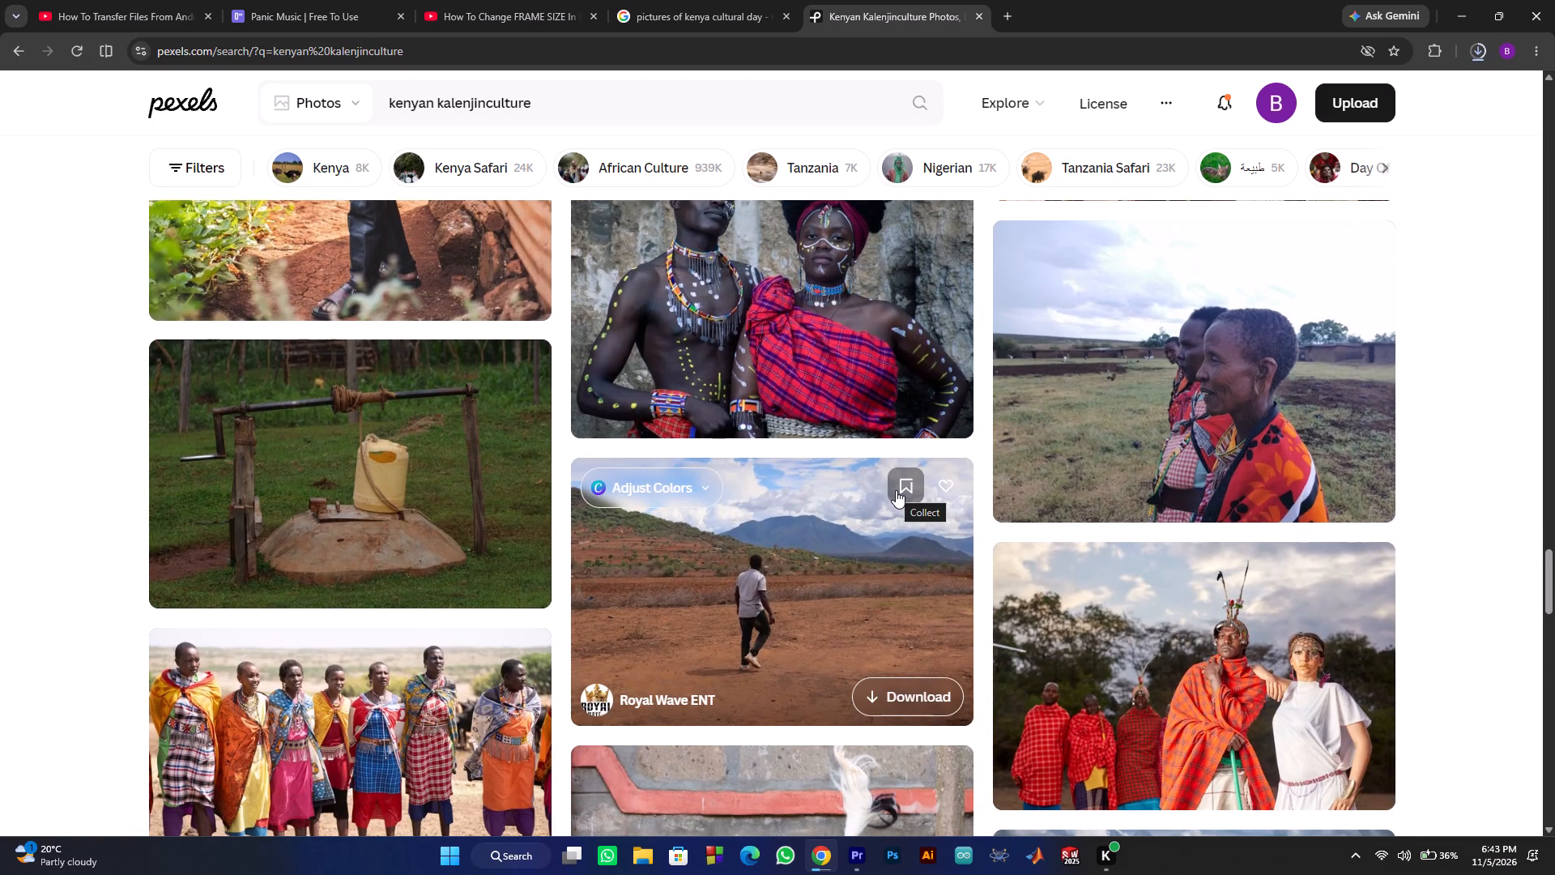
{"action": "scroll", "coordinate": [896, 490], "scroll_direction": "down", "scroll_amount": 7}
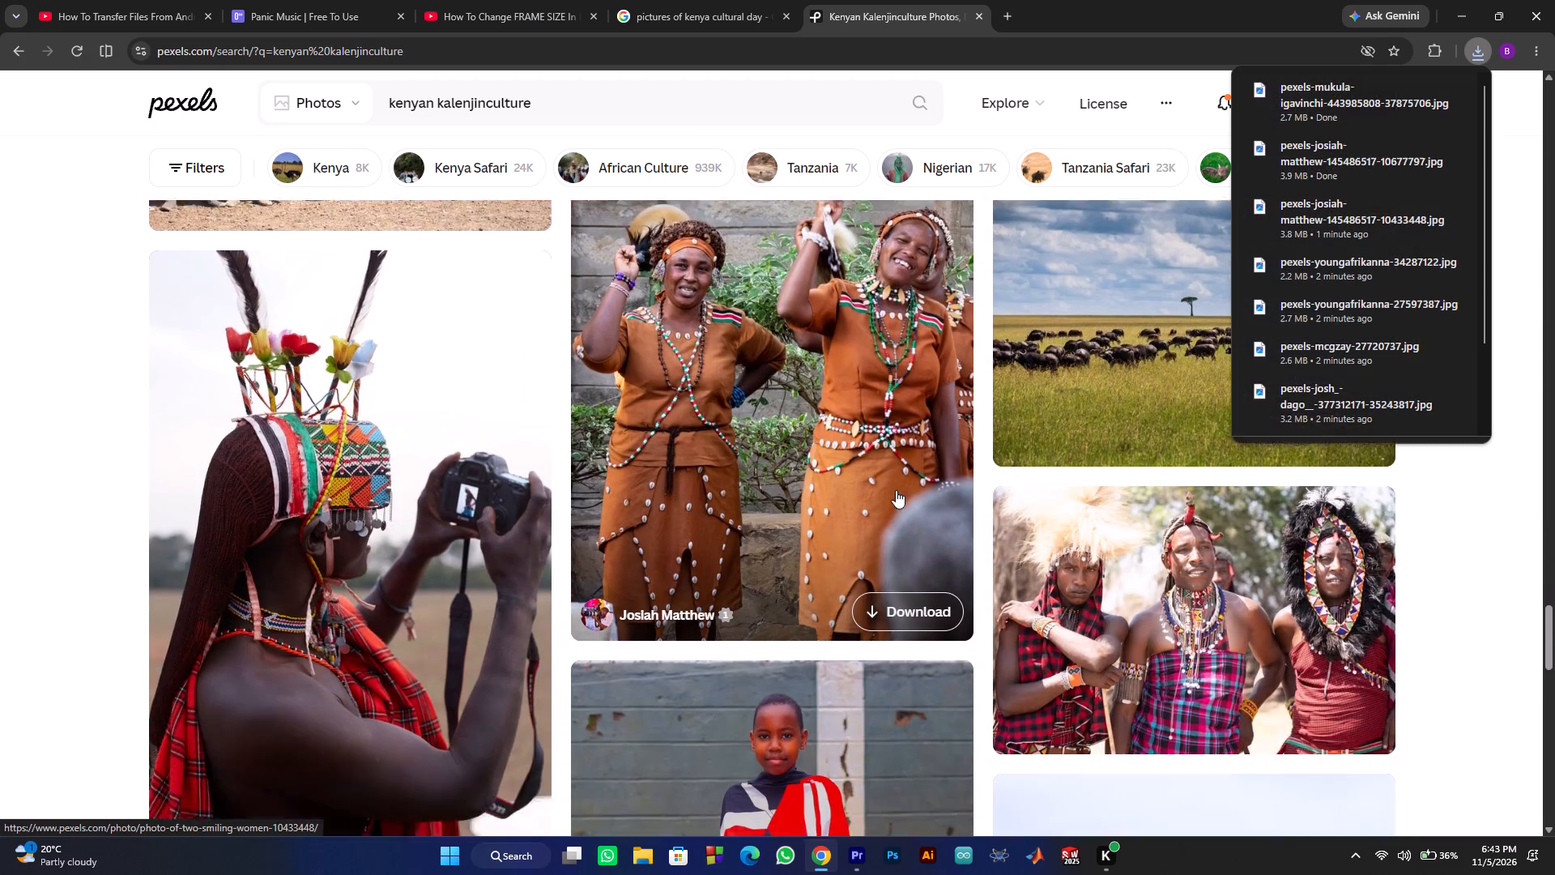
{"action": "scroll", "coordinate": [896, 490], "scroll_direction": "down", "scroll_amount": 5}
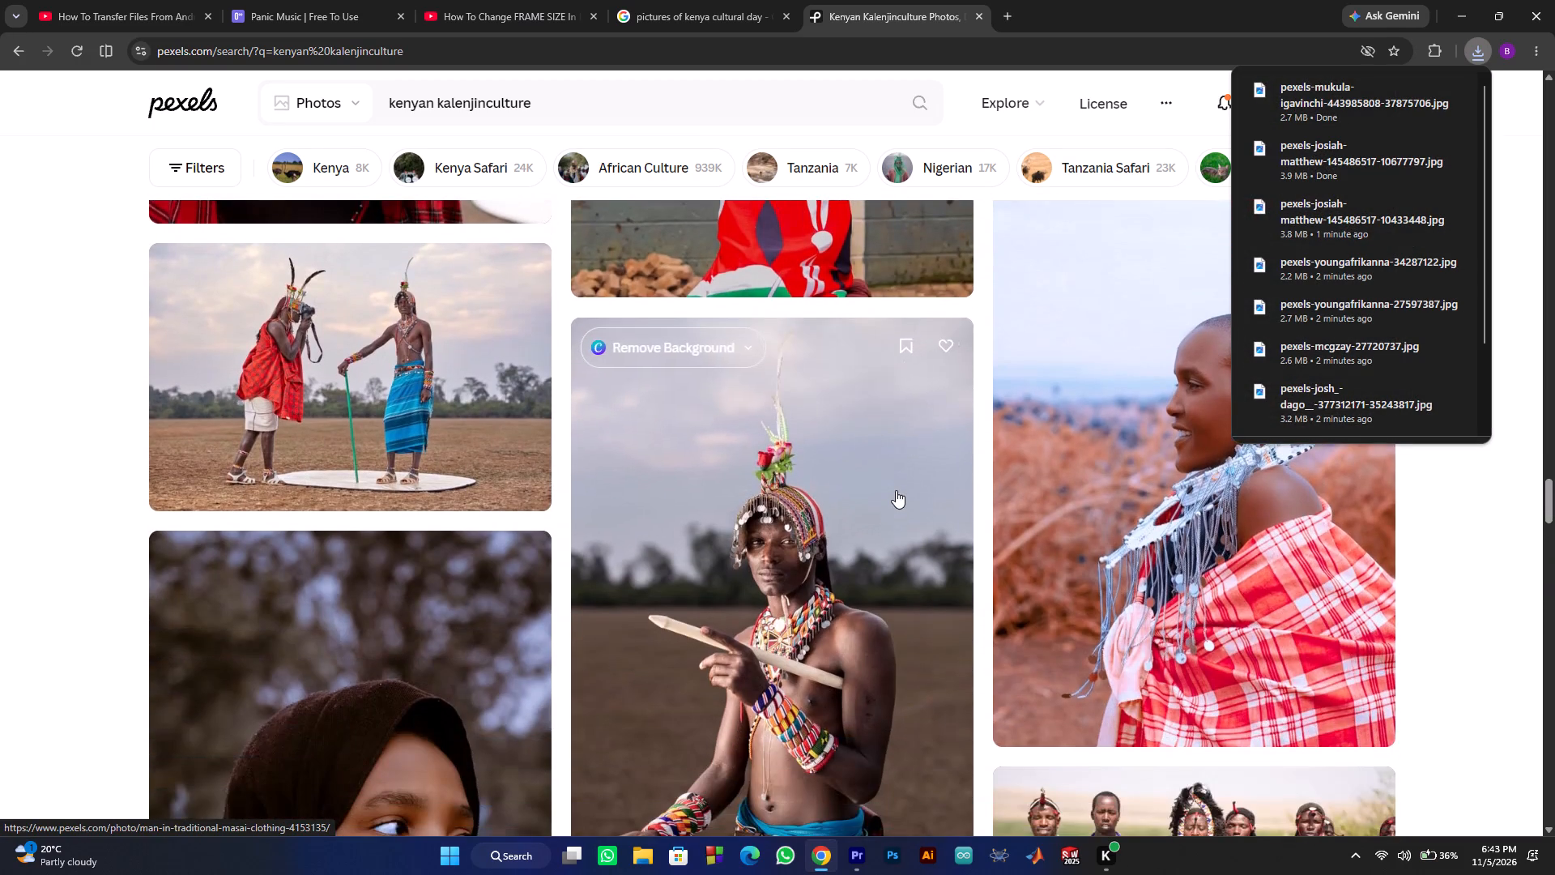
{"action": "scroll", "coordinate": [896, 490], "scroll_direction": "down", "scroll_amount": 2}
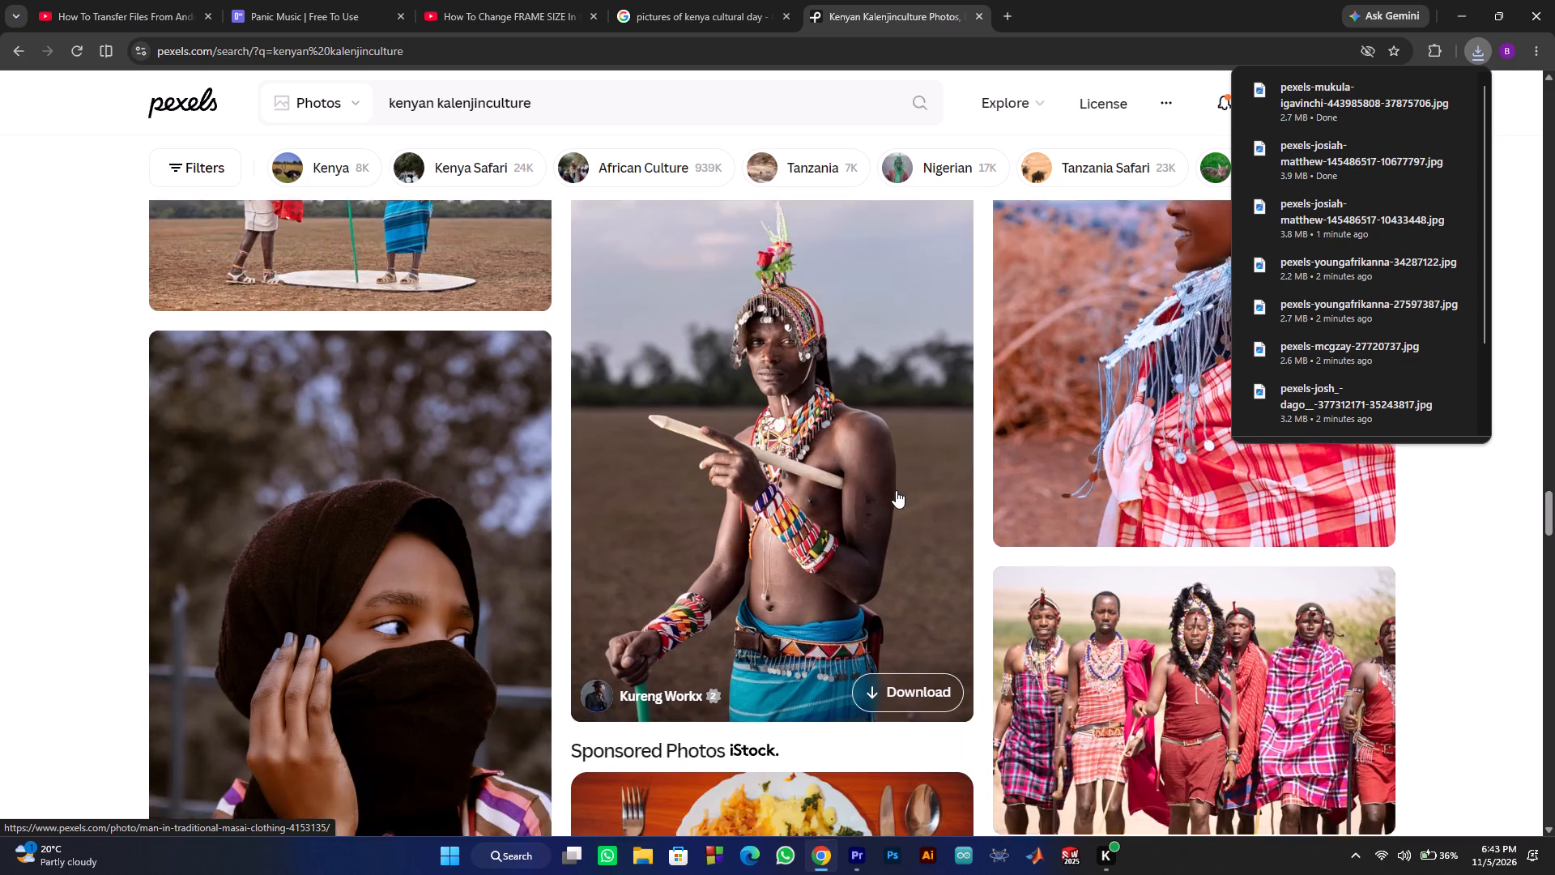
{"action": "scroll", "coordinate": [896, 490], "scroll_direction": "down", "scroll_amount": 7}
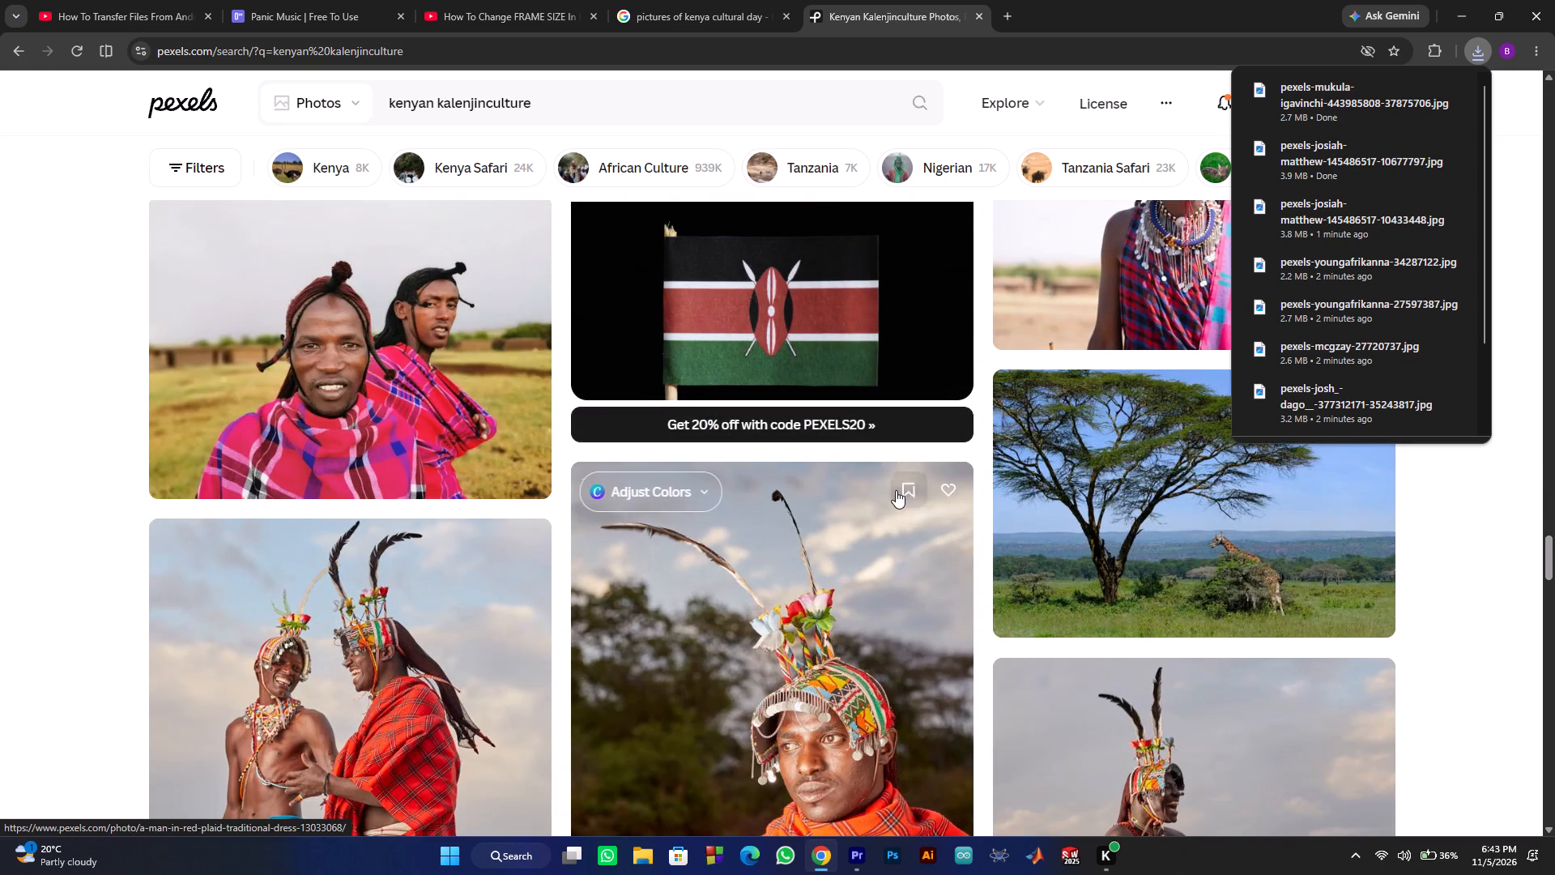
{"action": "scroll", "coordinate": [896, 490], "scroll_direction": "down", "scroll_amount": 11}
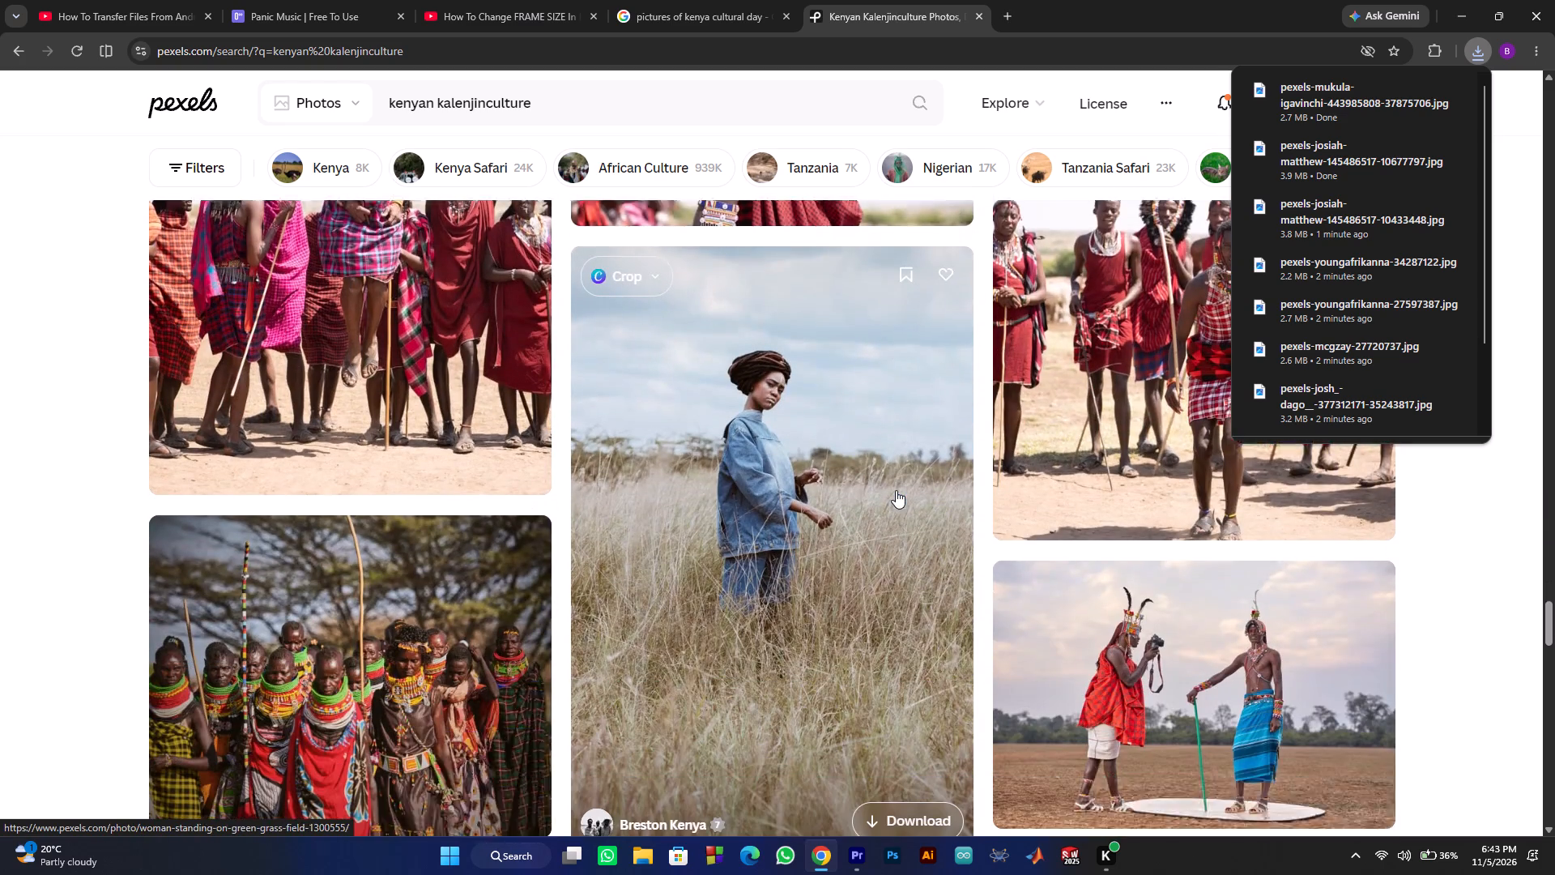
Download the photo of the young woman in red and black attire seated on a woven mat with a pot, and dismiss the overlay.
{"action": "scroll", "coordinate": [896, 490], "scroll_direction": "down", "scroll_amount": 7}
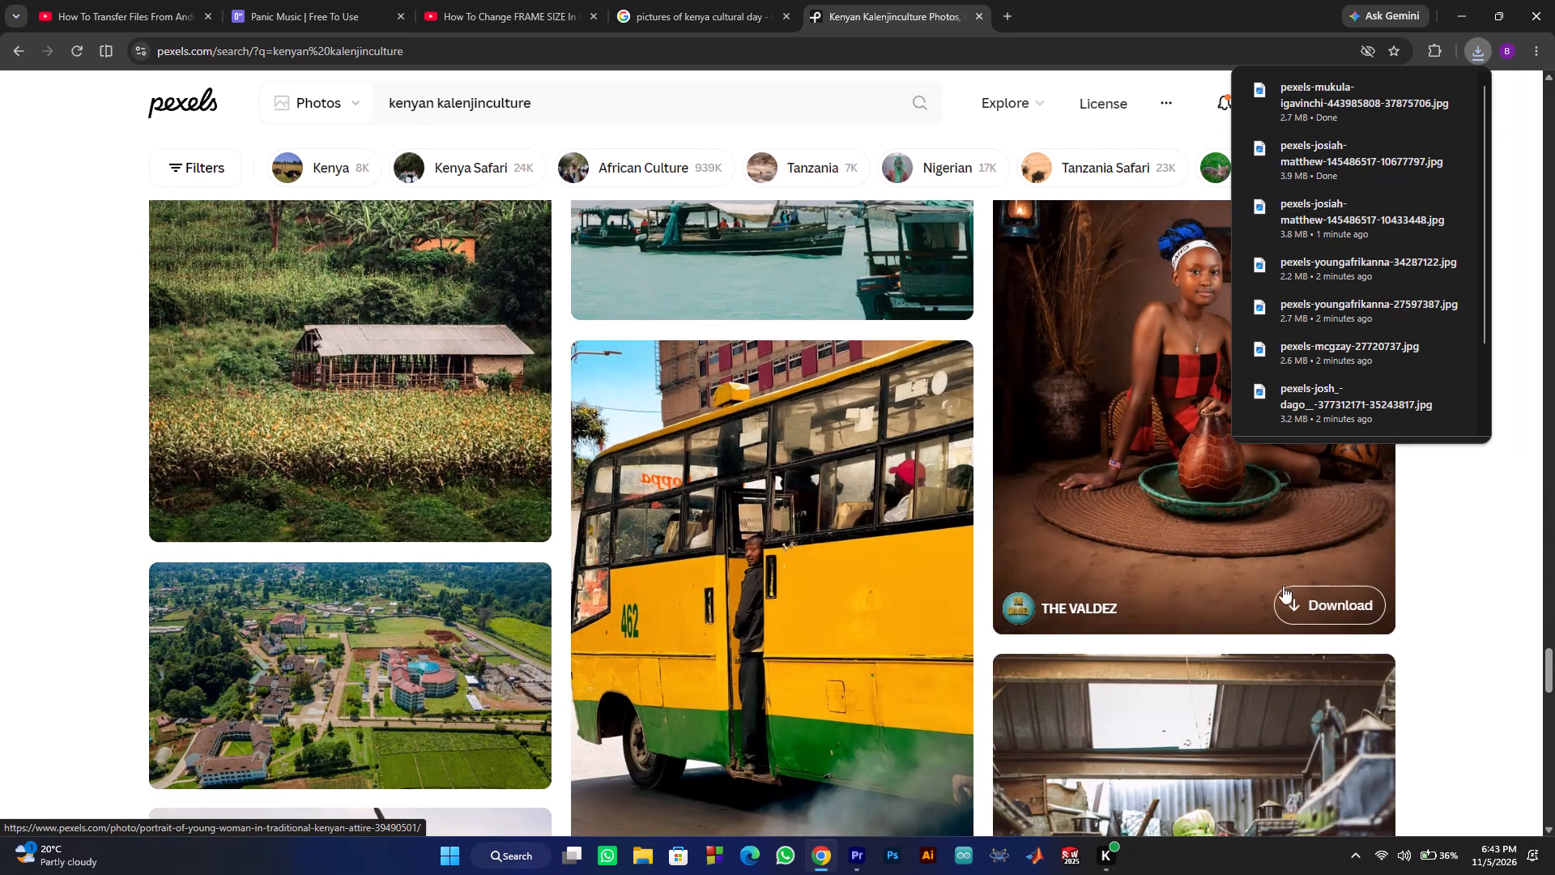
{"action": "left_click", "coordinate": [1307, 606]}
{"action": "scroll", "coordinate": [810, 514], "scroll_direction": "down", "scroll_amount": 4}
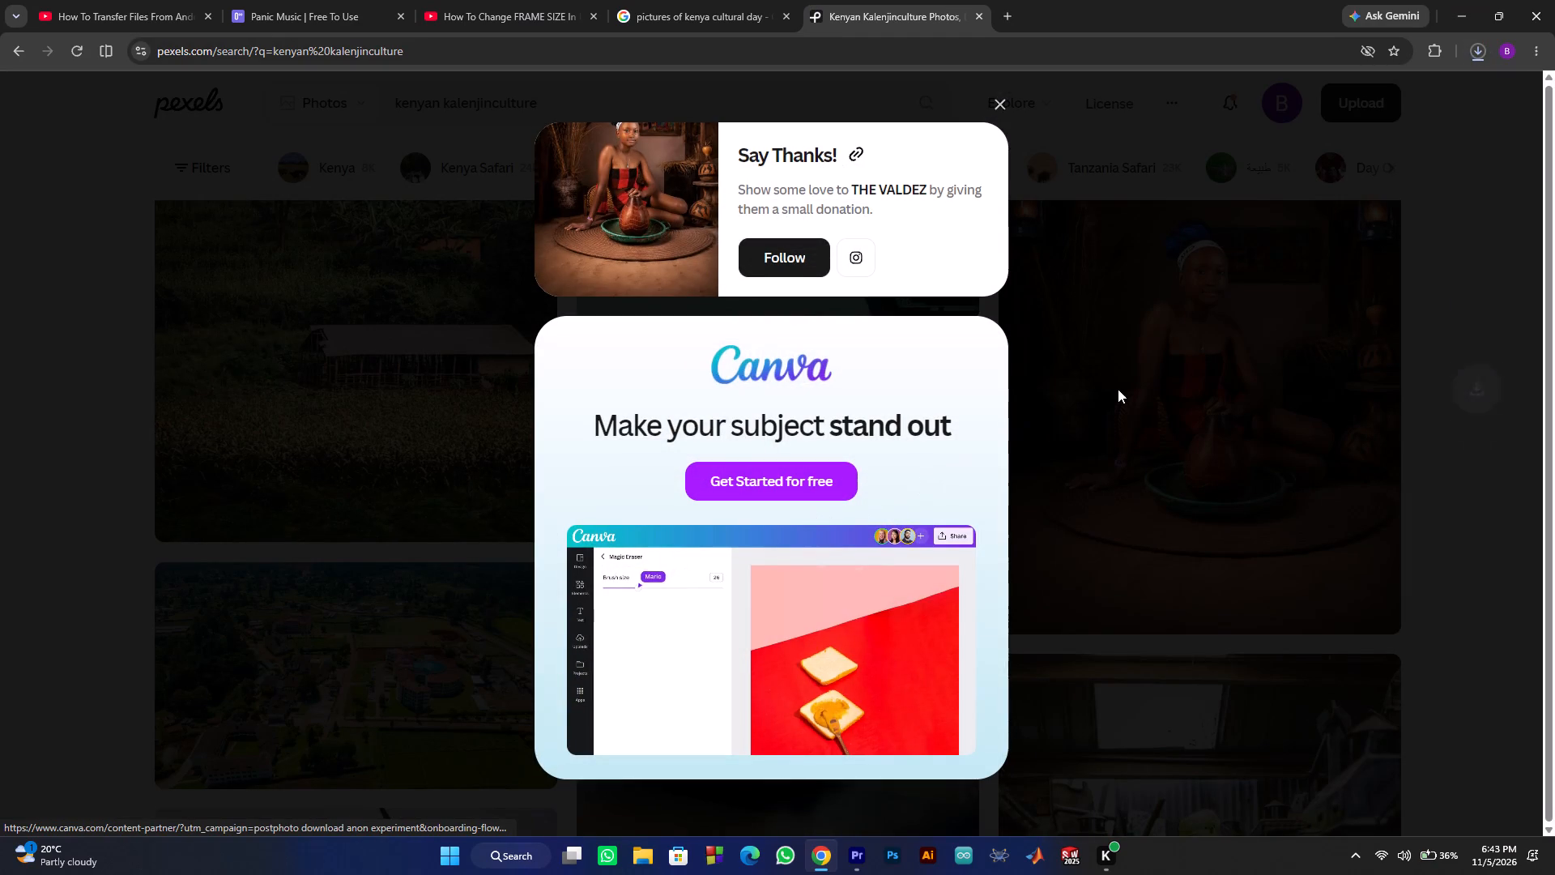
{"action": "left_click", "coordinate": [1118, 389]}
Download the photo of the woman in a striped wrap seated on a round mat with a basket tray, and dismiss the overlay.
{"action": "scroll", "coordinate": [833, 470], "scroll_direction": "down", "scroll_amount": 6}
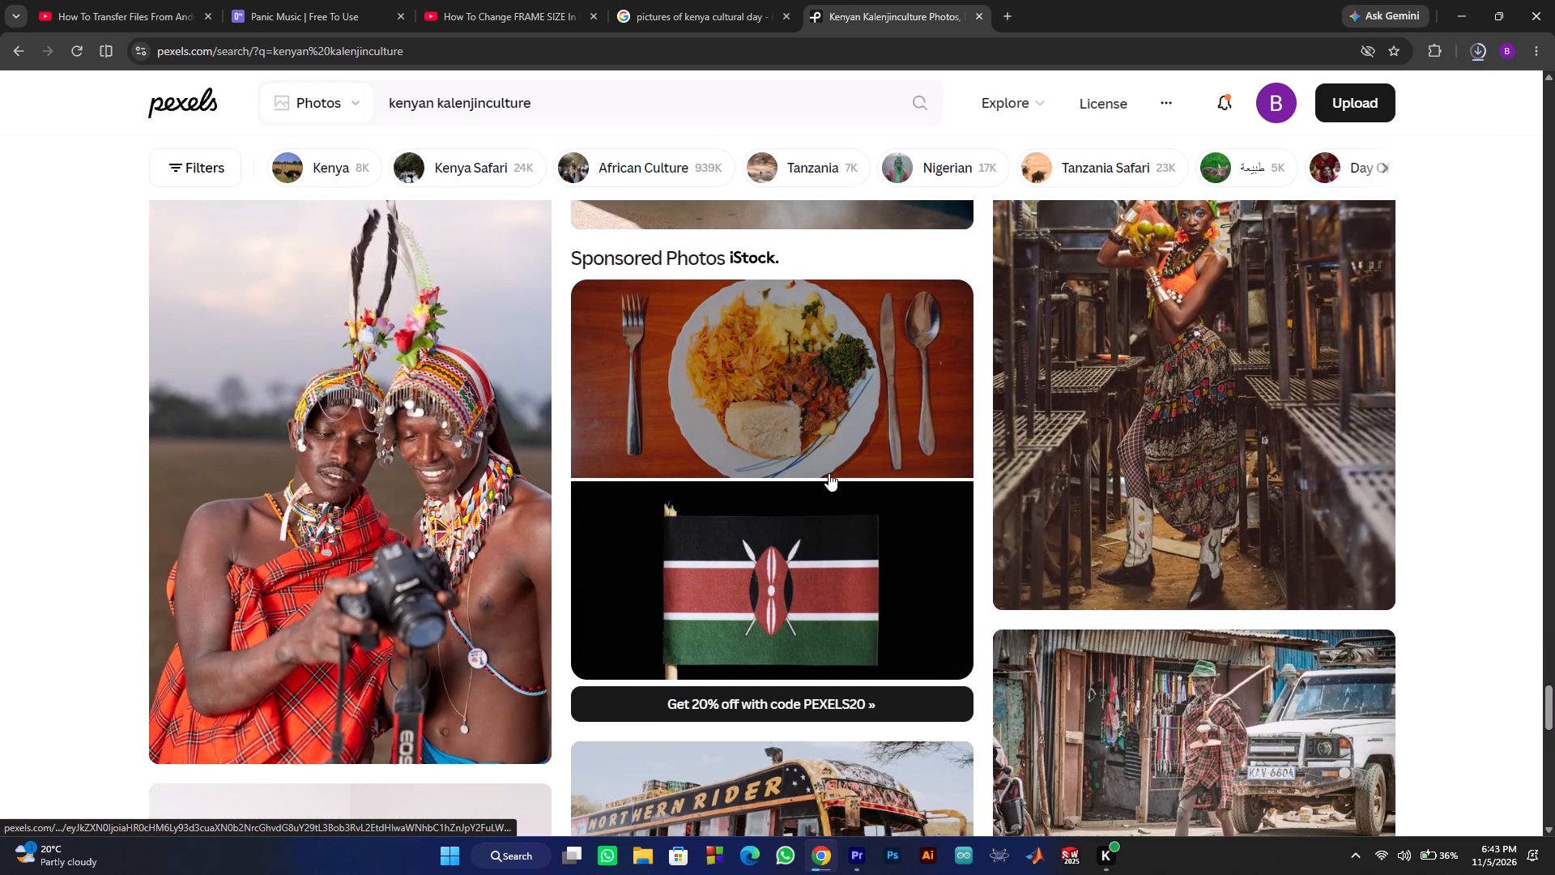
{"action": "scroll", "coordinate": [825, 475], "scroll_direction": "down", "scroll_amount": 8}
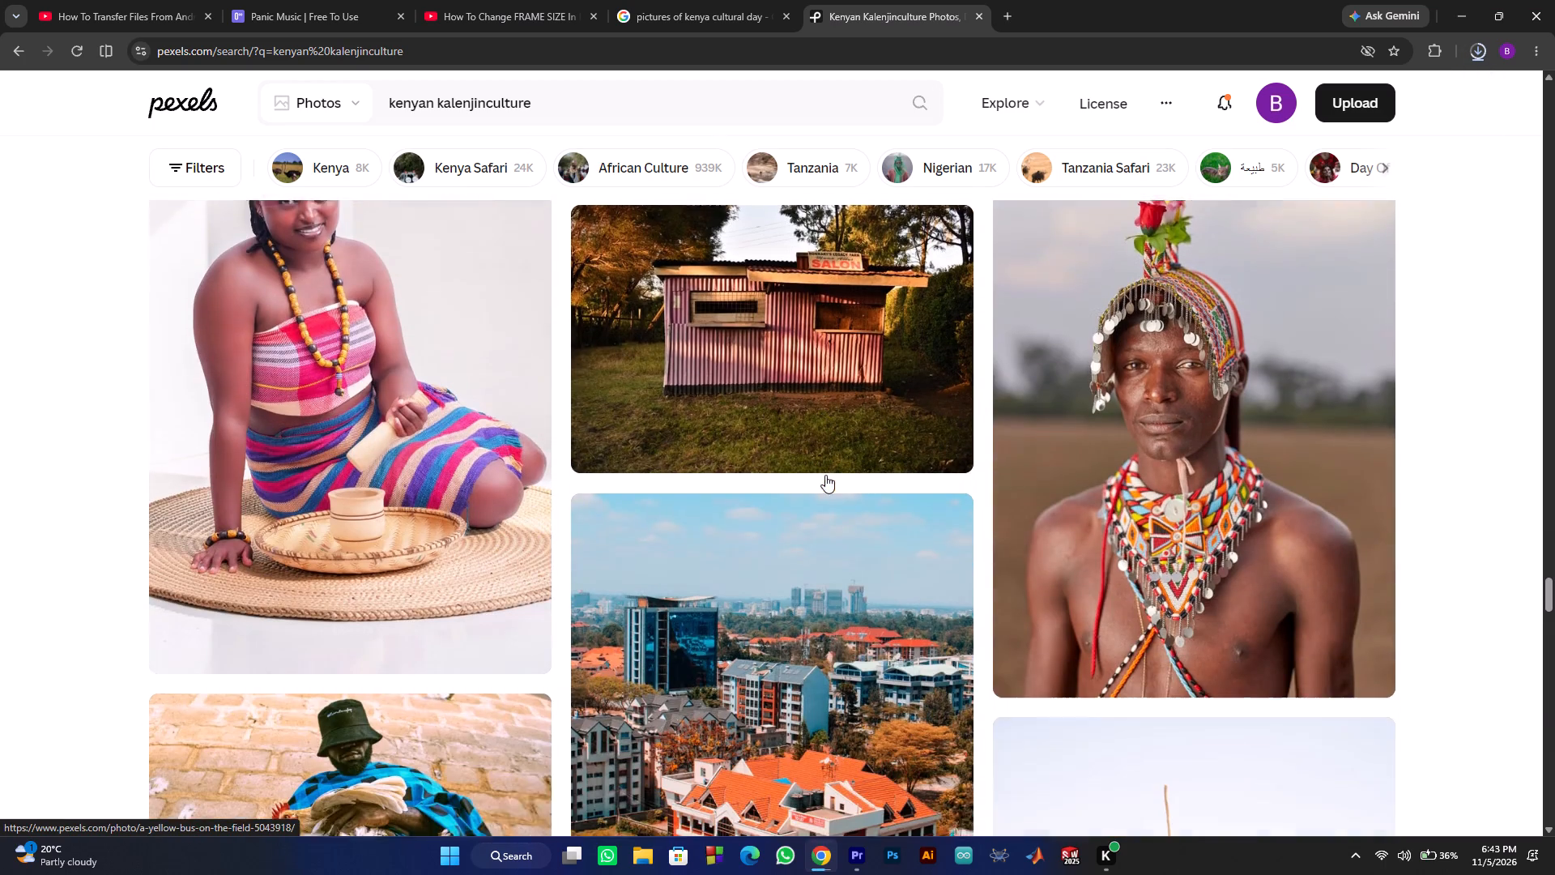
{"action": "scroll", "coordinate": [825, 475], "scroll_direction": "up", "scroll_amount": 3}
{"action": "scroll", "coordinate": [364, 537], "scroll_direction": "down", "scroll_amount": 4}
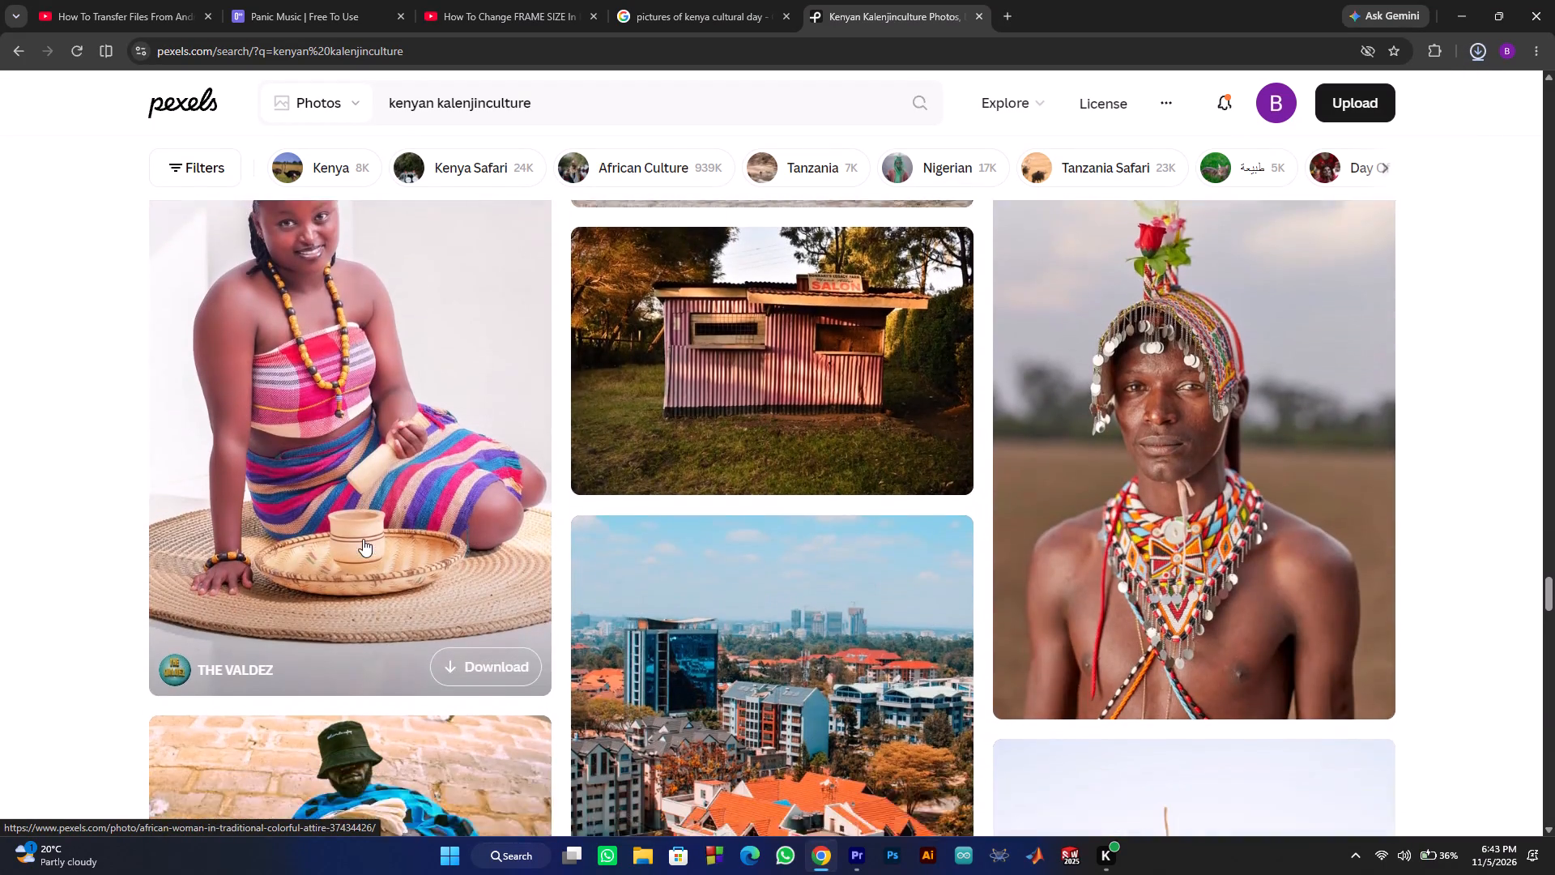
{"action": "left_click", "coordinate": [472, 497]}
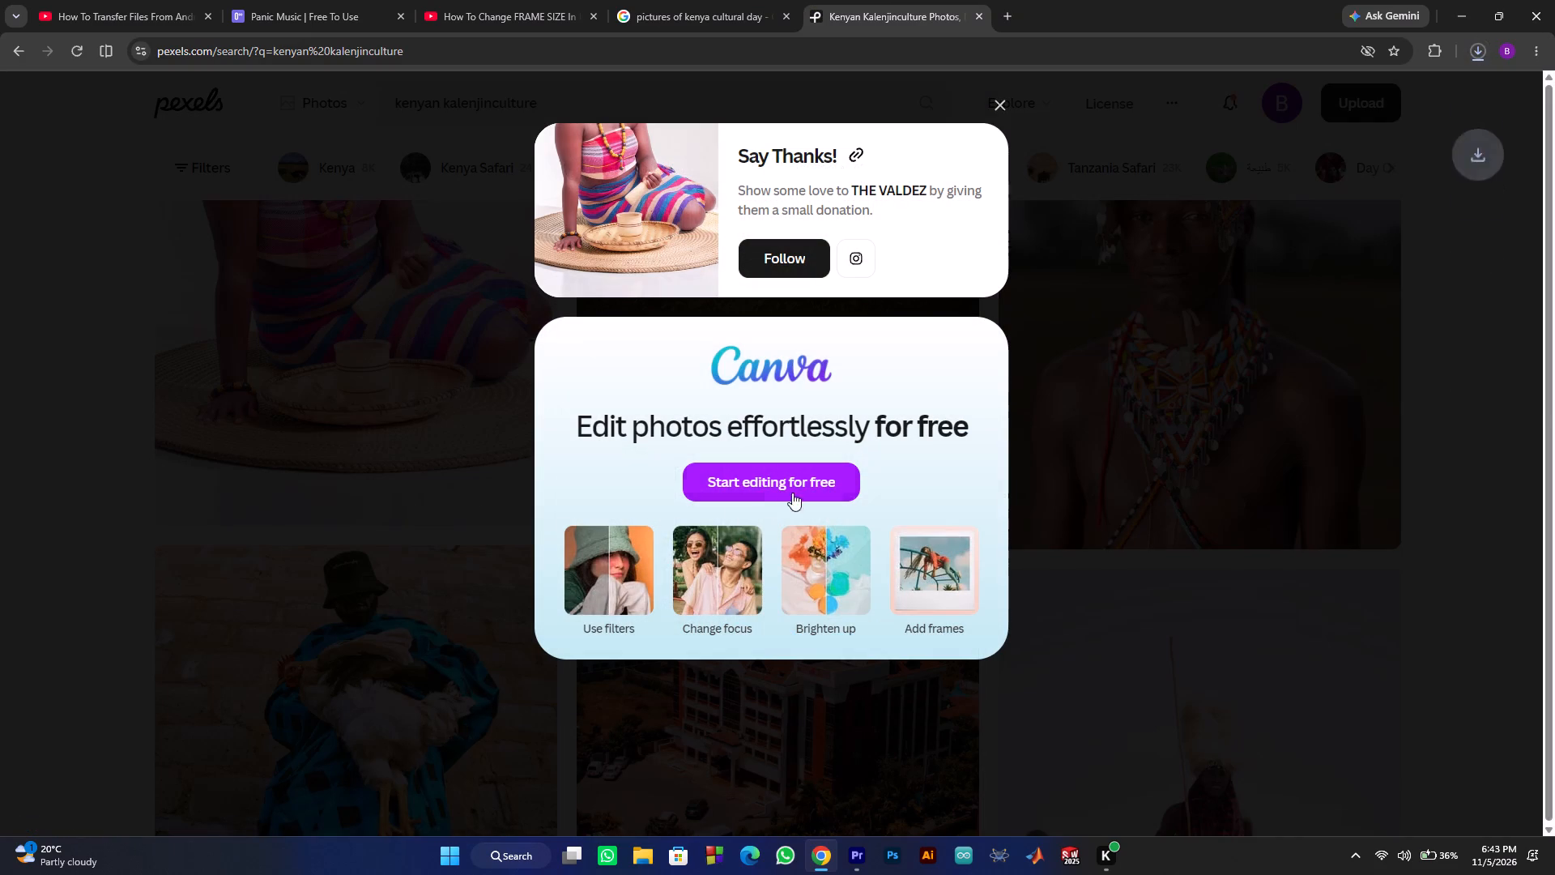
{"action": "left_click", "coordinate": [1213, 521]}
Download the photo of the person in a blue checked garment and bucket hat holding a white chicken, and dismiss the overlay.
{"action": "scroll", "coordinate": [653, 518], "scroll_direction": "down", "scroll_amount": 3}
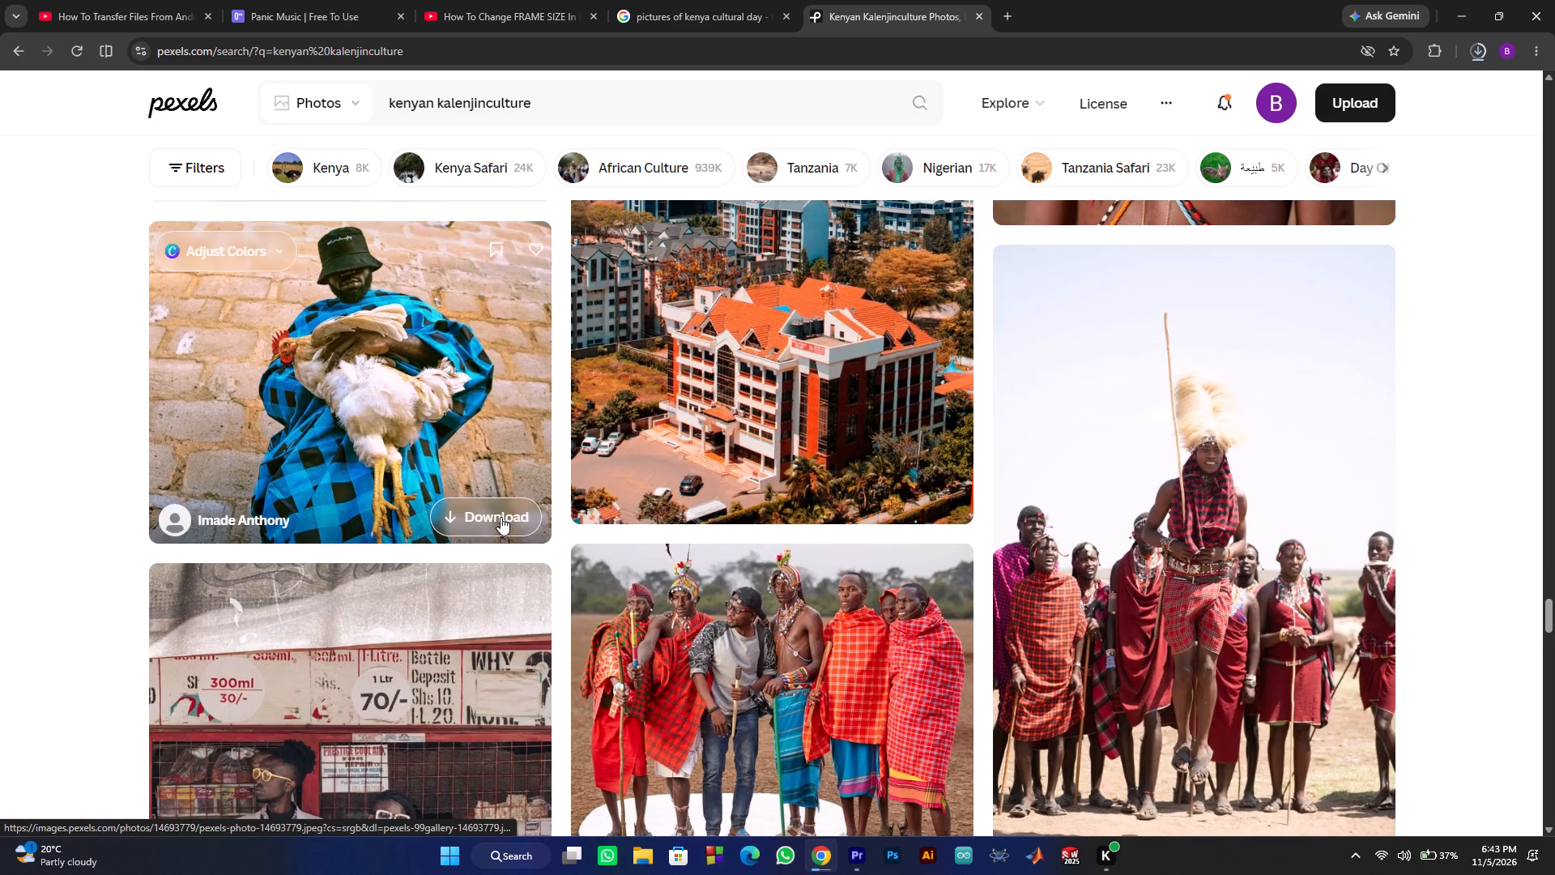
{"action": "left_click", "coordinate": [509, 514]}
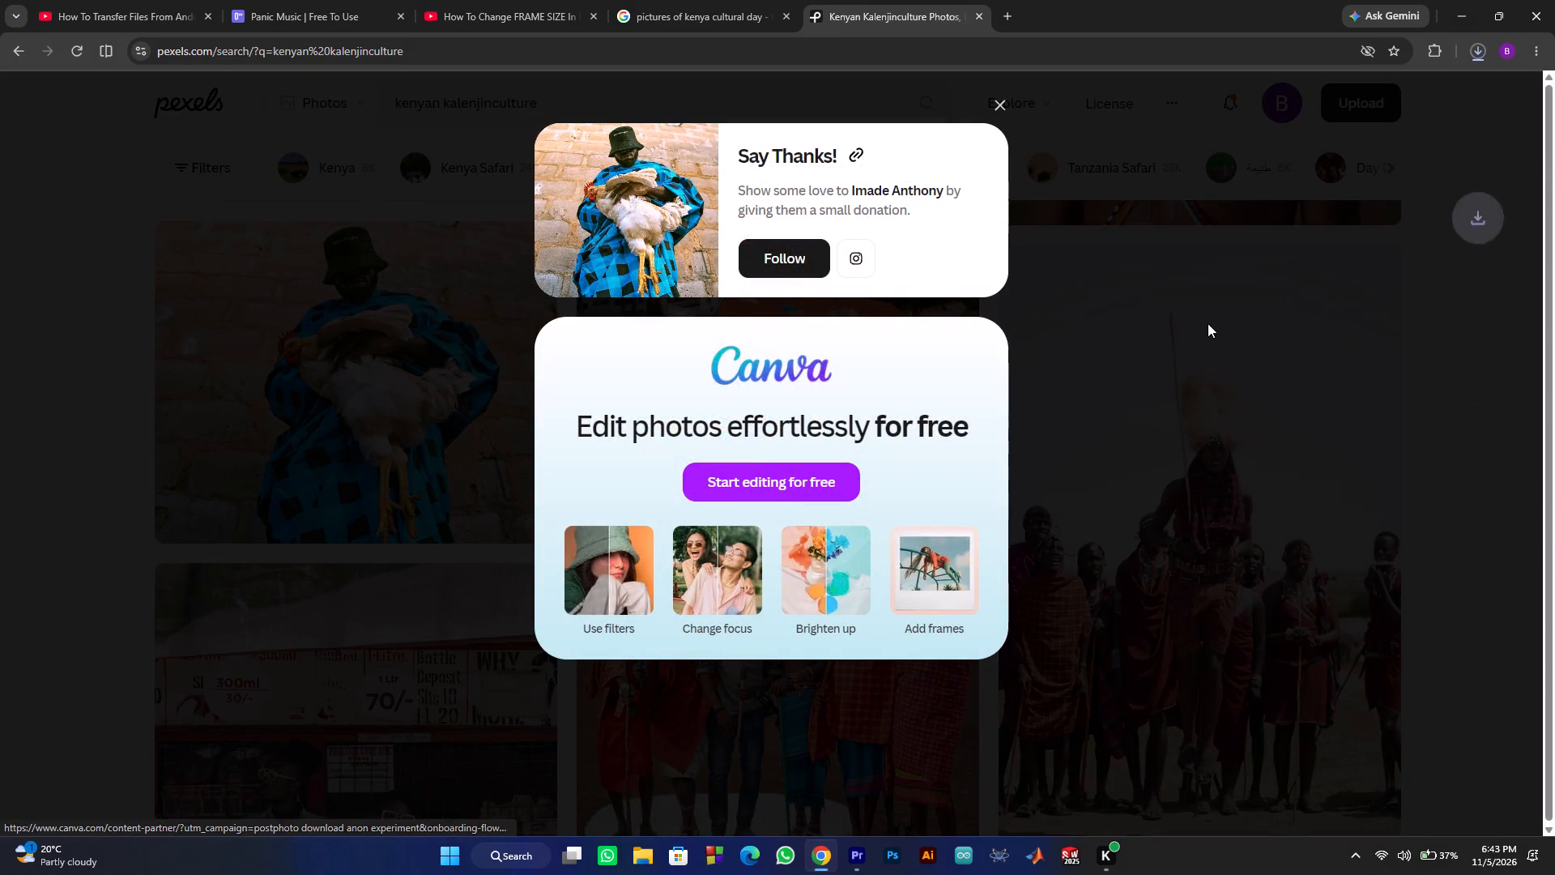
{"action": "left_click", "coordinate": [1208, 323]}
Browse more of the Kalenjin culture results for further pictures of cultural dress, performances and rural life.
{"action": "scroll", "coordinate": [838, 416], "scroll_direction": "down", "scroll_amount": 7}
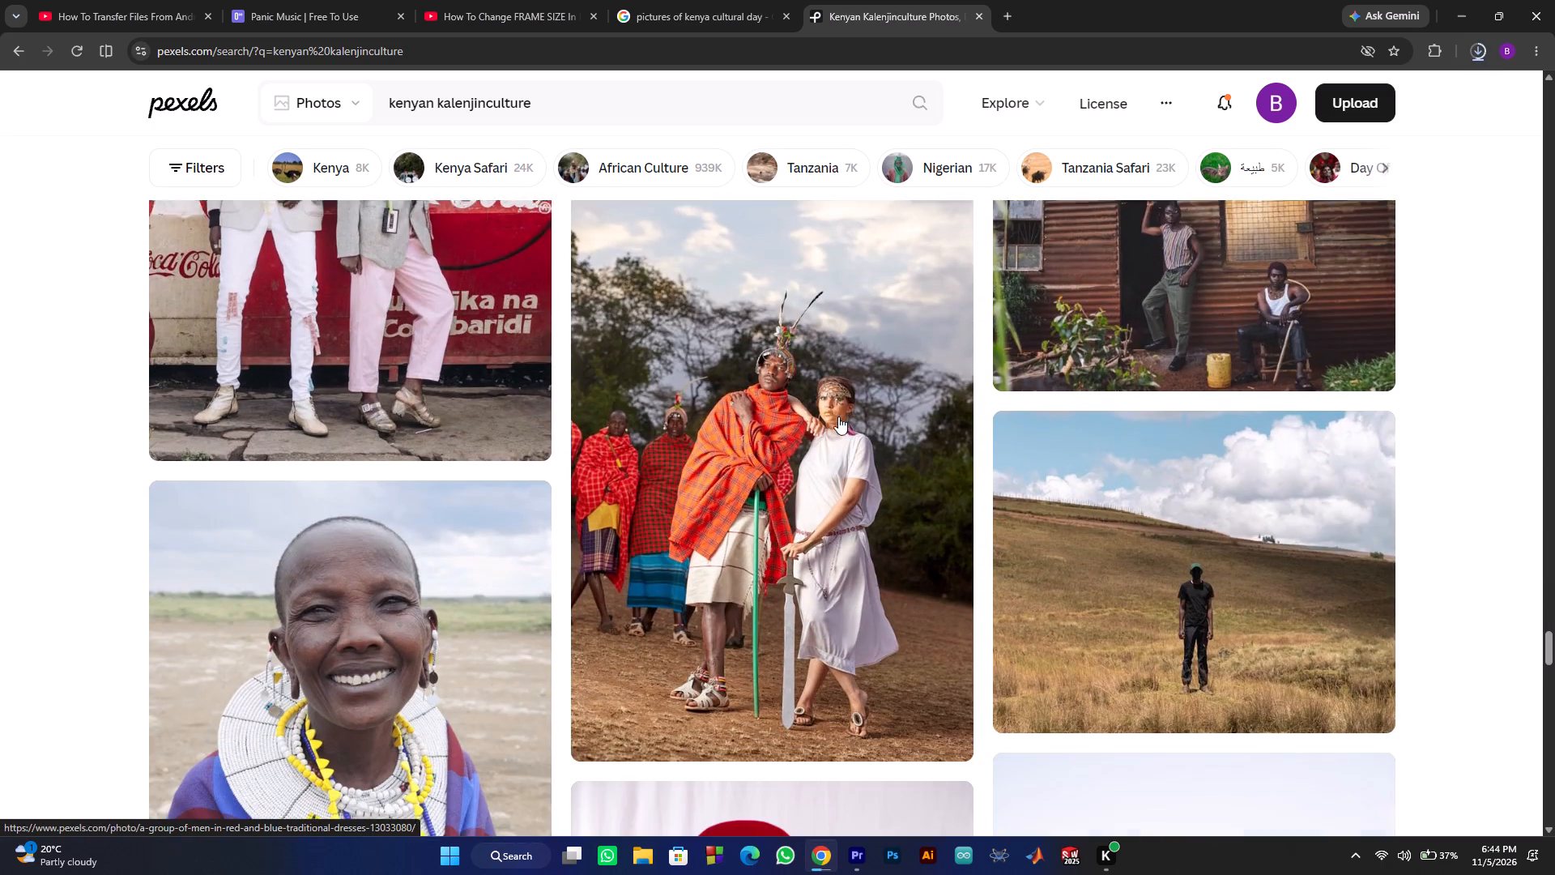
{"action": "scroll", "coordinate": [838, 416], "scroll_direction": "down", "scroll_amount": 7}
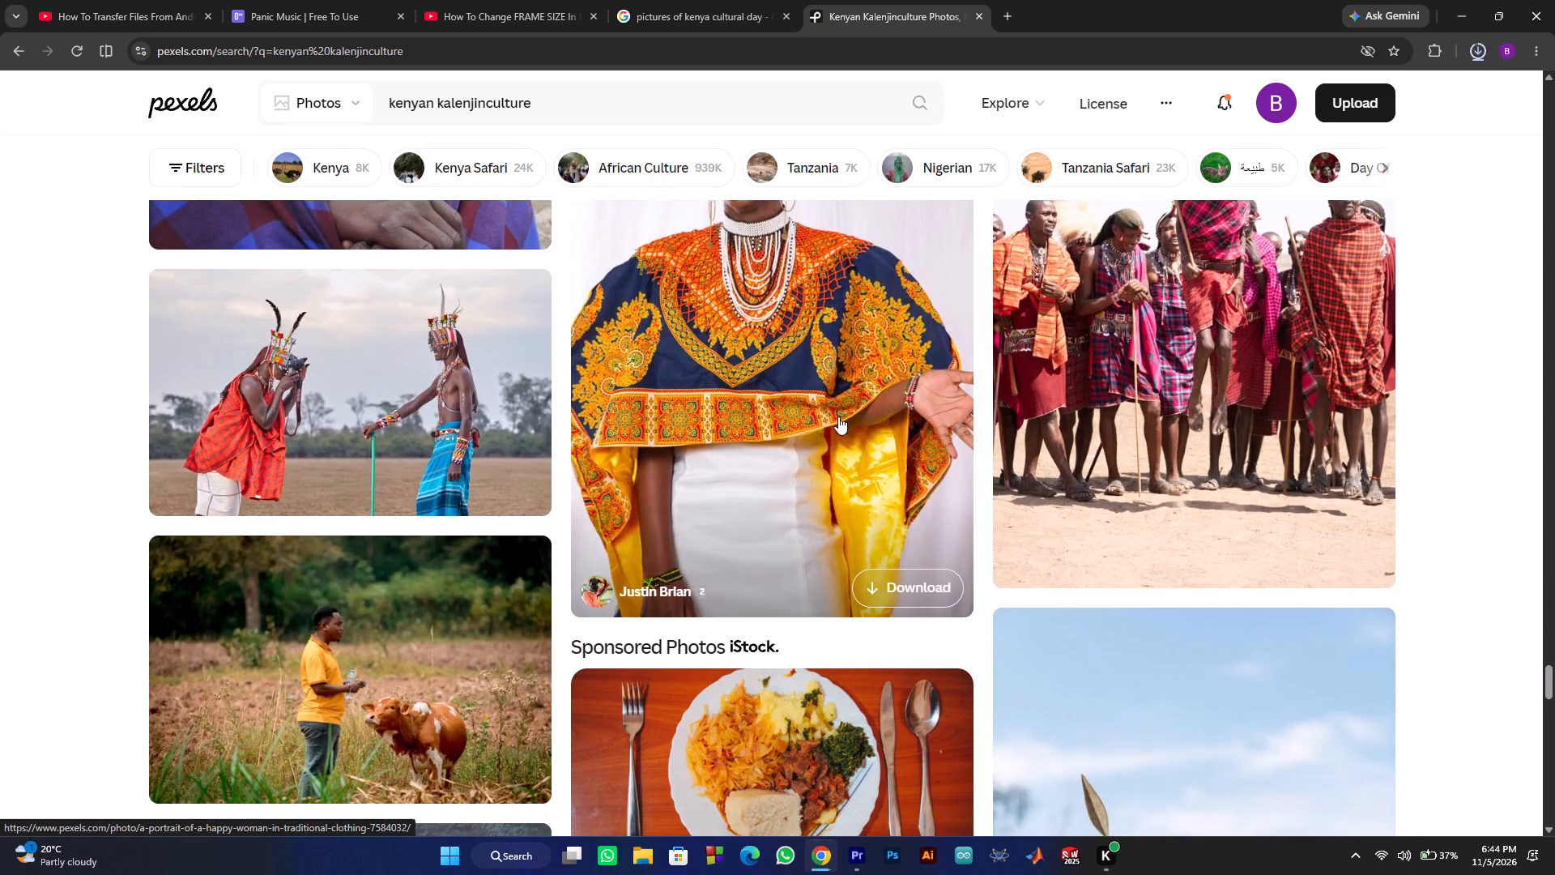
{"action": "scroll", "coordinate": [838, 416], "scroll_direction": "down", "scroll_amount": 8}
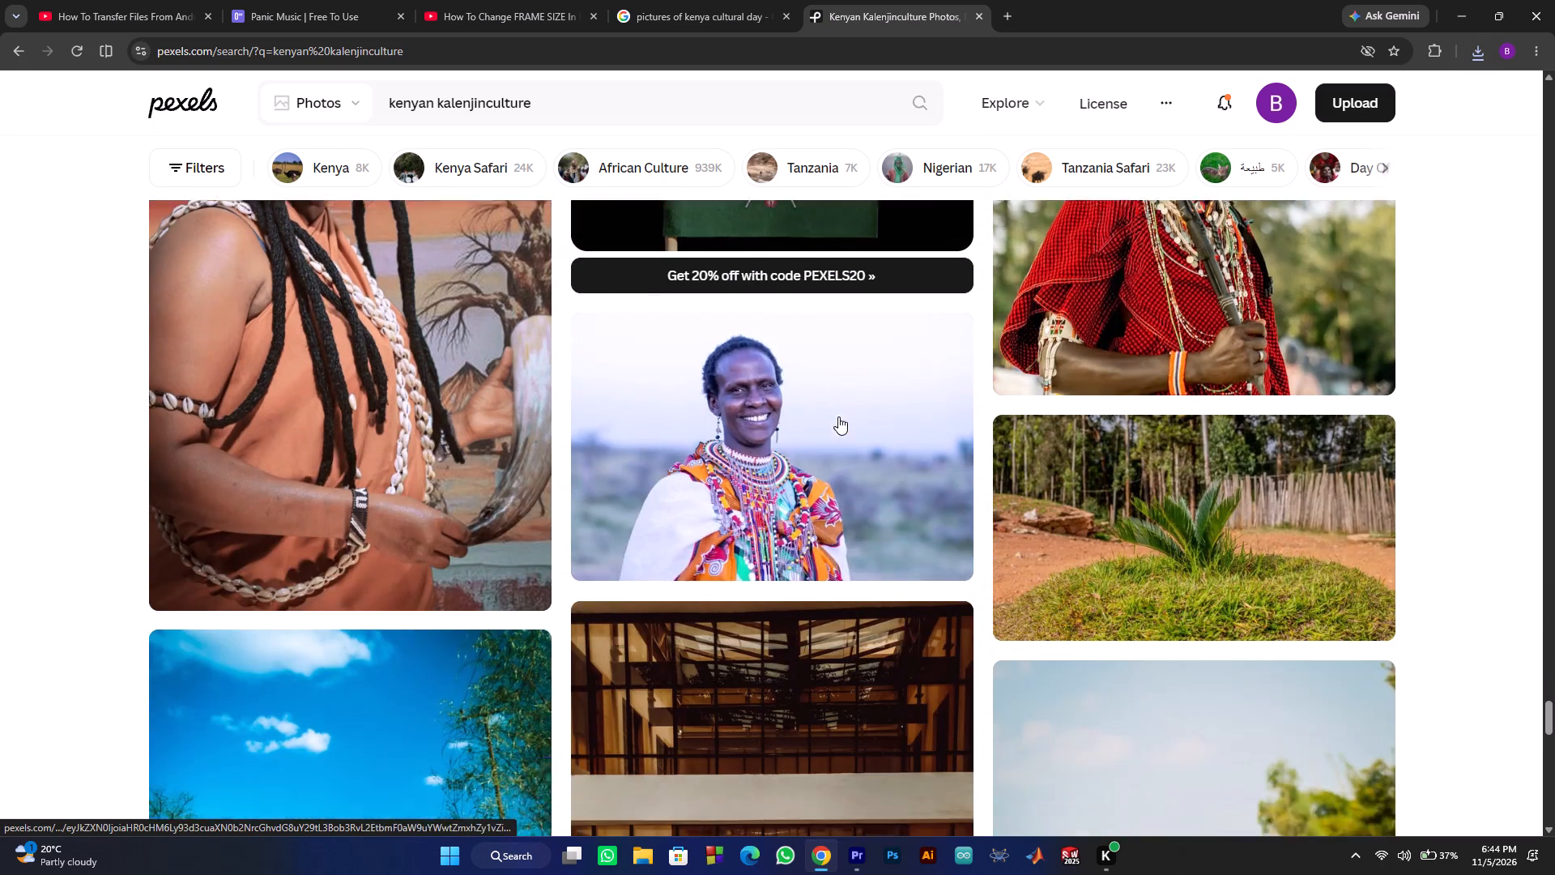
{"action": "scroll", "coordinate": [838, 416], "scroll_direction": "down", "scroll_amount": 5}
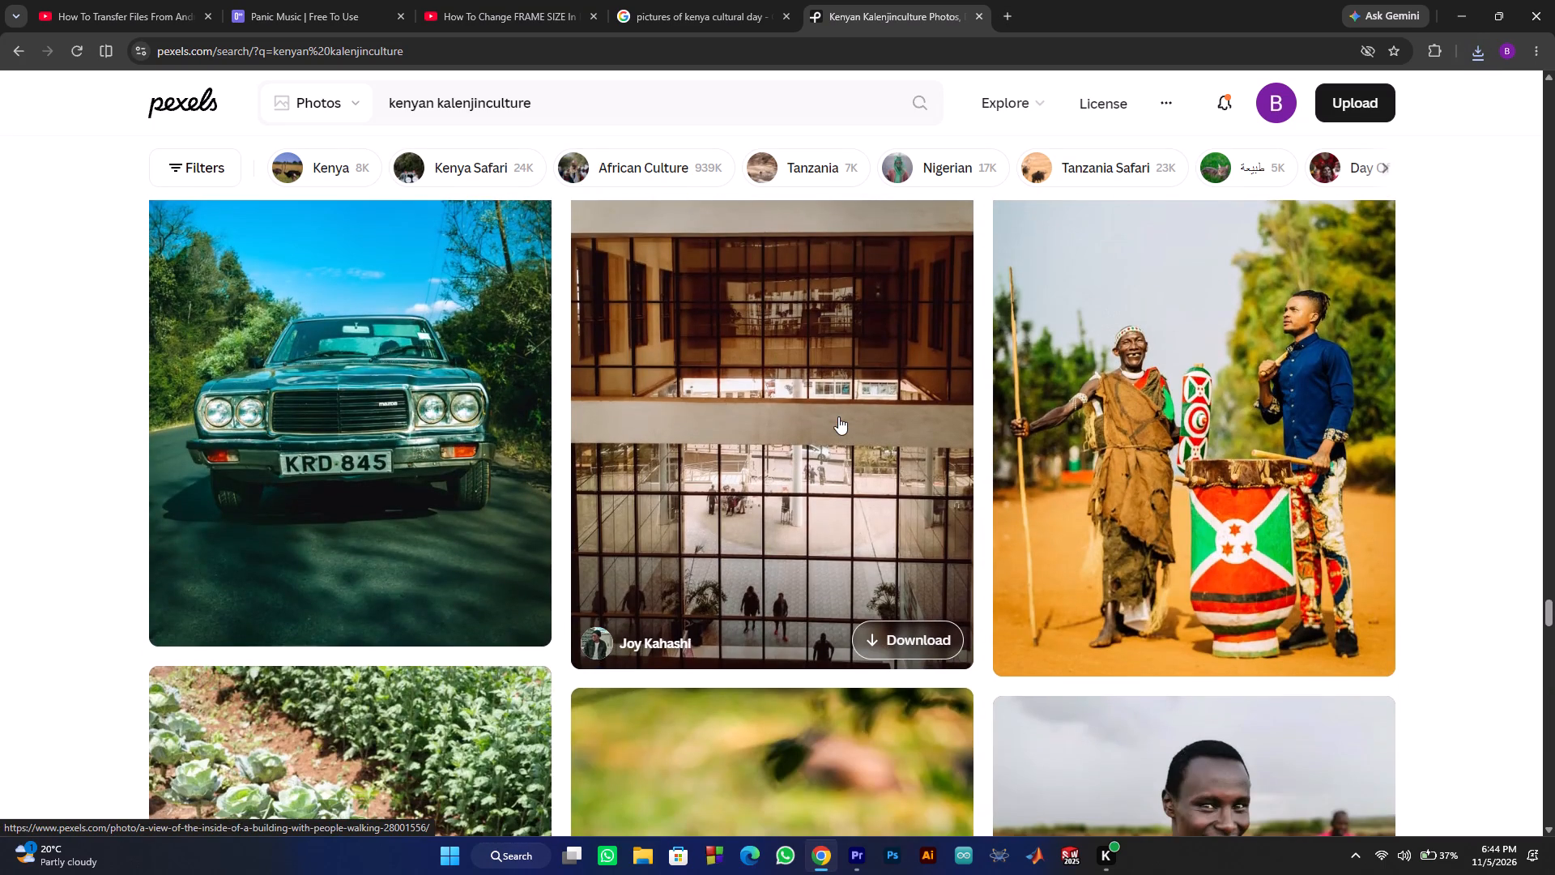
{"action": "scroll", "coordinate": [838, 416], "scroll_direction": "down", "scroll_amount": 8}
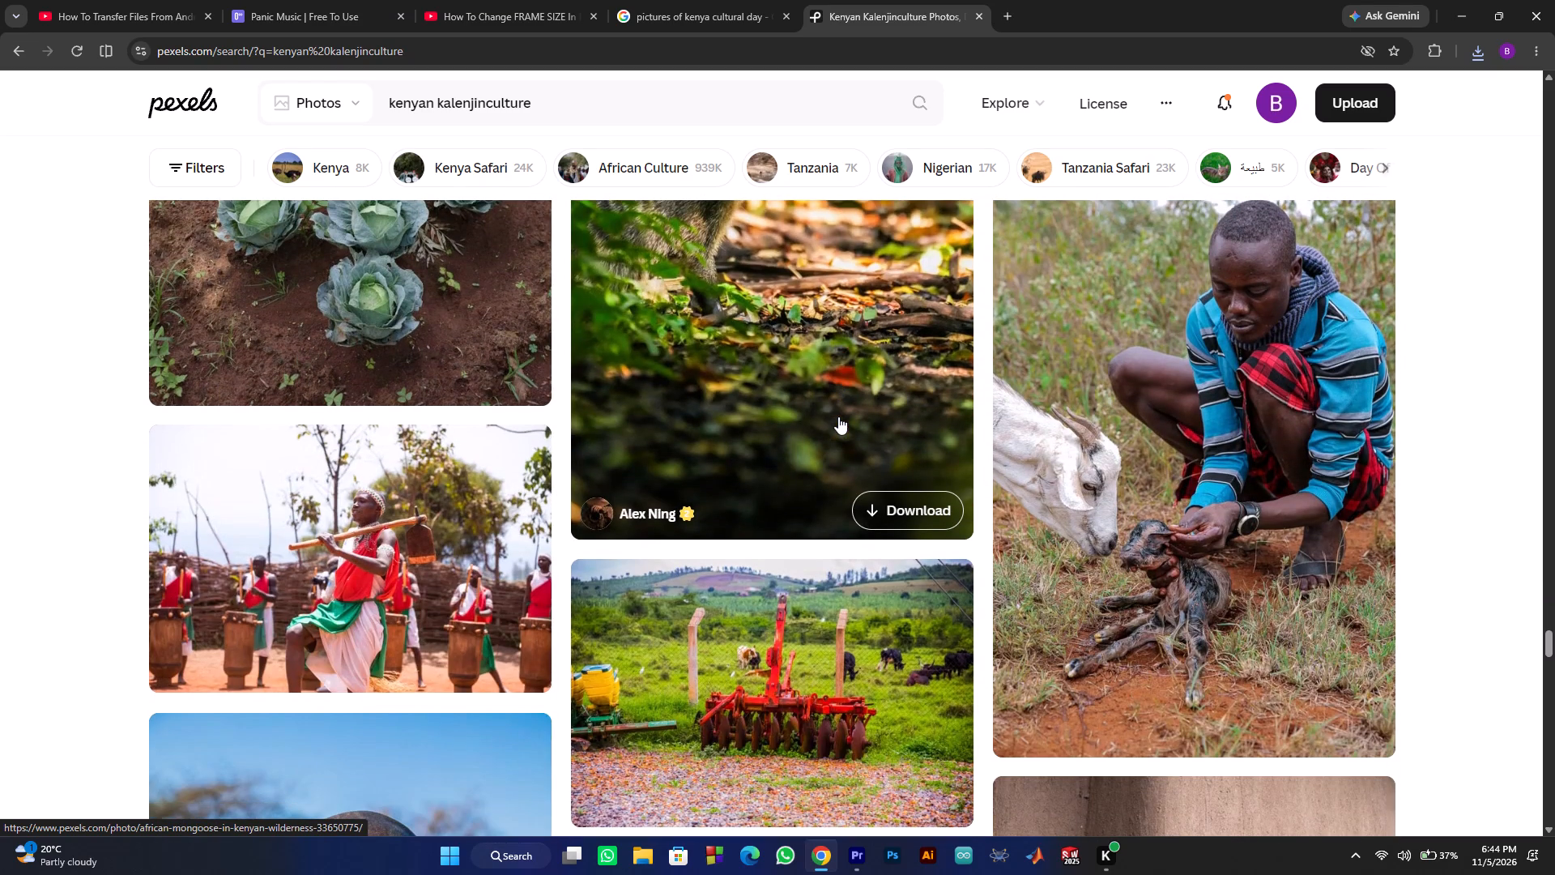
Download the photo of the performer in red, white and green dress in front of drummers, and dismiss the thank-you overlay.
{"action": "scroll", "coordinate": [838, 416], "scroll_direction": "down", "scroll_amount": 4}
{"action": "scroll", "coordinate": [838, 416], "scroll_direction": "up", "scroll_amount": 2}
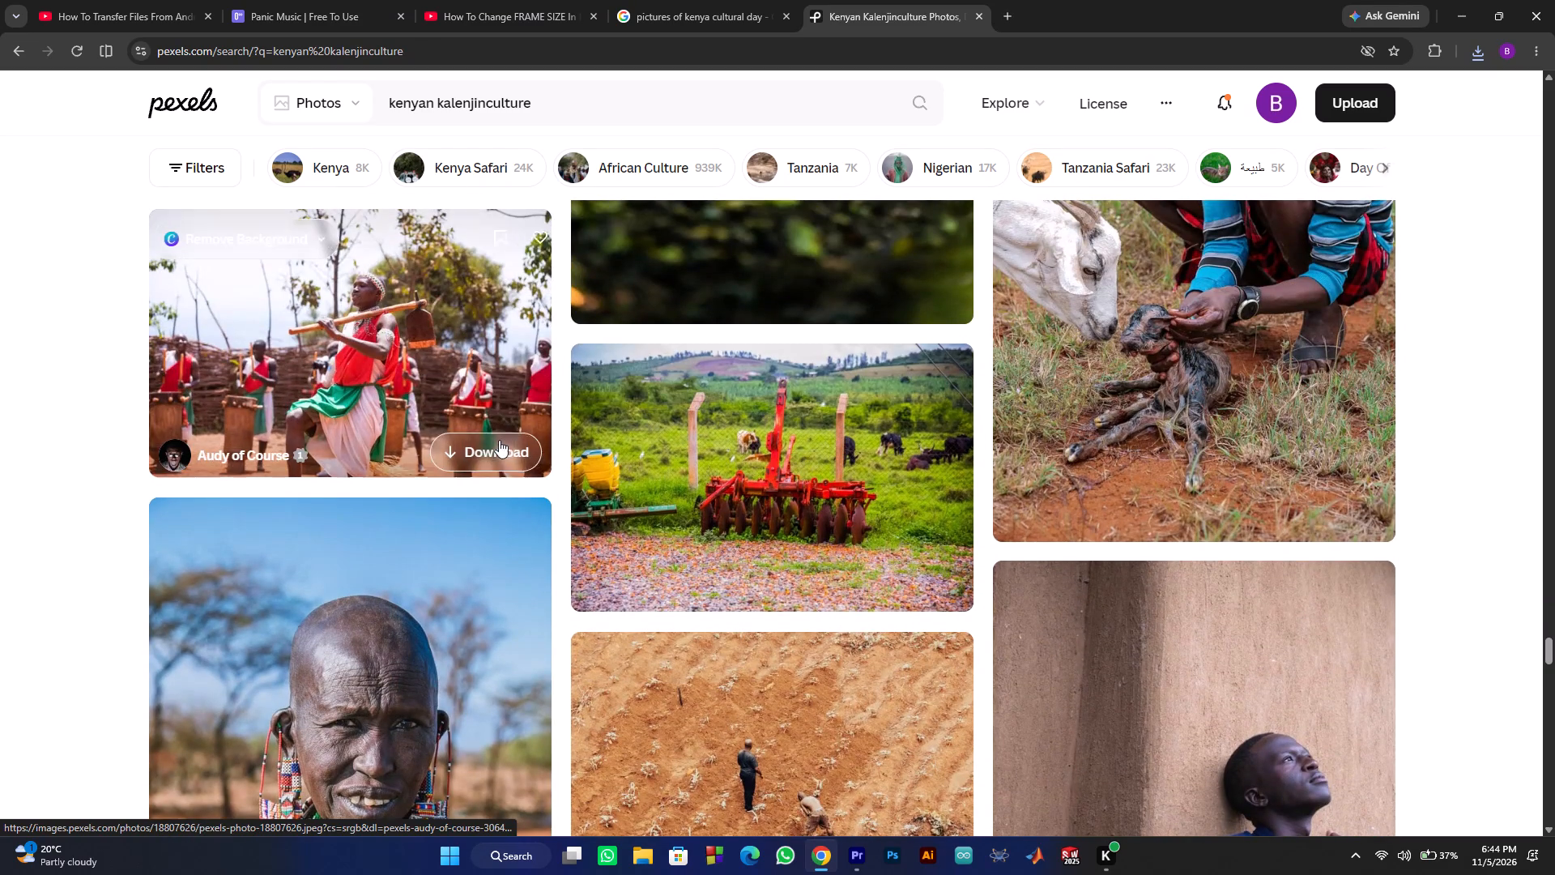
{"action": "left_click", "coordinate": [499, 440]}
{"action": "scroll", "coordinate": [518, 440], "scroll_direction": "down", "scroll_amount": 3}
{"action": "left_click", "coordinate": [412, 437]}
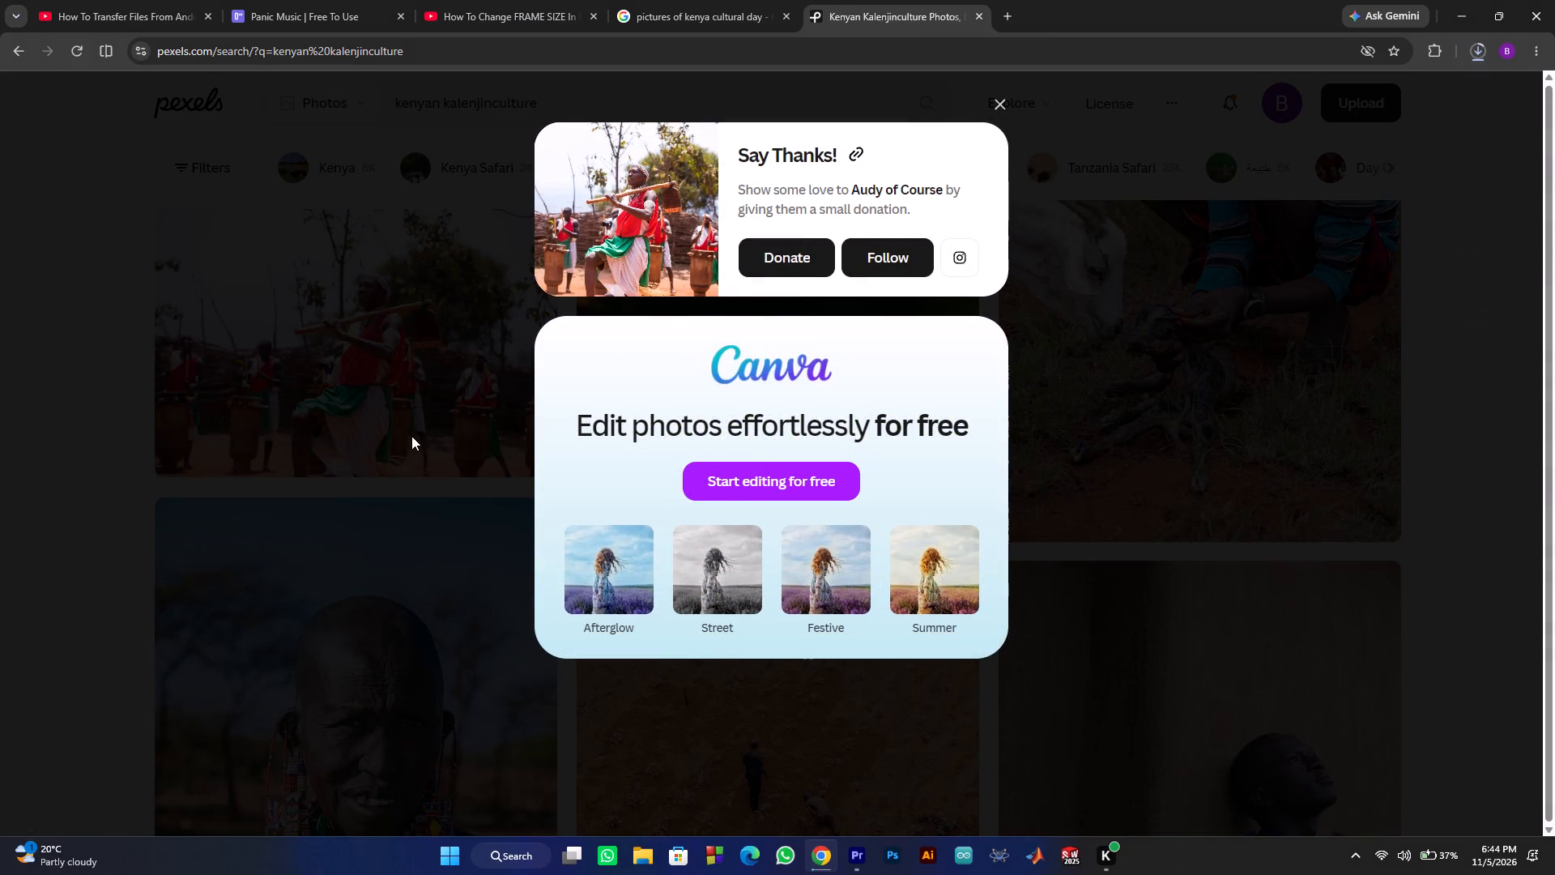
Download the photo of the woman in a red plaid dress drinking from a gourd and holding a clay pot, and dismiss the overlay.
{"action": "scroll", "coordinate": [508, 429], "scroll_direction": "down", "scroll_amount": 10}
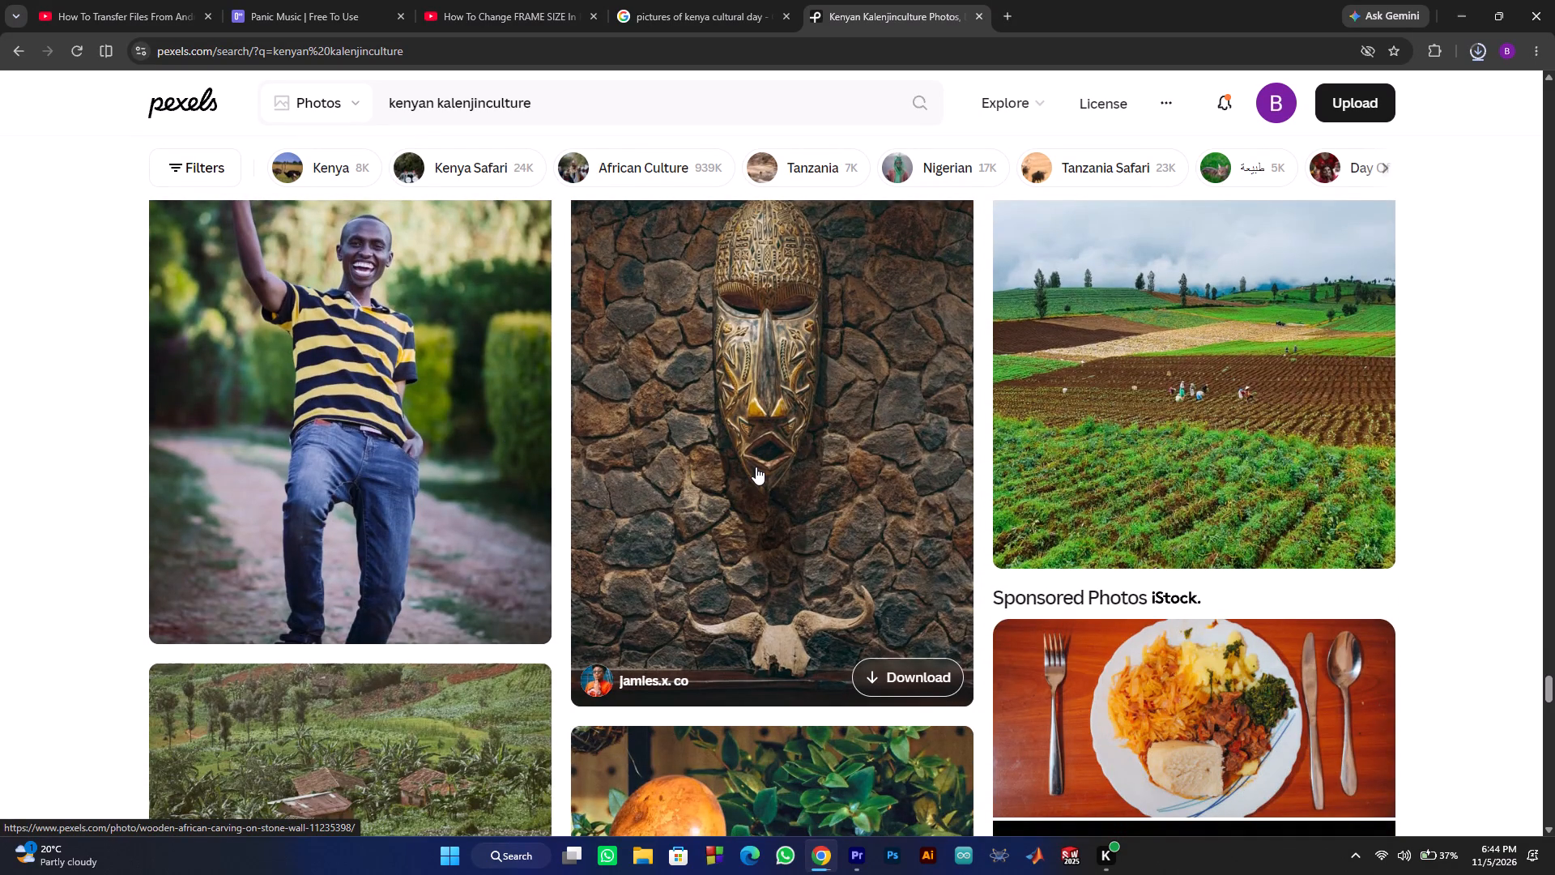
{"action": "scroll", "coordinate": [756, 467], "scroll_direction": "down", "scroll_amount": 5}
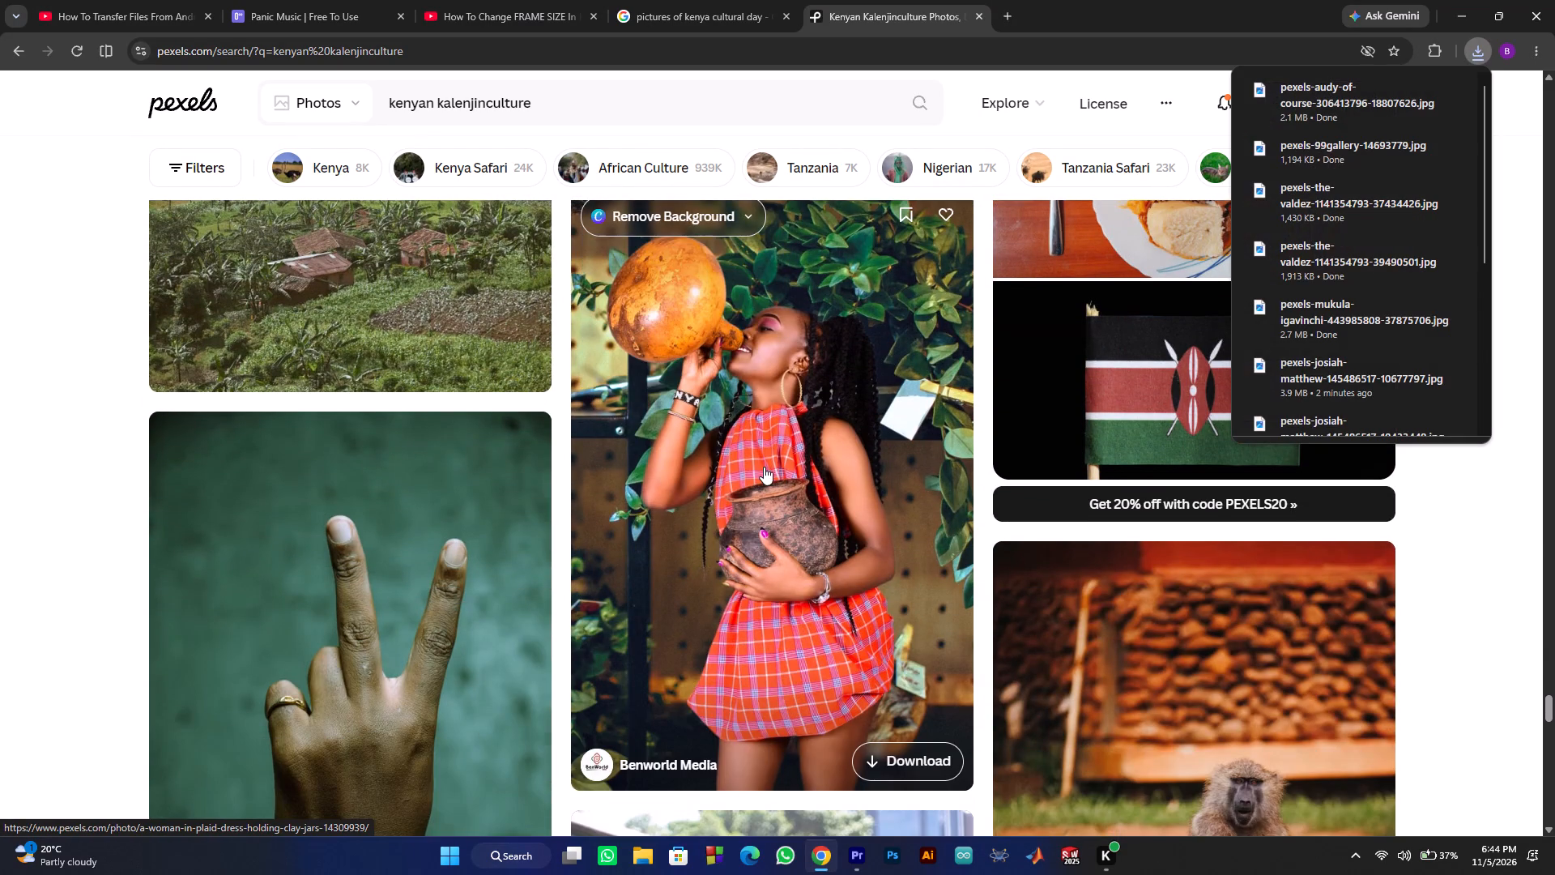
{"action": "left_click", "coordinate": [920, 750]}
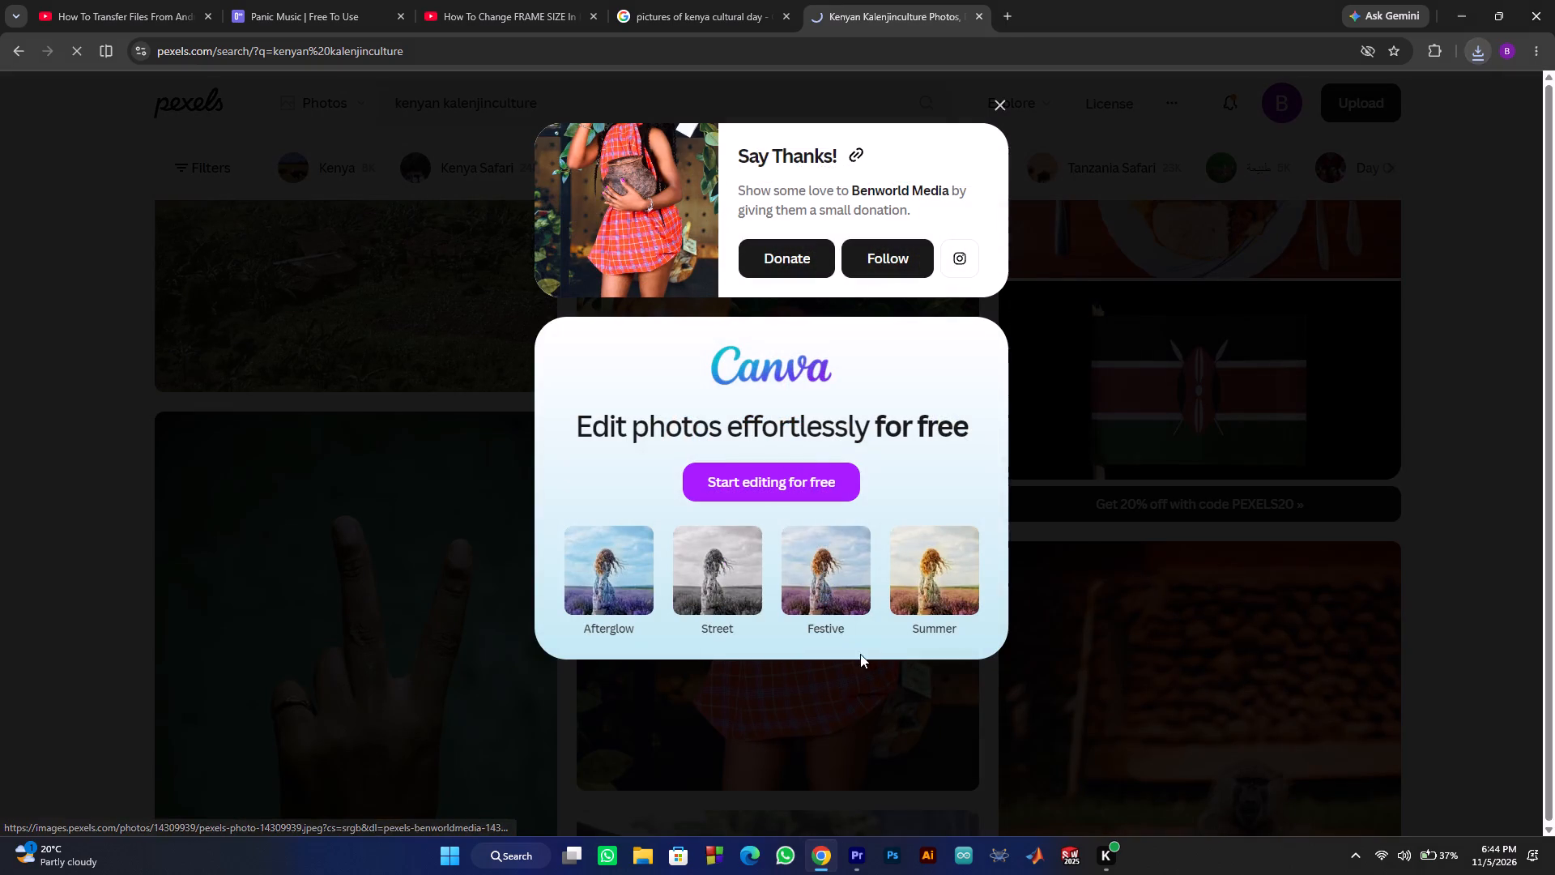
{"action": "left_click", "coordinate": [1224, 455]}
Download the photo of the woman in a black top and red wrap holding a basket near a zebra, and dismiss the overlay.
{"action": "scroll", "coordinate": [1088, 458], "scroll_direction": "down", "scroll_amount": 6}
{"action": "scroll", "coordinate": [895, 465], "scroll_direction": "down", "scroll_amount": 3}
{"action": "scroll", "coordinate": [765, 515], "scroll_direction": "down", "scroll_amount": 4}
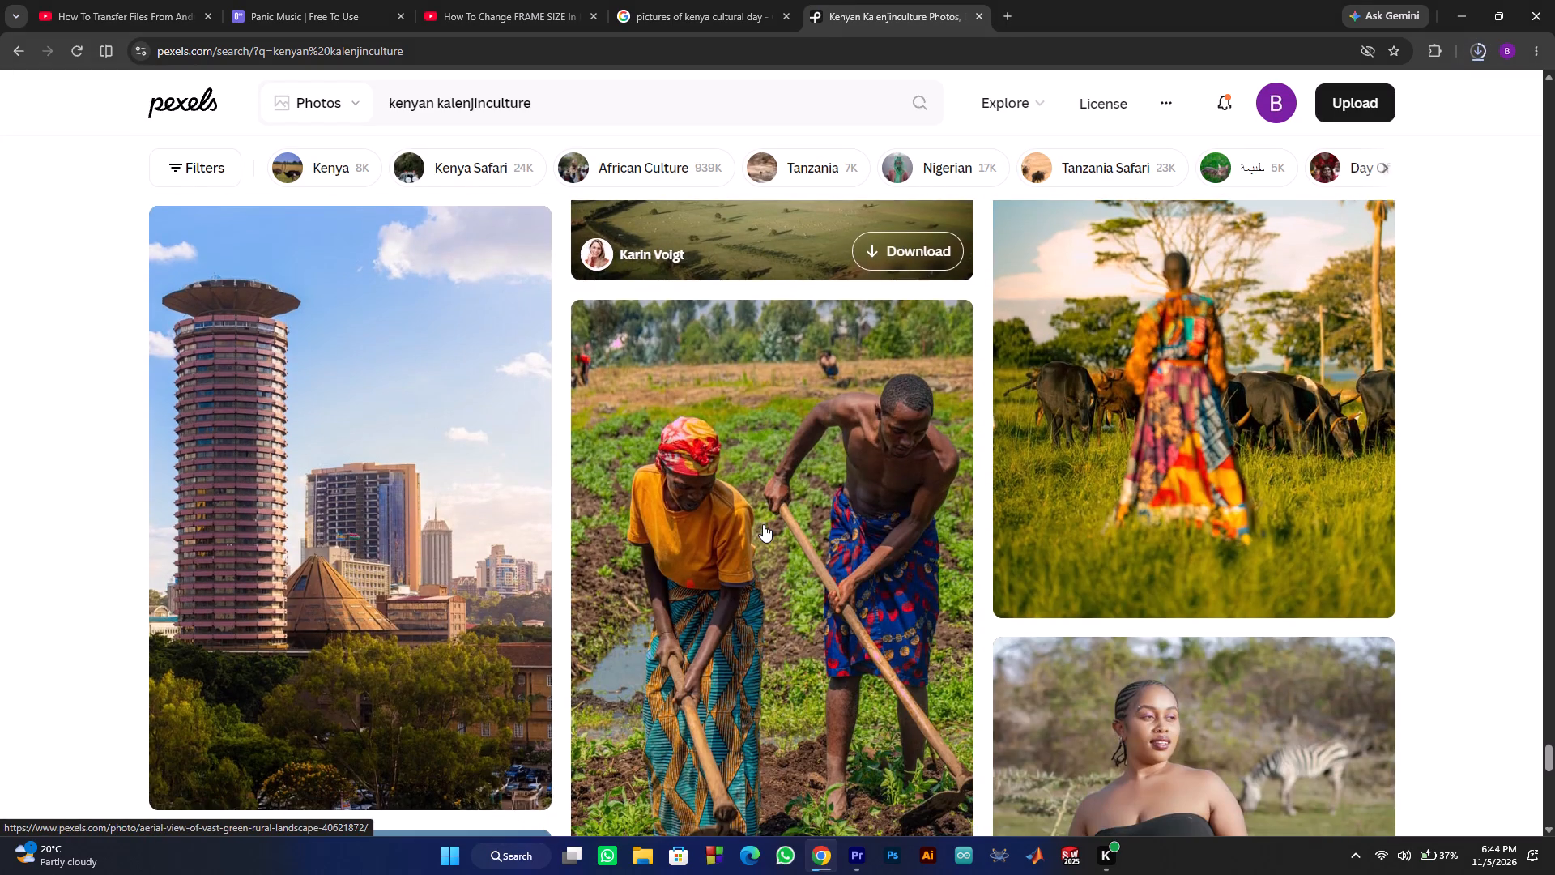
{"action": "scroll", "coordinate": [760, 524], "scroll_direction": "down", "scroll_amount": 4}
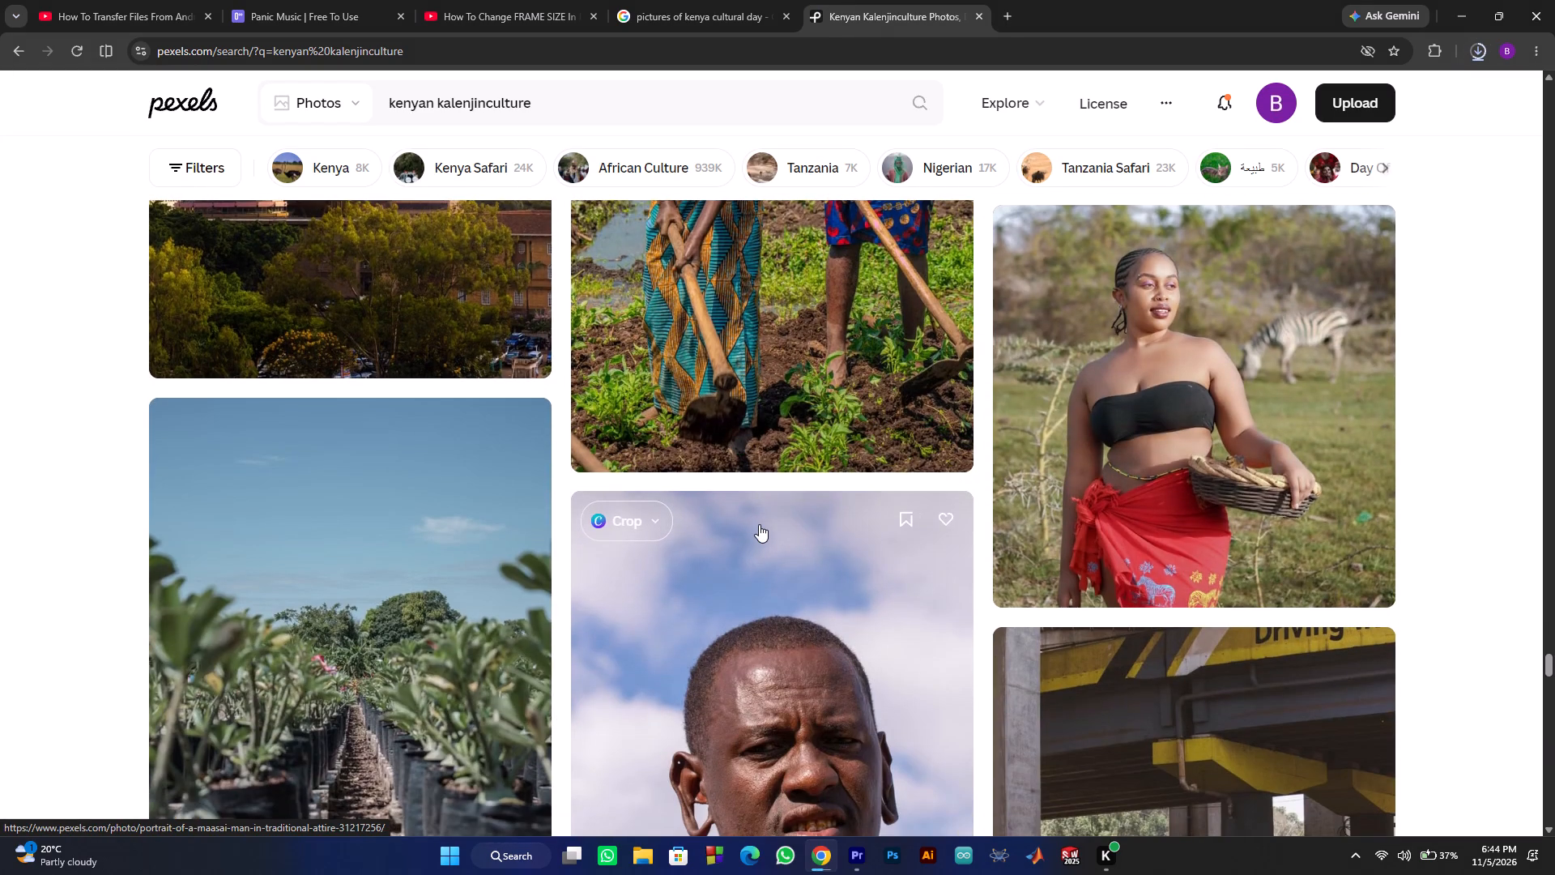
{"action": "left_click", "coordinate": [1347, 575]}
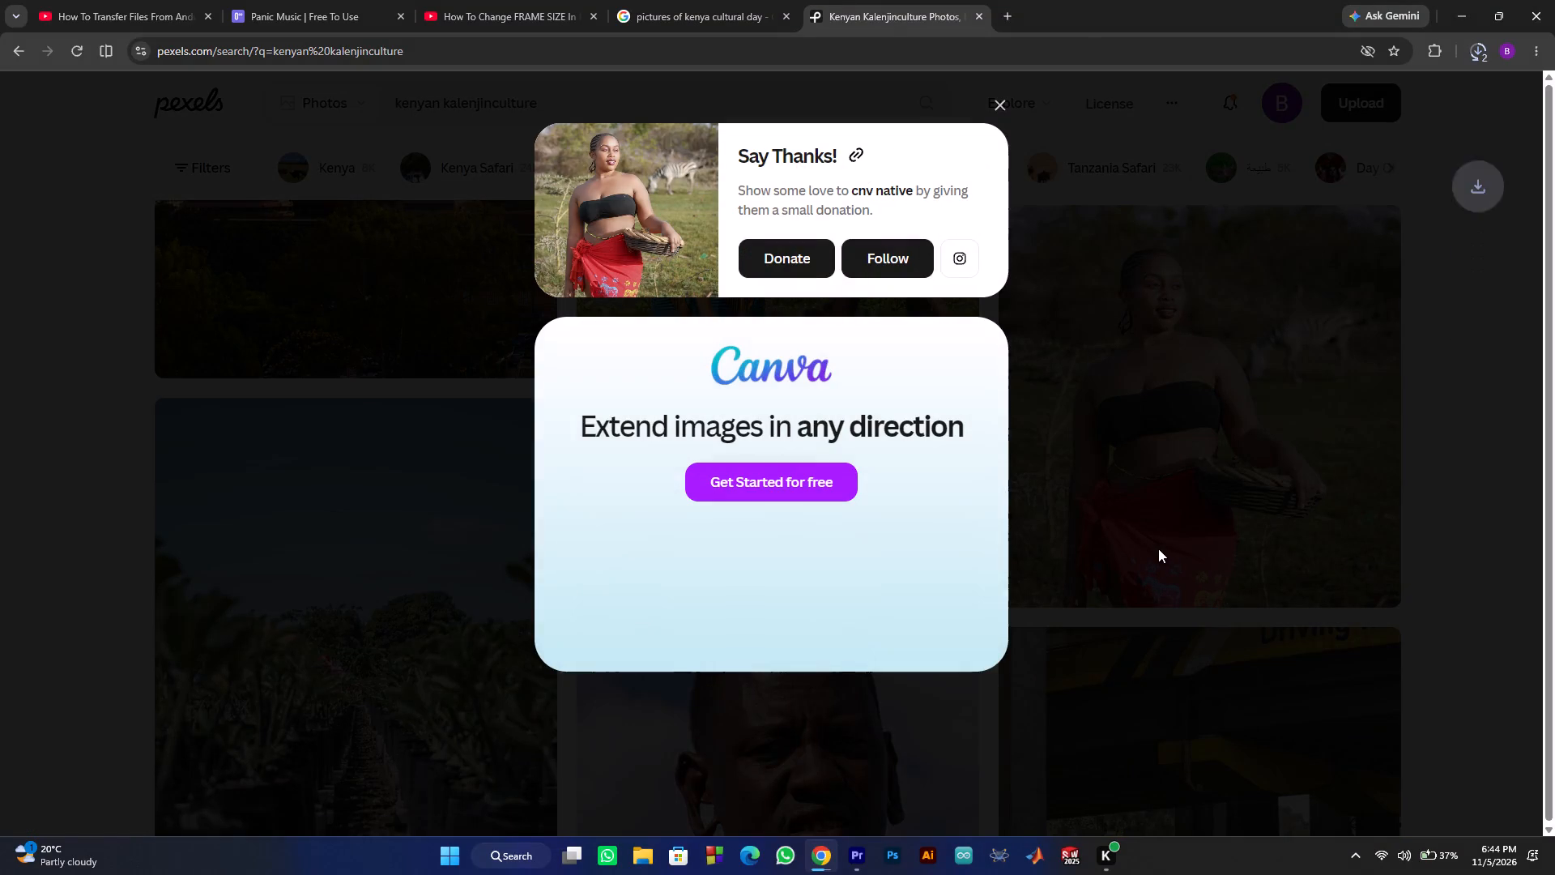
{"action": "left_click", "coordinate": [1158, 548]}
Examine more of the Kalenjin culture results for further photos of traditional dress, farming and community gatherings.
{"action": "scroll", "coordinate": [994, 526], "scroll_direction": "down", "scroll_amount": 3}
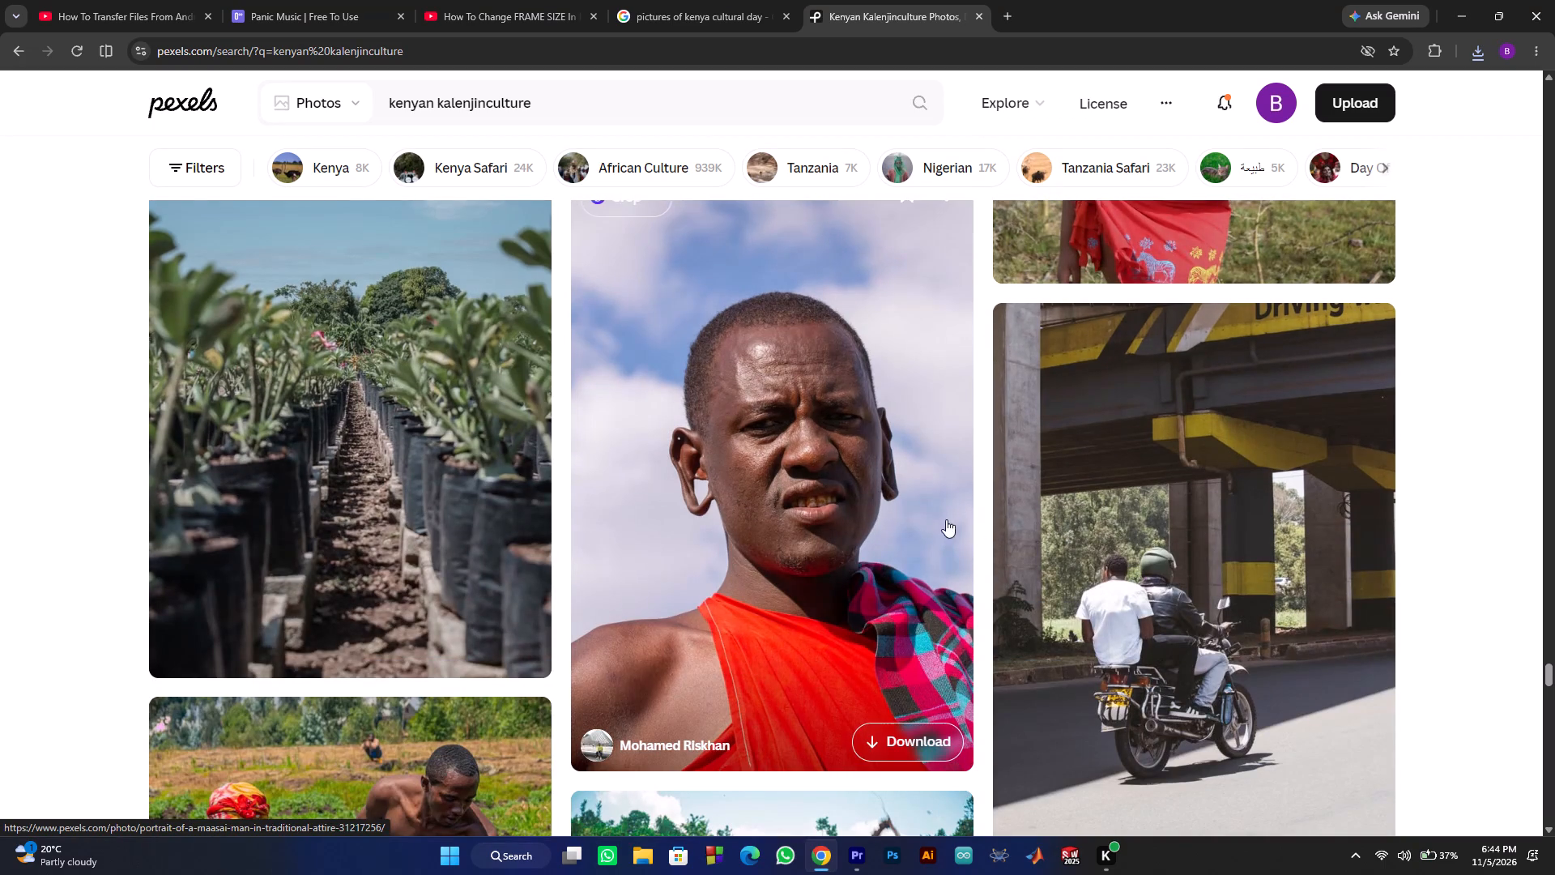
{"action": "scroll", "coordinate": [895, 519], "scroll_direction": "down", "scroll_amount": 4}
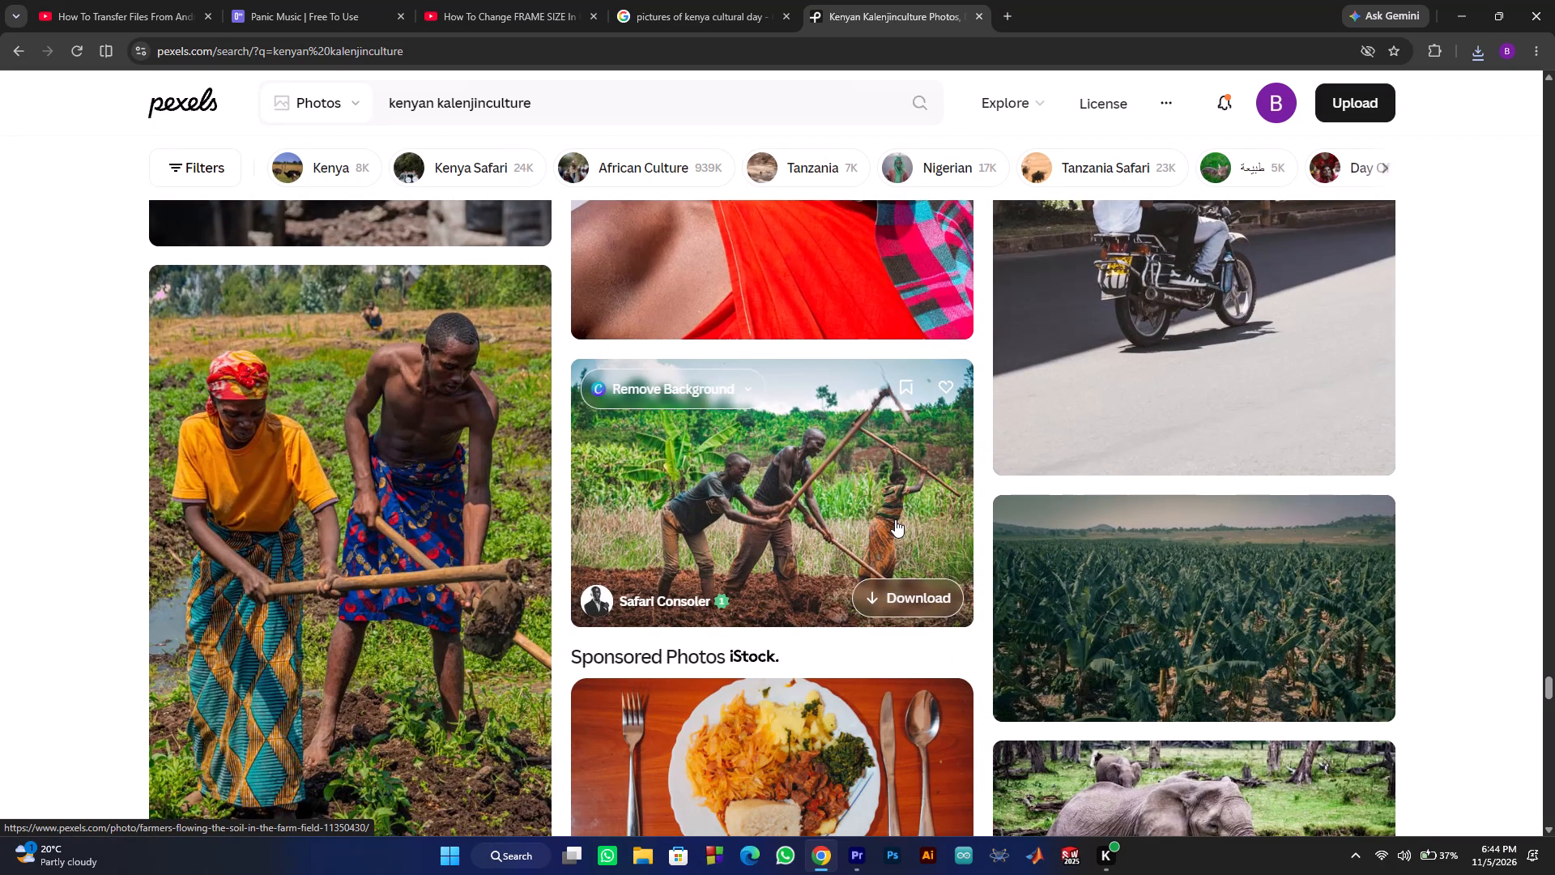
{"action": "scroll", "coordinate": [895, 519], "scroll_direction": "down", "scroll_amount": 7}
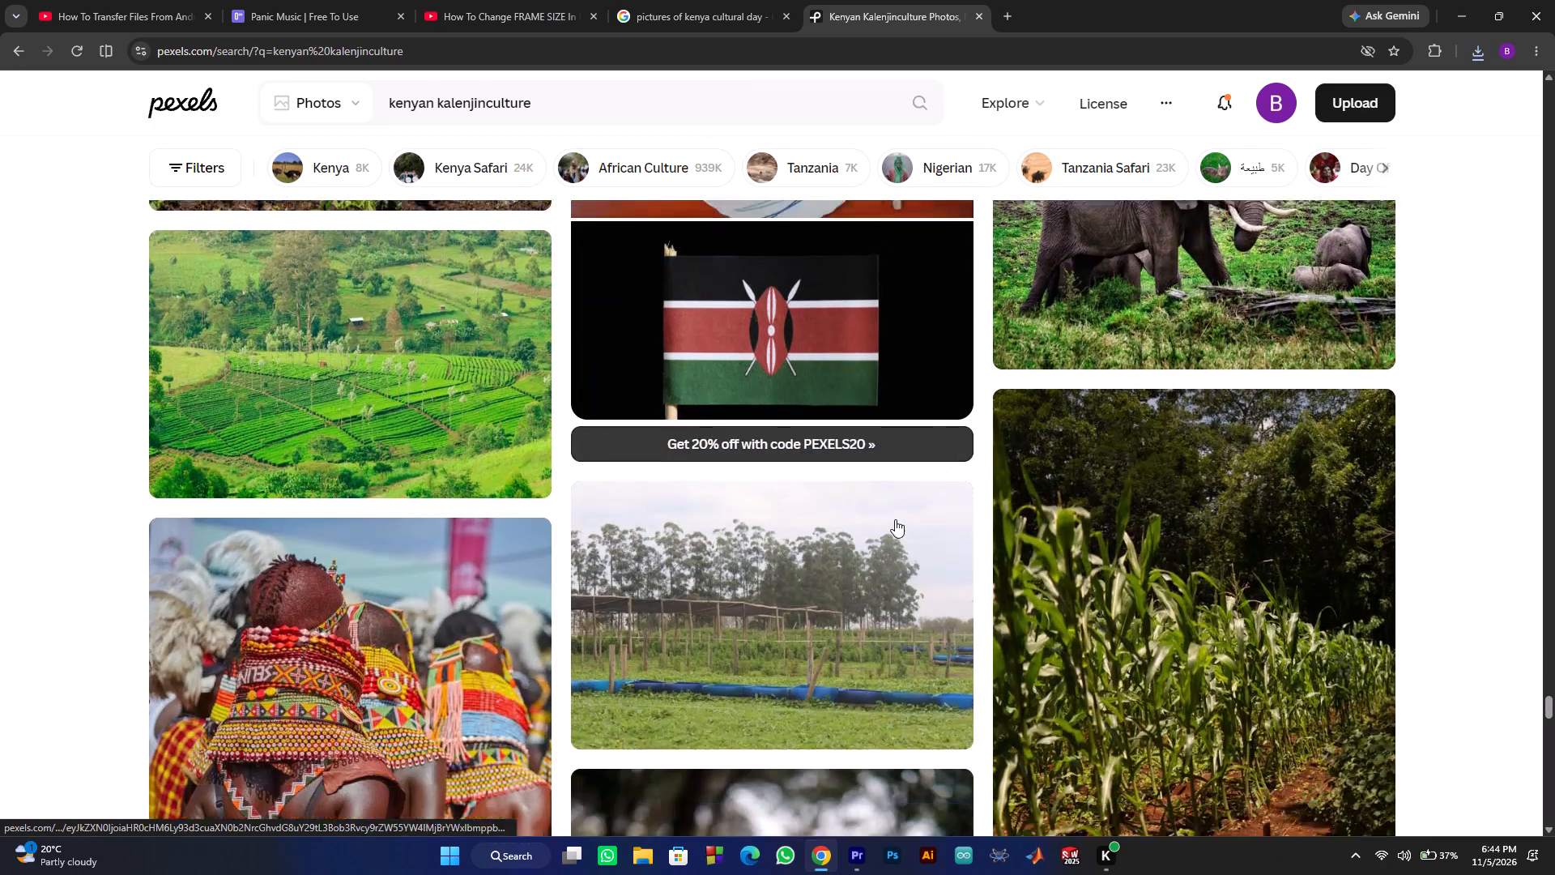
{"action": "scroll", "coordinate": [895, 519], "scroll_direction": "down", "scroll_amount": 6}
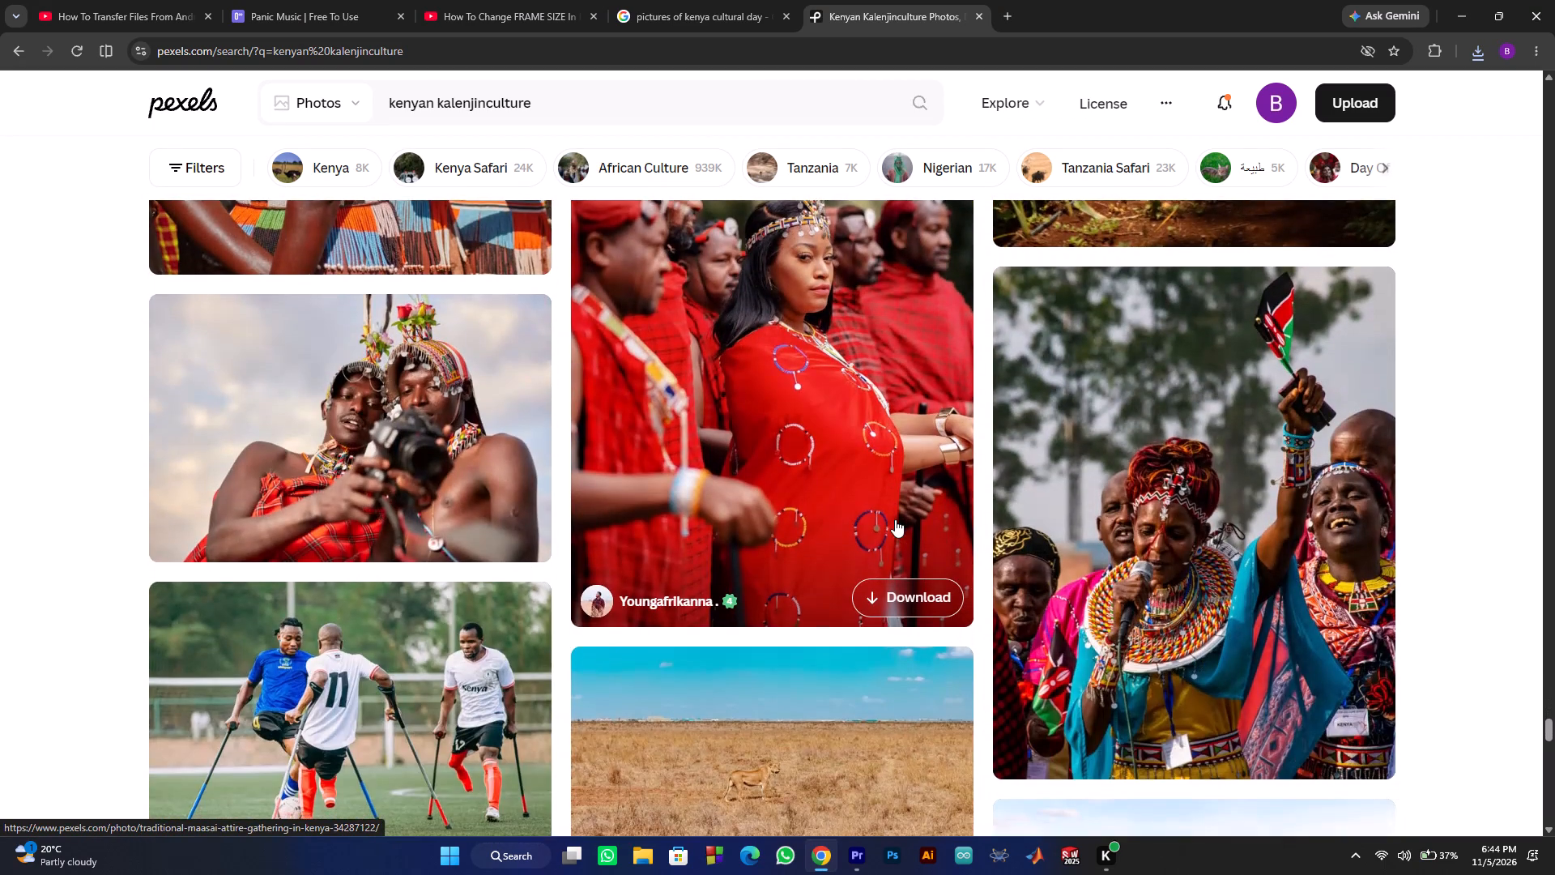
{"action": "scroll", "coordinate": [895, 519], "scroll_direction": "down", "scroll_amount": 1}
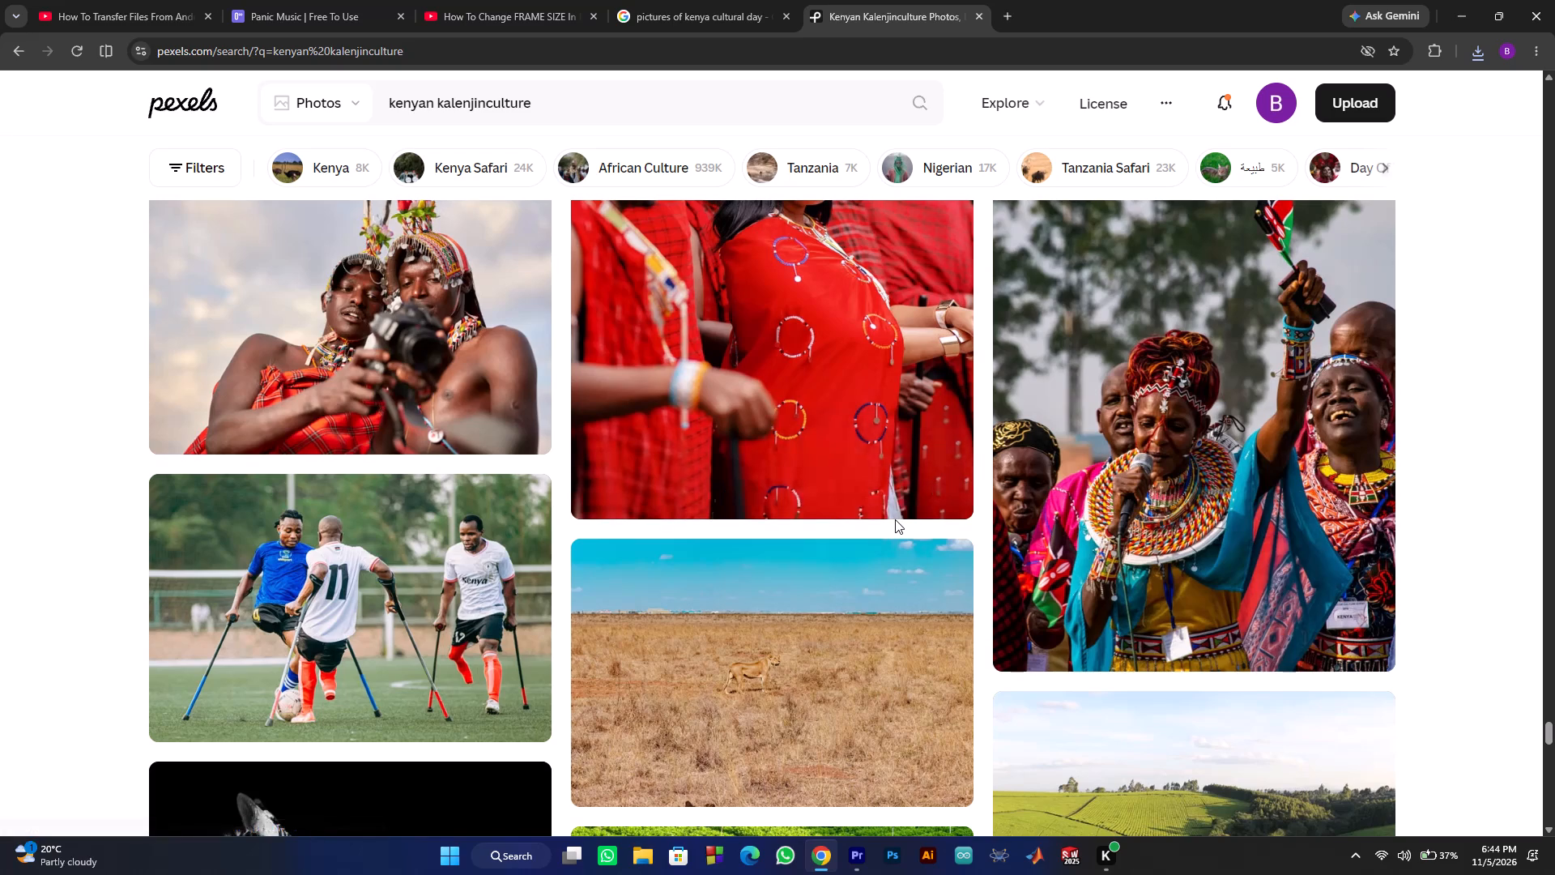
{"action": "scroll", "coordinate": [895, 519], "scroll_direction": "down", "scroll_amount": 9}
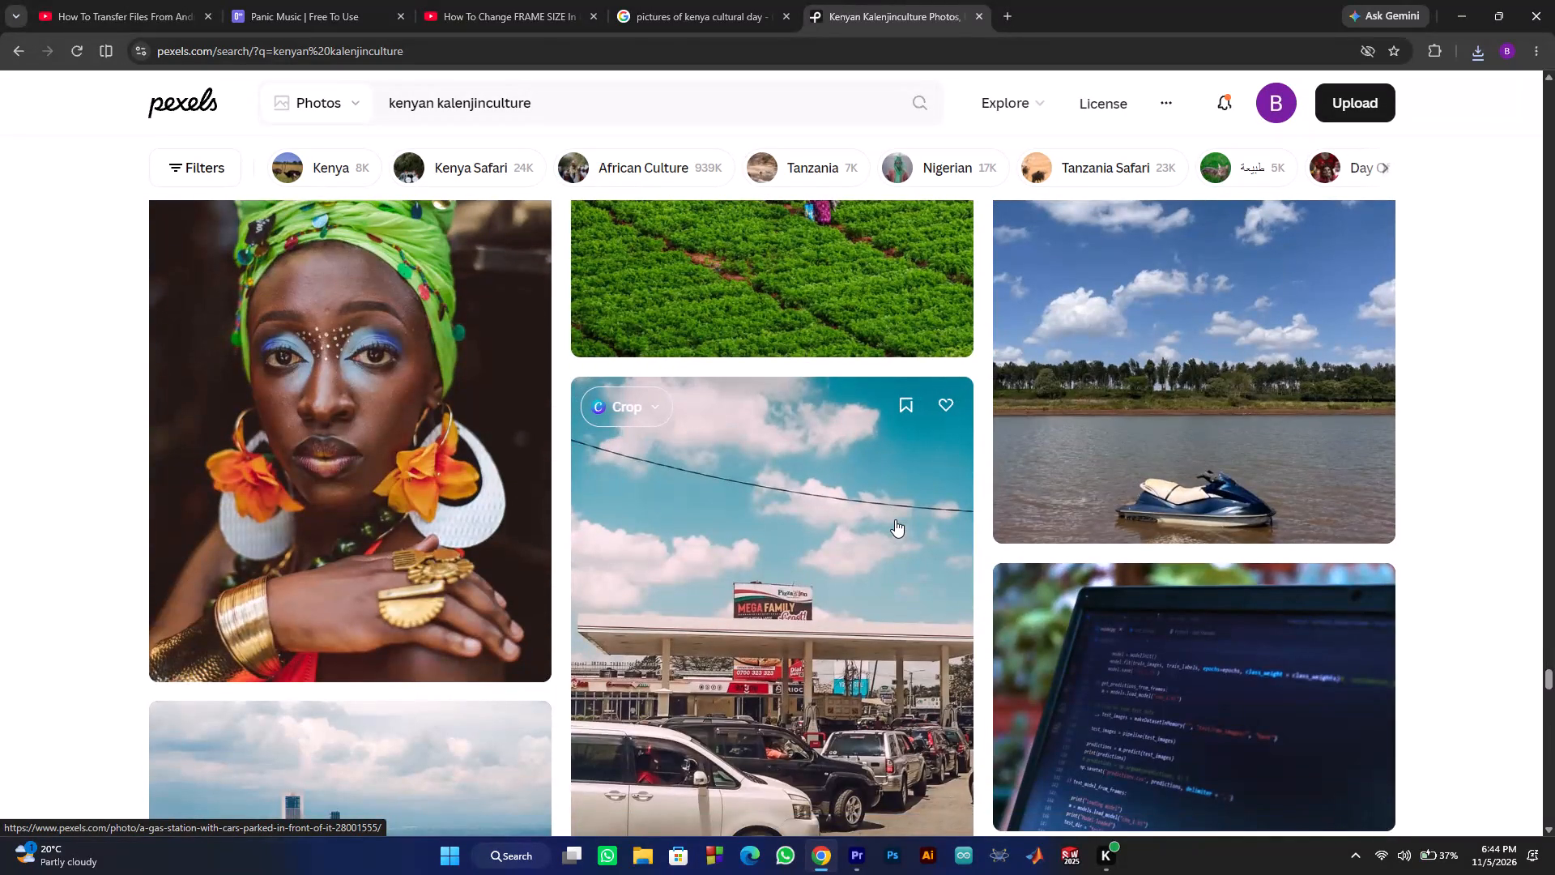
{"action": "scroll", "coordinate": [895, 519], "scroll_direction": "down", "scroll_amount": 2}
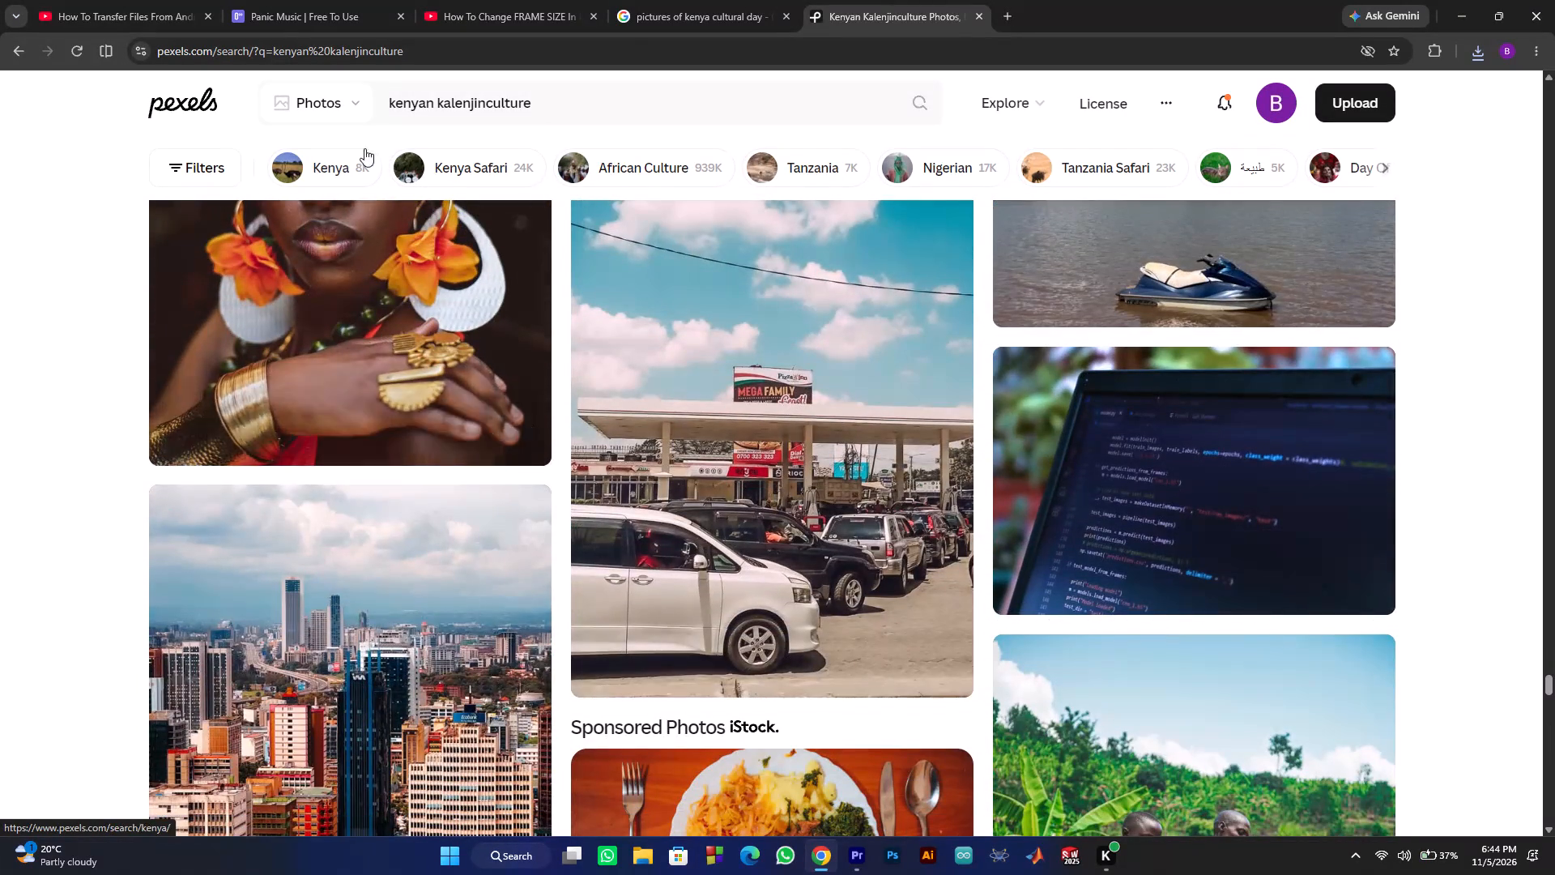
Search Pexels for "kenyan kamba culture" and look through the first photos for Kamba cultural dress.
{"action": "left_click", "coordinate": [416, 105]}
{"action": "double_click", "coordinate": [457, 109]}
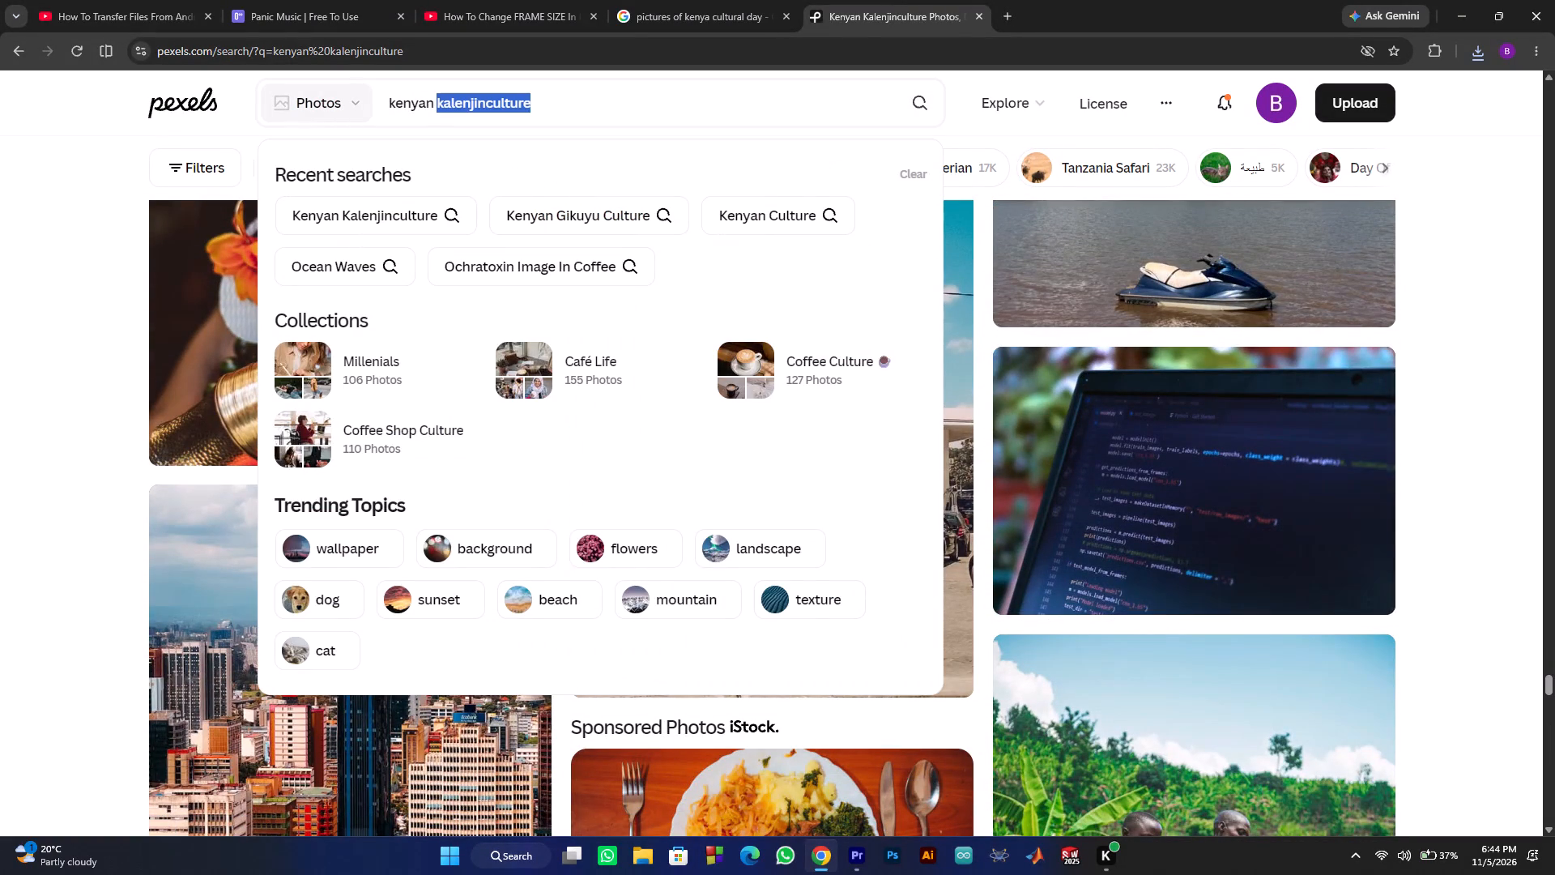
{"action": "left_click", "coordinate": [458, 111]}
{"action": "left_click", "coordinate": [484, 105]}
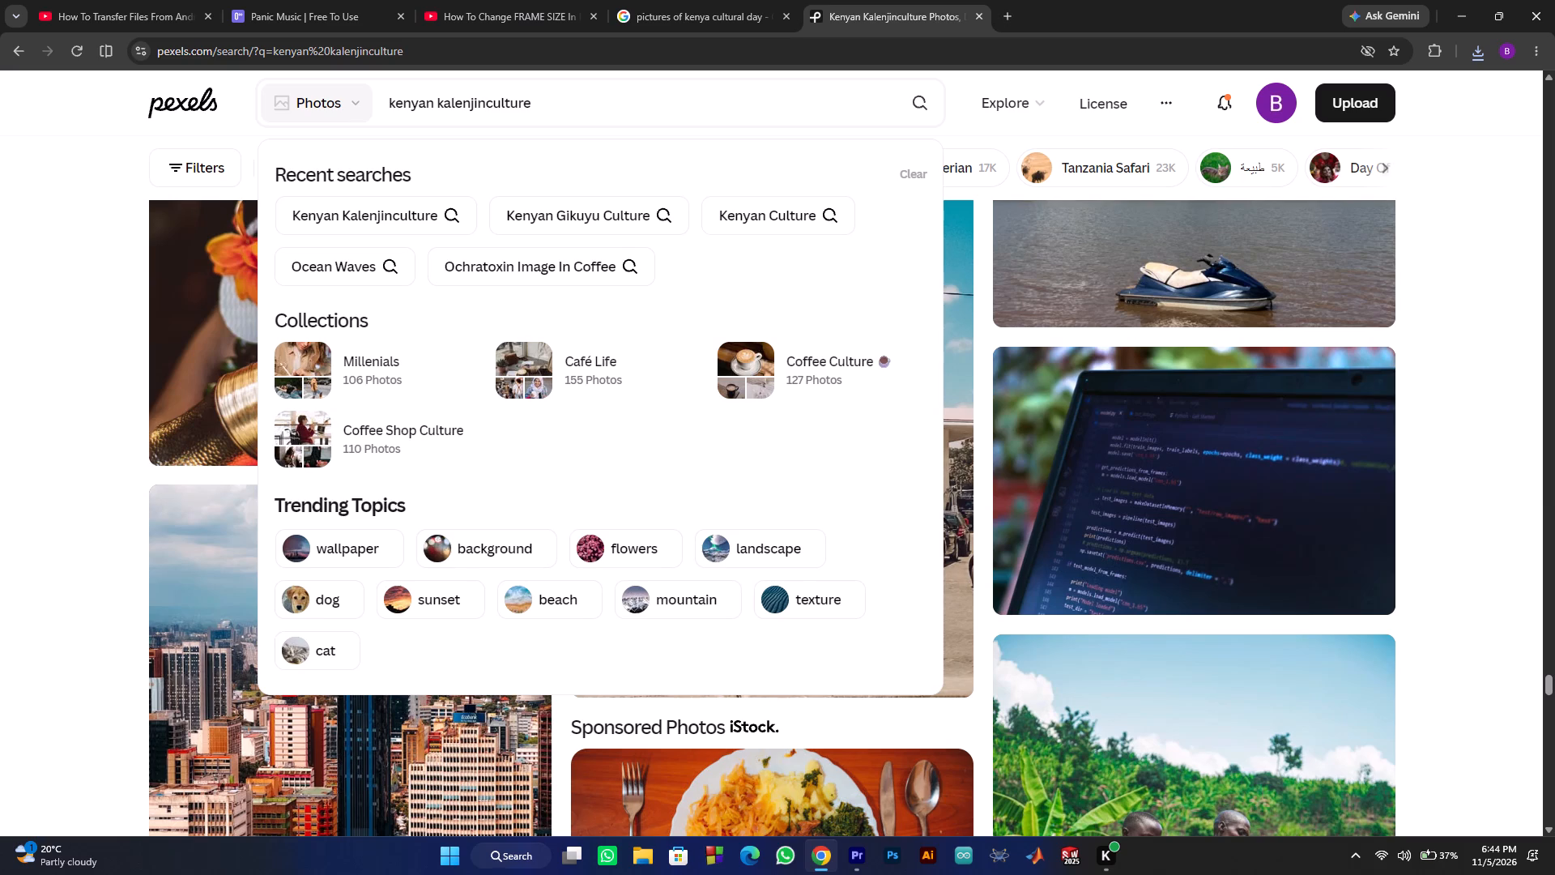
{"action": "key", "text": "space"}
{"action": "double_click", "coordinate": [448, 105]}
{"action": "type", "text": "ka"}
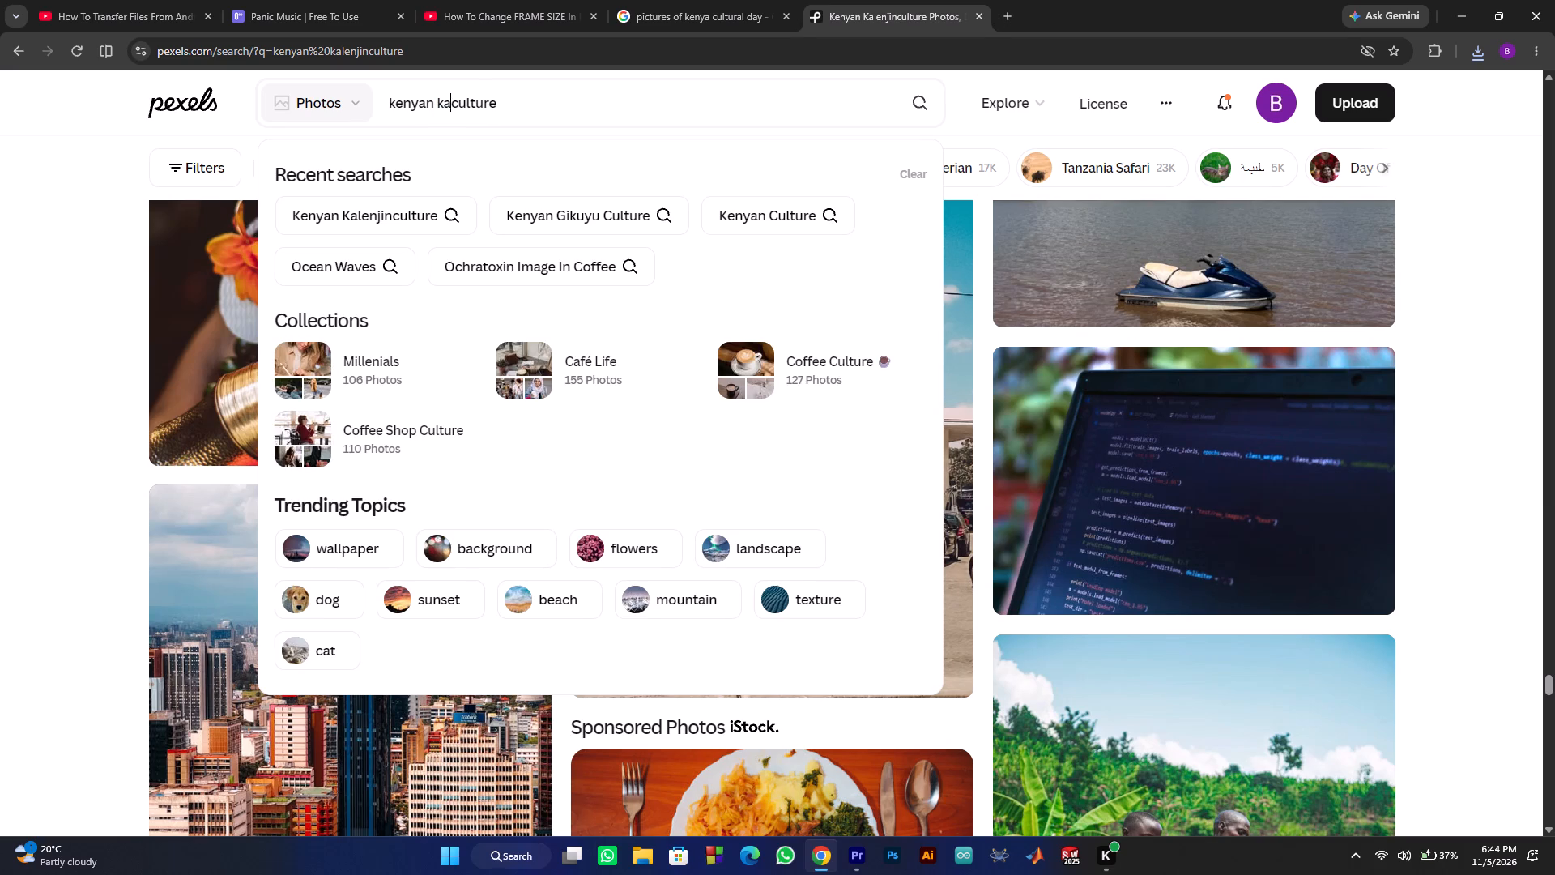
{"action": "type", "text": "mba"}
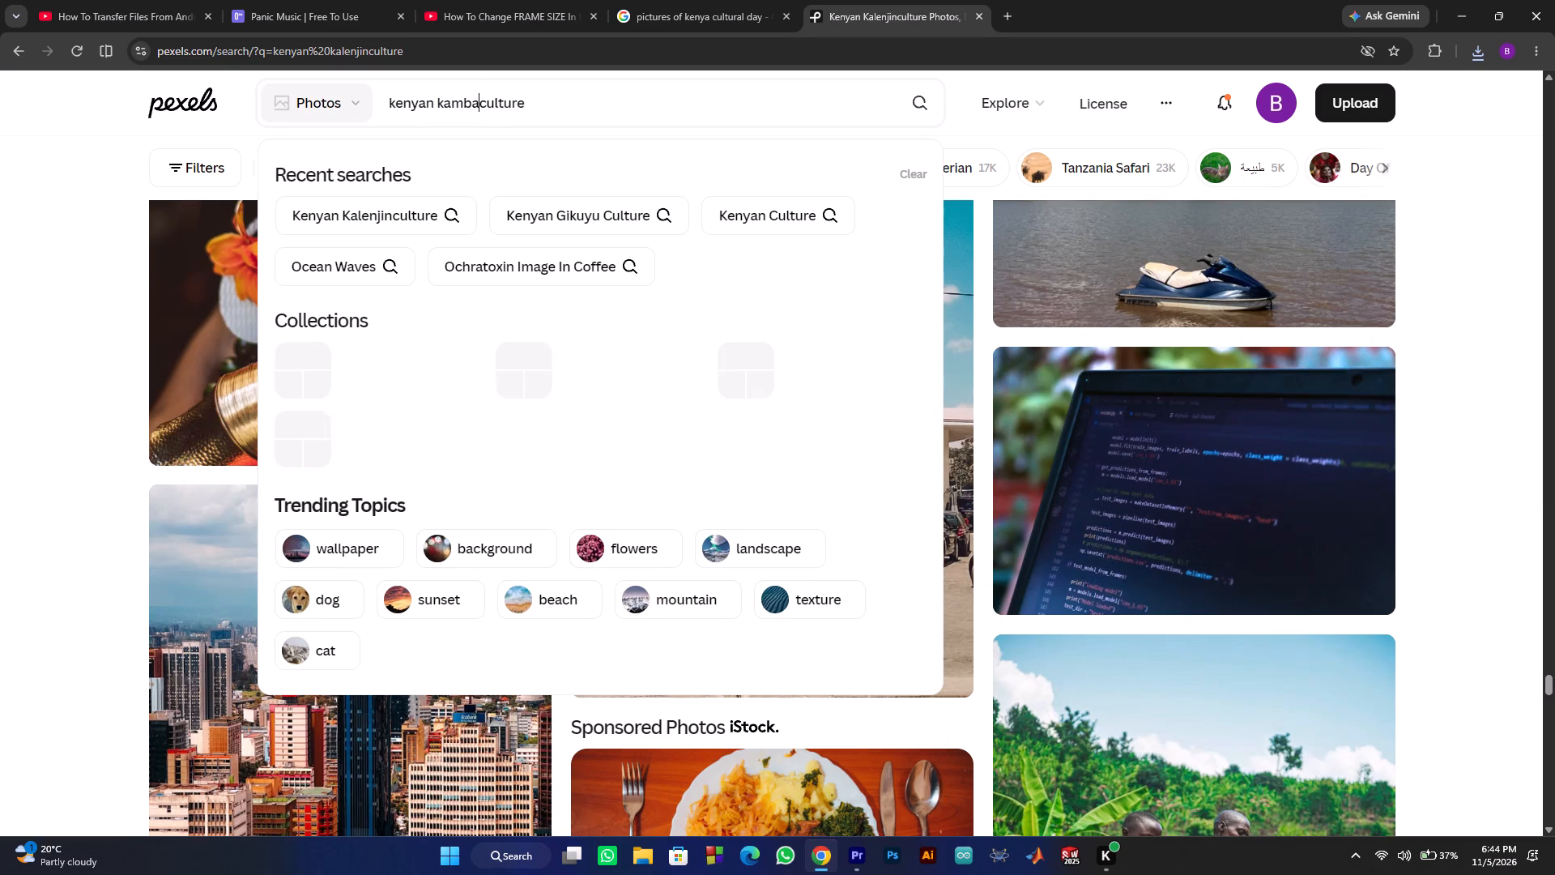
{"action": "key", "text": "space"}
{"action": "key", "text": "Return"}
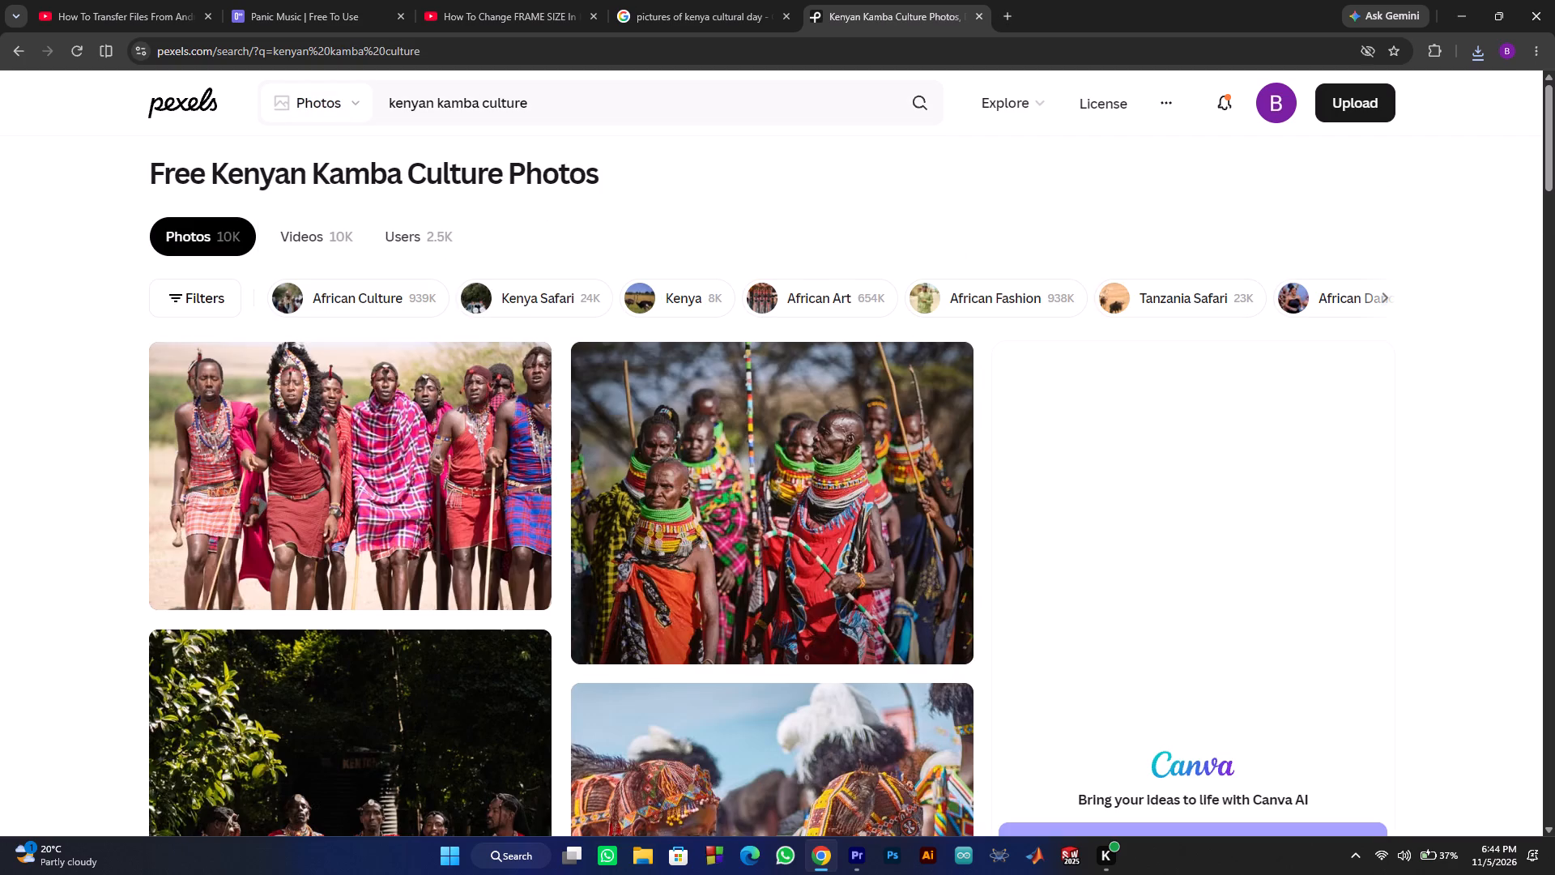
{"action": "scroll", "coordinate": [518, 436], "scroll_direction": "down", "scroll_amount": 10}
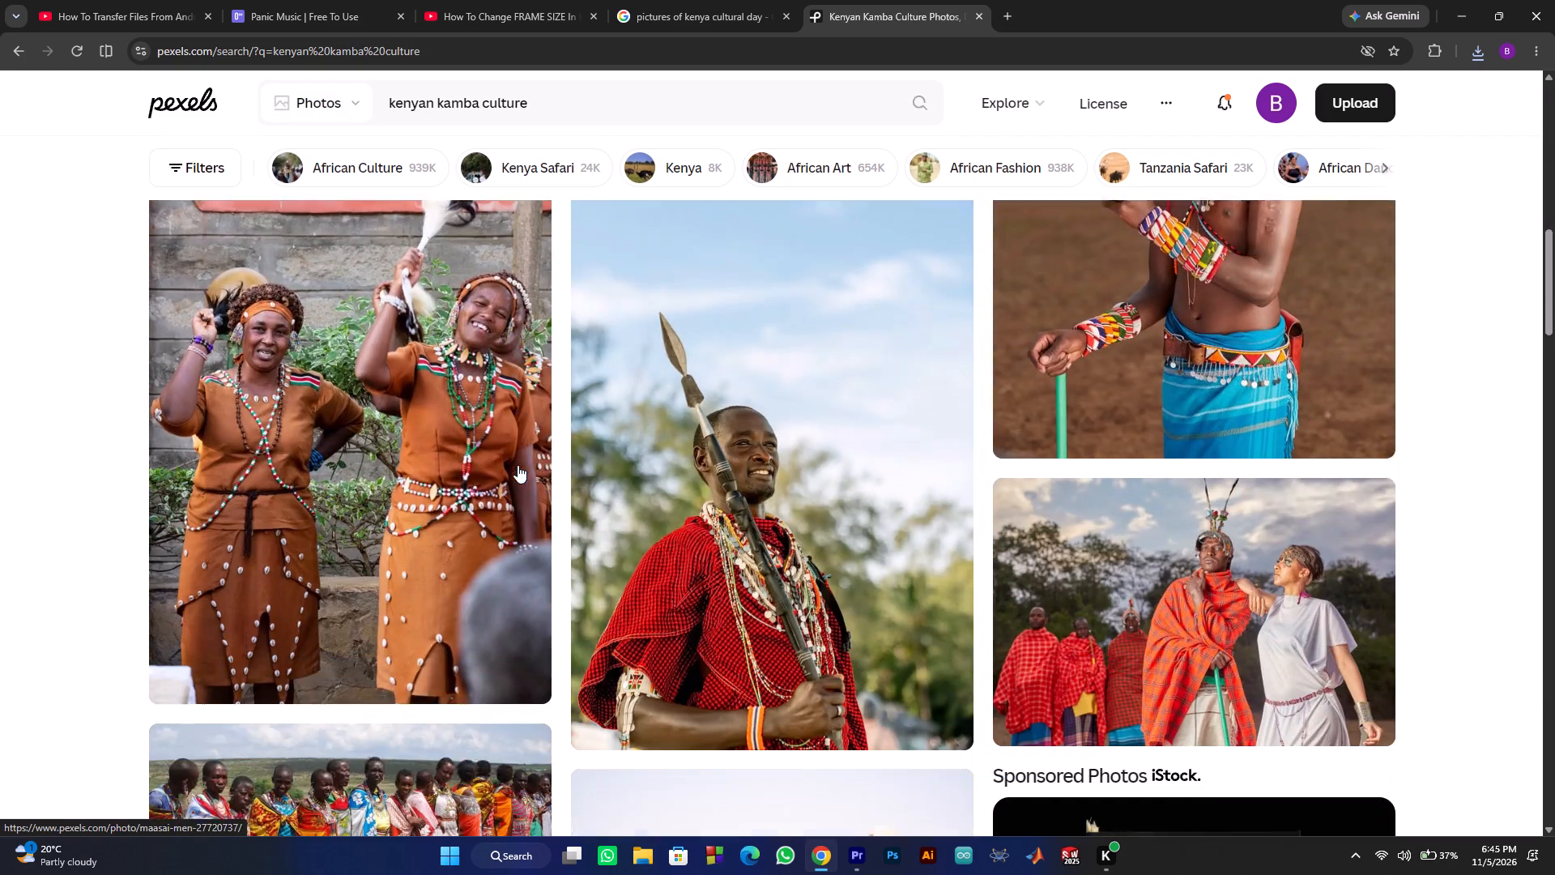
{"action": "scroll", "coordinate": [518, 461], "scroll_direction": "down", "scroll_amount": 5}
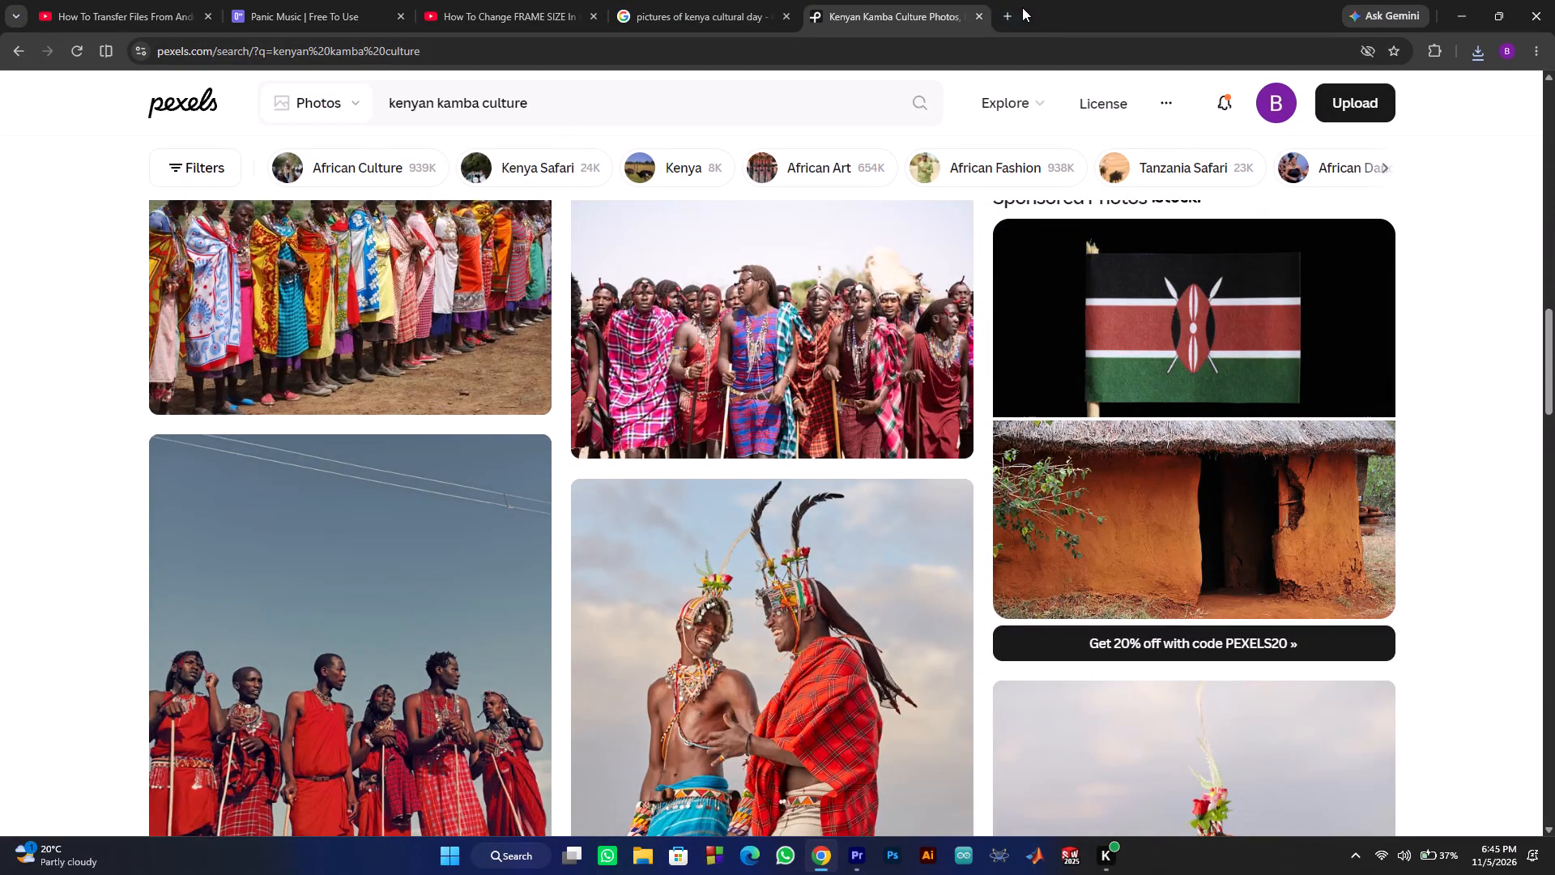
Search Google for "kamba cultural pics" in a new browser tab.
{"action": "left_click", "coordinate": [1005, 13]}
{"action": "left_click", "coordinate": [1005, 13]}
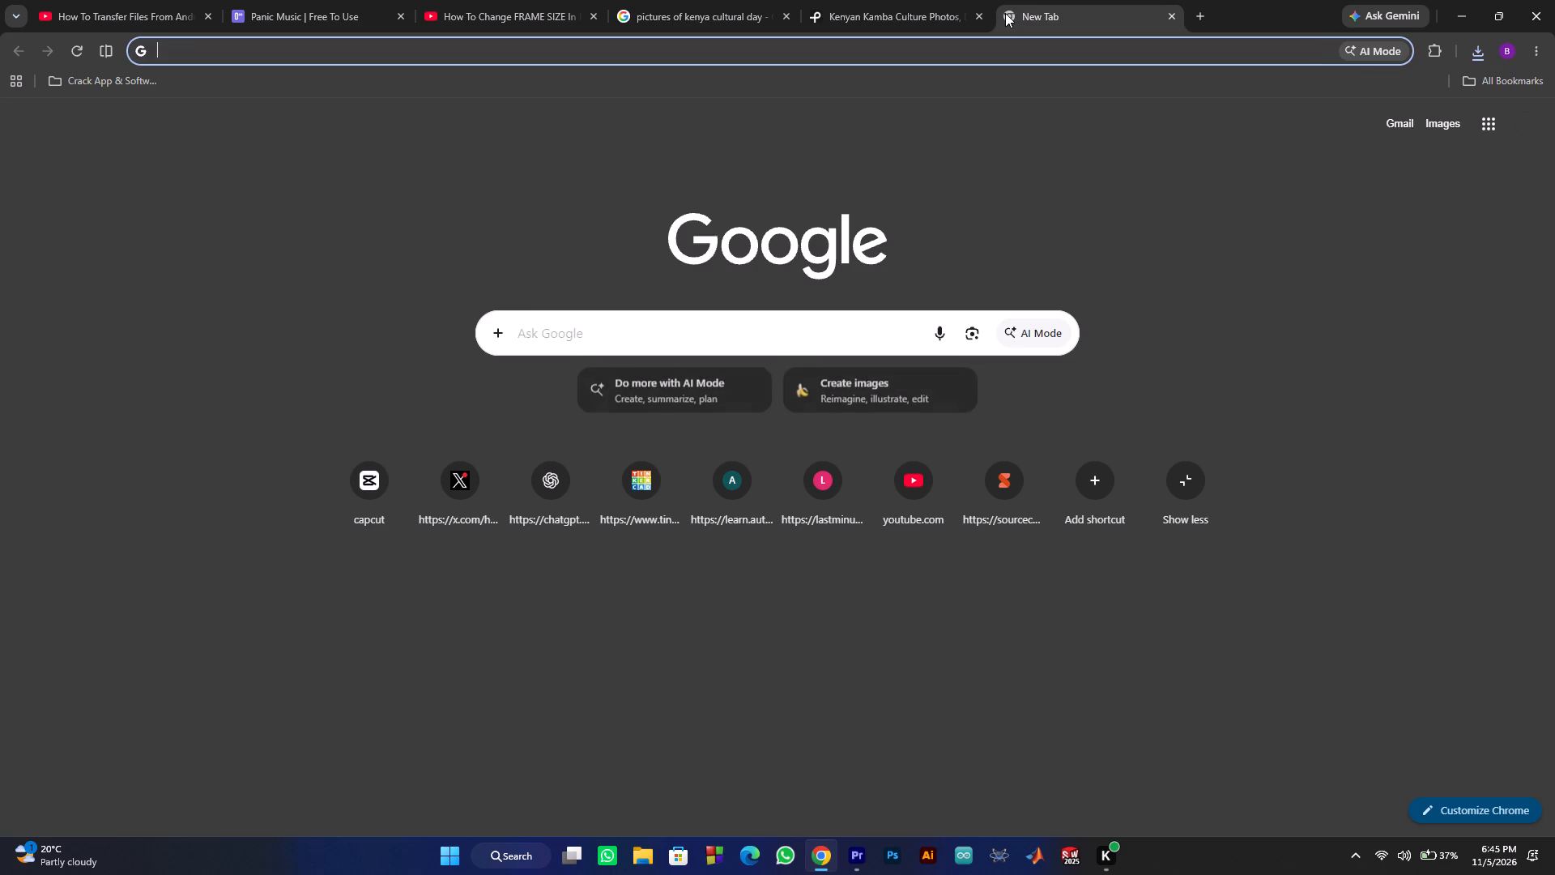
{"action": "type", "text": "kamba cu"}
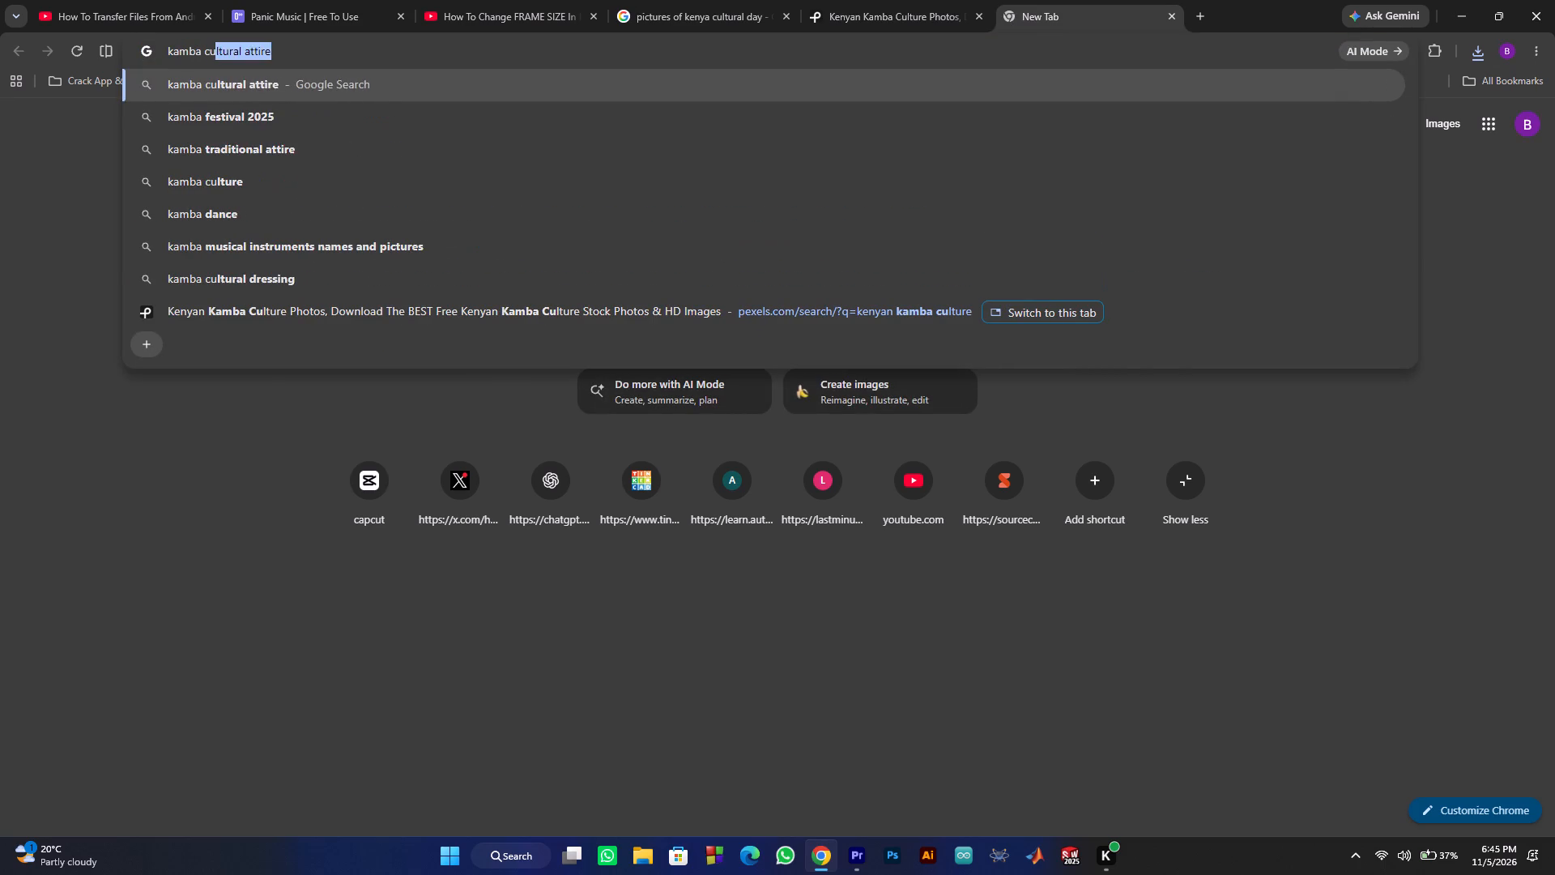
{"action": "type", "text": "ltural pic"}
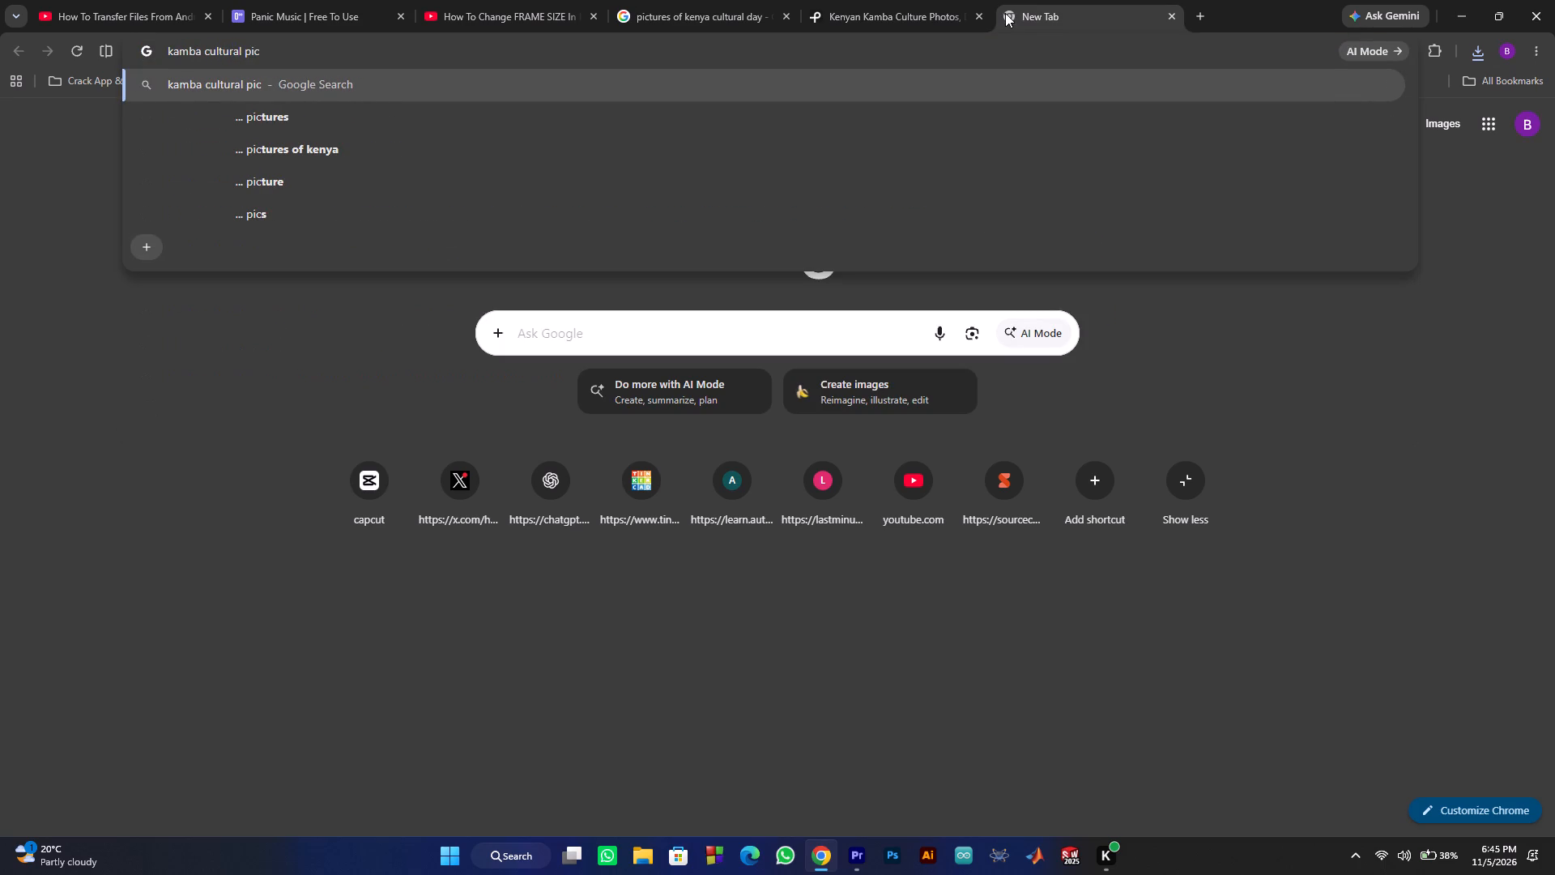
{"action": "key", "text": "s"}
{"action": "key", "text": "Return"}
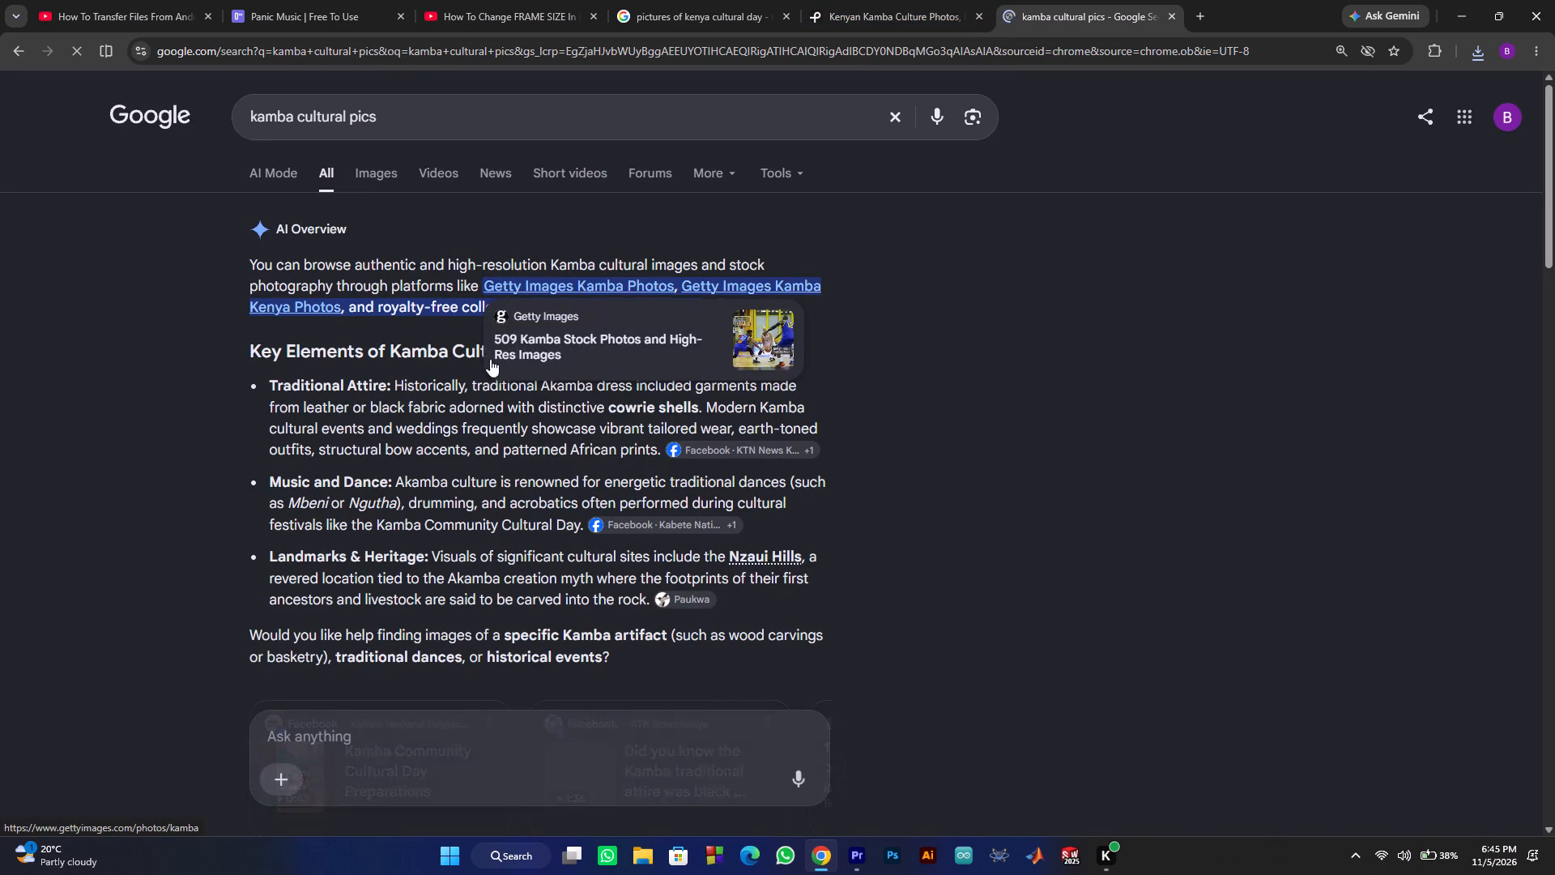
Open the Getty Images Kamba photos from the AI overview and look through them for Kenyan cultural pictures.
{"action": "left_click", "coordinate": [526, 288]}
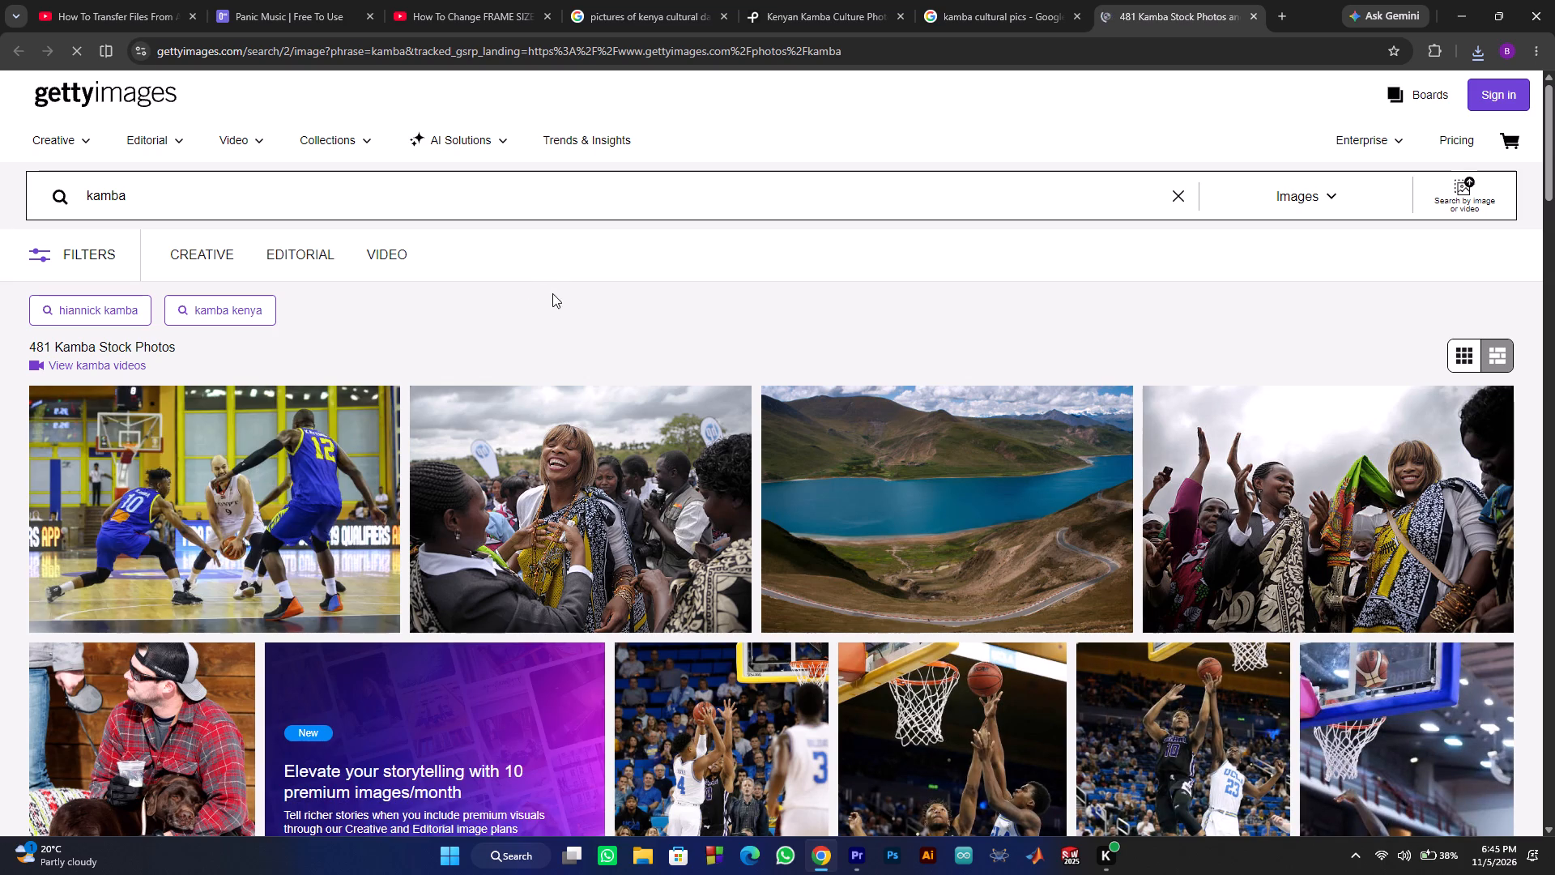
{"action": "scroll", "coordinate": [563, 489], "scroll_direction": "down", "scroll_amount": 2}
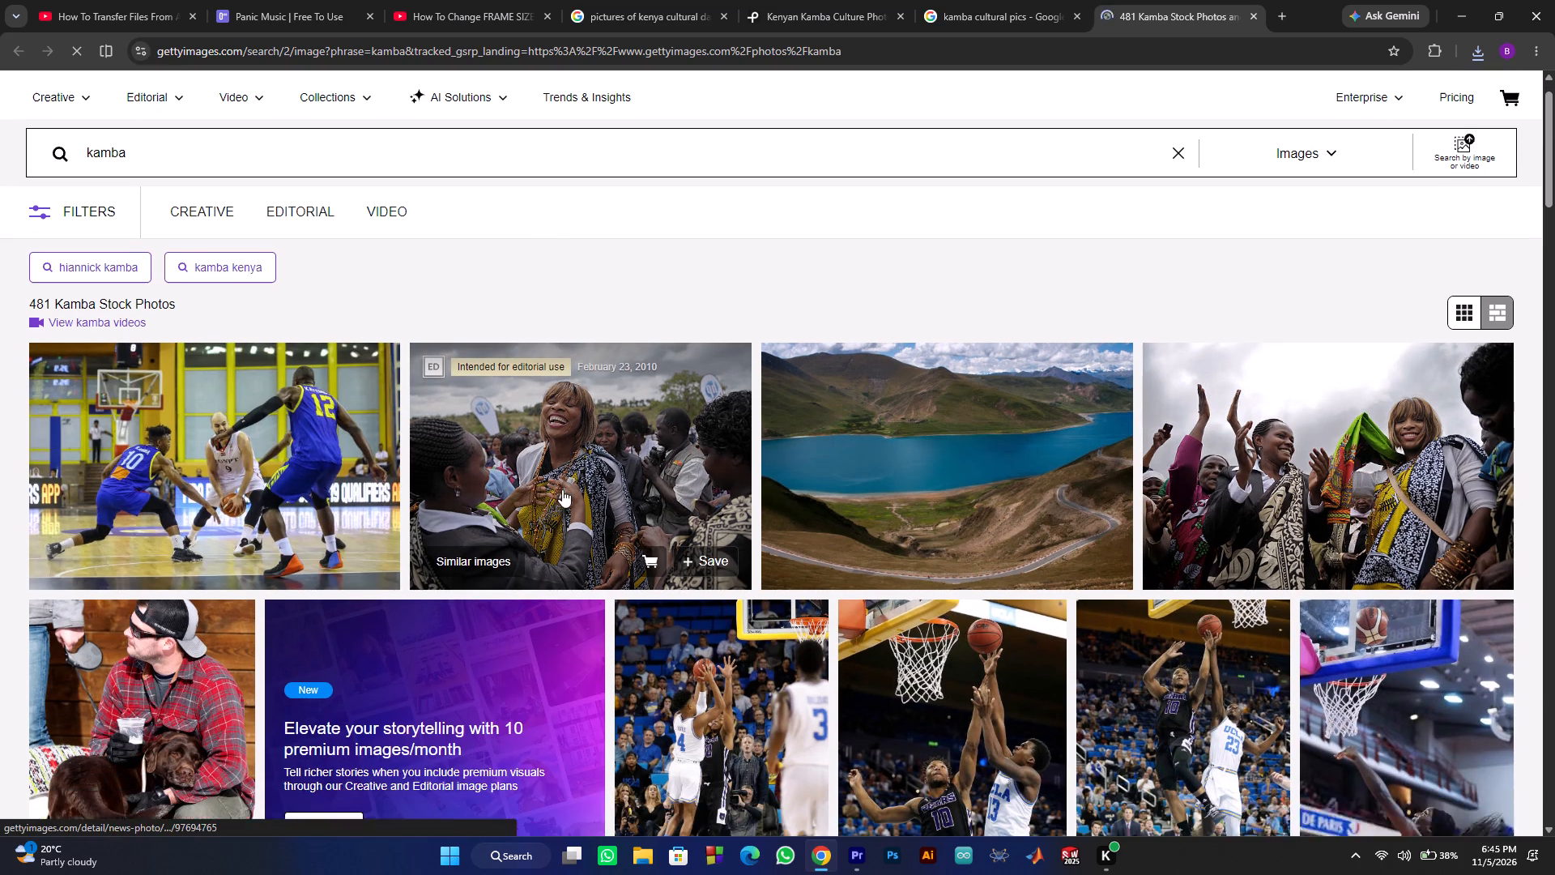
{"action": "scroll", "coordinate": [561, 484], "scroll_direction": "down", "scroll_amount": 2}
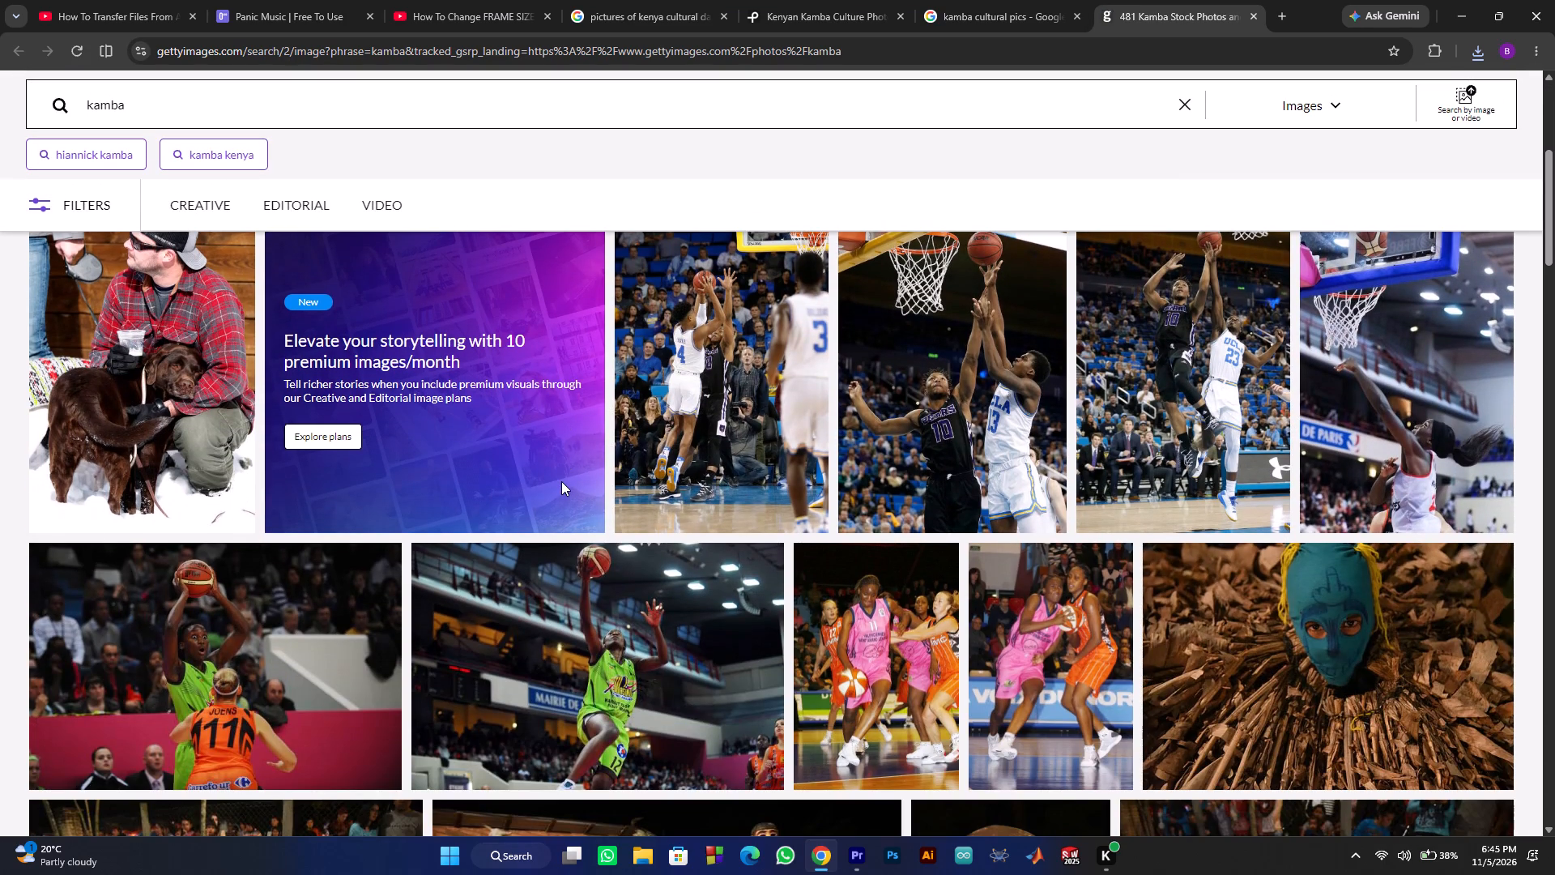
{"action": "scroll", "coordinate": [561, 481], "scroll_direction": "down", "scroll_amount": 5}
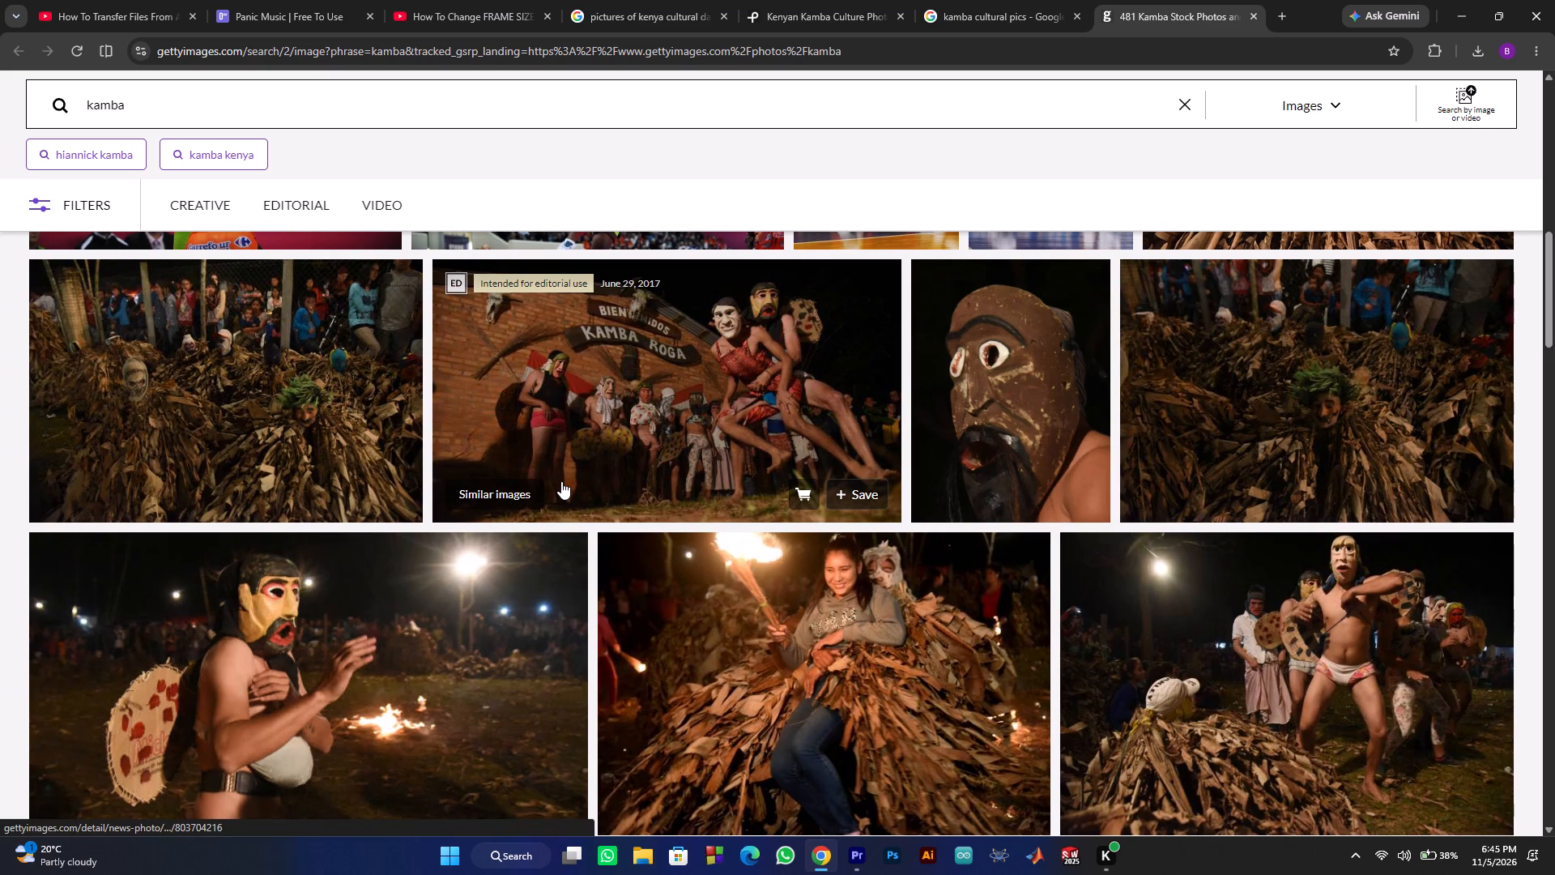
{"action": "scroll", "coordinate": [562, 480], "scroll_direction": "down", "scroll_amount": 8}
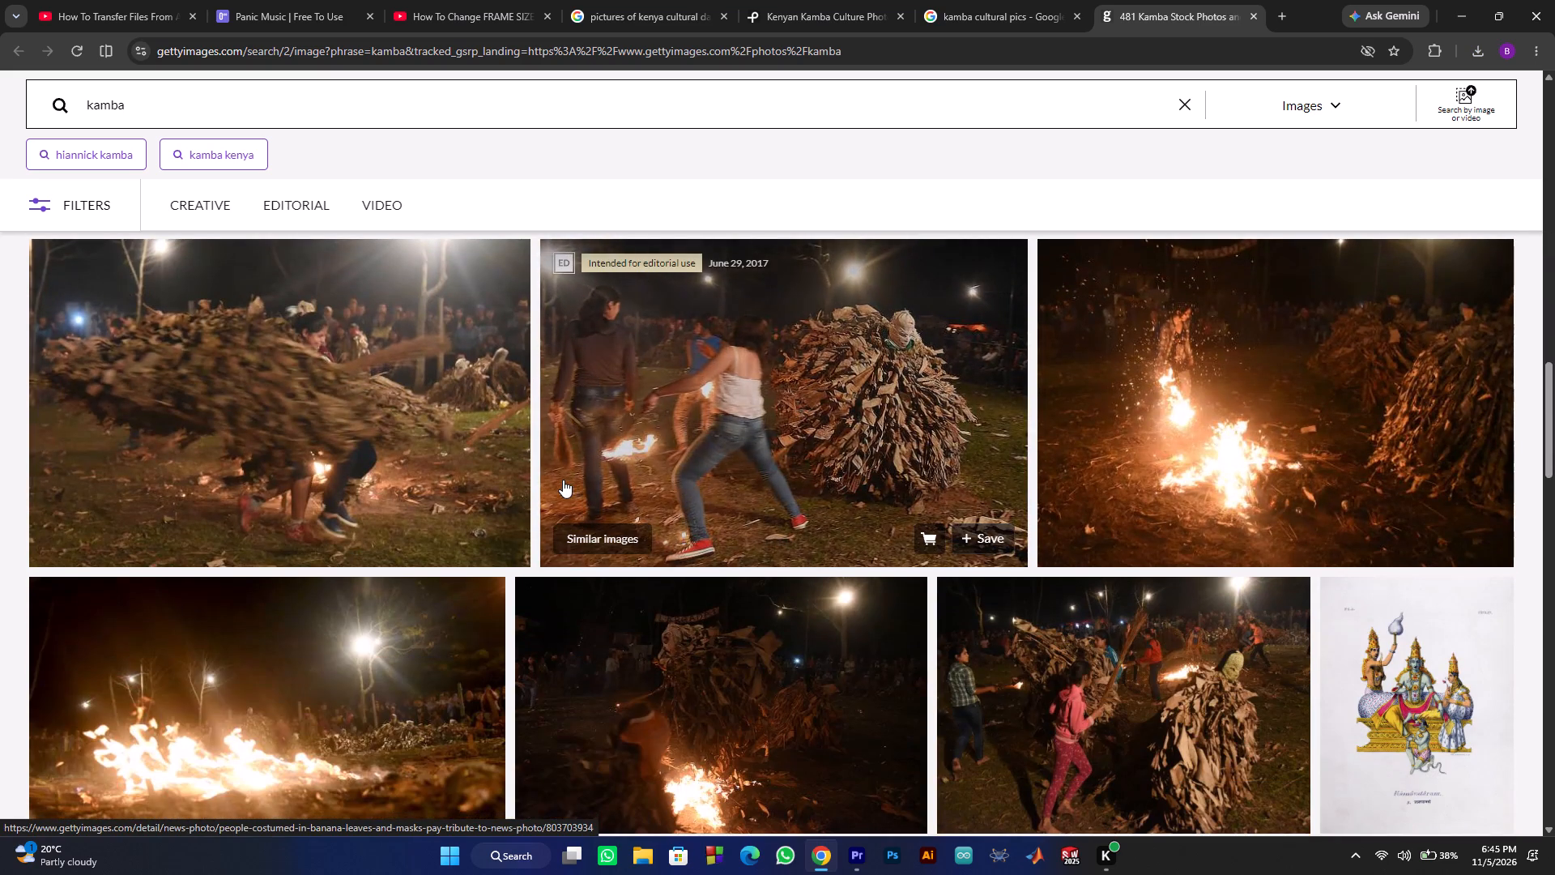
{"action": "scroll", "coordinate": [563, 480], "scroll_direction": "down", "scroll_amount": 7}
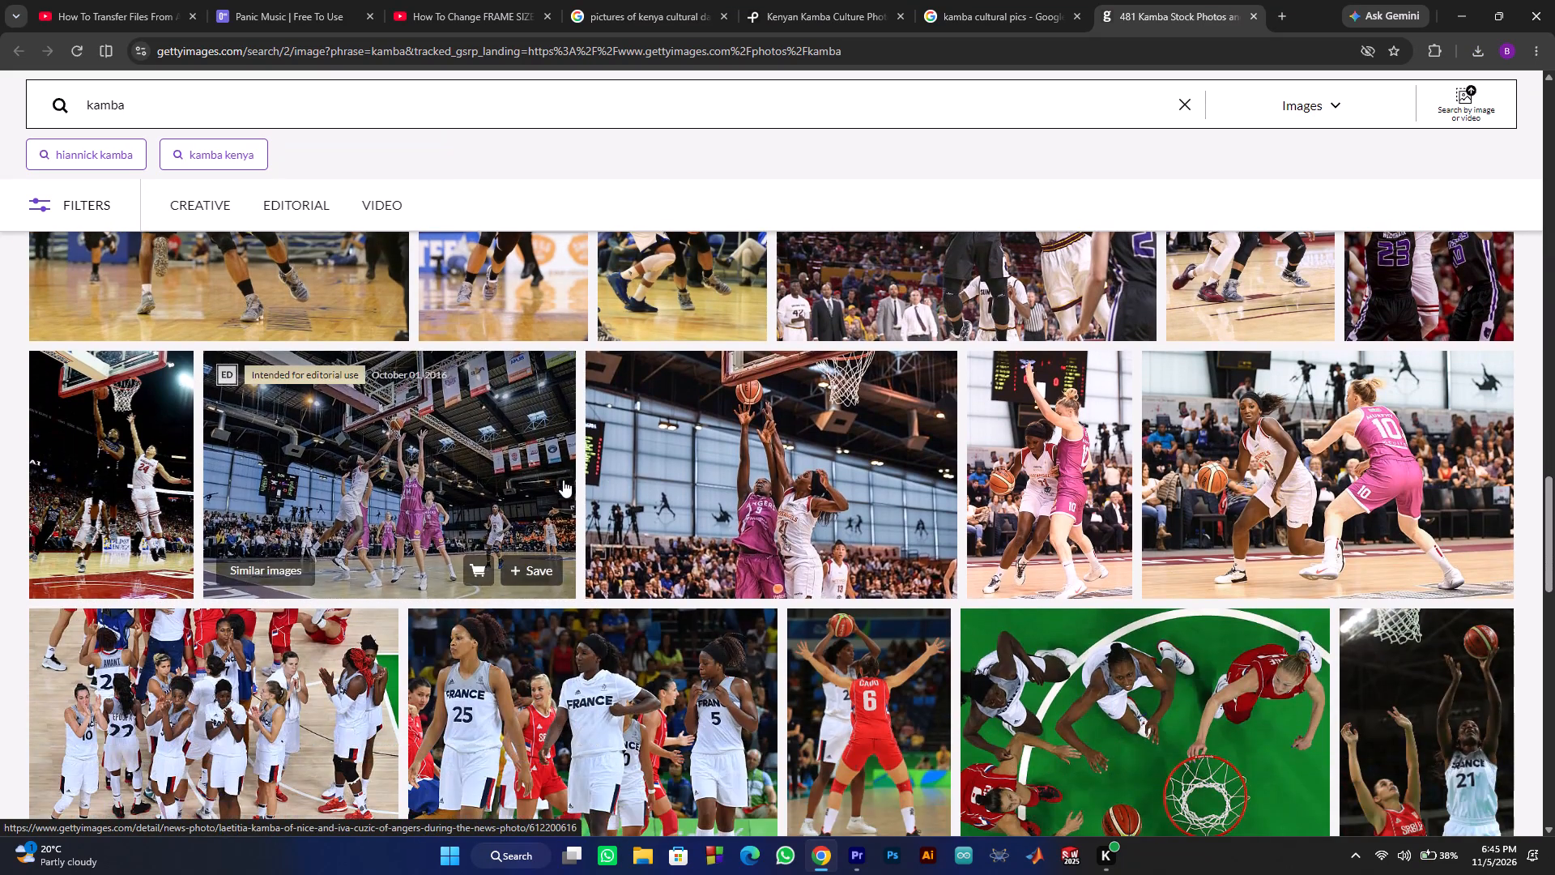
Narrow the Getty Images search to the suggested "kamba kenya" and examine the photos for Kamba ceremonies and dress.
{"action": "left_click", "coordinate": [191, 156]}
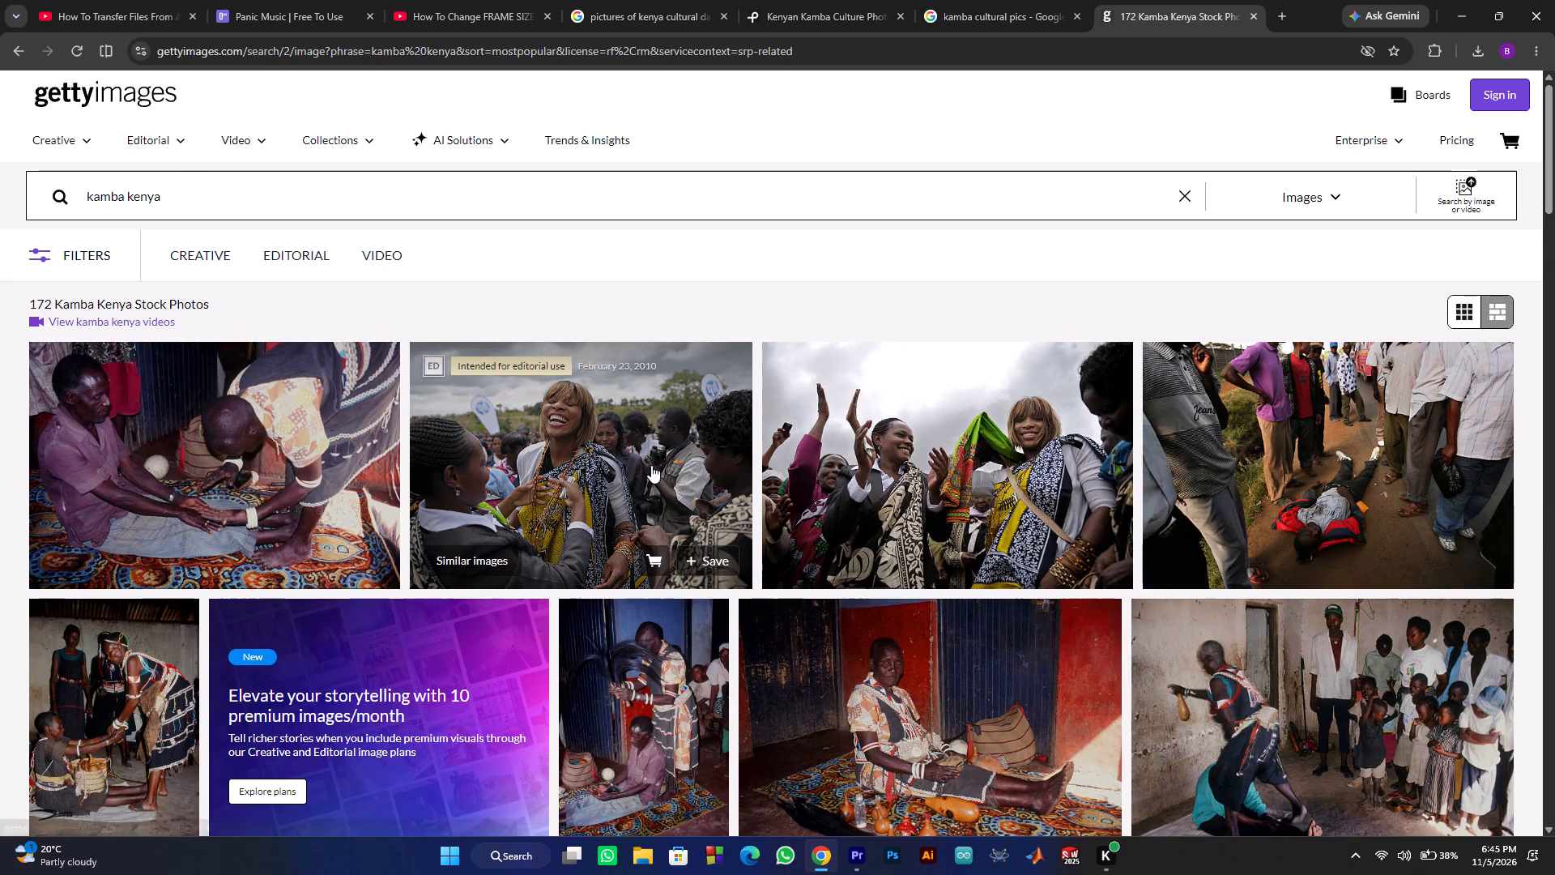
{"action": "scroll", "coordinate": [651, 465], "scroll_direction": "down", "scroll_amount": 3}
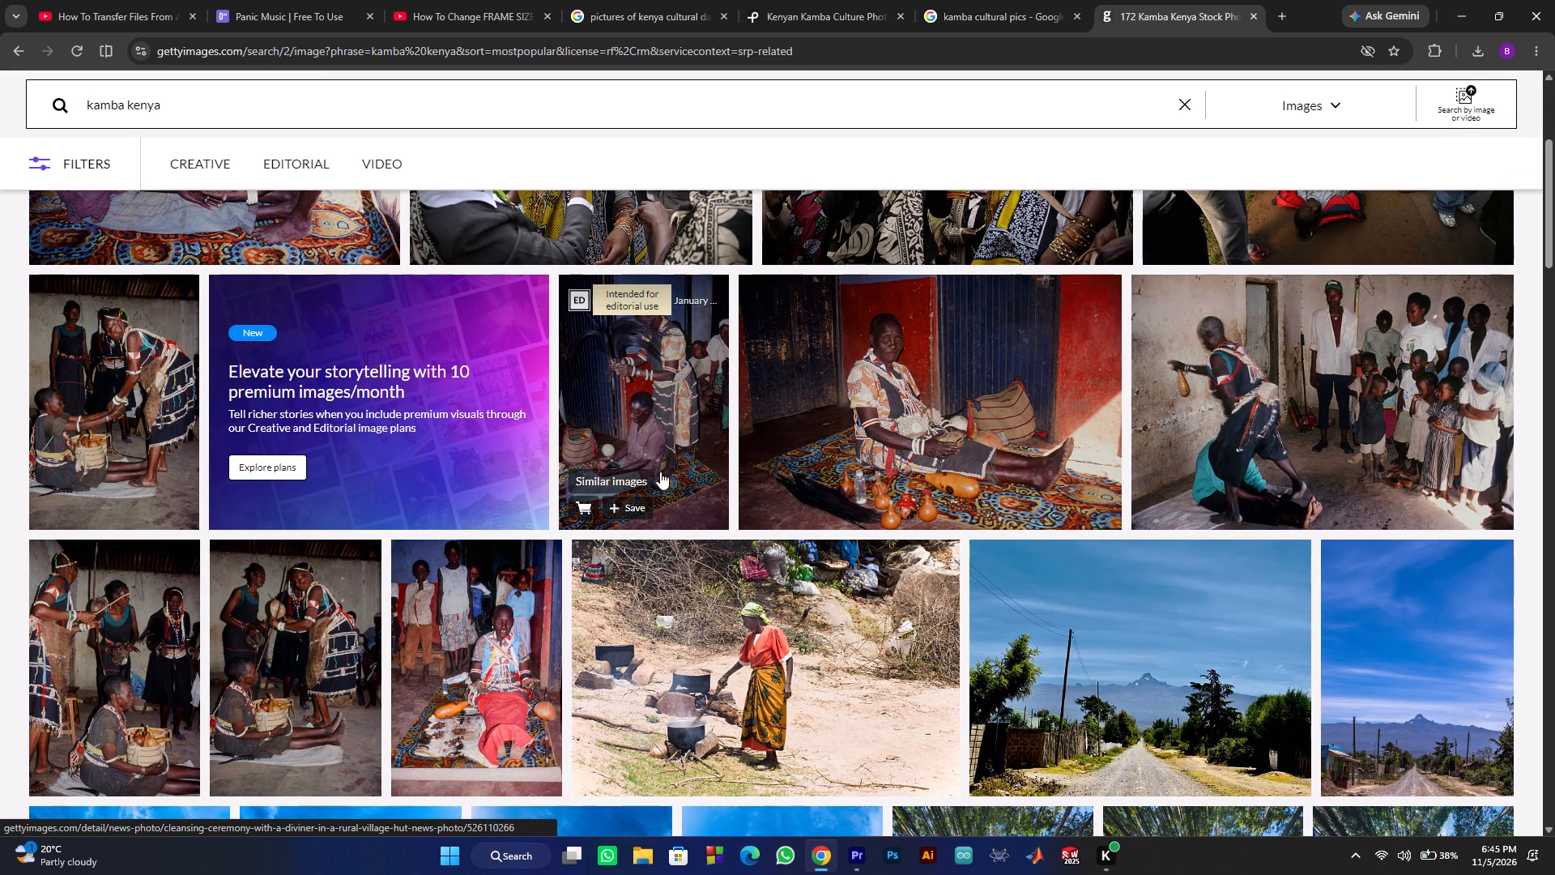
{"action": "scroll", "coordinate": [660, 472], "scroll_direction": "down", "scroll_amount": 2}
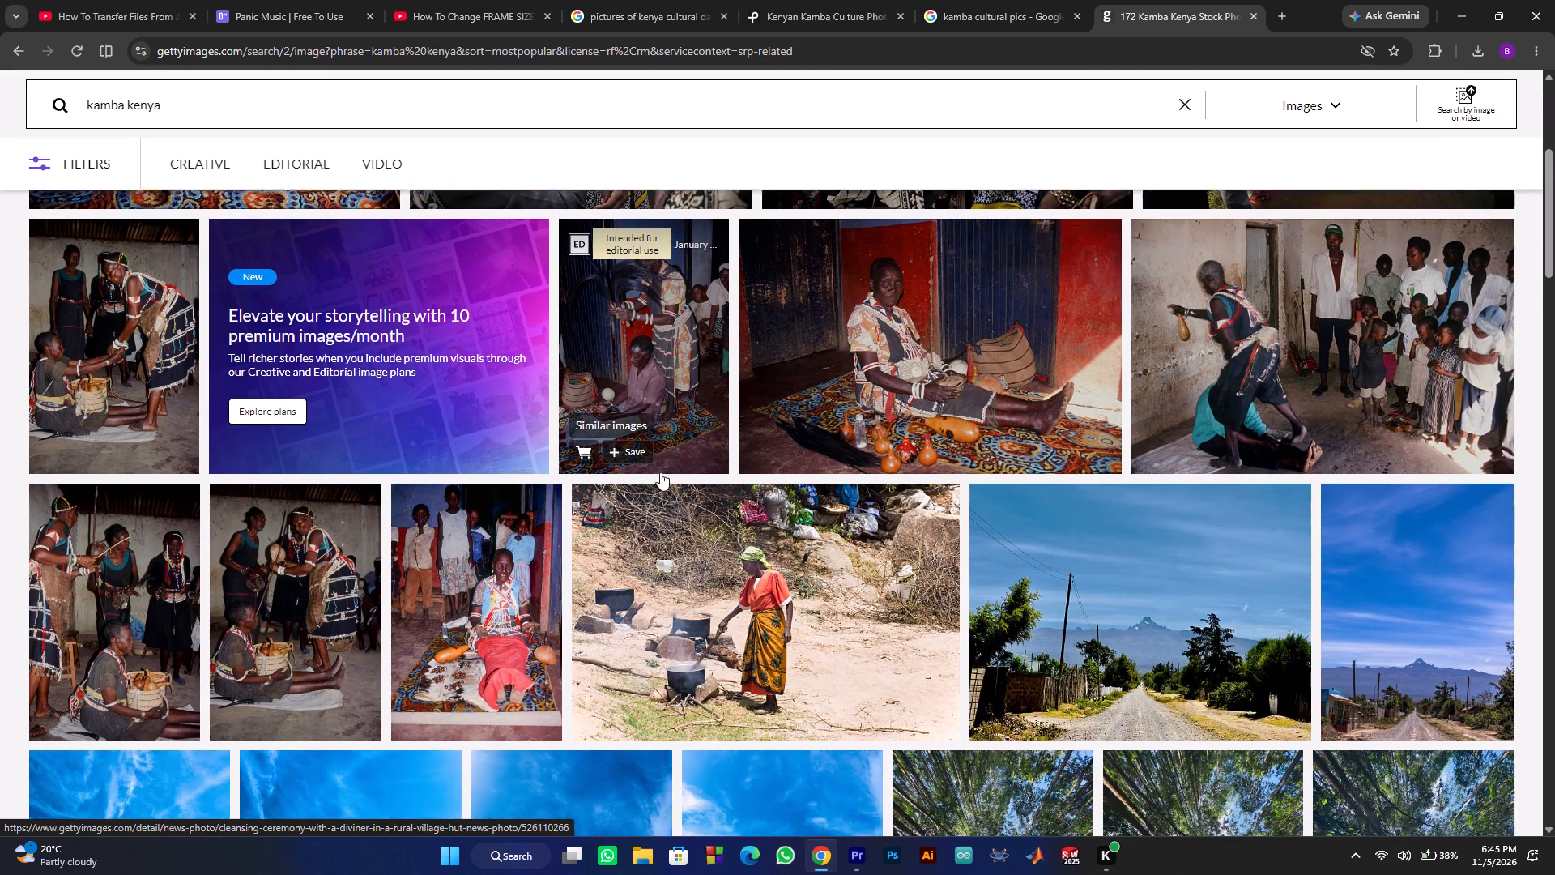
{"action": "scroll", "coordinate": [660, 472], "scroll_direction": "down", "scroll_amount": 2}
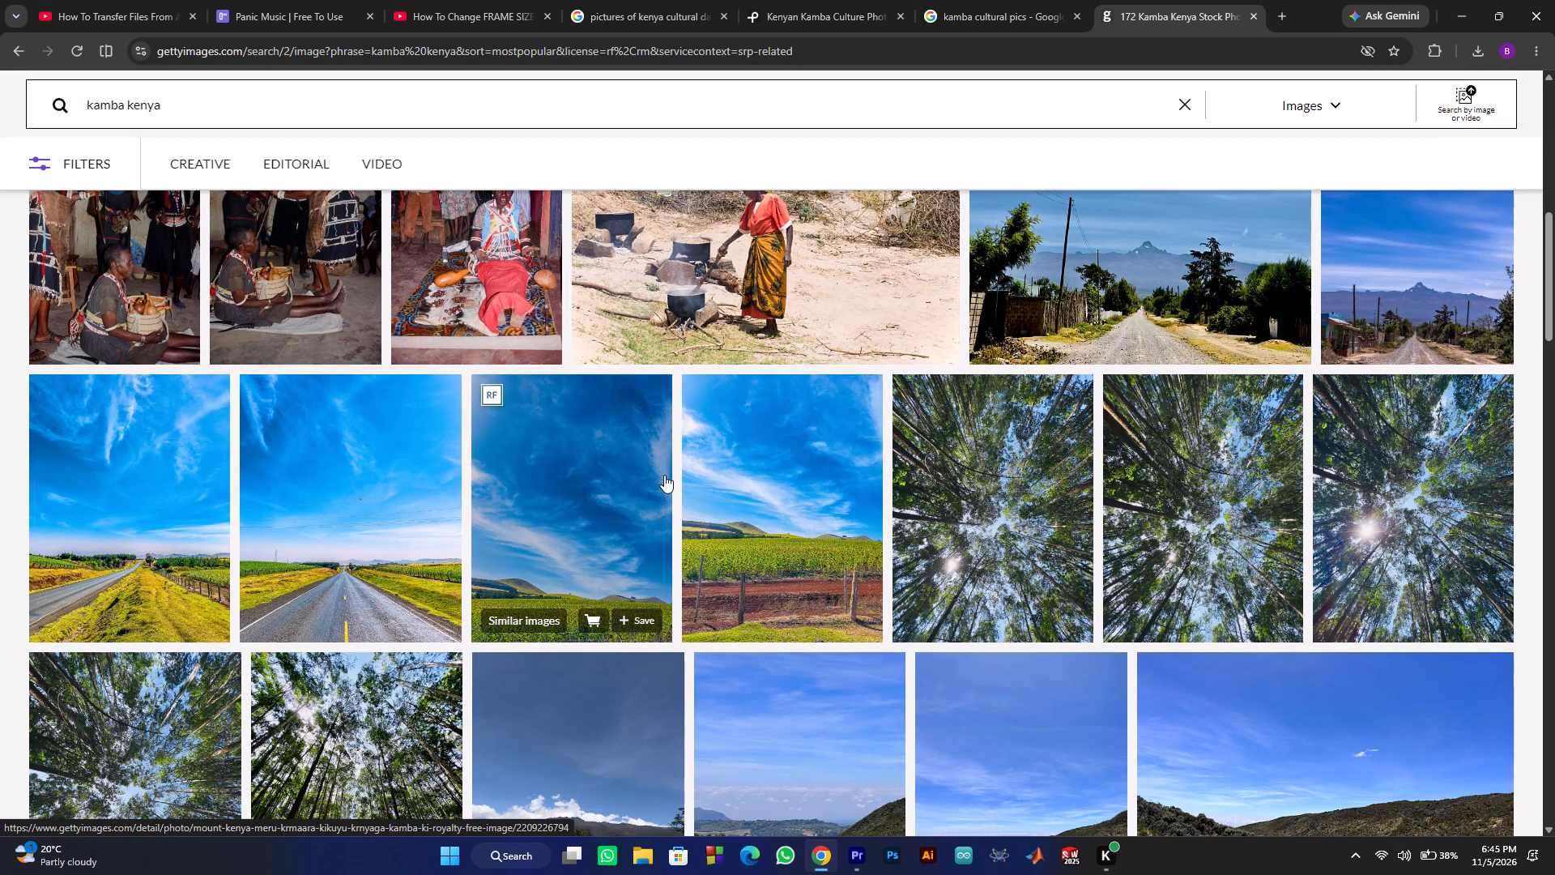
{"action": "scroll", "coordinate": [665, 476], "scroll_direction": "down", "scroll_amount": 2}
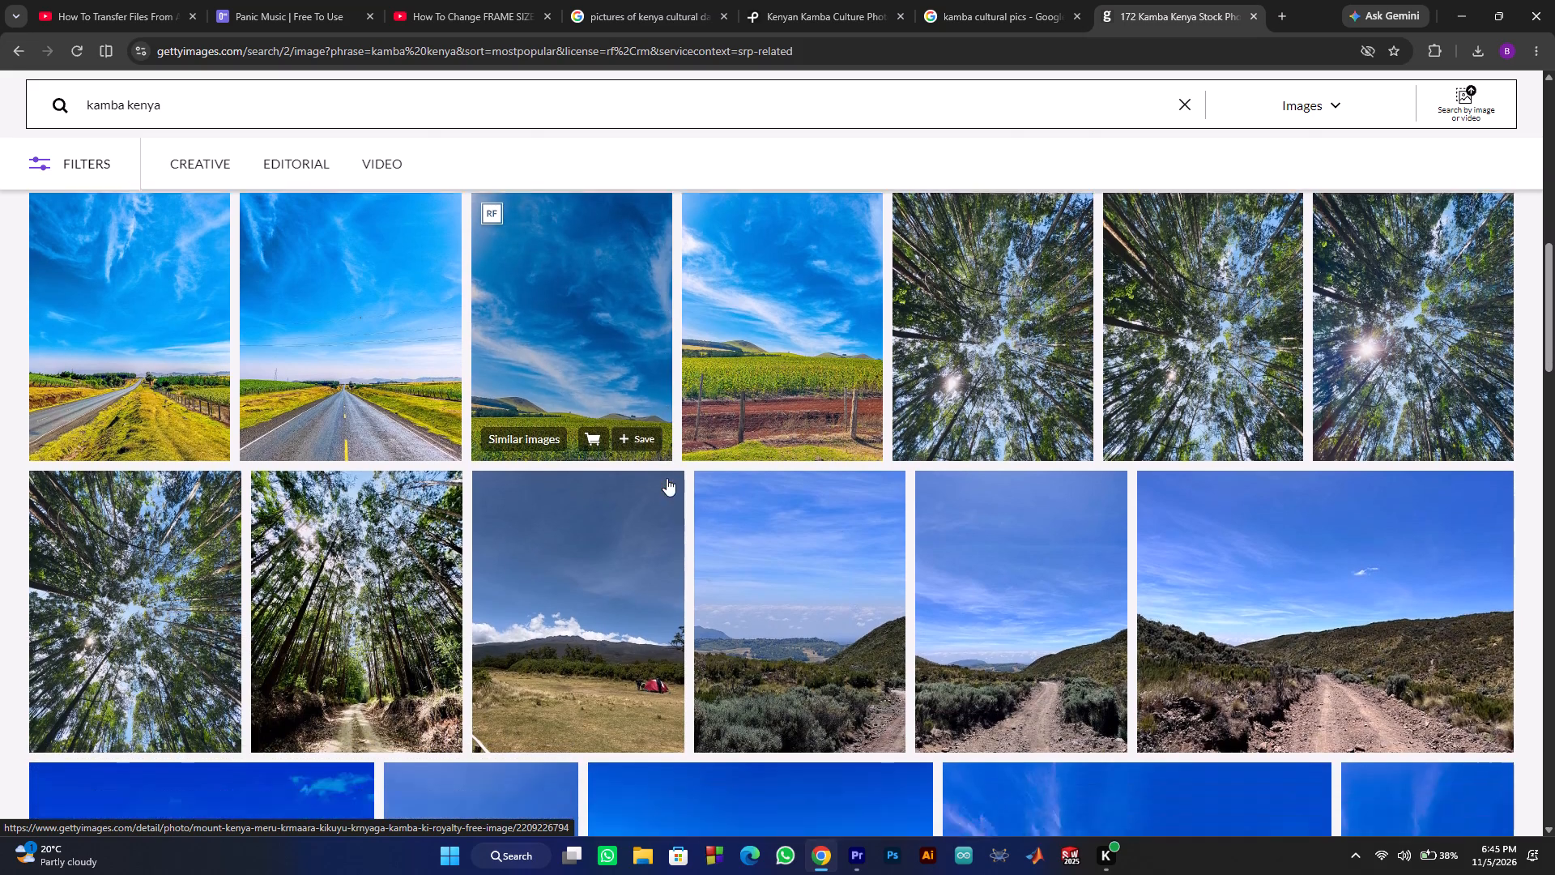
{"action": "scroll", "coordinate": [667, 478], "scroll_direction": "down", "scroll_amount": 7}
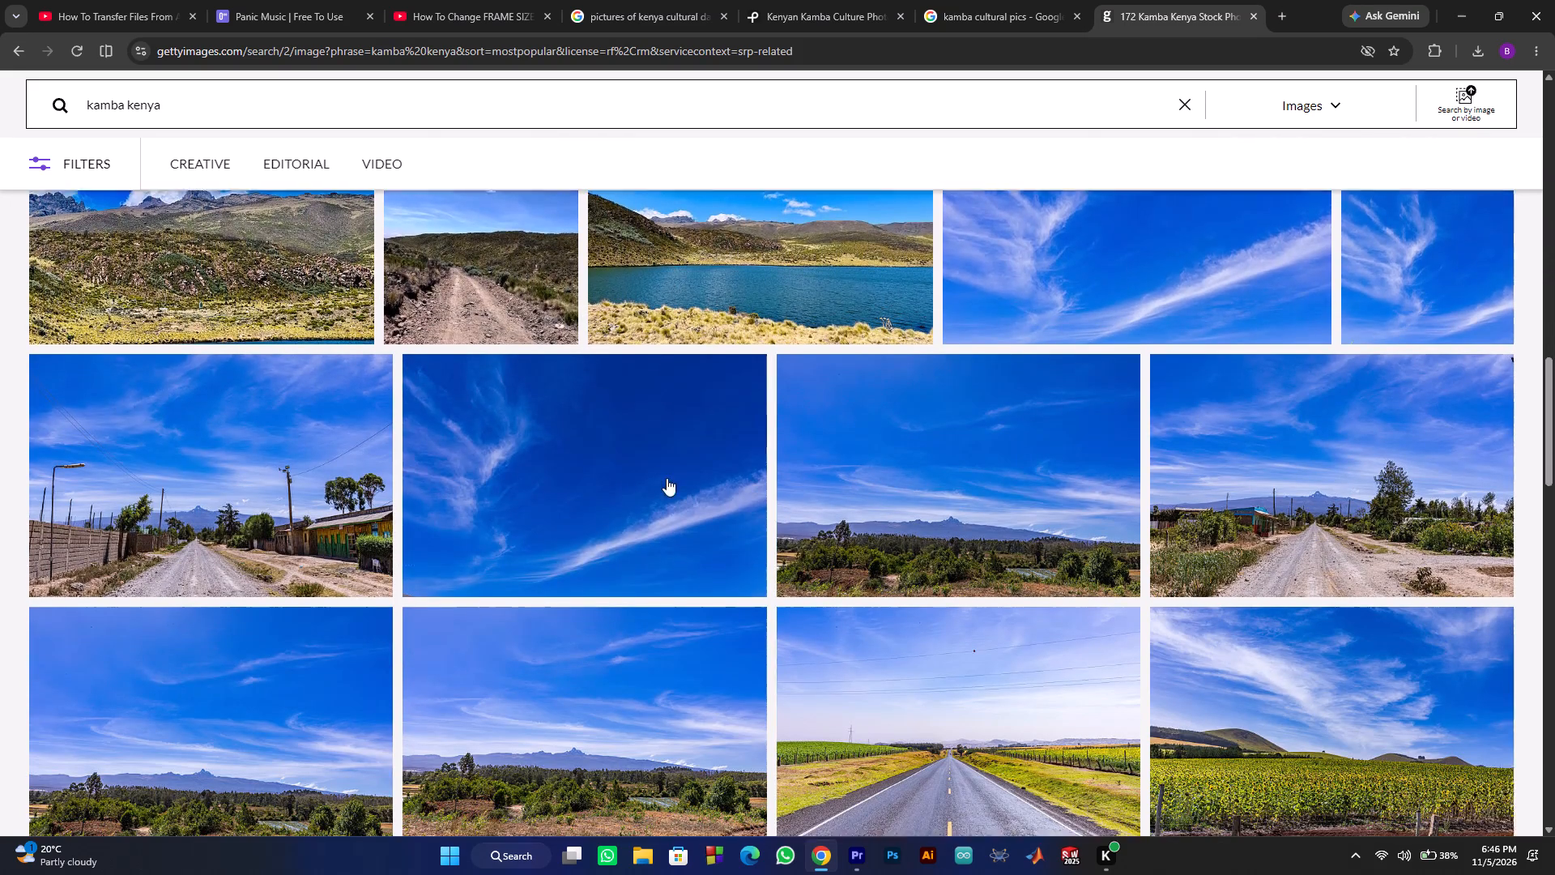
{"action": "scroll", "coordinate": [667, 479], "scroll_direction": "down", "scroll_amount": 1}
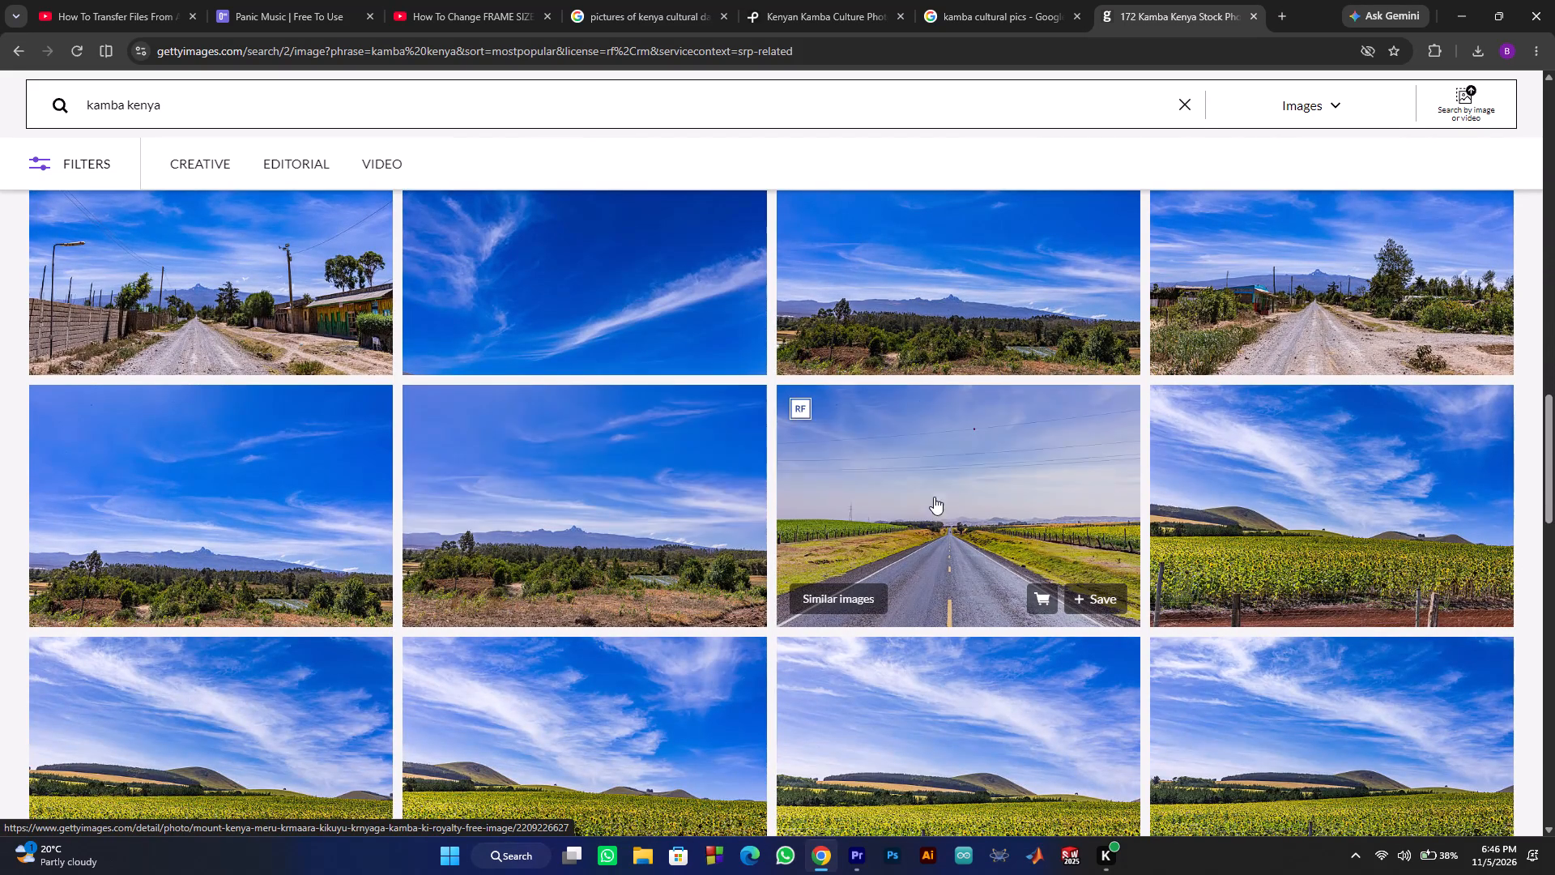
Look through the remaining "kamba kenya" photos on the first results page for usable Kamba cultural pictures.
{"action": "scroll", "coordinate": [922, 502], "scroll_direction": "down", "scroll_amount": 9}
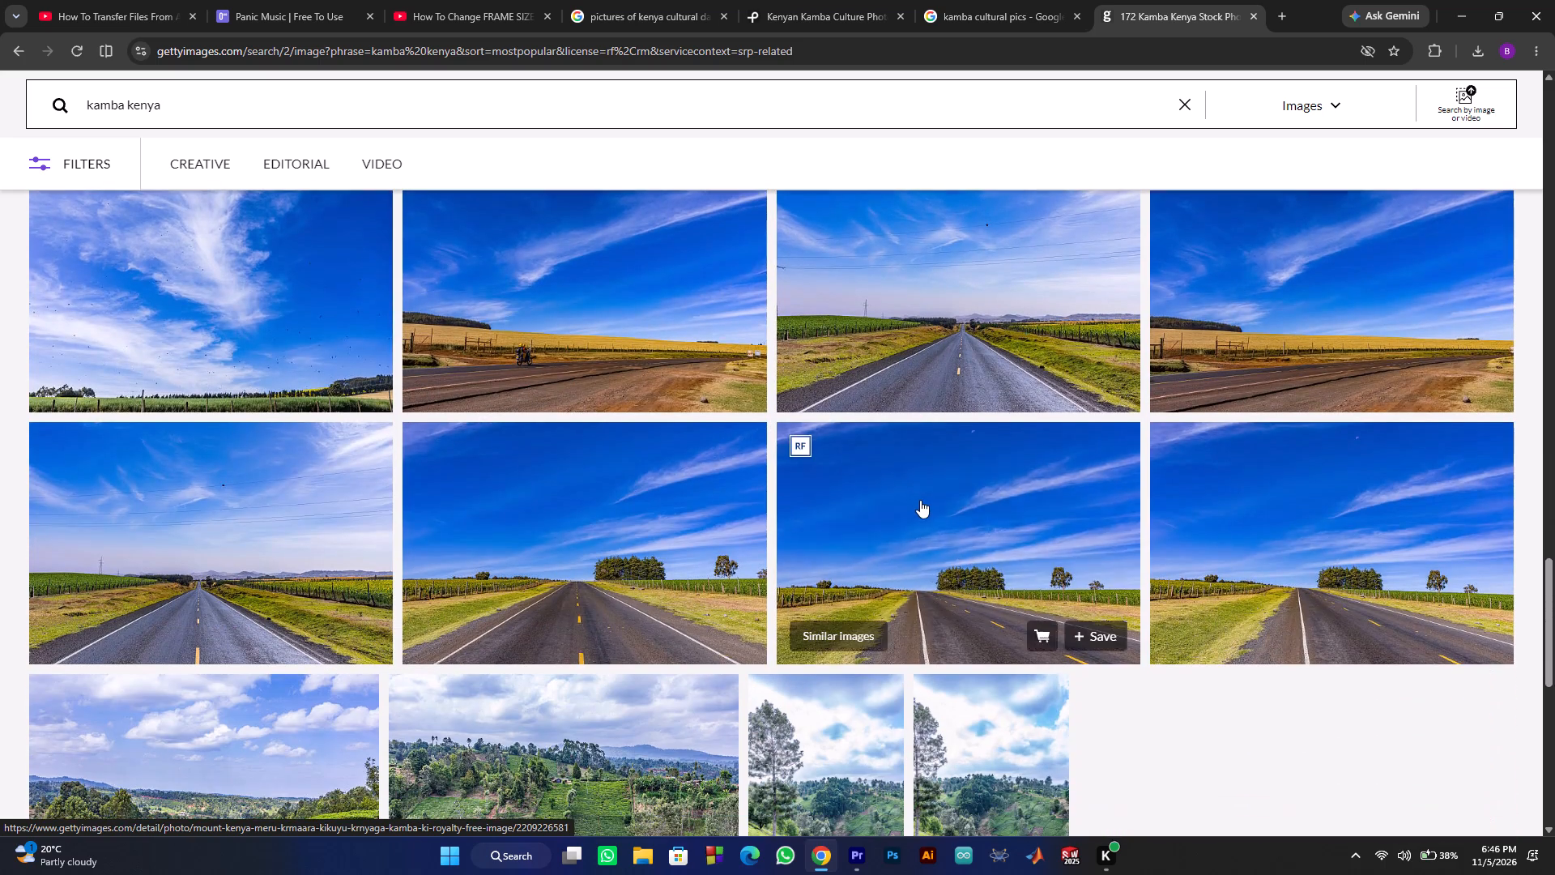
{"action": "scroll", "coordinate": [920, 500], "scroll_direction": "down", "scroll_amount": 5}
{"action": "scroll", "coordinate": [918, 500], "scroll_direction": "up", "scroll_amount": 3}
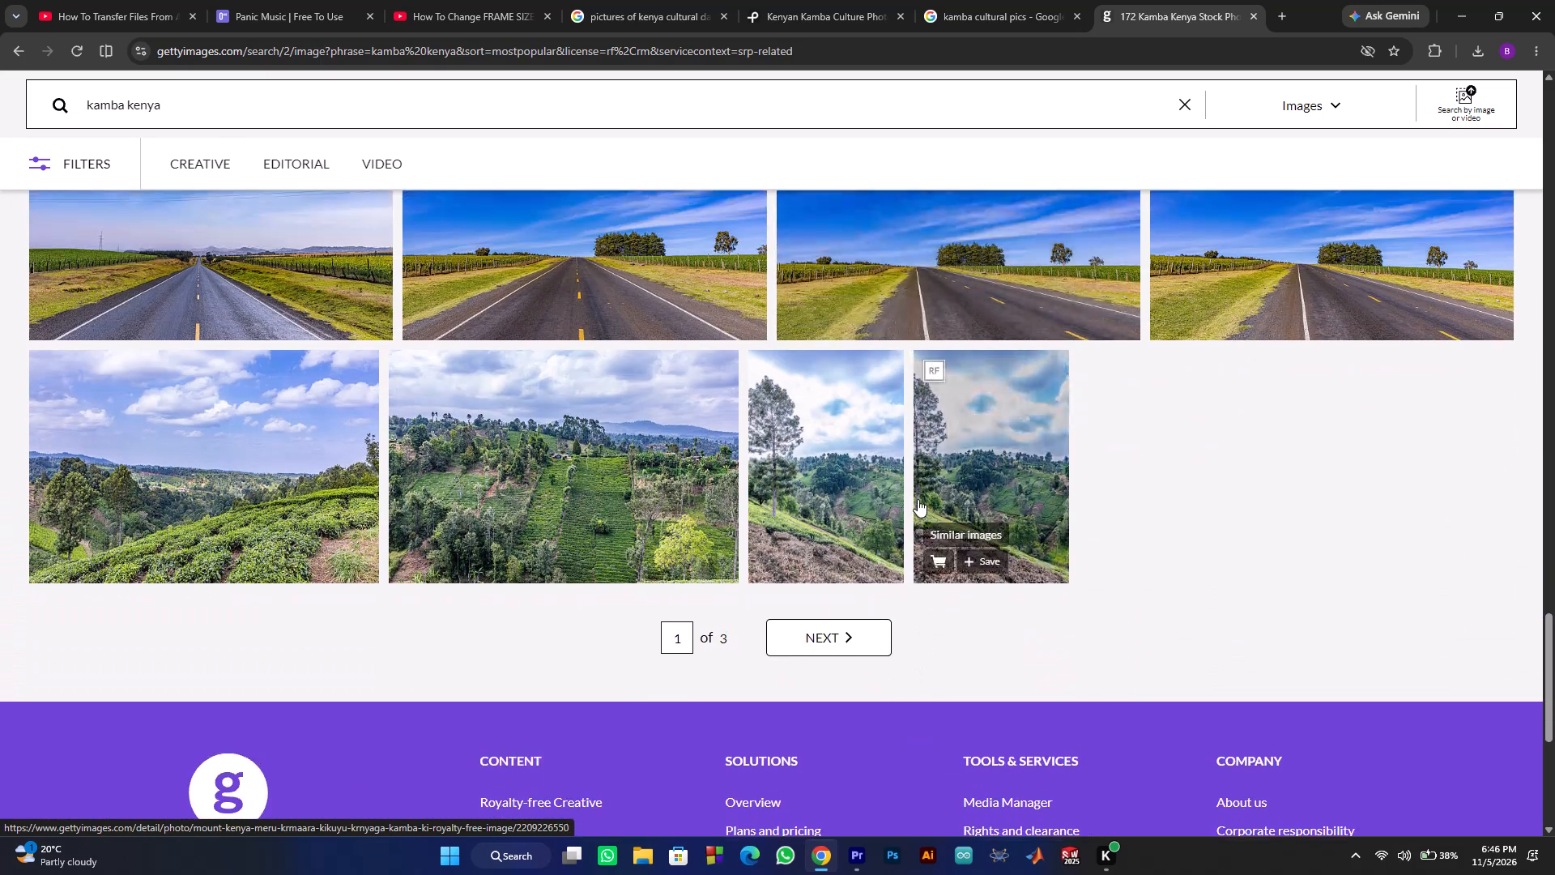
{"action": "scroll", "coordinate": [918, 499], "scroll_direction": "up", "scroll_amount": 19}
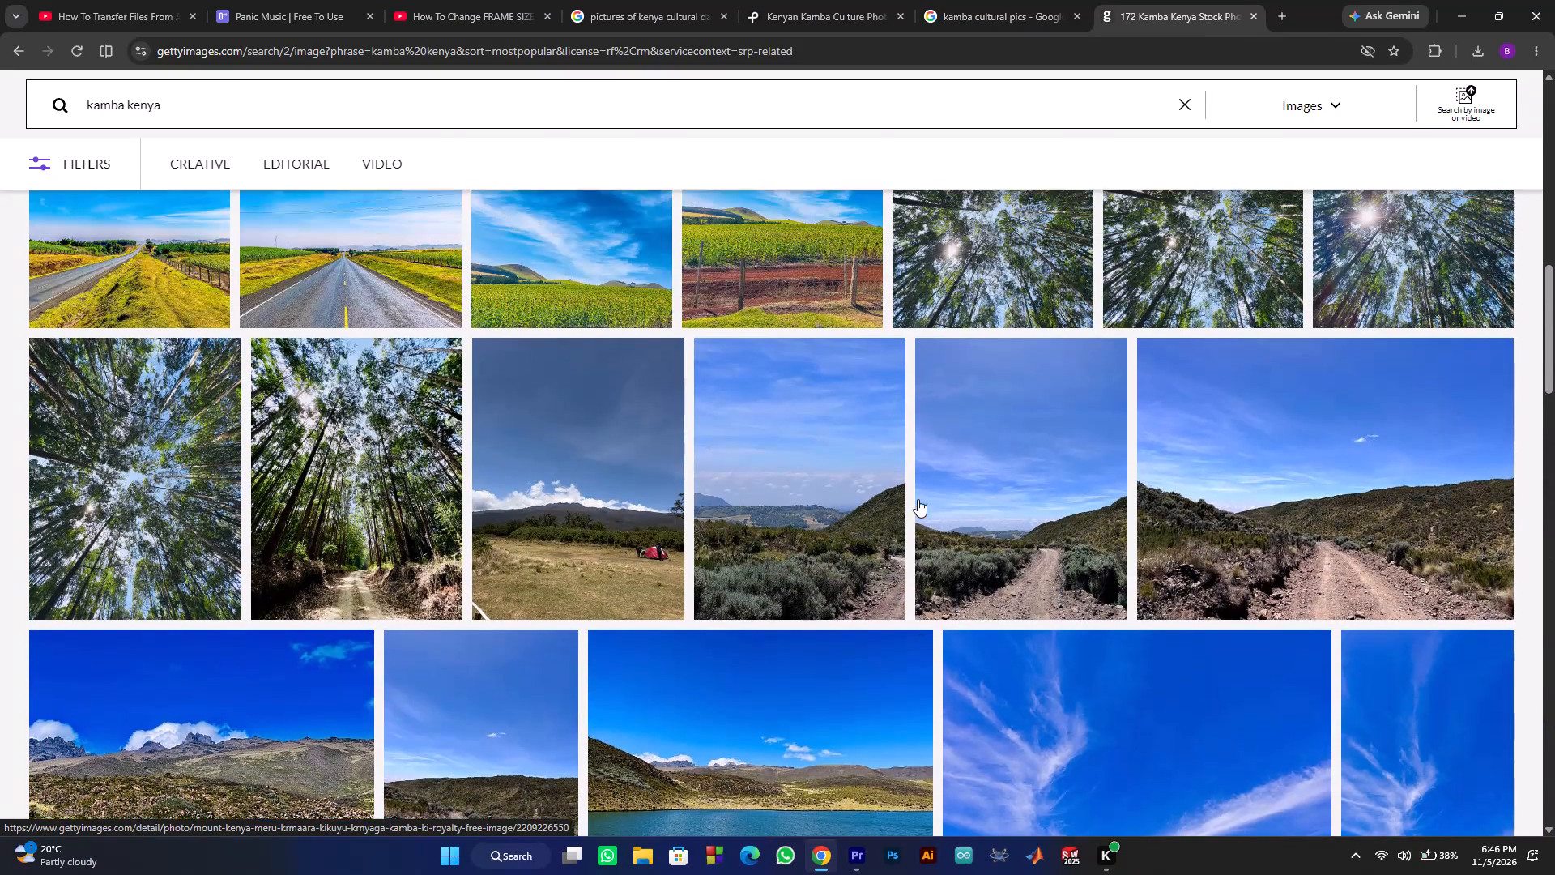
{"action": "scroll", "coordinate": [918, 499], "scroll_direction": "up", "scroll_amount": 4}
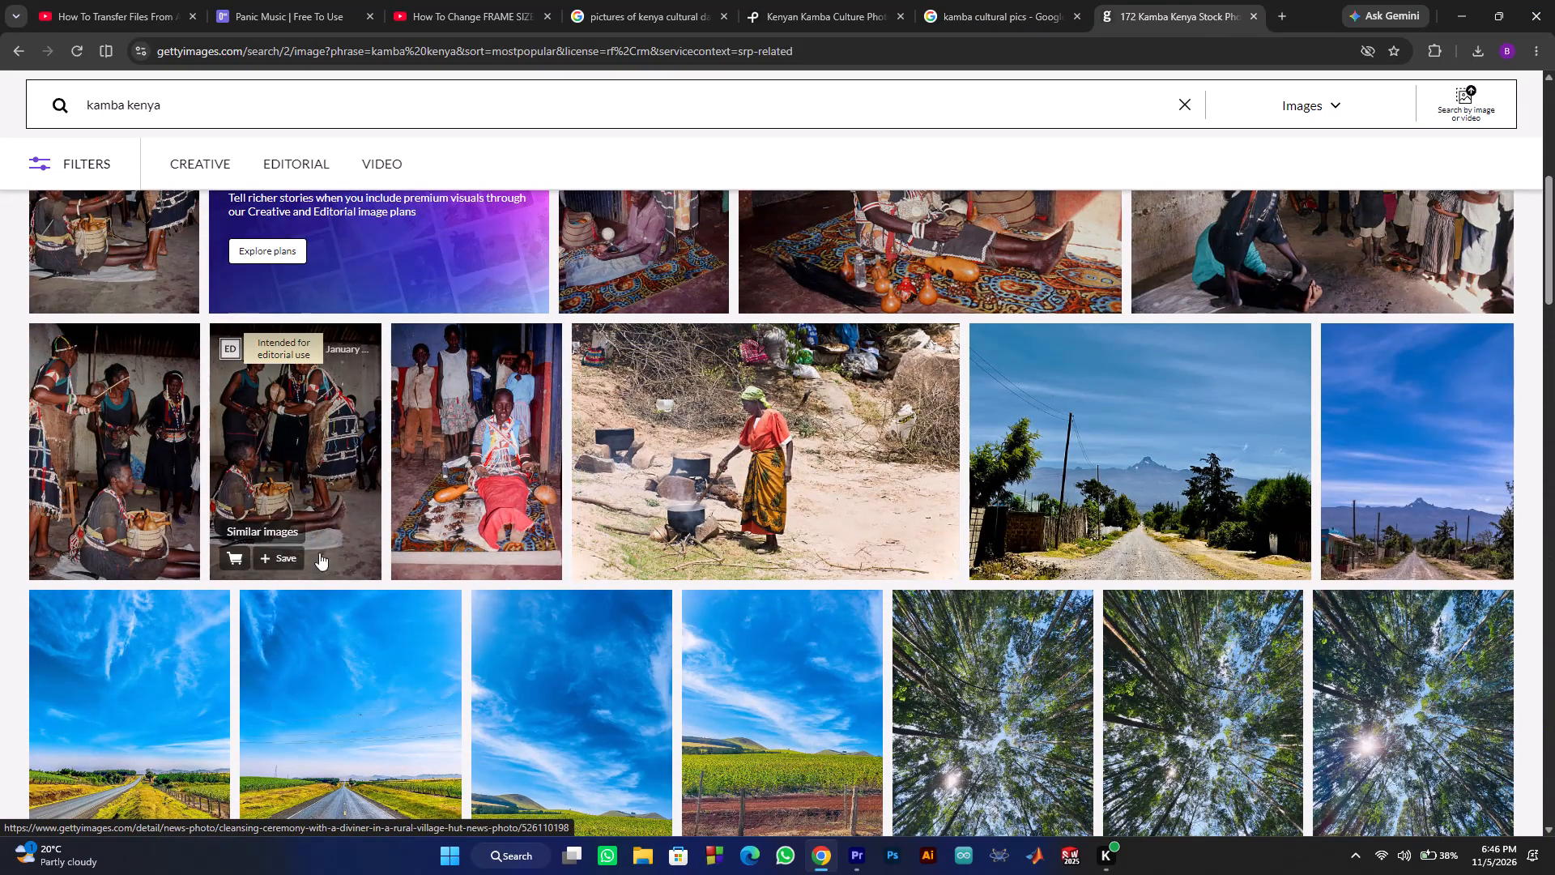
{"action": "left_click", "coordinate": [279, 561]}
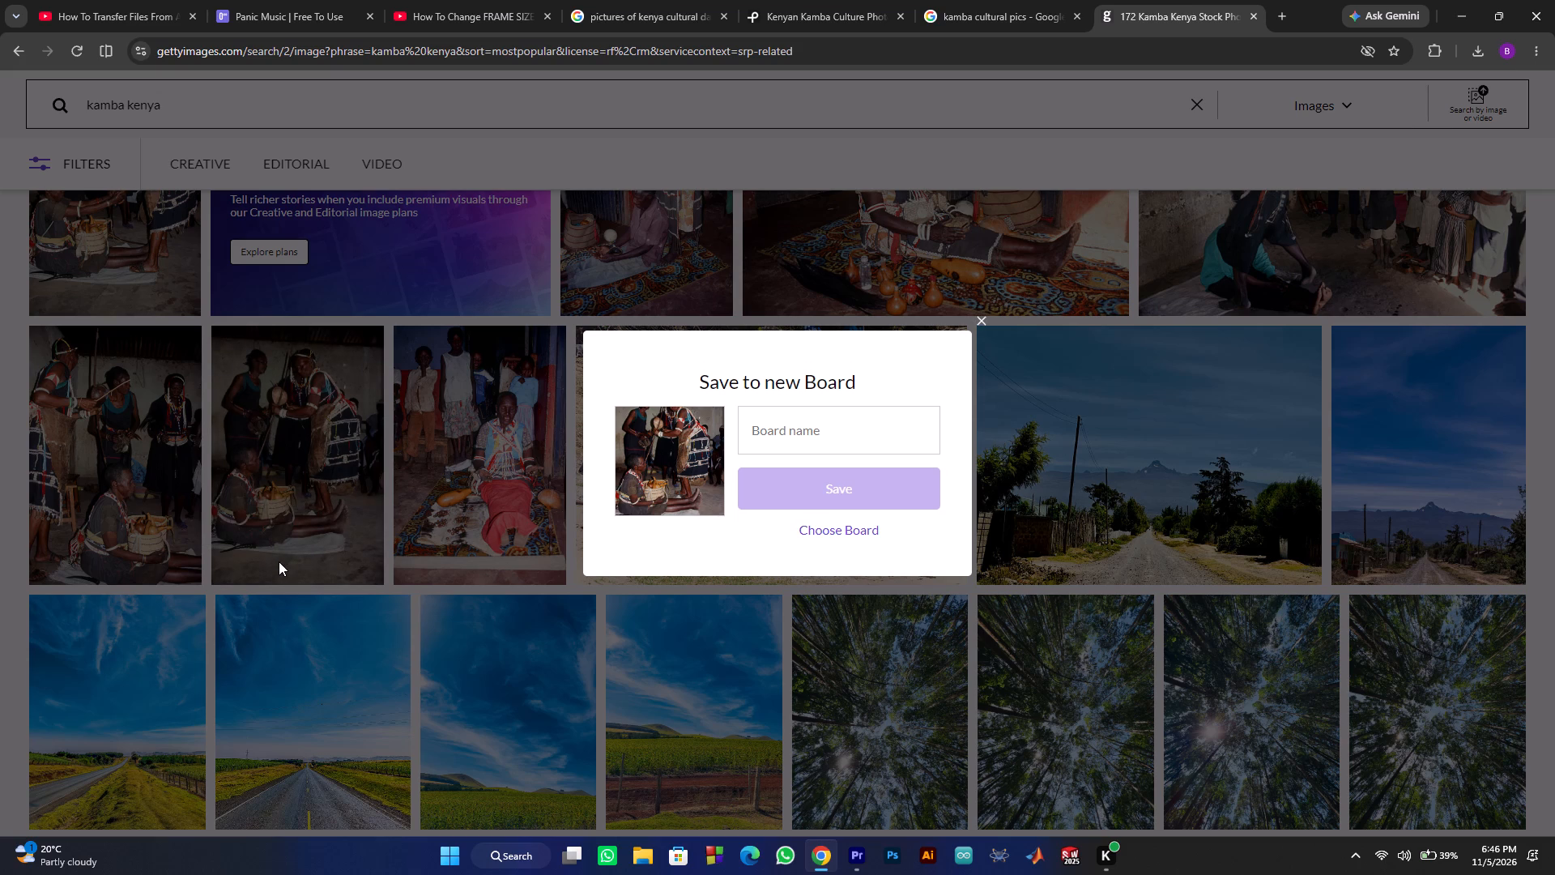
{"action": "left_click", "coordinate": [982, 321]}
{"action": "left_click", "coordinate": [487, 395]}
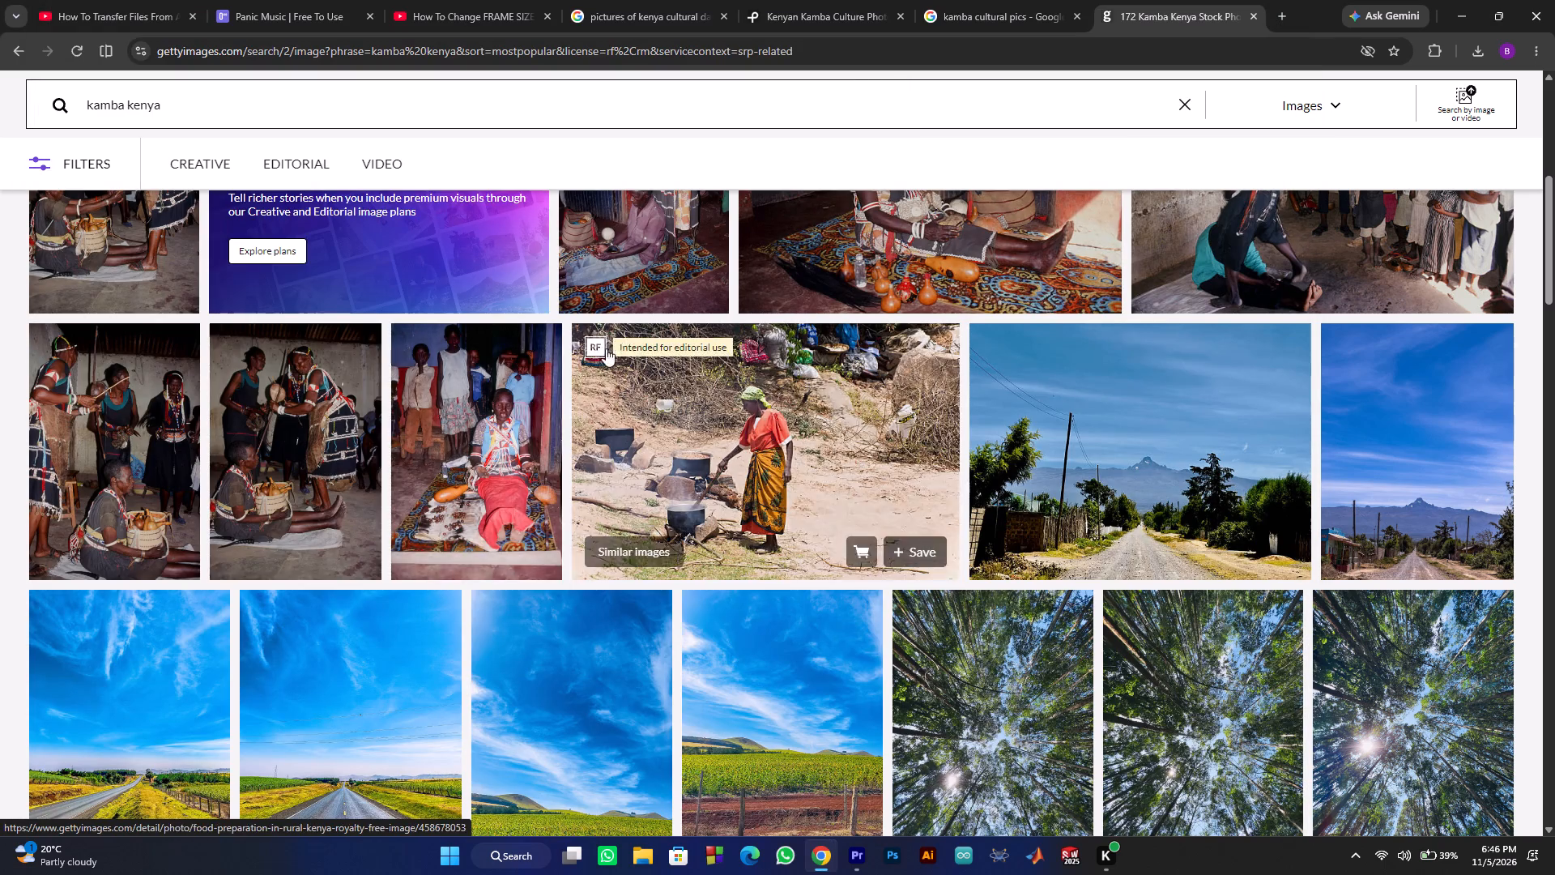
Download the comp of the cleansing ceremony photo with two standing women and a seated person holding a basket, and close its window.
{"action": "left_click", "coordinate": [327, 472]}
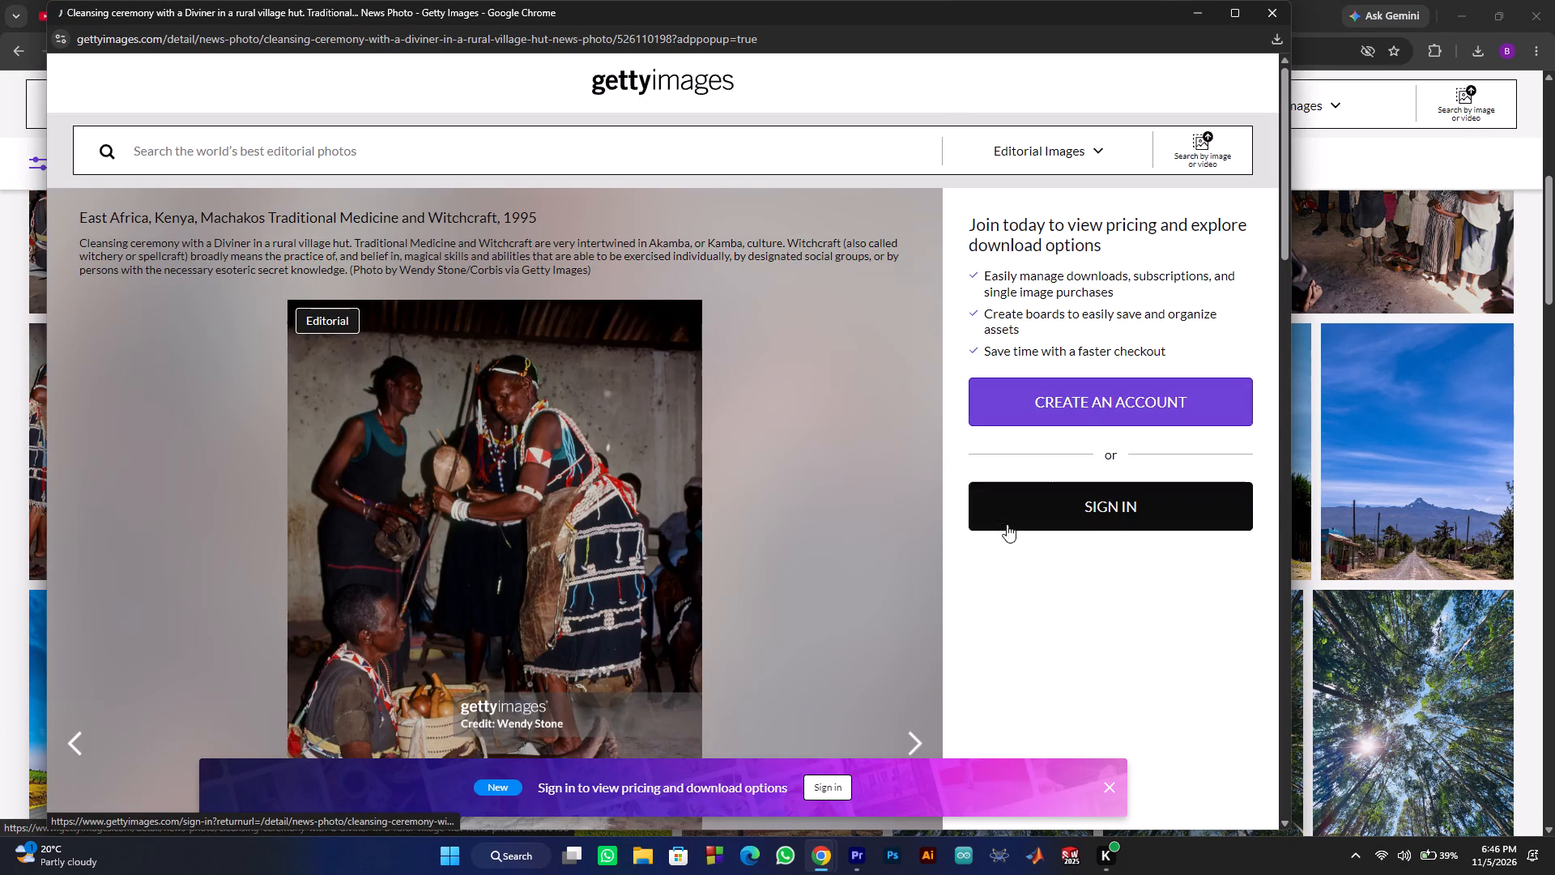
{"action": "scroll", "coordinate": [627, 407], "scroll_direction": "down", "scroll_amount": 5}
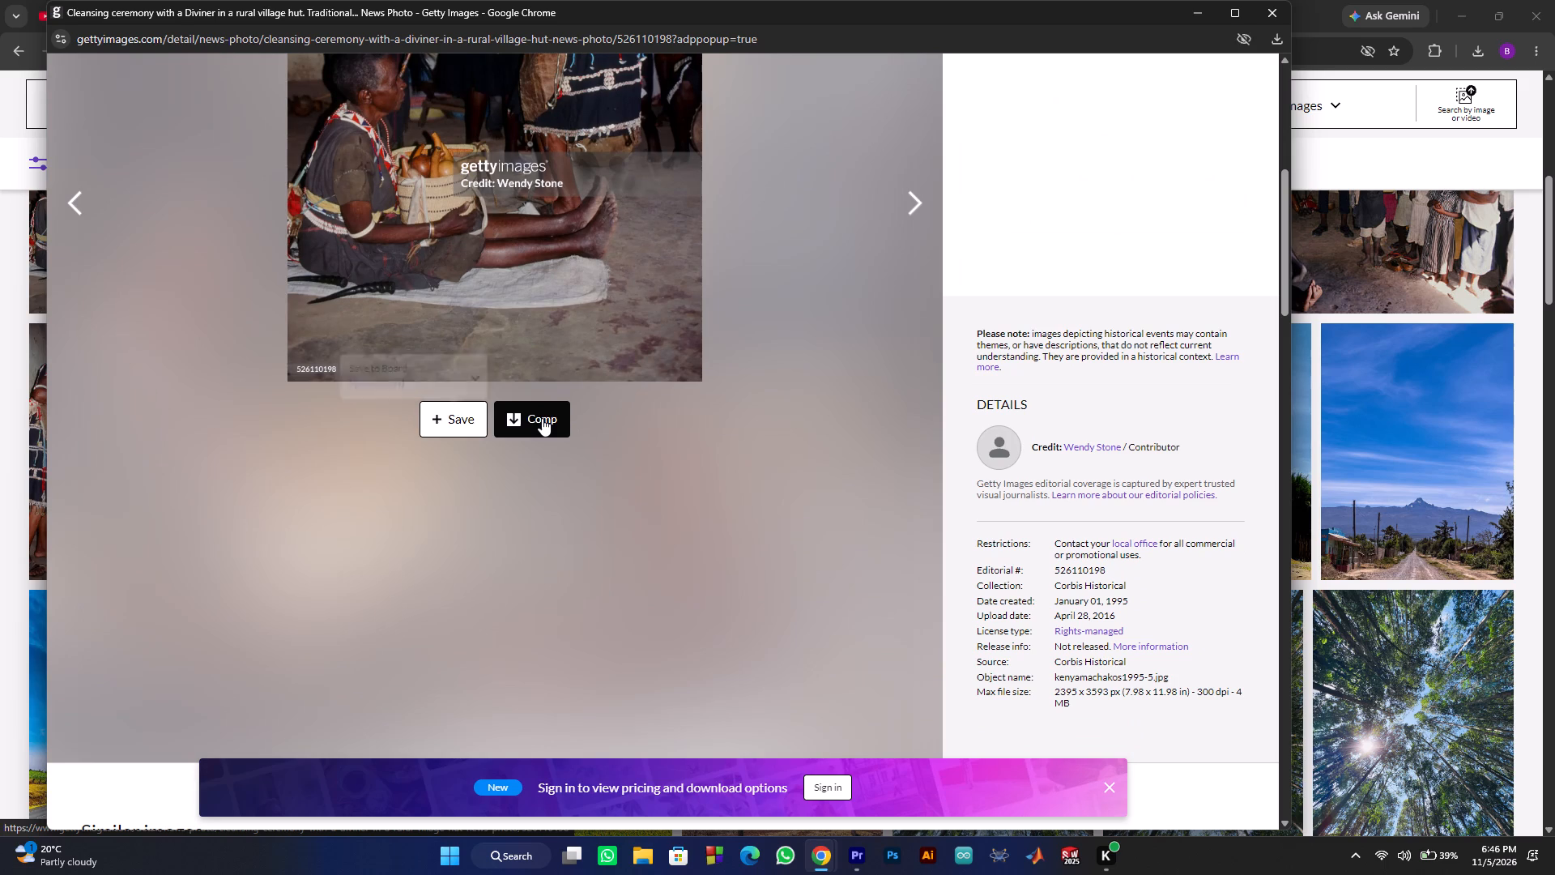
{"action": "left_click", "coordinate": [542, 418]}
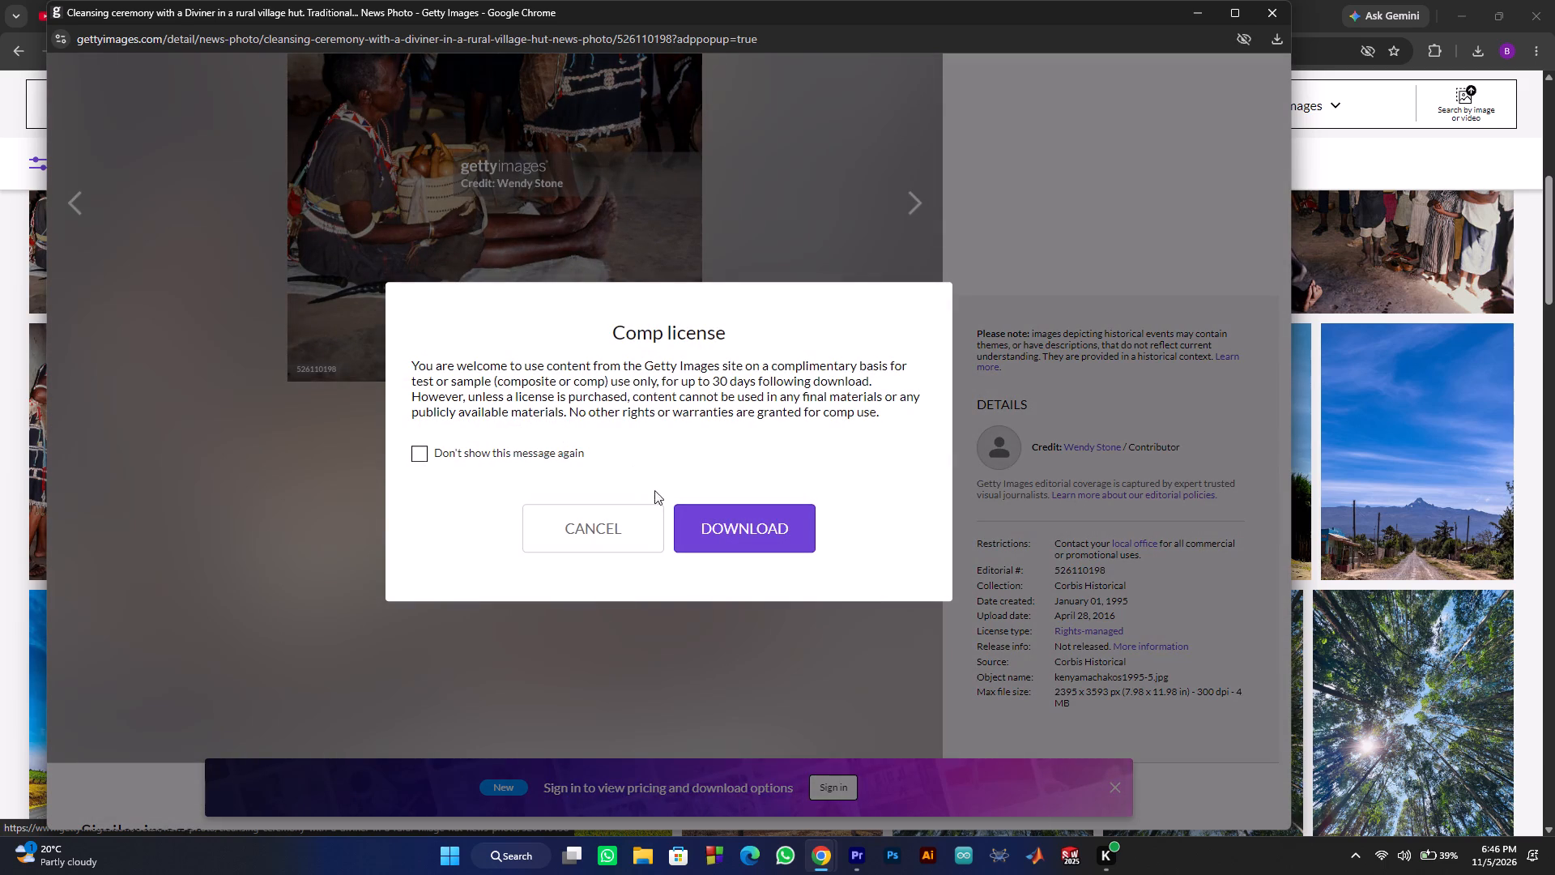
{"action": "left_click", "coordinate": [725, 528]}
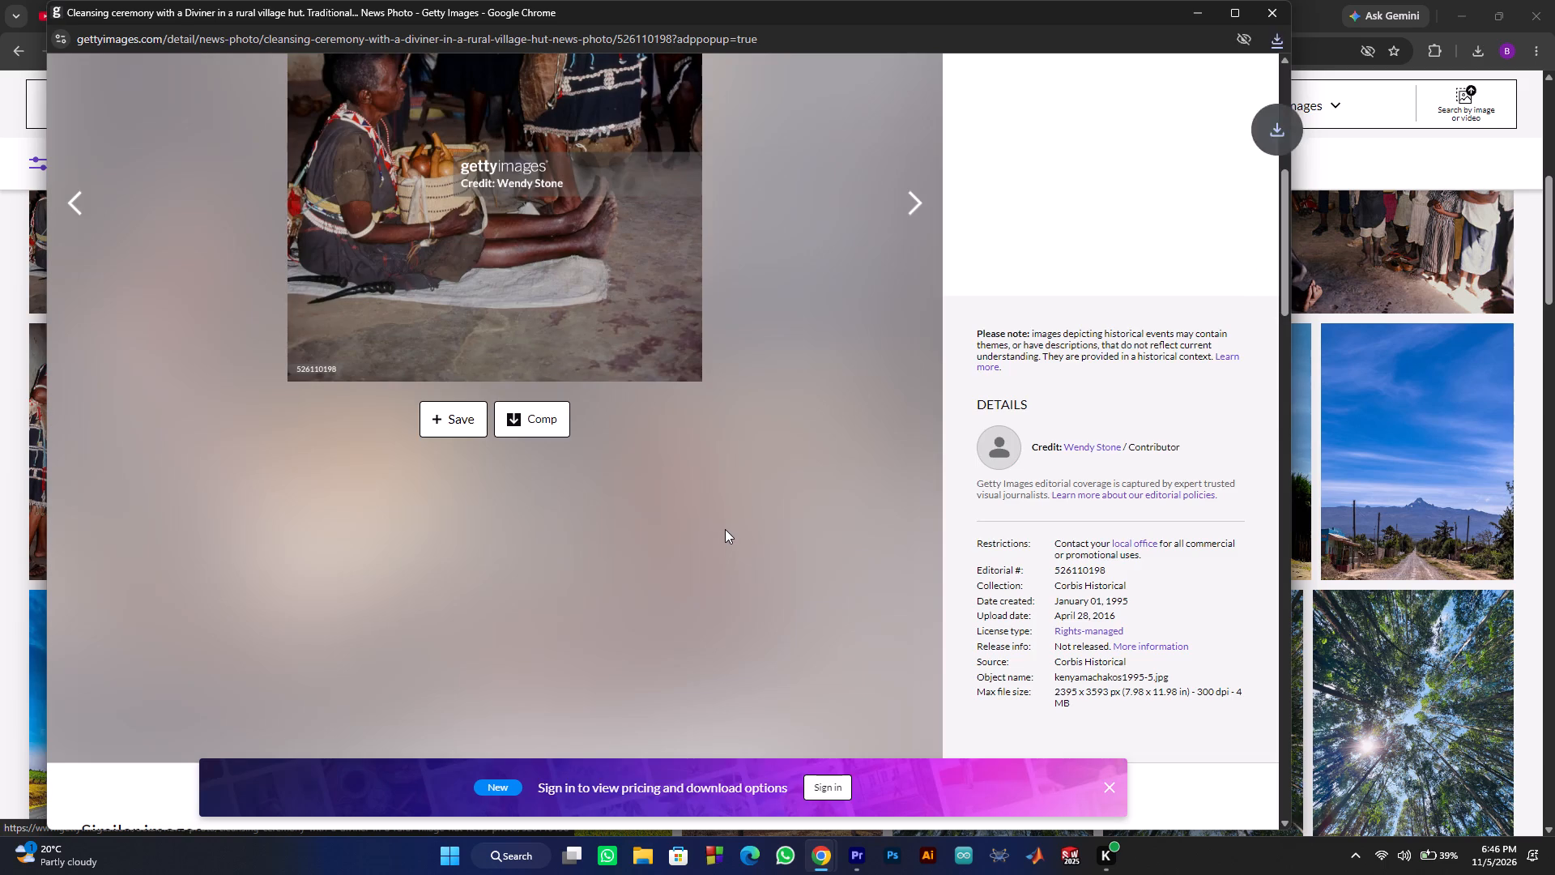
{"action": "left_click", "coordinate": [73, 214]}
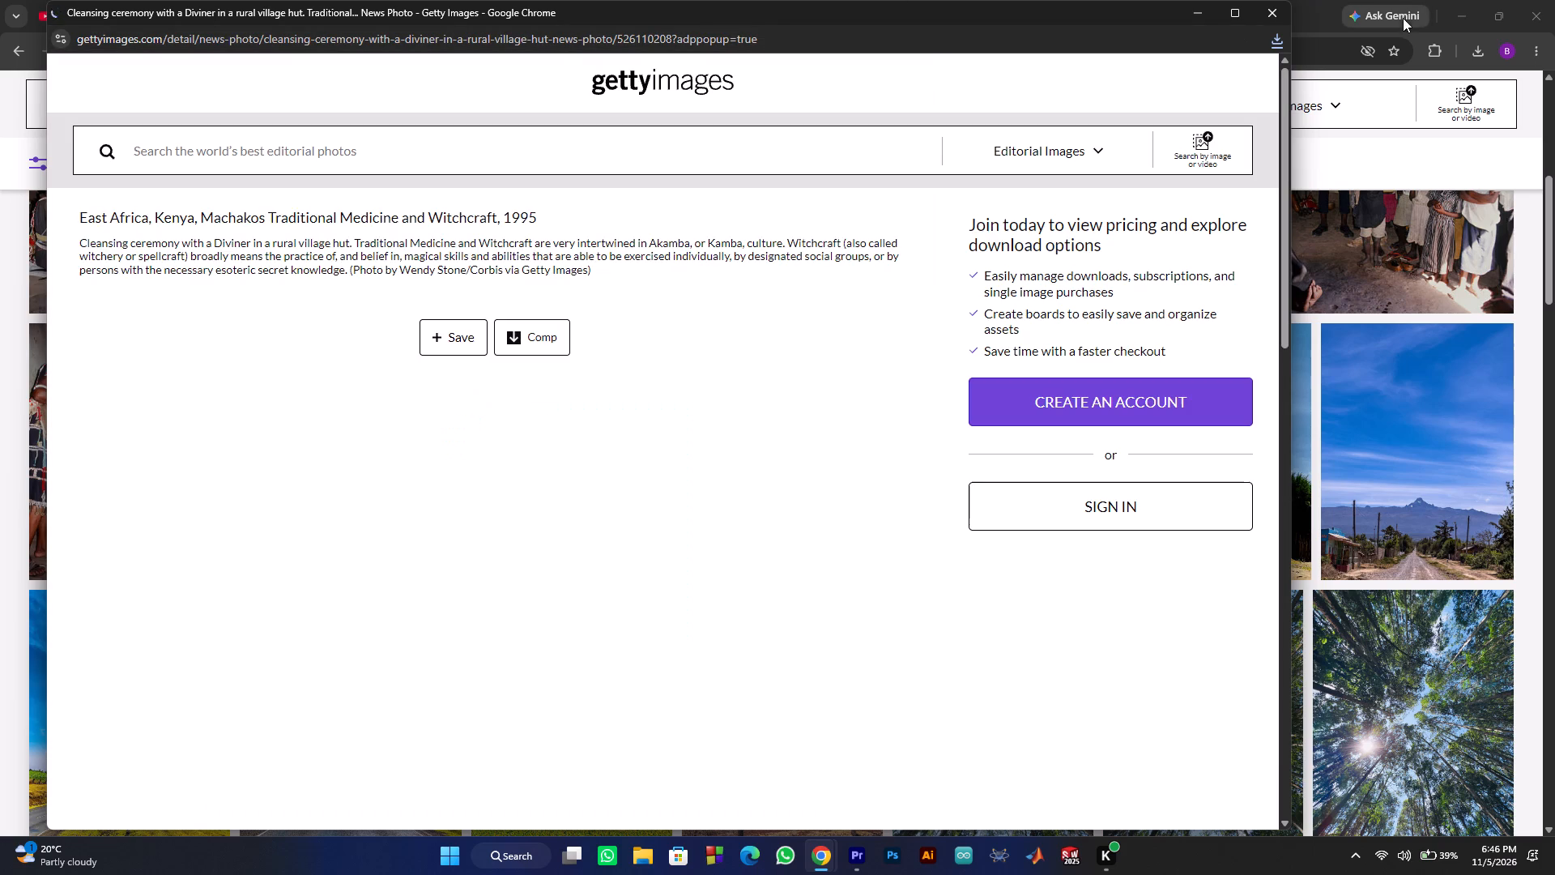
{"action": "left_click", "coordinate": [1265, 15]}
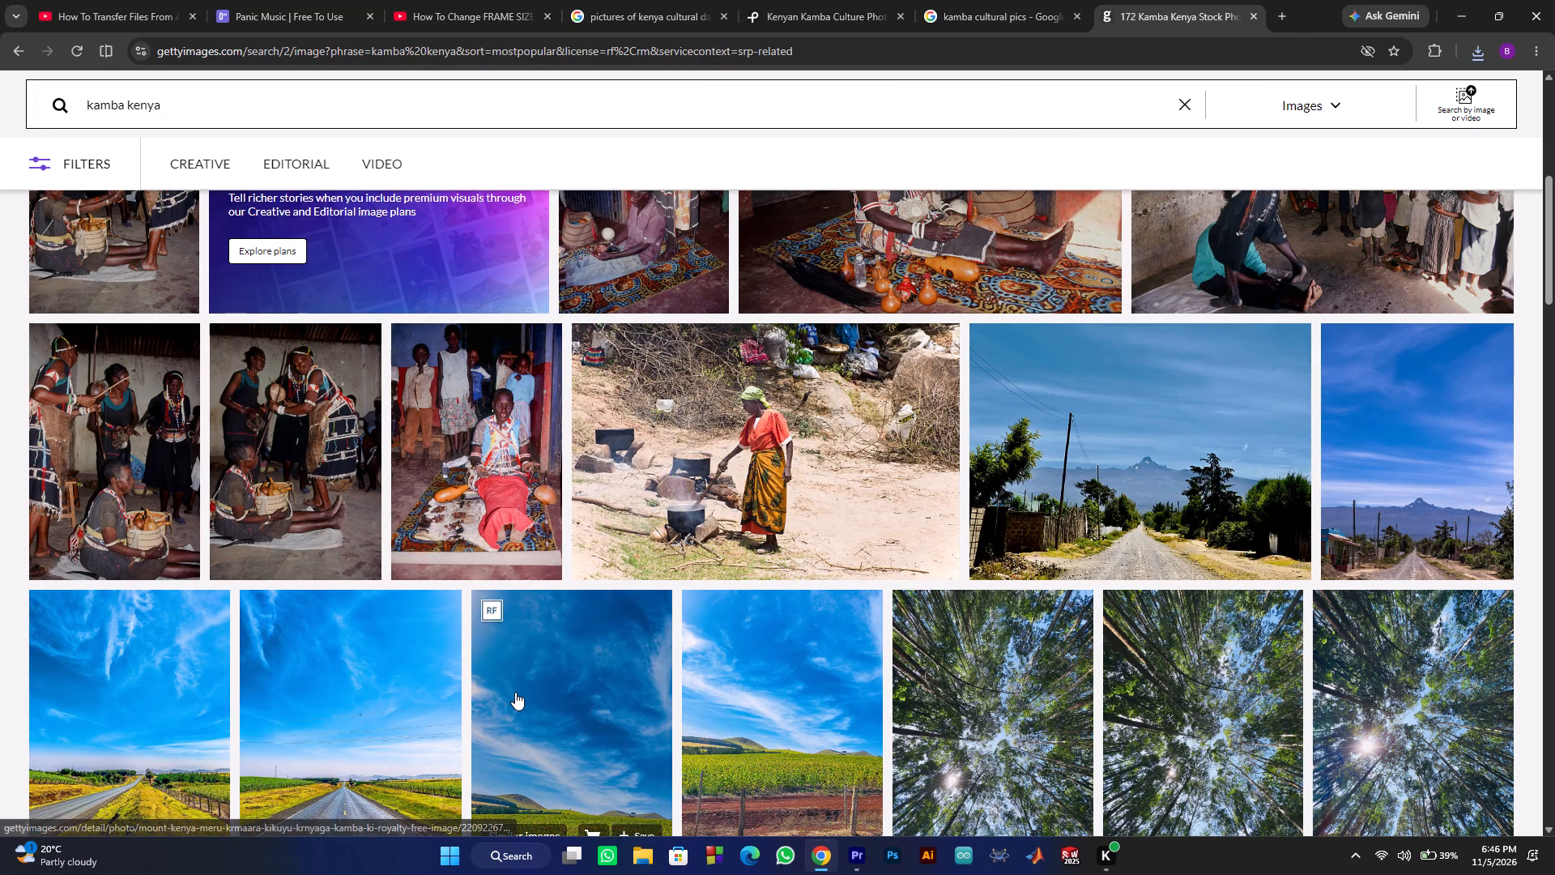
Download the comp of the photo of Serena Williams laughing while Kamba women dress her in traditional regalia, and close its window.
{"action": "scroll", "coordinate": [515, 687], "scroll_direction": "up", "scroll_amount": 2}
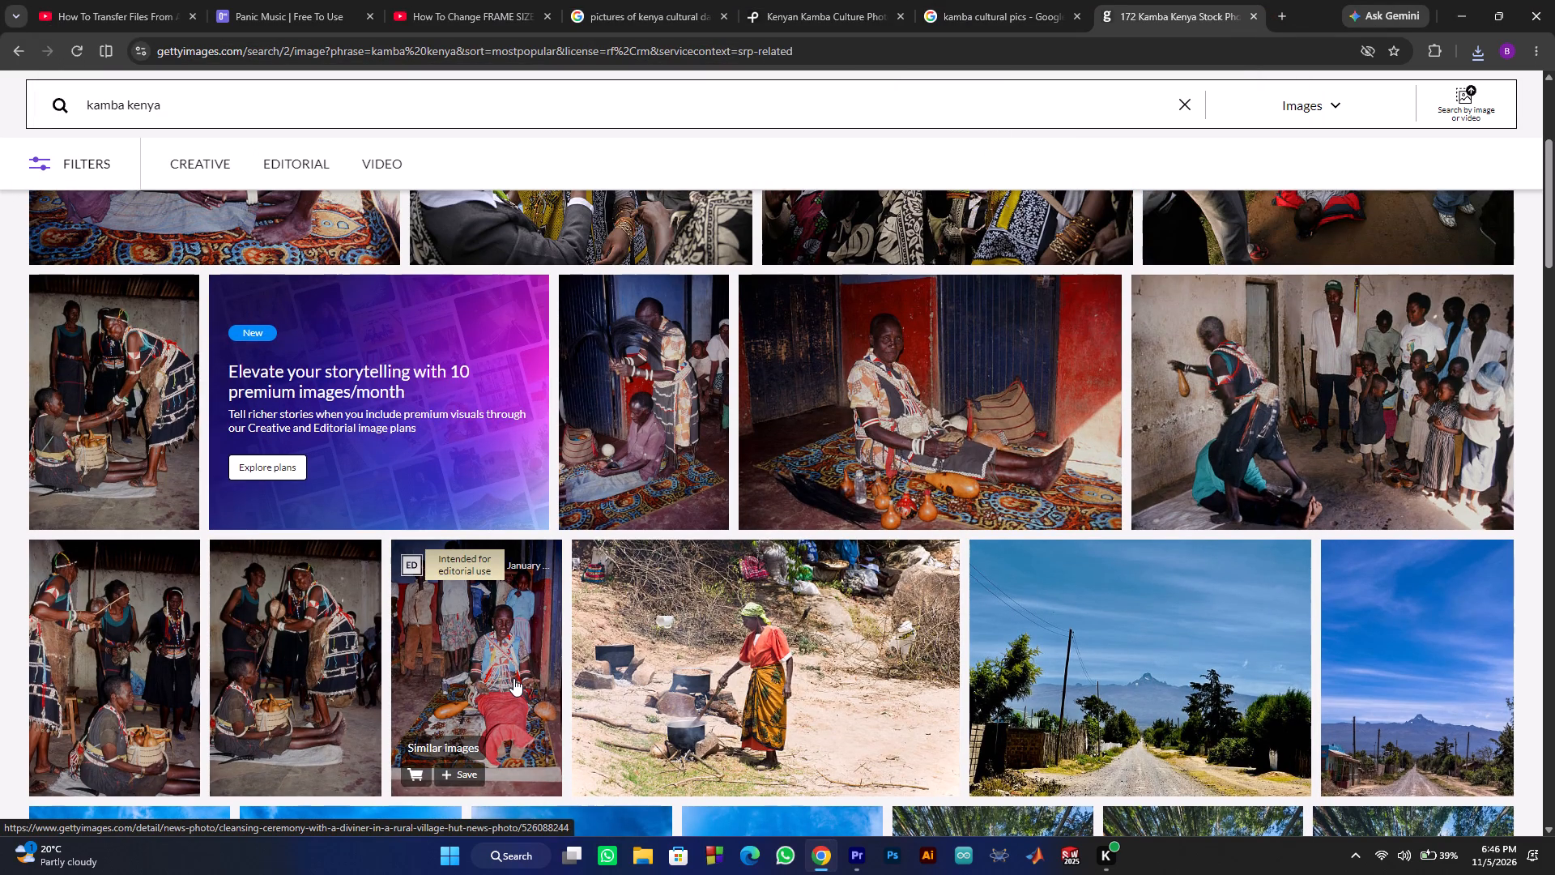
{"action": "scroll", "coordinate": [513, 678], "scroll_direction": "up", "scroll_amount": 2}
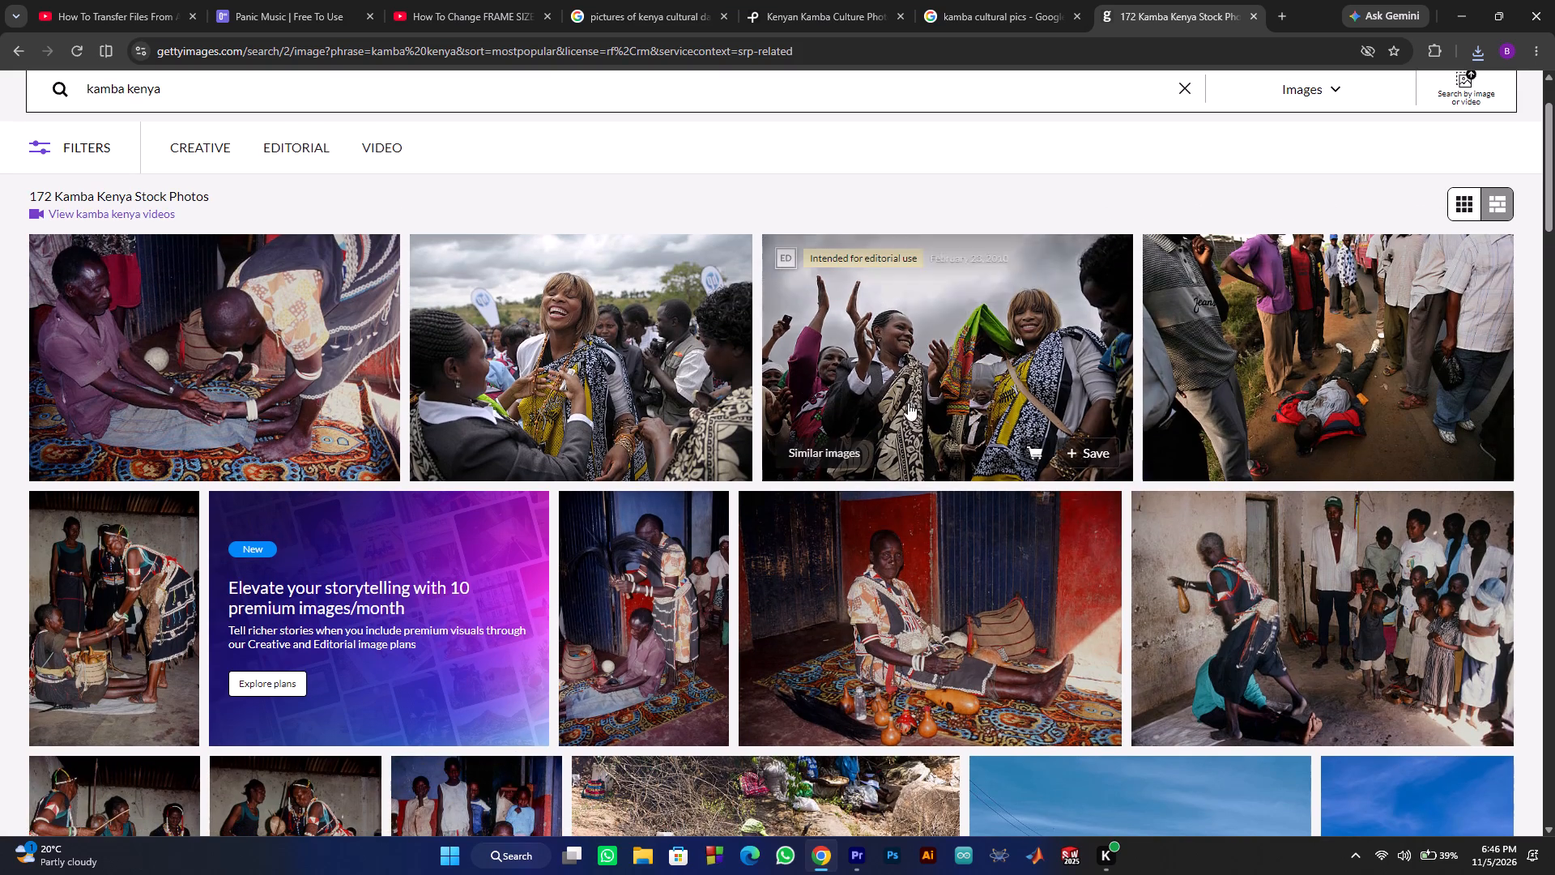
{"action": "left_click", "coordinate": [558, 373]}
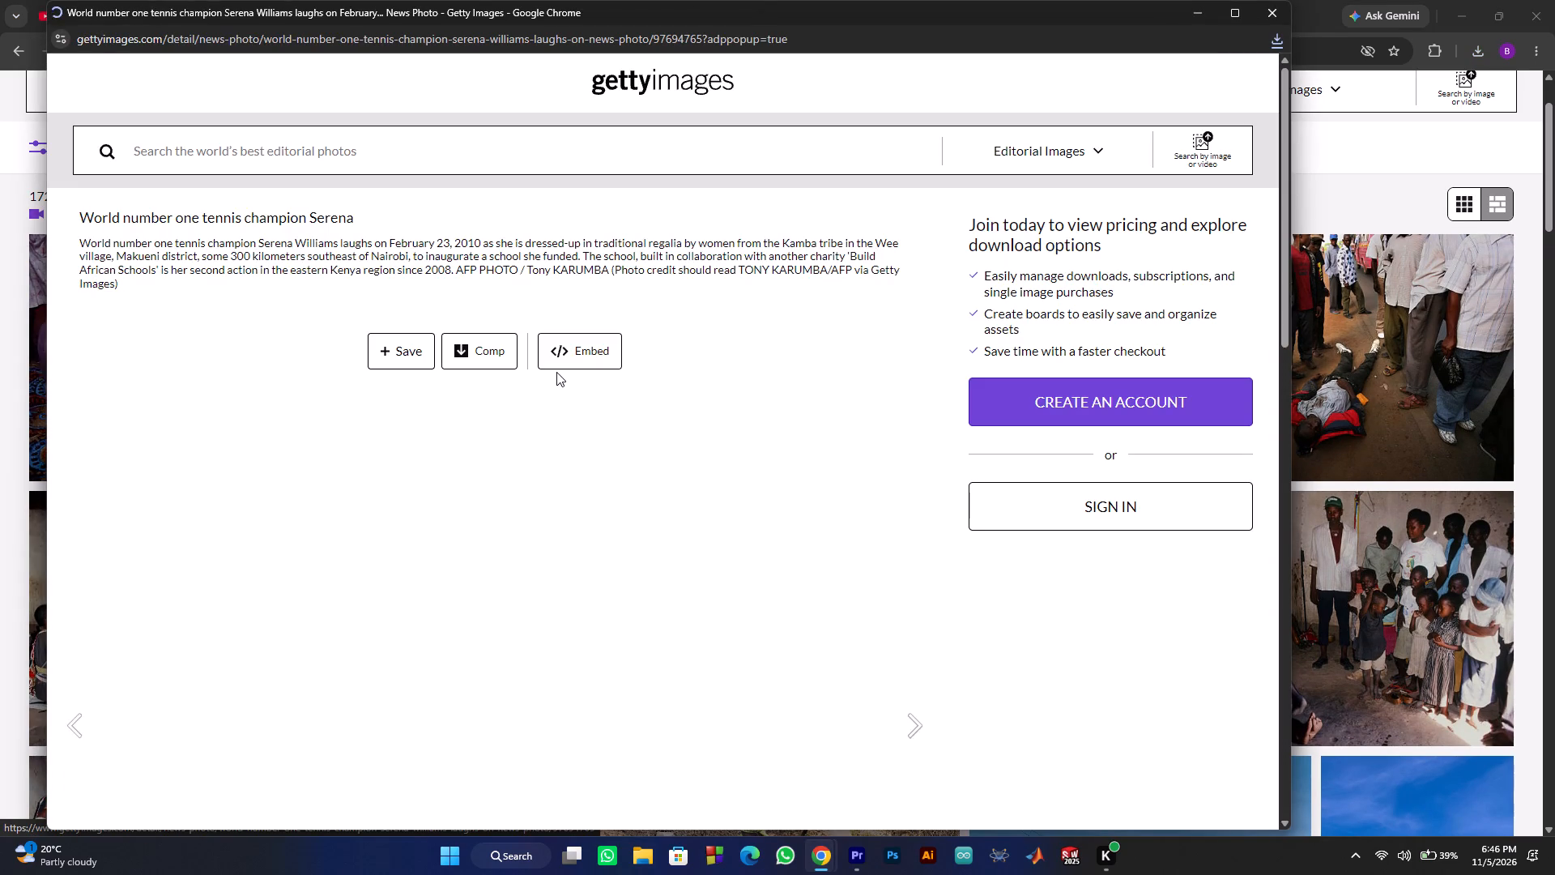
{"action": "scroll", "coordinate": [571, 406], "scroll_direction": "down", "scroll_amount": 5}
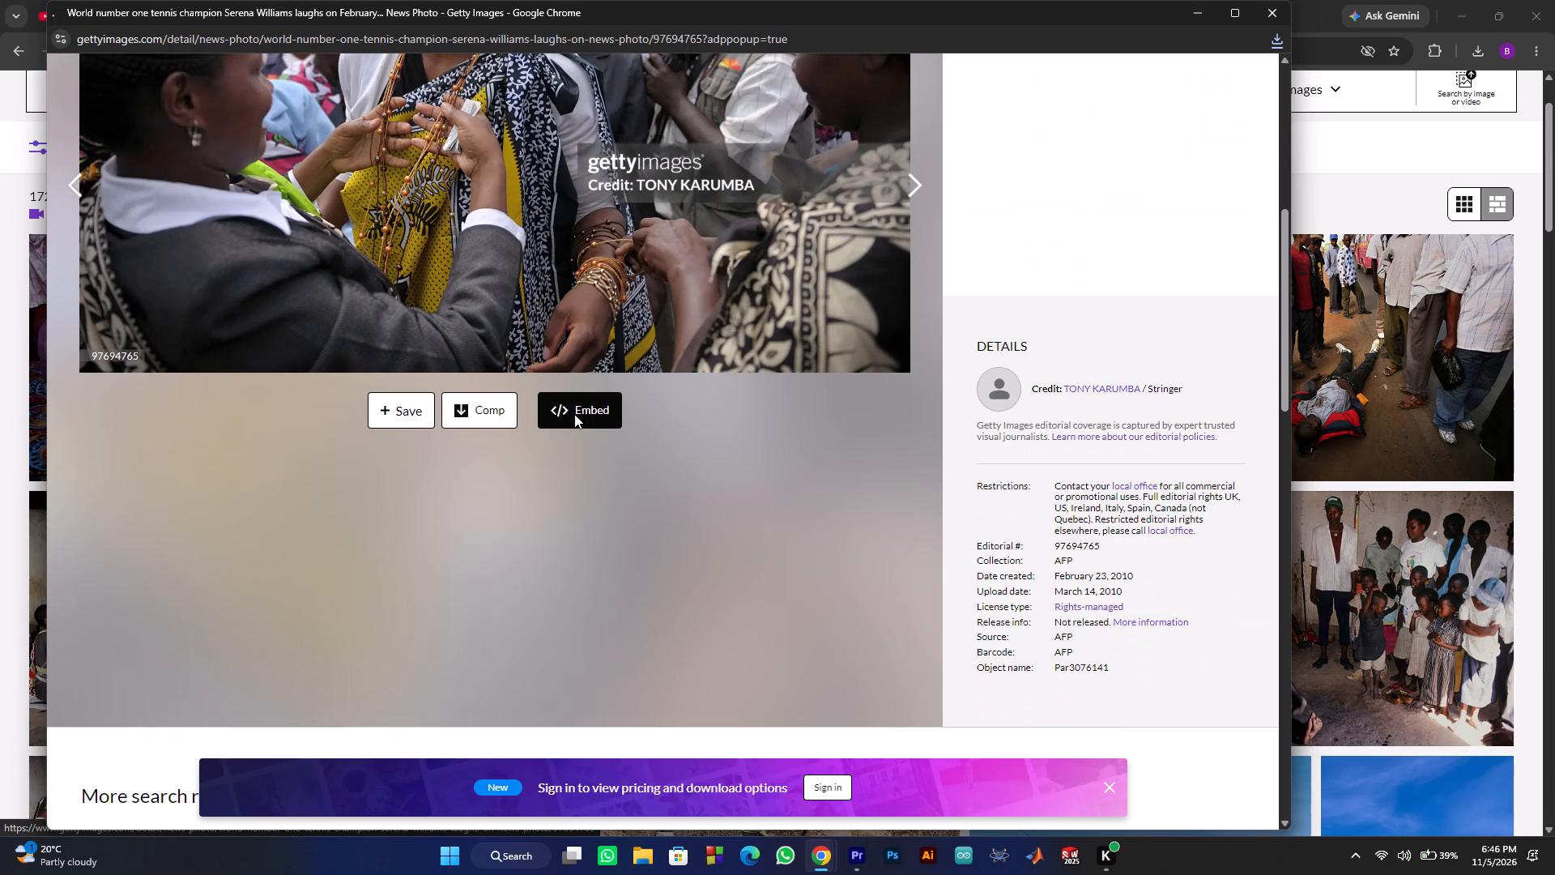
{"action": "left_click", "coordinate": [494, 423]}
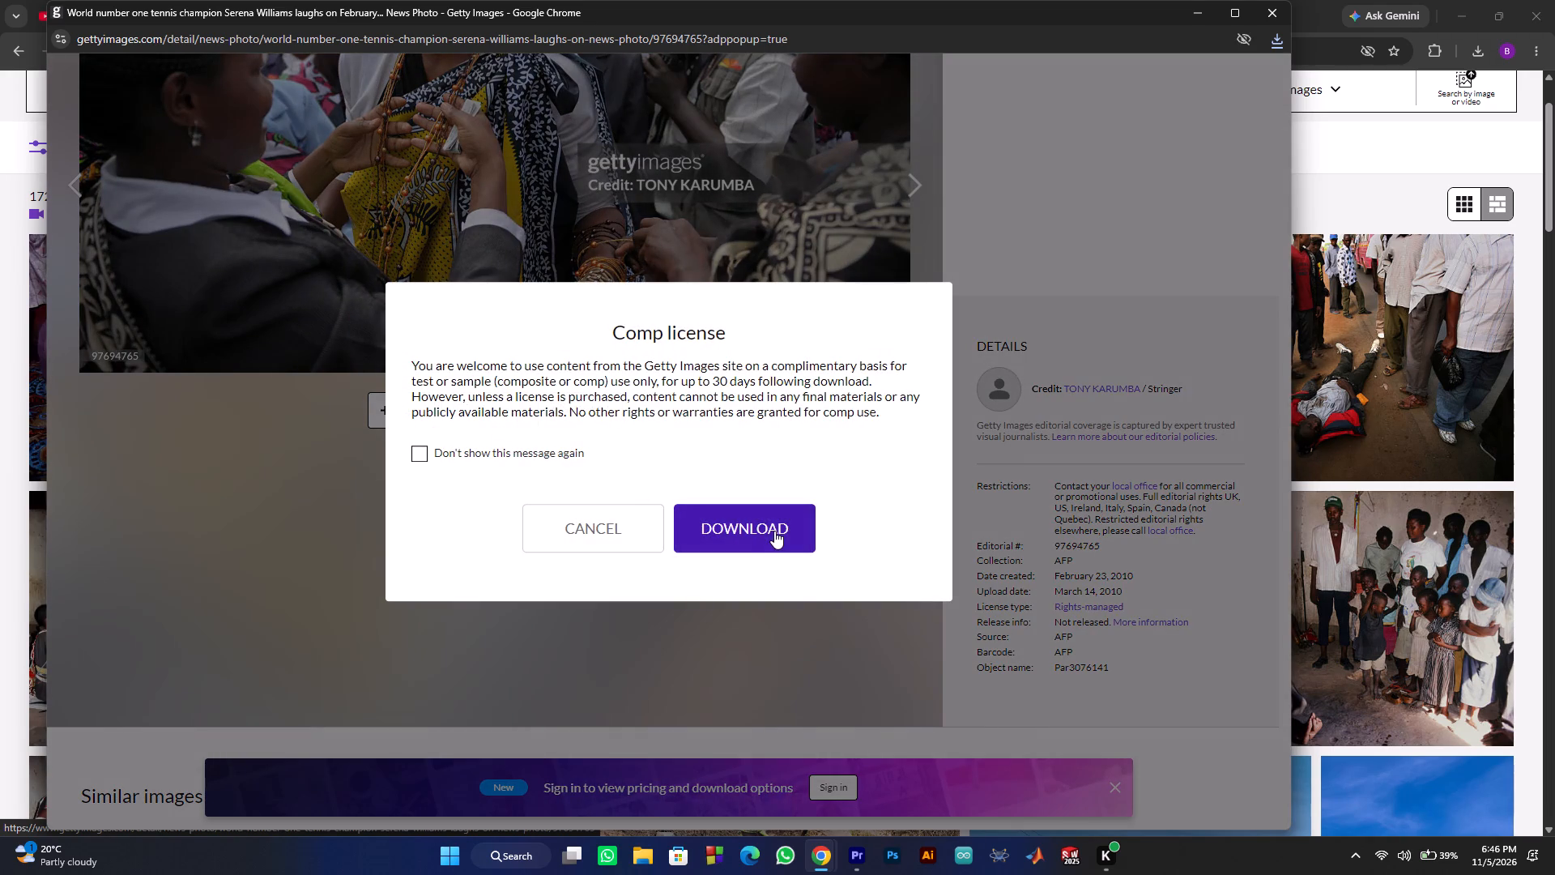
{"action": "left_click", "coordinate": [775, 531]}
{"action": "scroll", "coordinate": [772, 527], "scroll_direction": "up", "scroll_amount": 7}
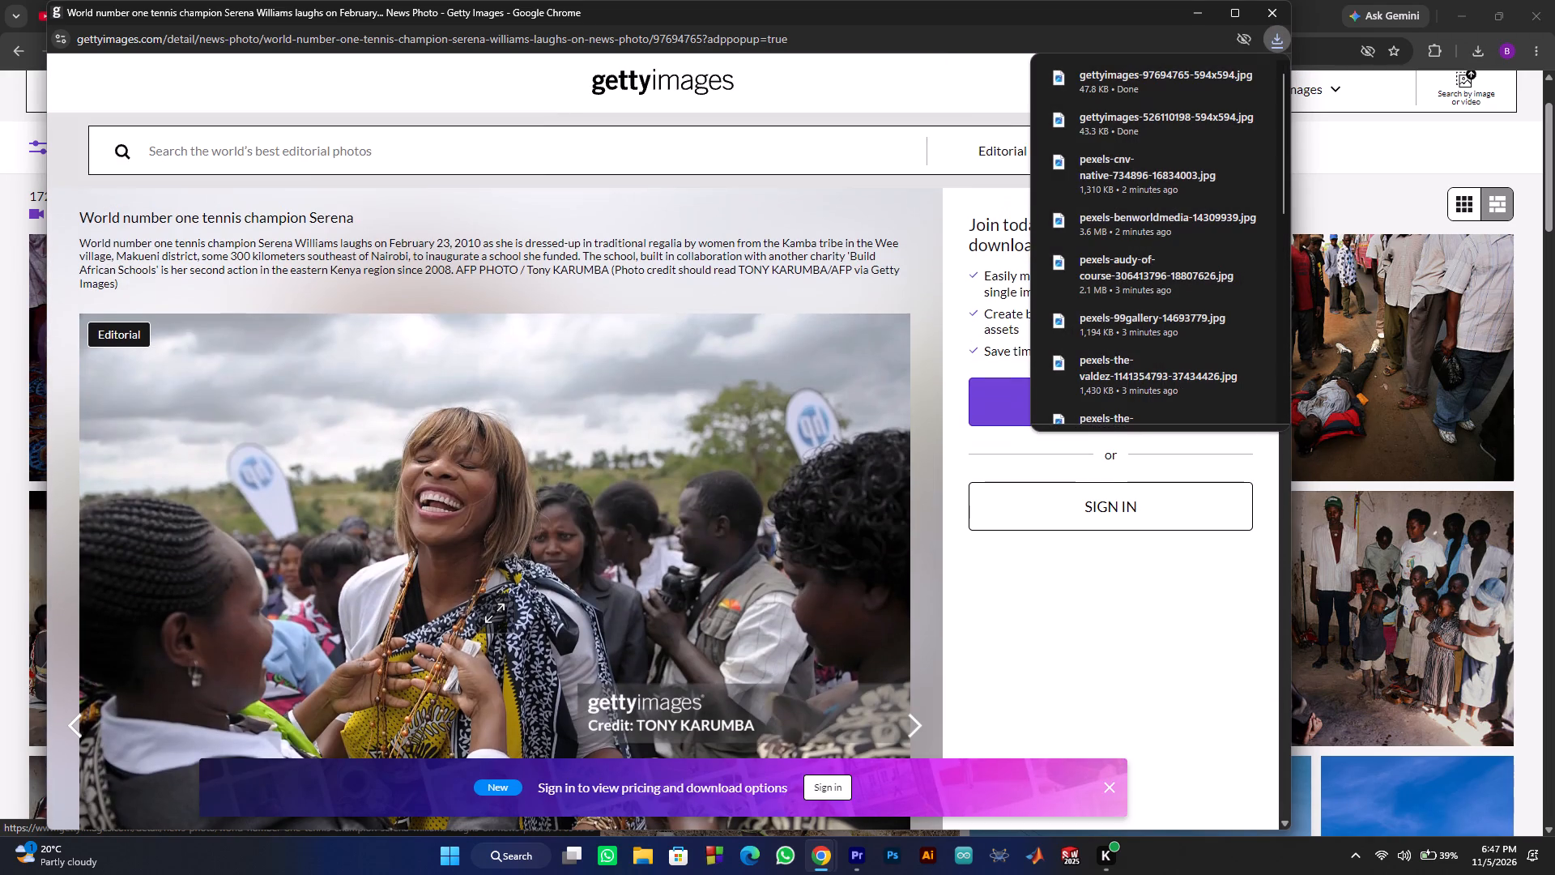
{"action": "scroll", "coordinate": [768, 524], "scroll_direction": "up", "scroll_amount": 1}
{"action": "left_click", "coordinate": [1276, 9]}
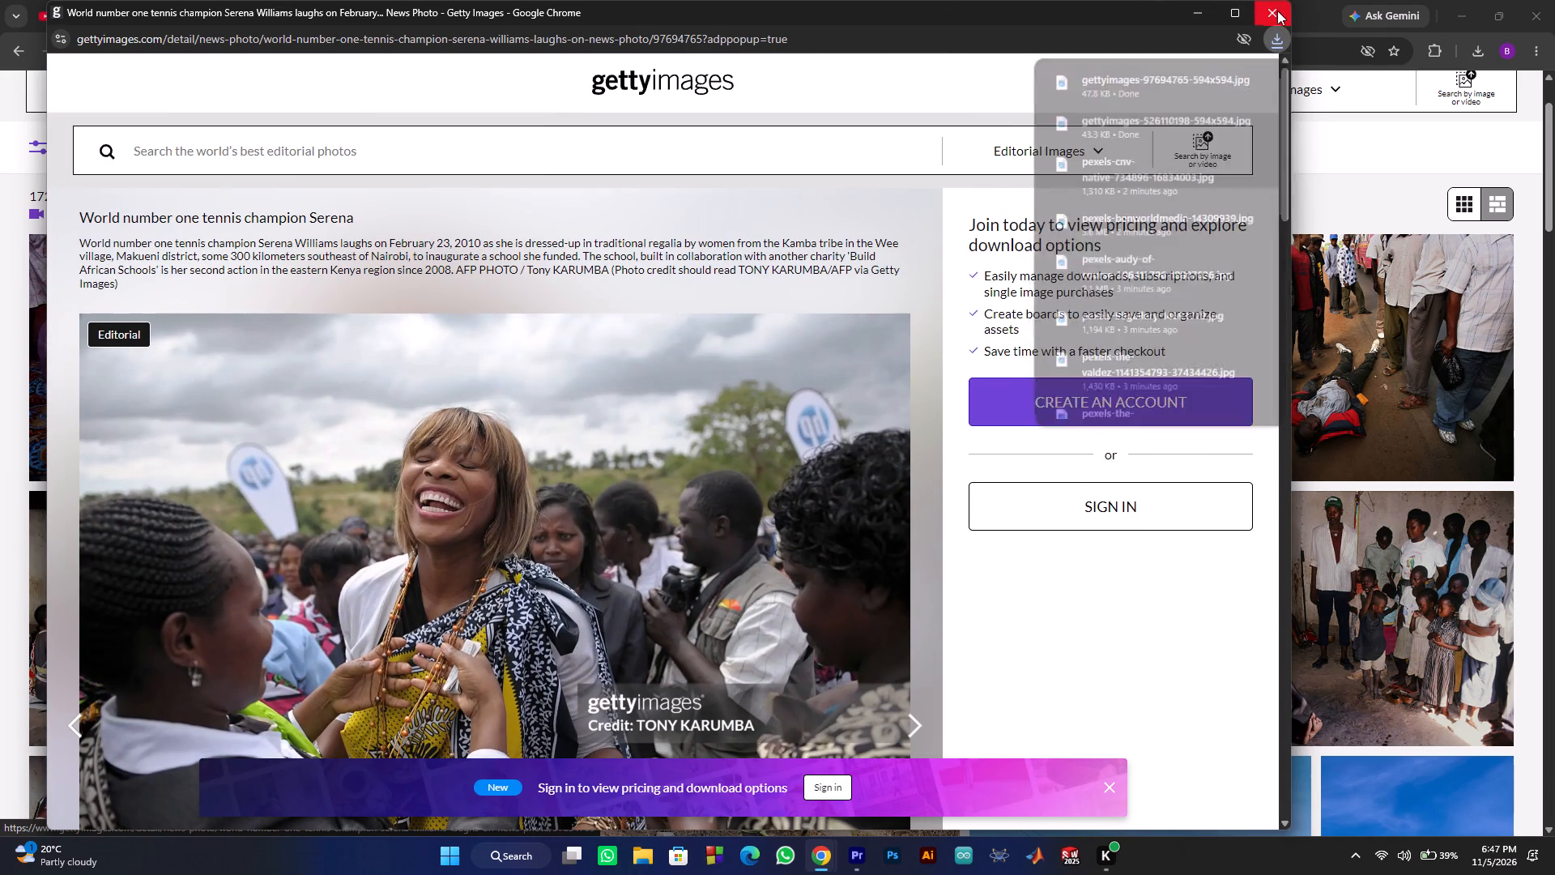
Download the comp of the photo of Serena Williams dancing with clapping Kamba women, and close its window.
{"action": "left_click", "coordinate": [906, 356]}
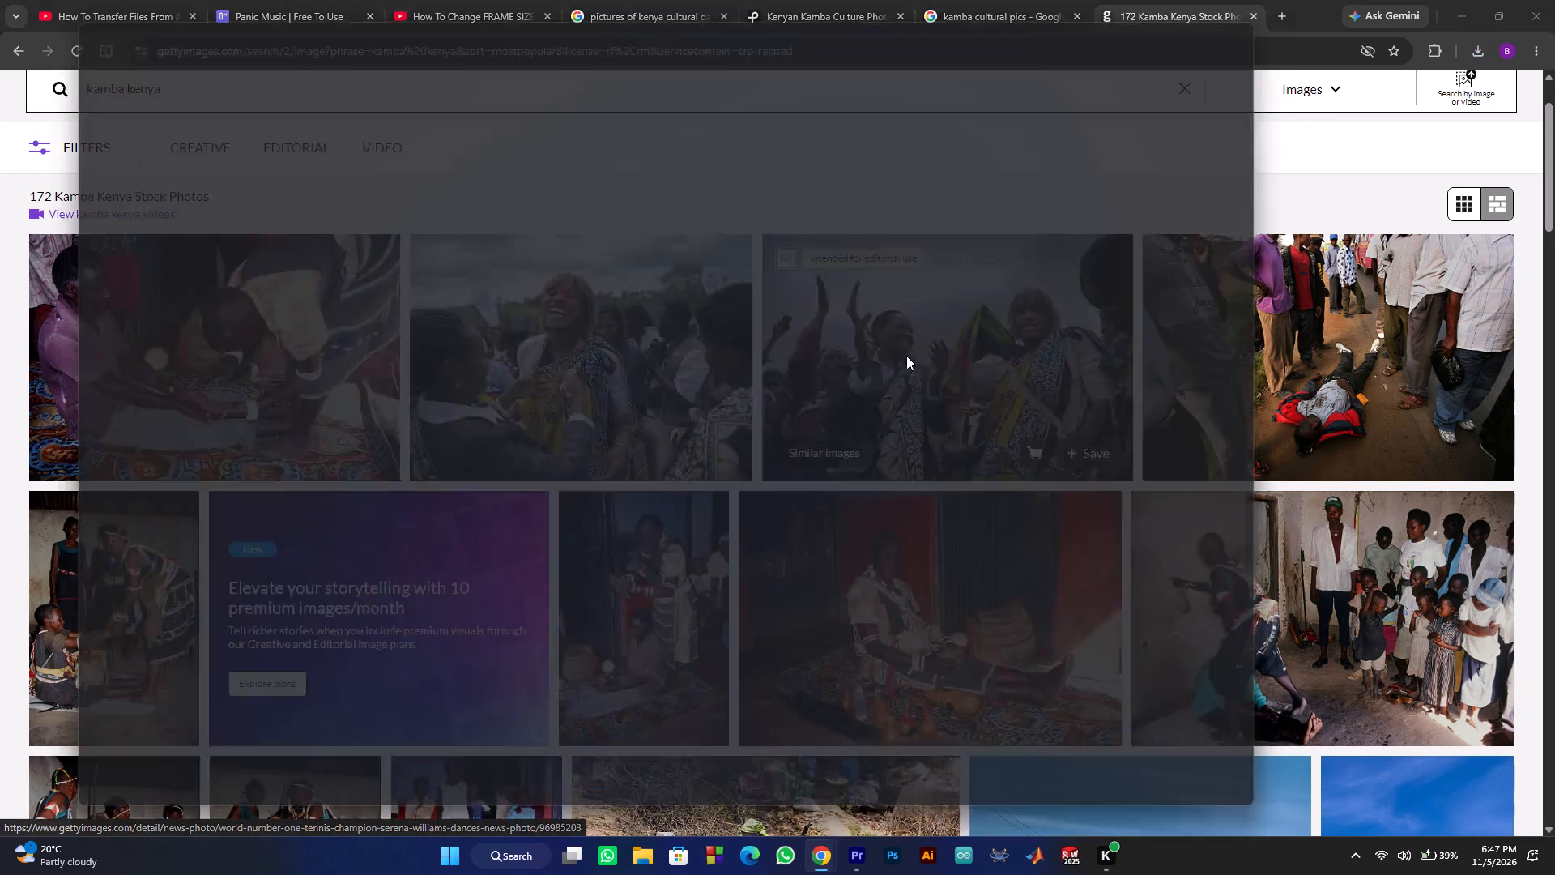
{"action": "scroll", "coordinate": [668, 617], "scroll_direction": "down", "scroll_amount": 4}
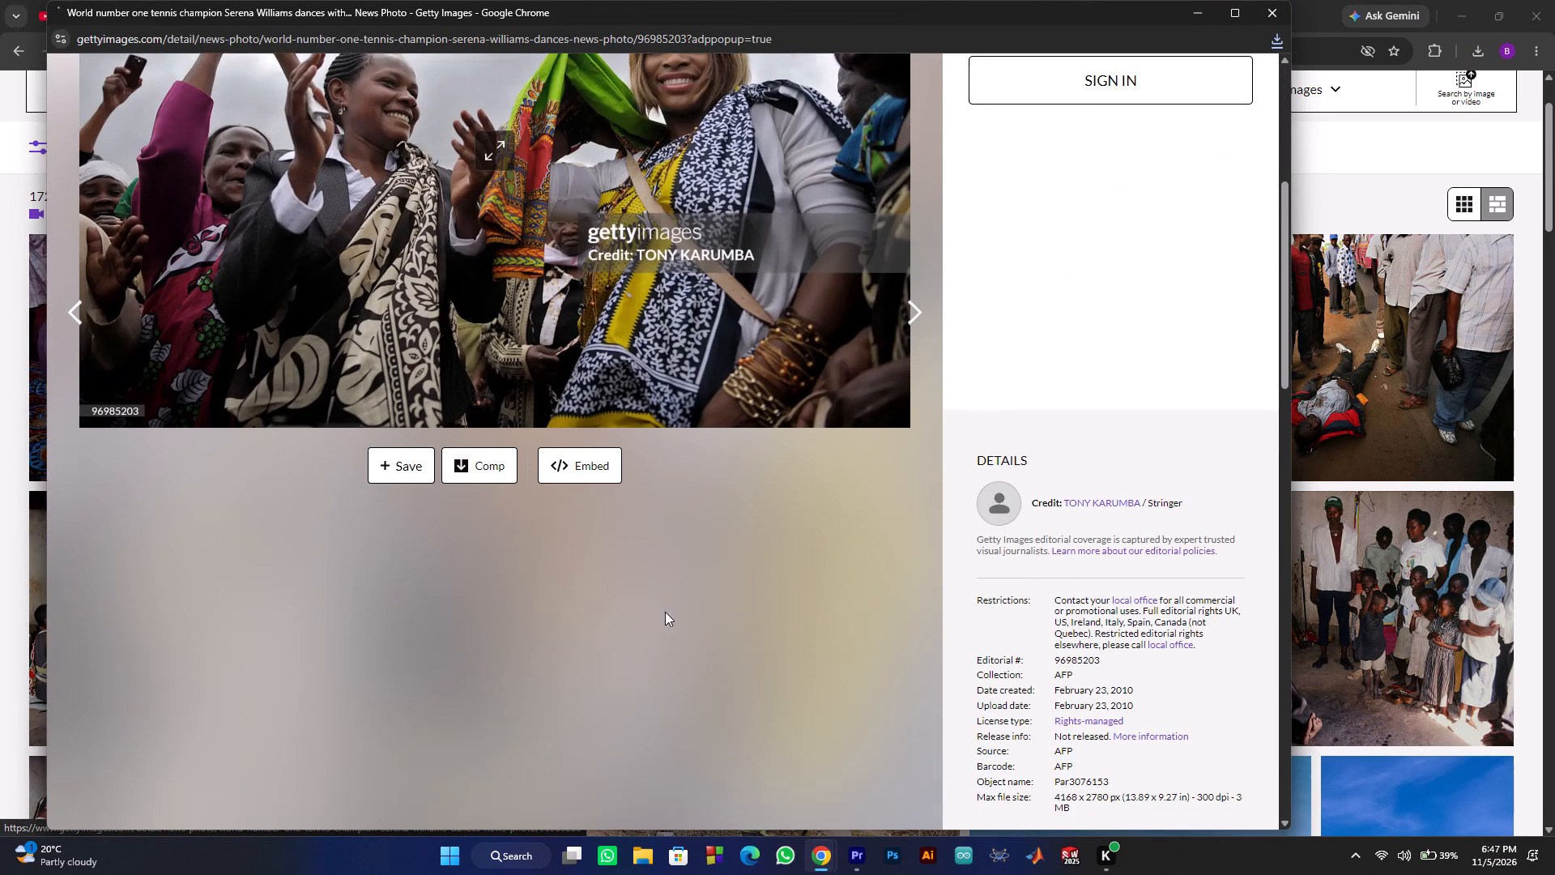
{"action": "left_click", "coordinate": [464, 480]}
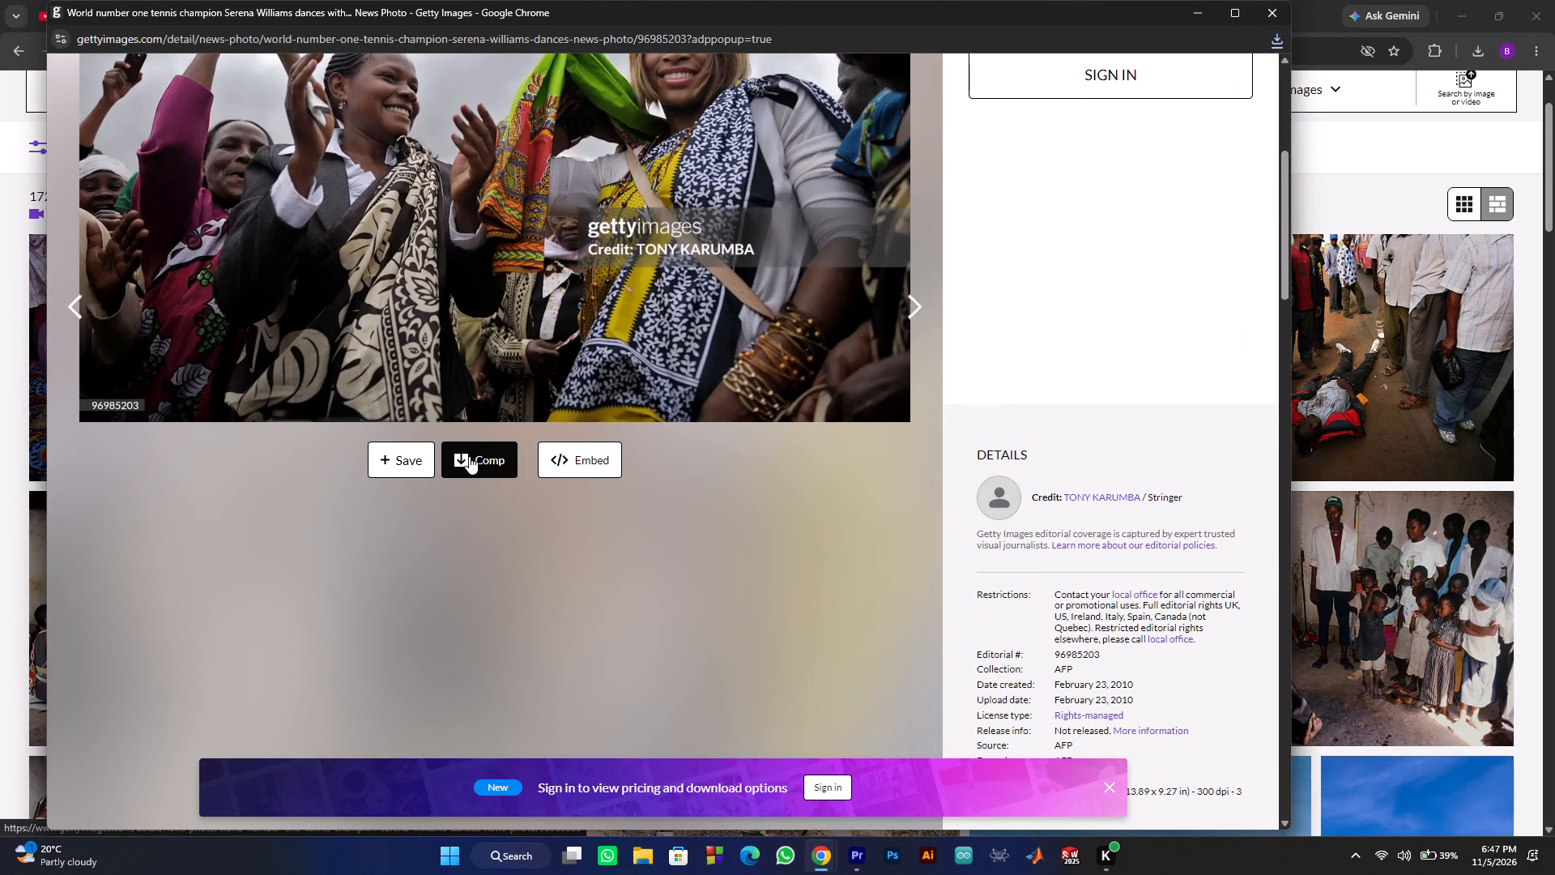
{"action": "left_click", "coordinate": [469, 456]}
{"action": "left_click", "coordinate": [751, 523]}
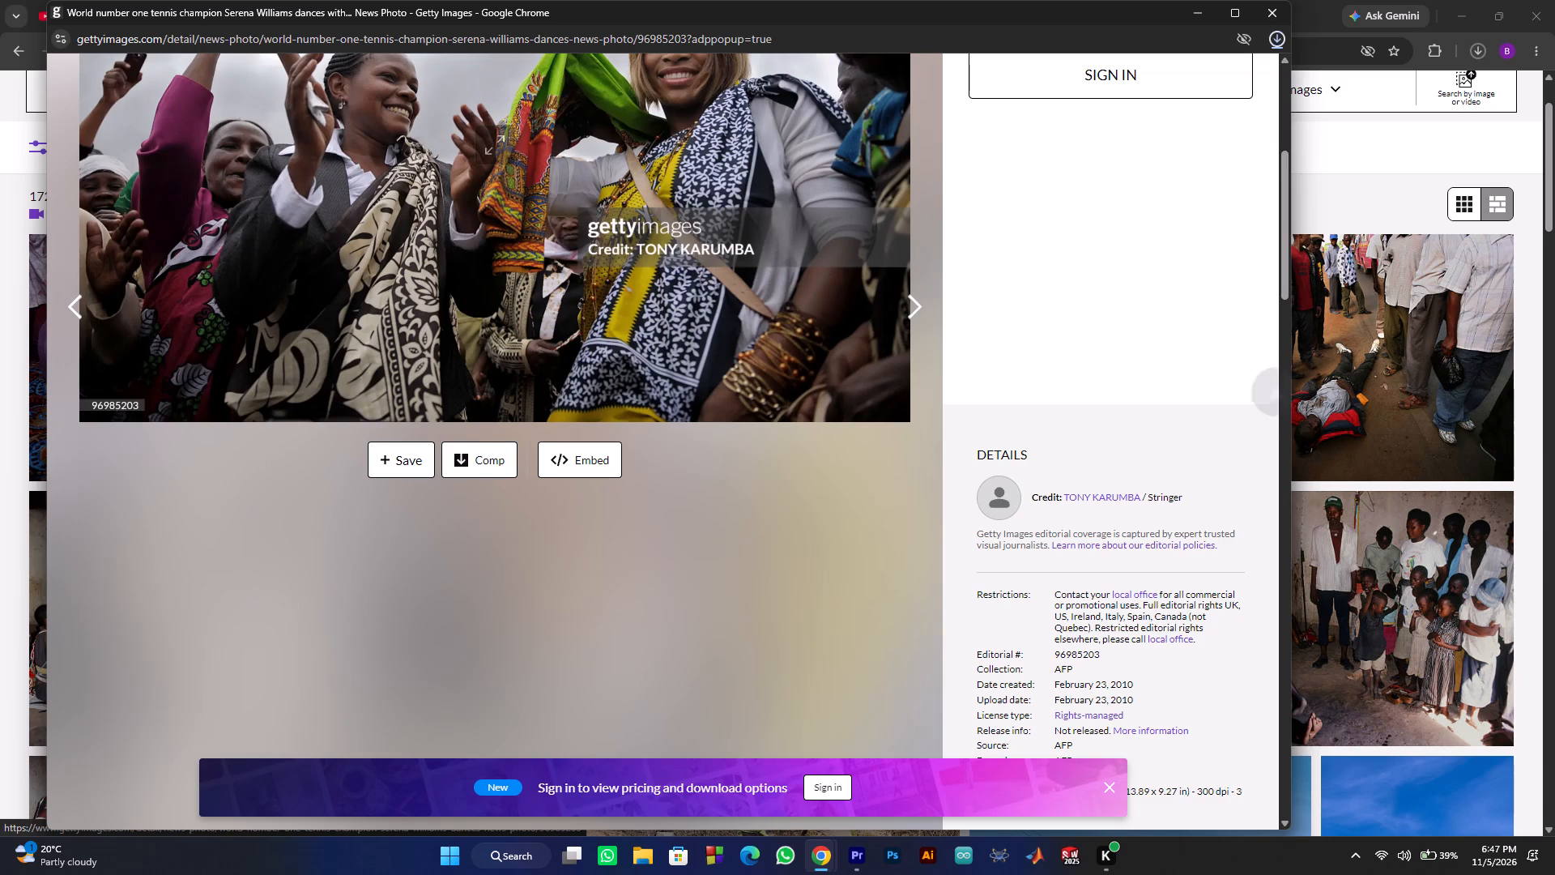
{"action": "left_click", "coordinate": [1273, 12]}
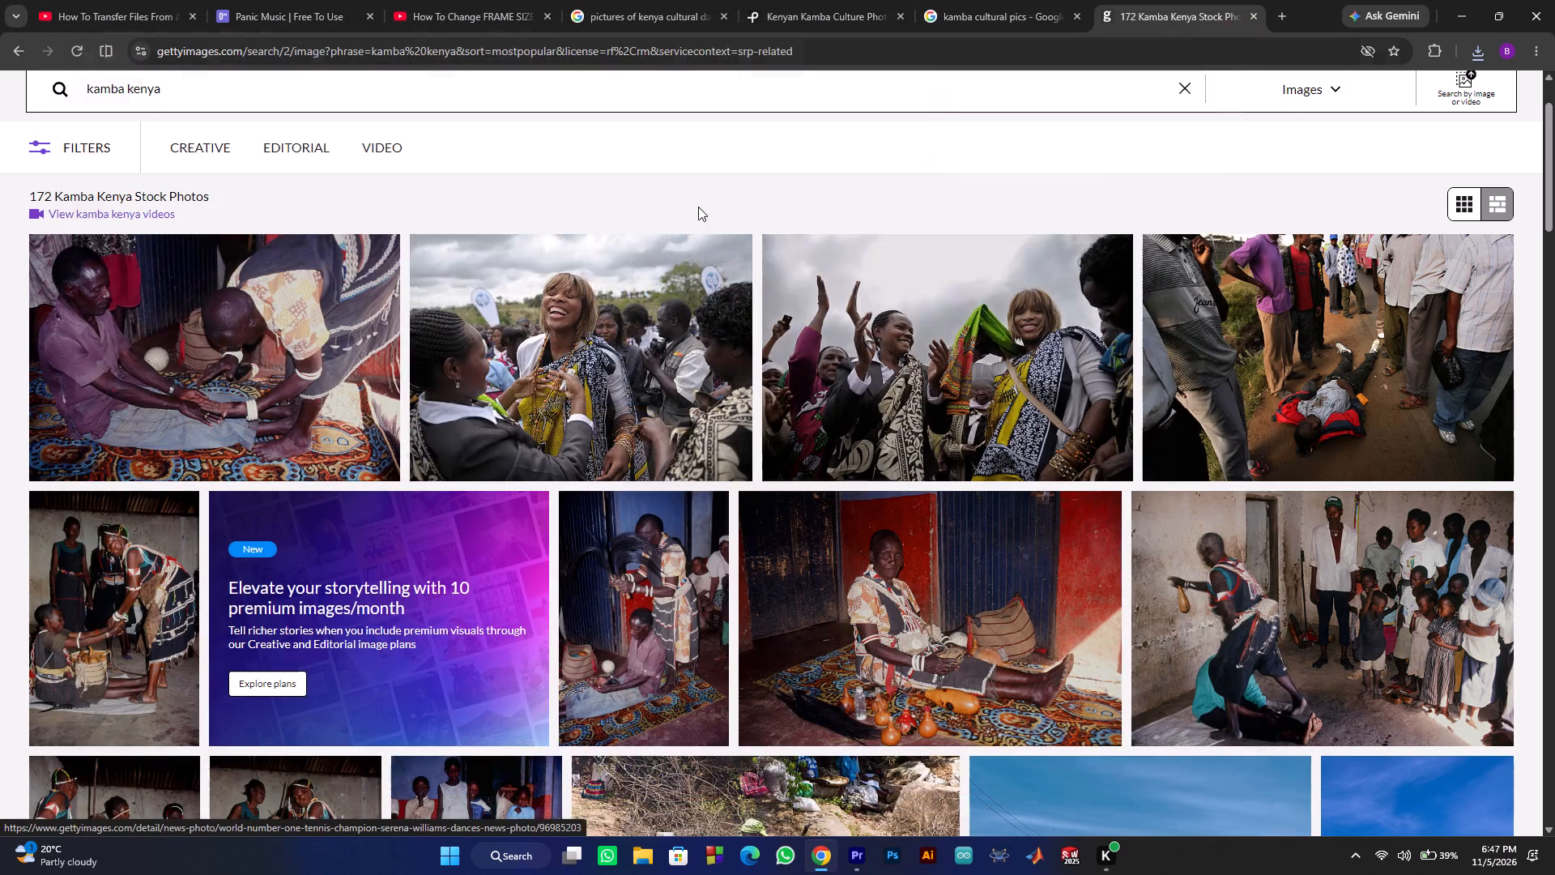
Download the comp of the cleansing ceremony photo with a diviner bending over a man seated on a patterned mat, and close its window.
{"action": "left_click", "coordinate": [321, 328]}
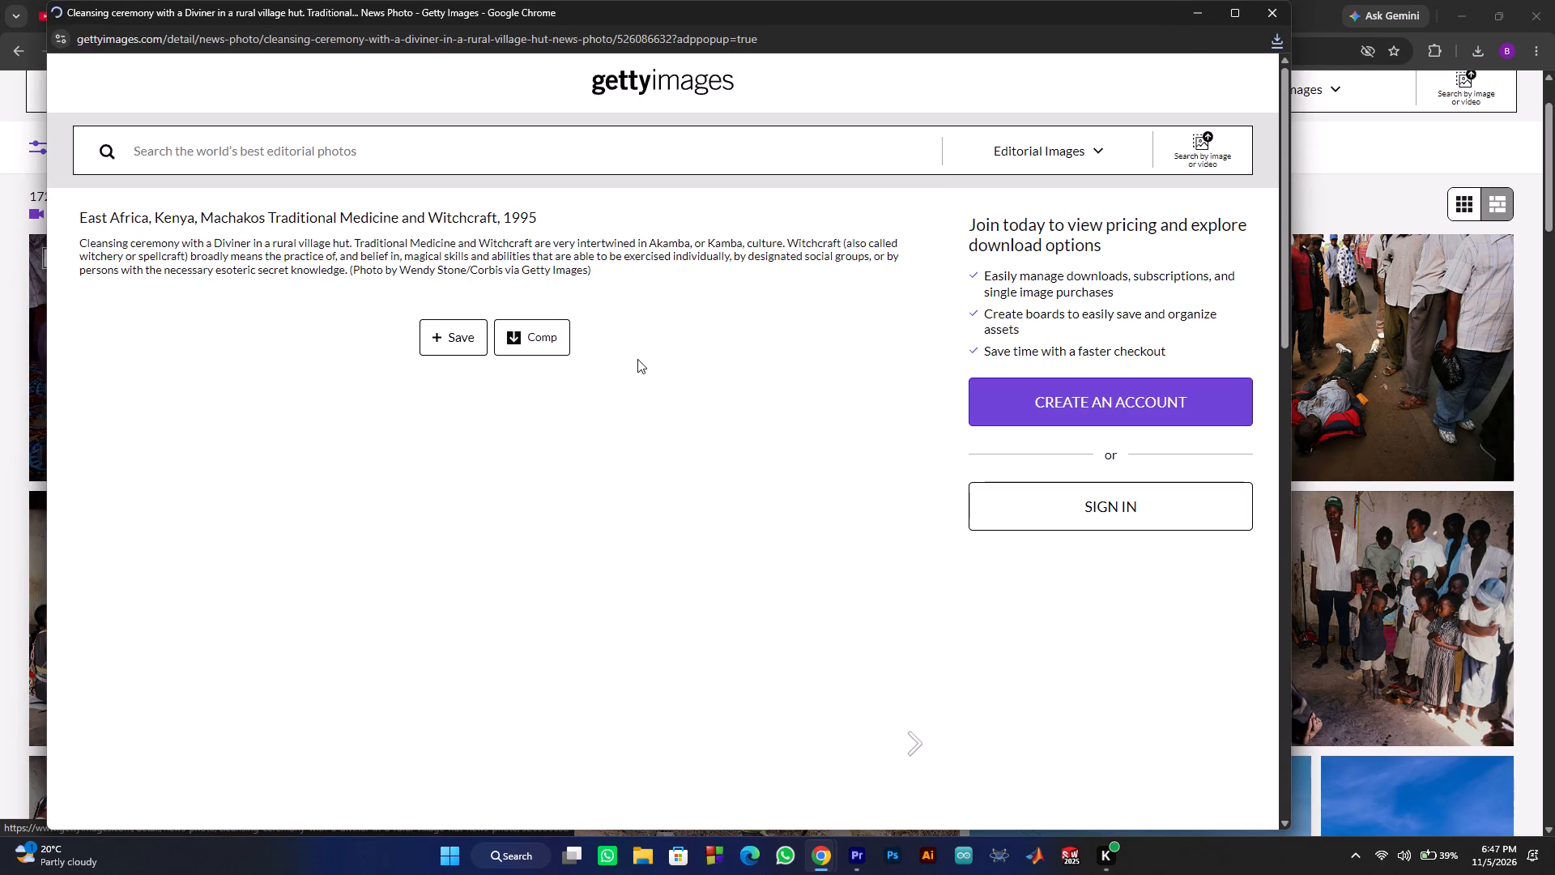
{"action": "scroll", "coordinate": [590, 408], "scroll_direction": "down", "scroll_amount": 4}
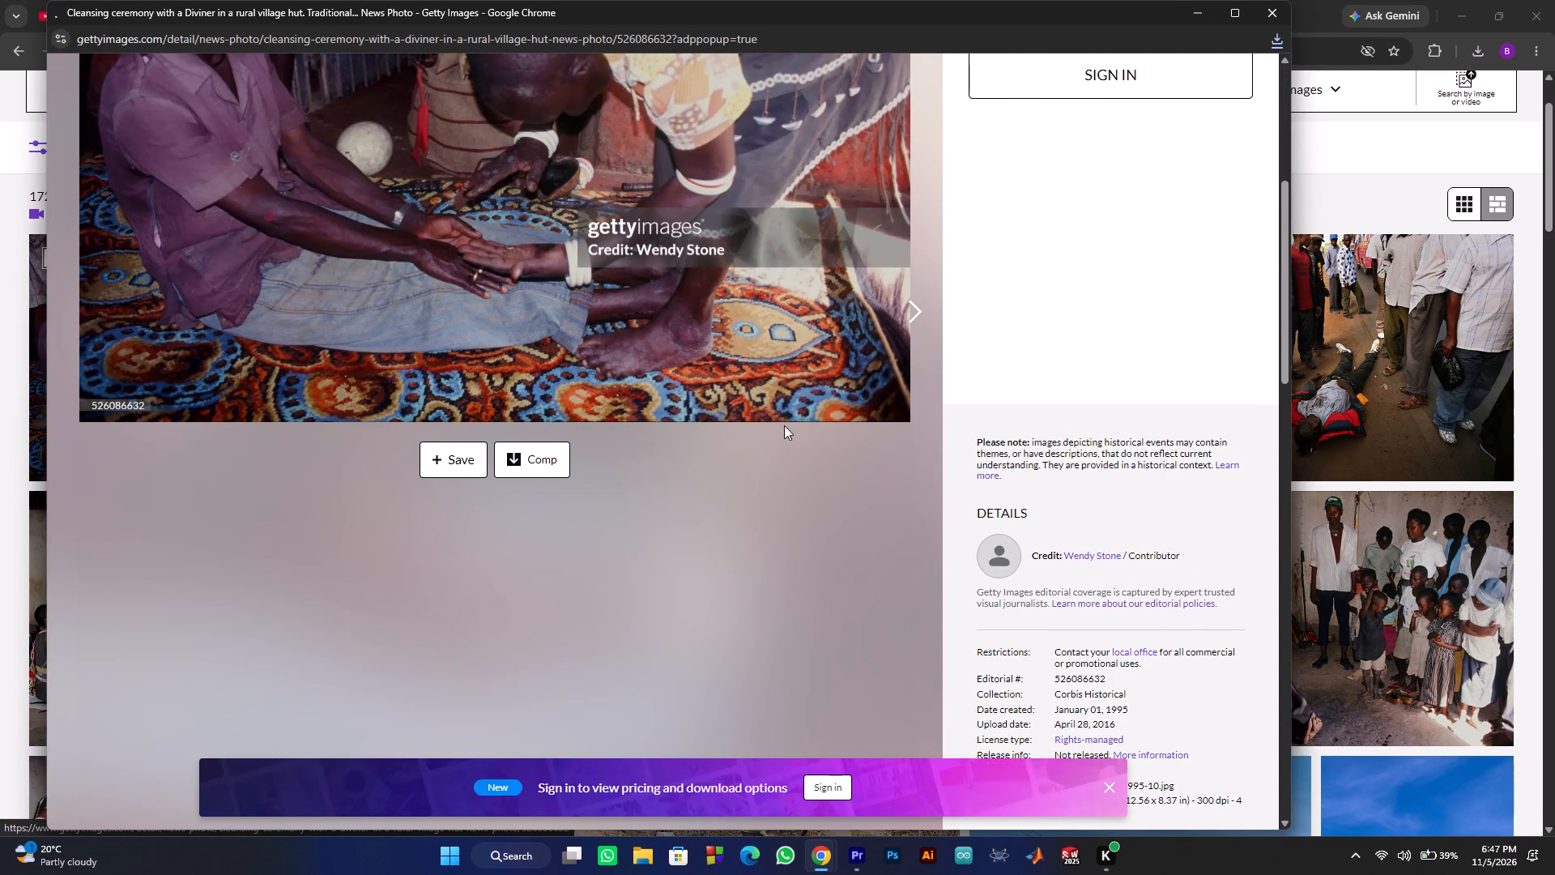
{"action": "scroll", "coordinate": [833, 403], "scroll_direction": "up", "scroll_amount": 2}
{"action": "left_click", "coordinate": [530, 681]}
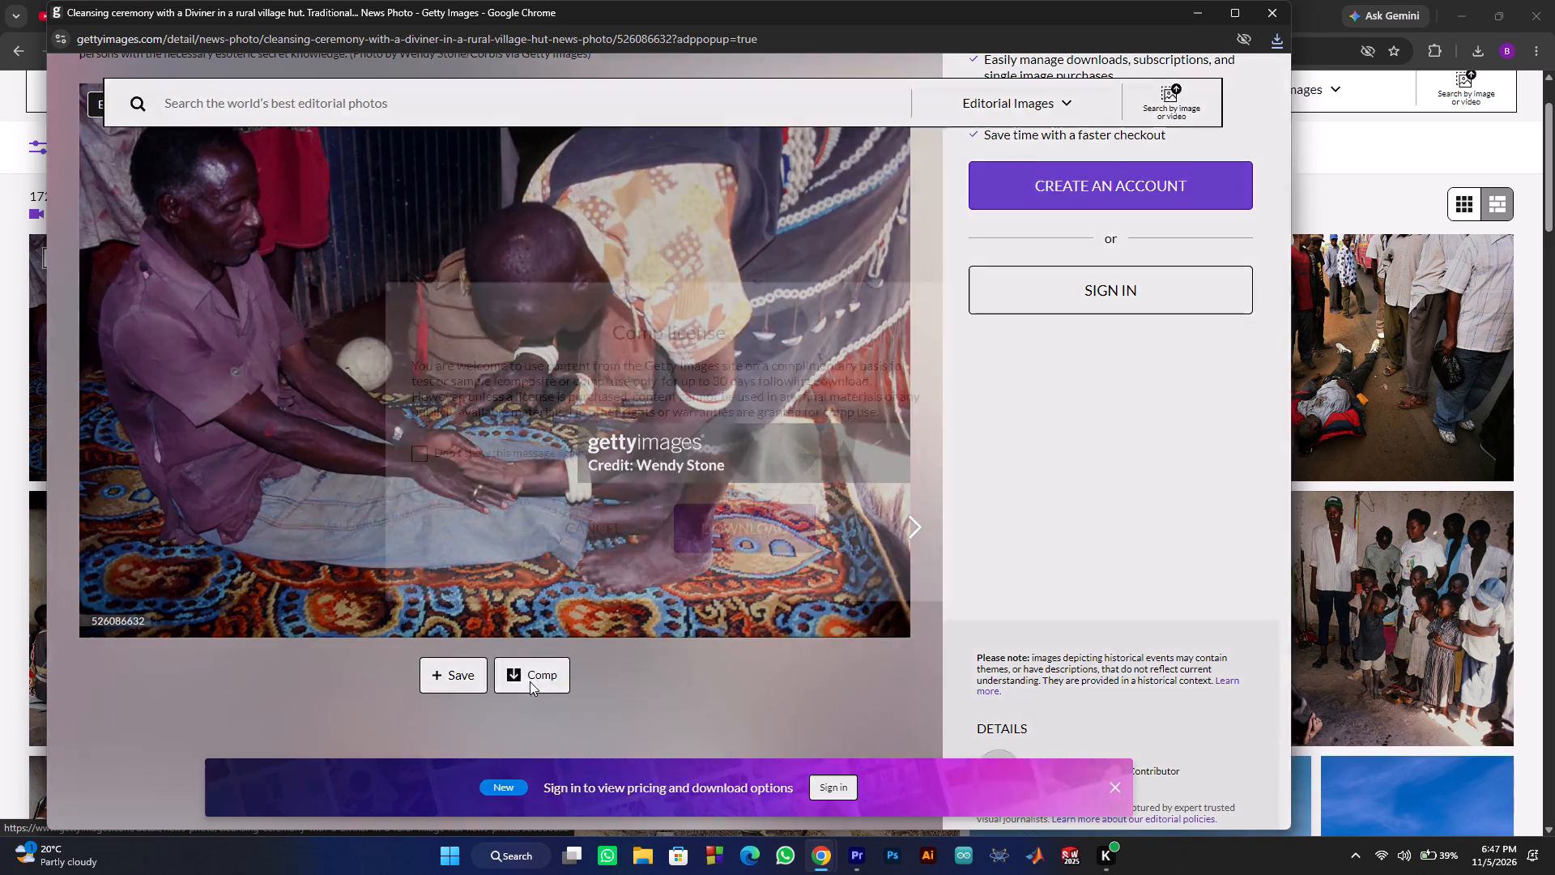
{"action": "left_click", "coordinate": [797, 531]}
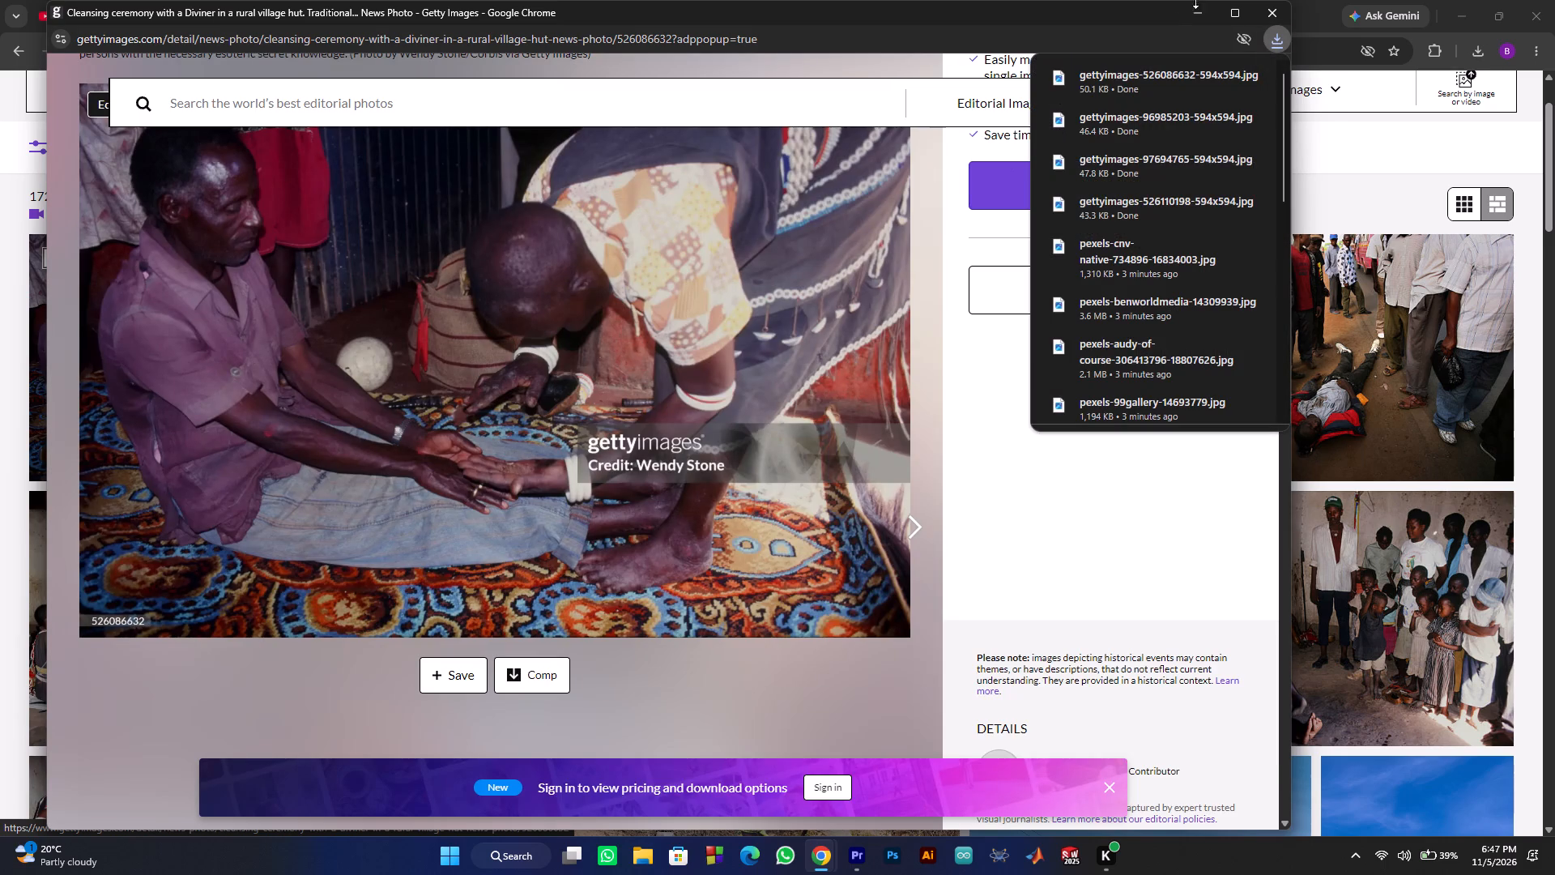
{"action": "left_click", "coordinate": [1273, 15]}
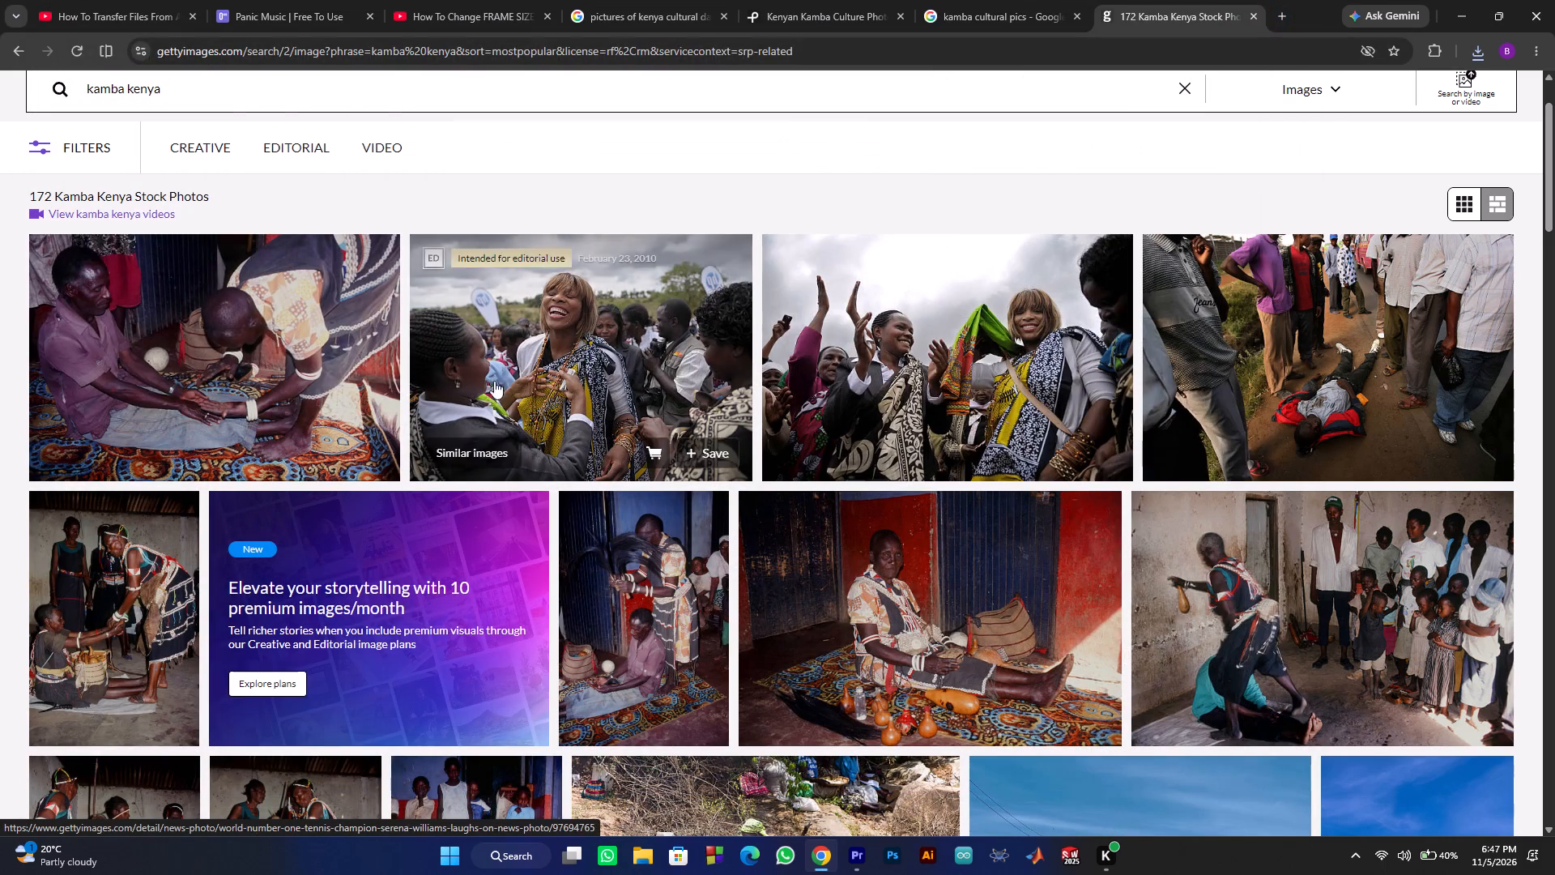
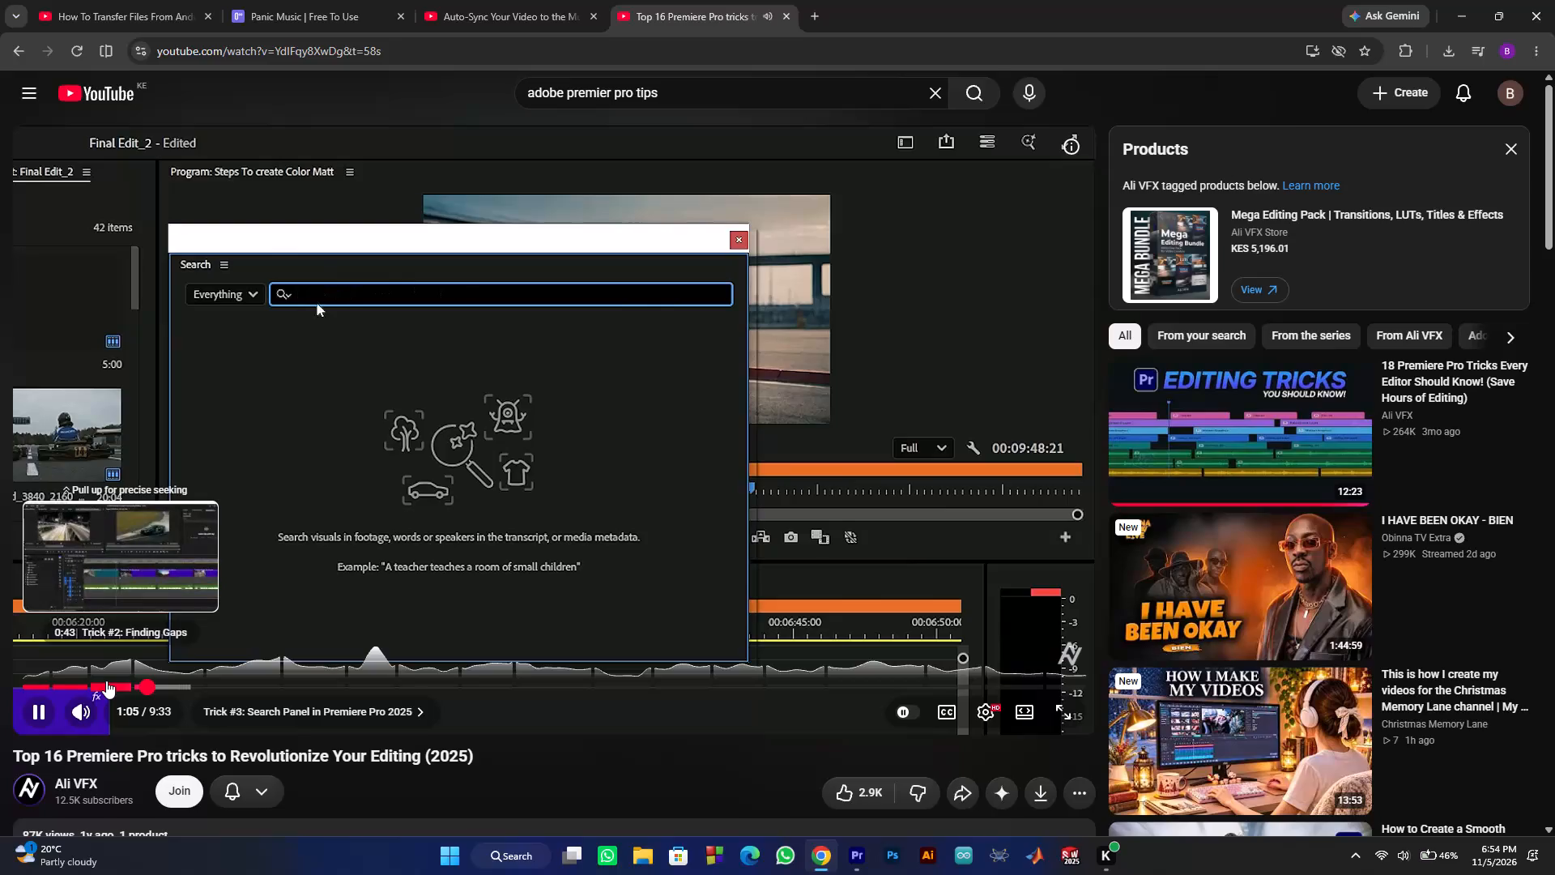
Restart the "Top 16 Premiere Pro tricks" video and examine the chapter list in its expanded description.
{"action": "left_click_drag", "start_coordinate": [102, 681], "coordinate": [0, 664]}
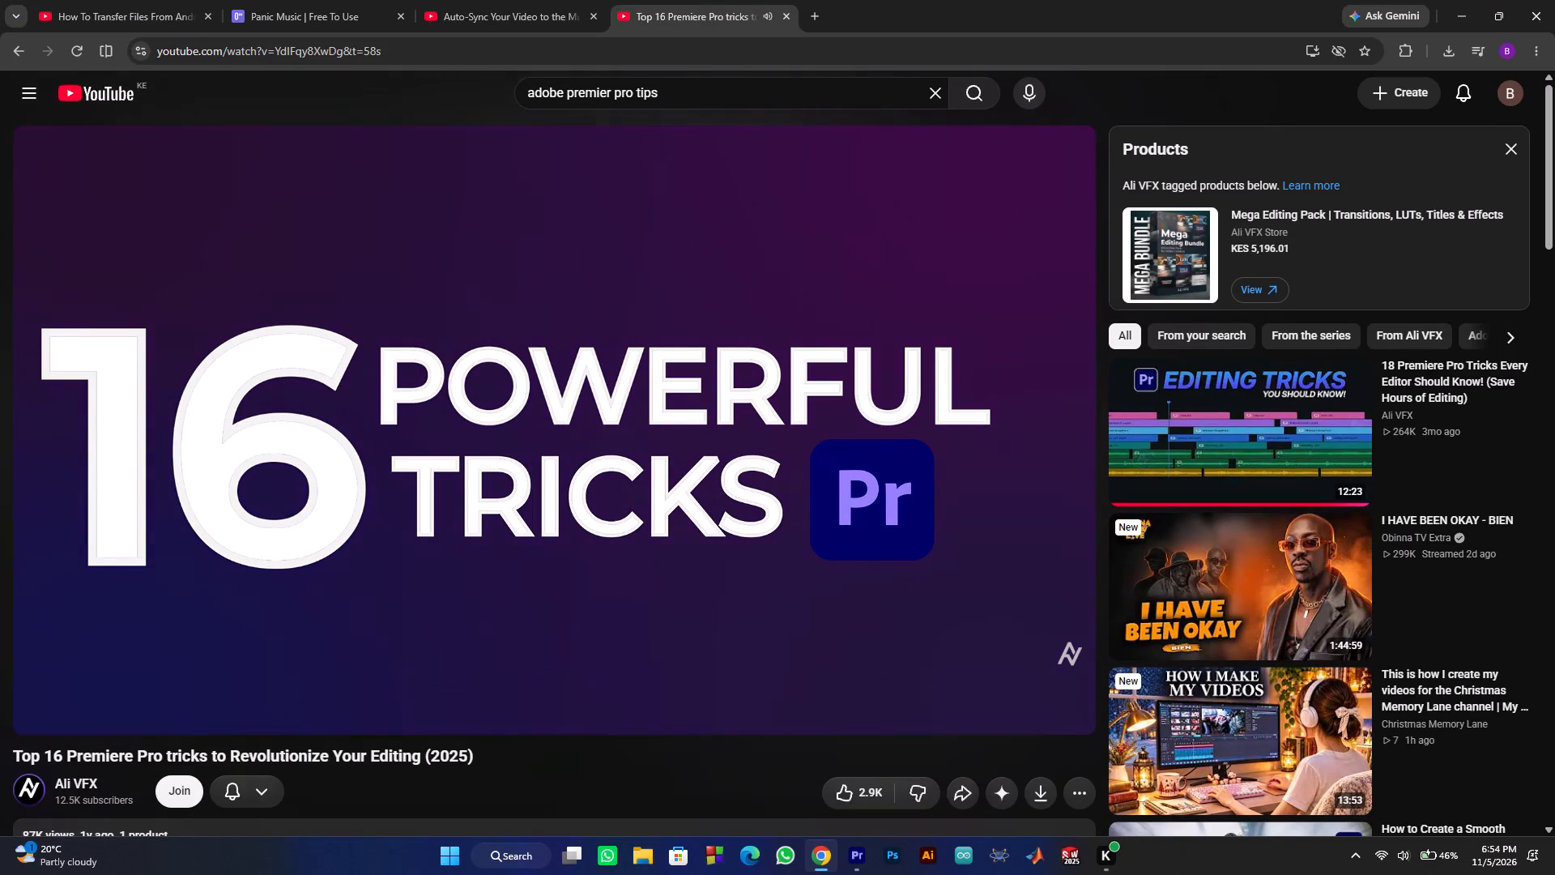
{"action": "scroll", "coordinate": [466, 518], "scroll_direction": "down", "scroll_amount": 4}
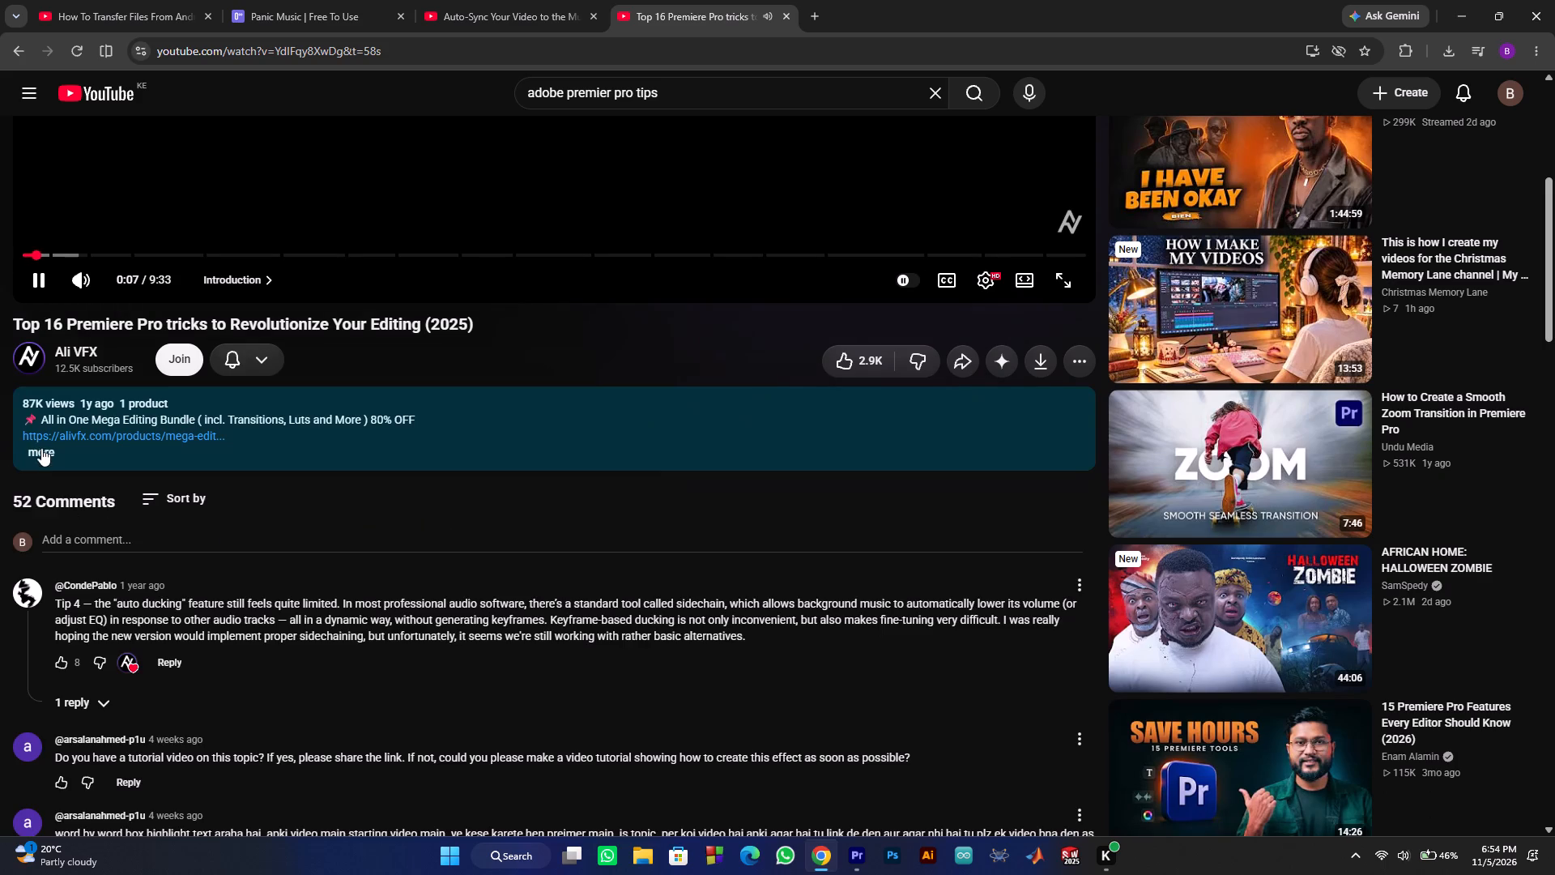
{"action": "left_click", "coordinate": [41, 453]}
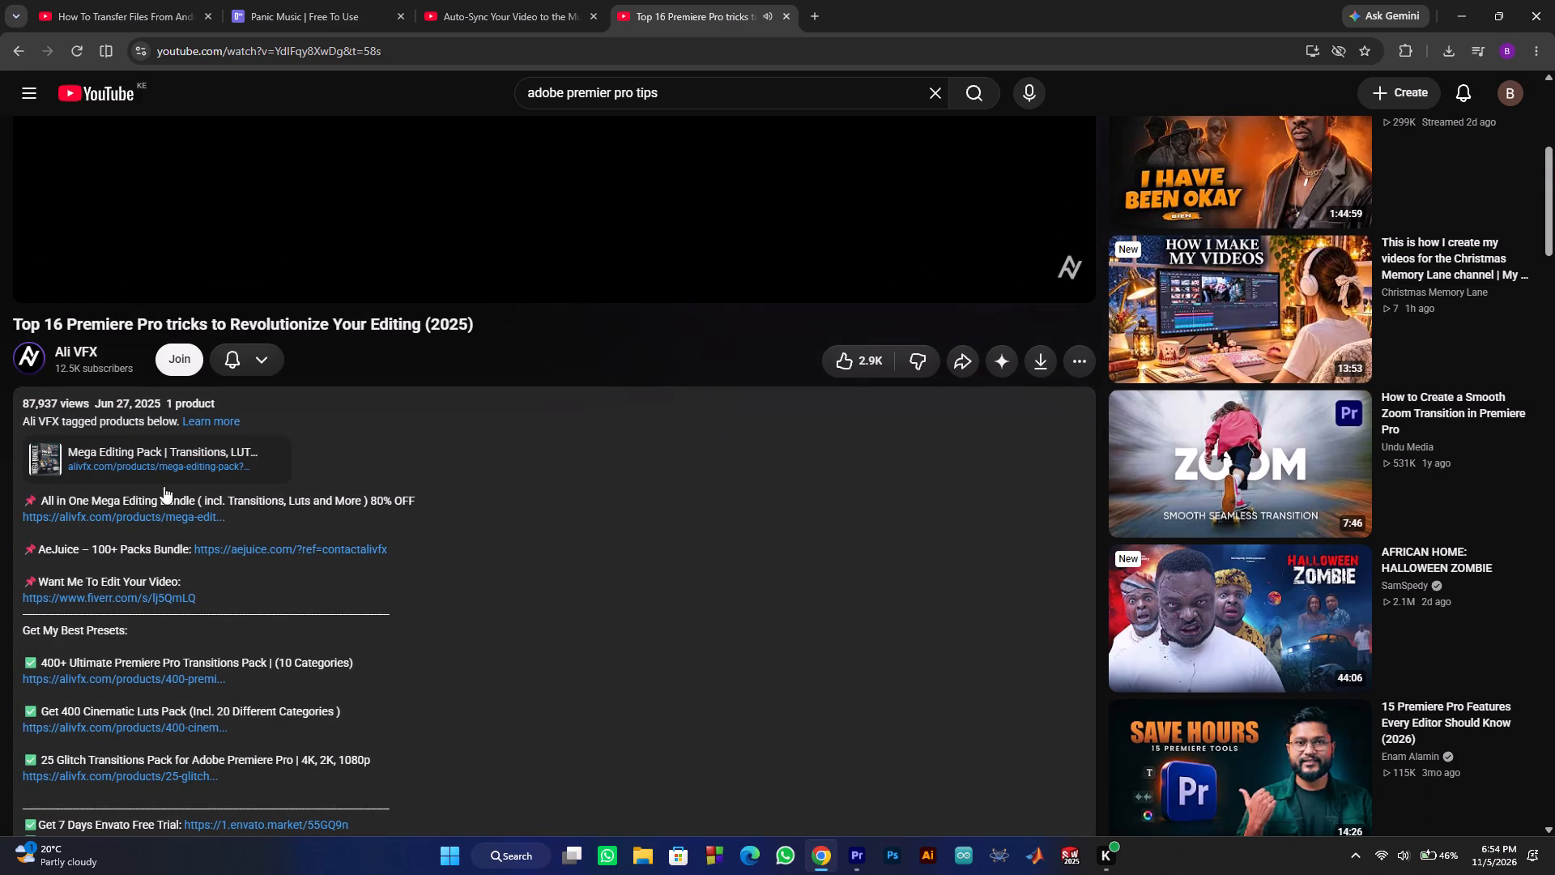
{"action": "scroll", "coordinate": [205, 503], "scroll_direction": "down", "scroll_amount": 8}
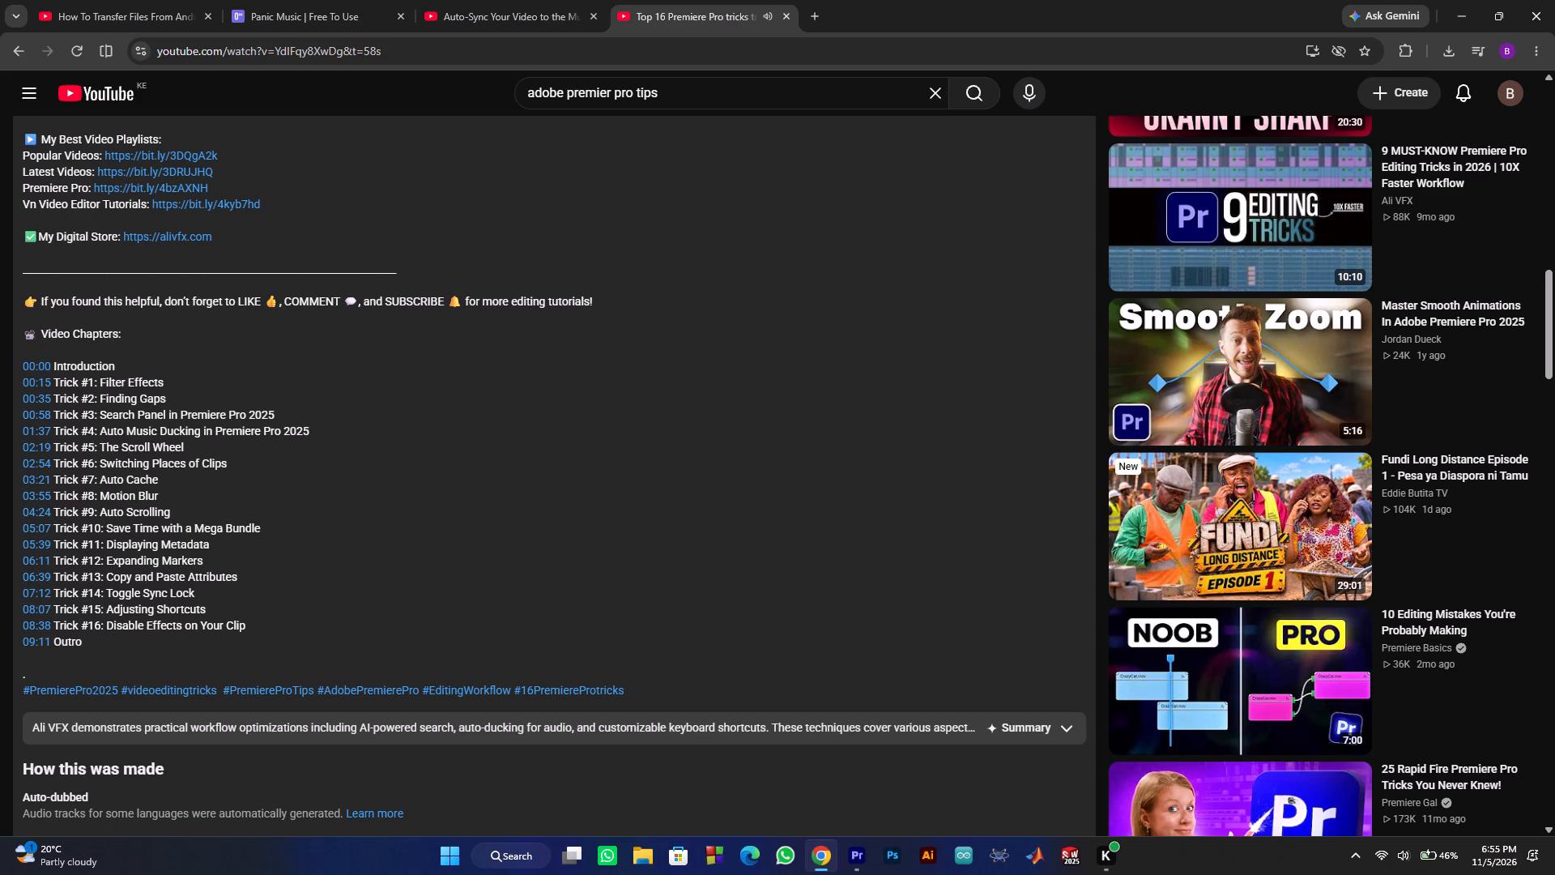
{"action": "scroll", "coordinate": [459, 477], "scroll_direction": "up", "scroll_amount": 2}
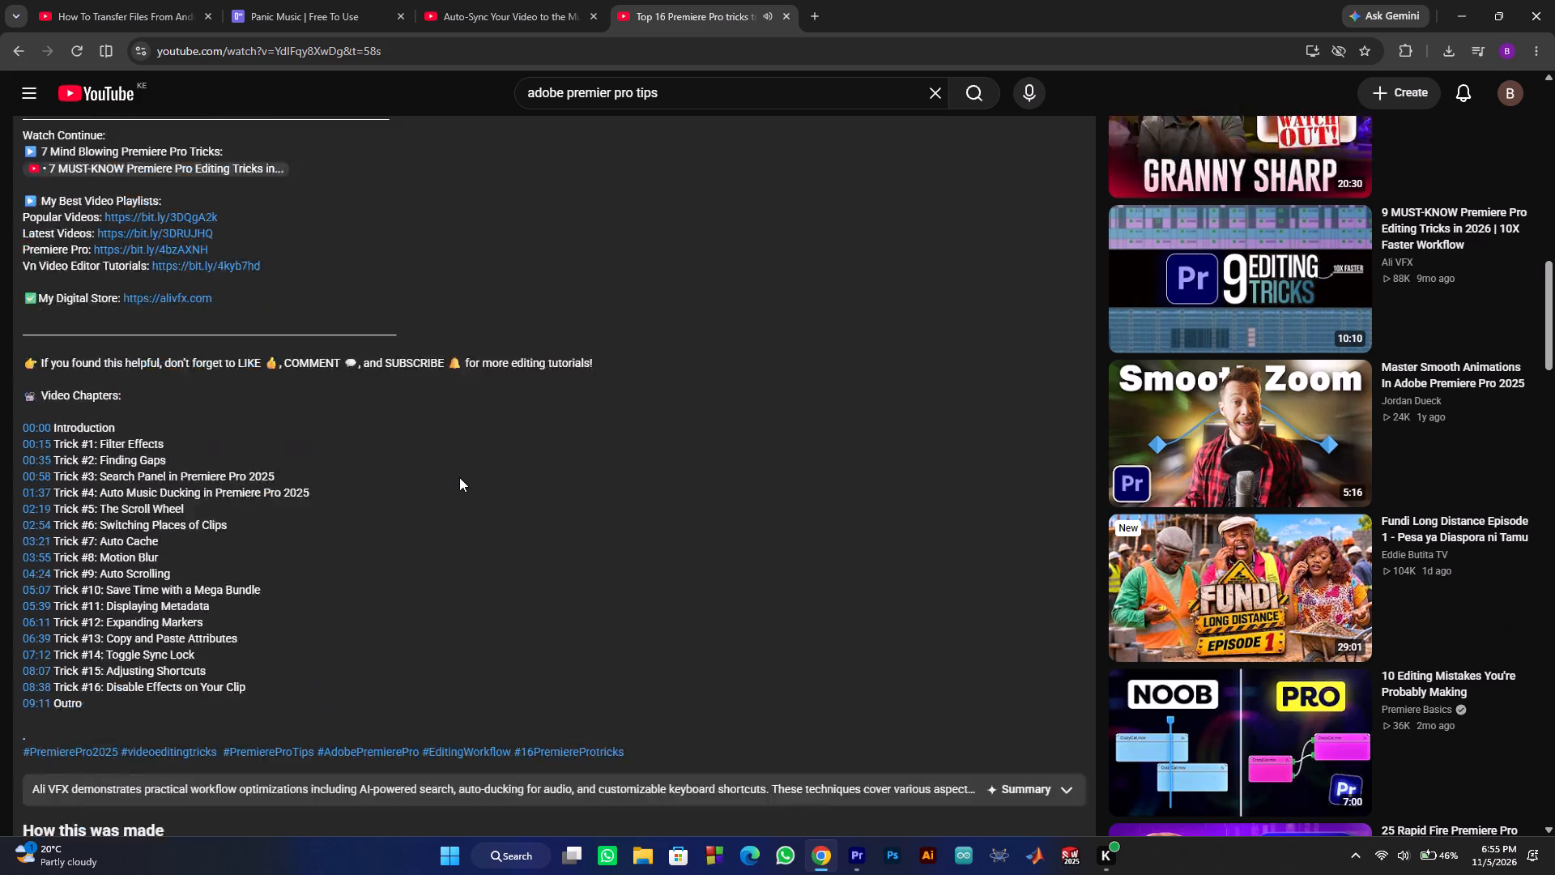
{"action": "scroll", "coordinate": [459, 477], "scroll_direction": "up", "scroll_amount": 10}
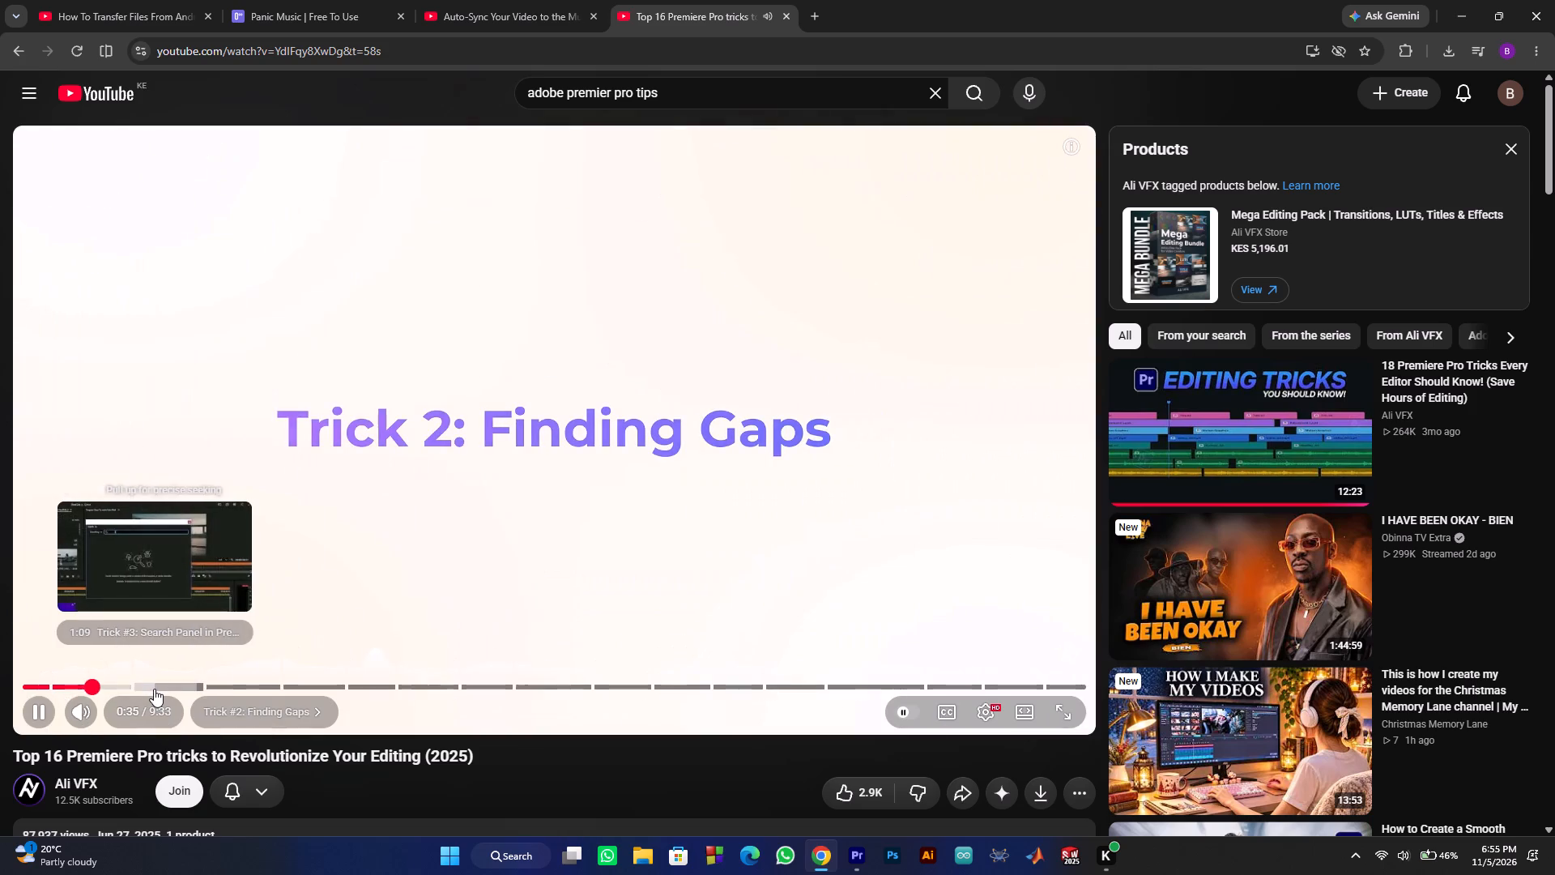
Skim the 16-tricks video through the search panel, auto music ducking and scroll wheel chapters.
{"action": "left_click_drag", "start_coordinate": [154, 689], "coordinate": [137, 694]}
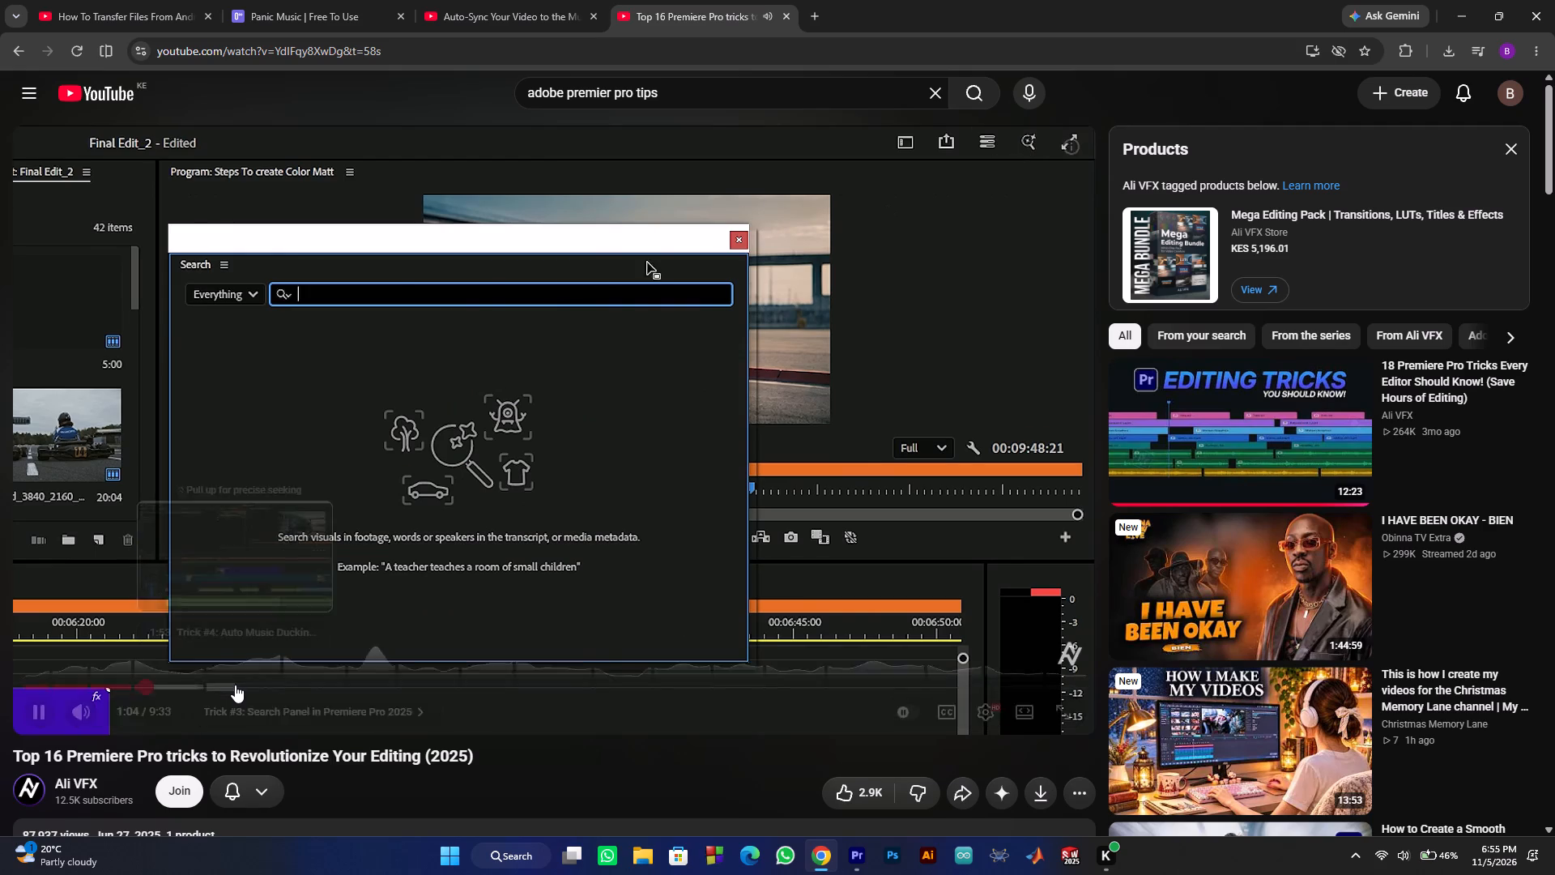
{"action": "left_click", "coordinate": [235, 685]}
{"action": "left_click", "coordinate": [415, 541]}
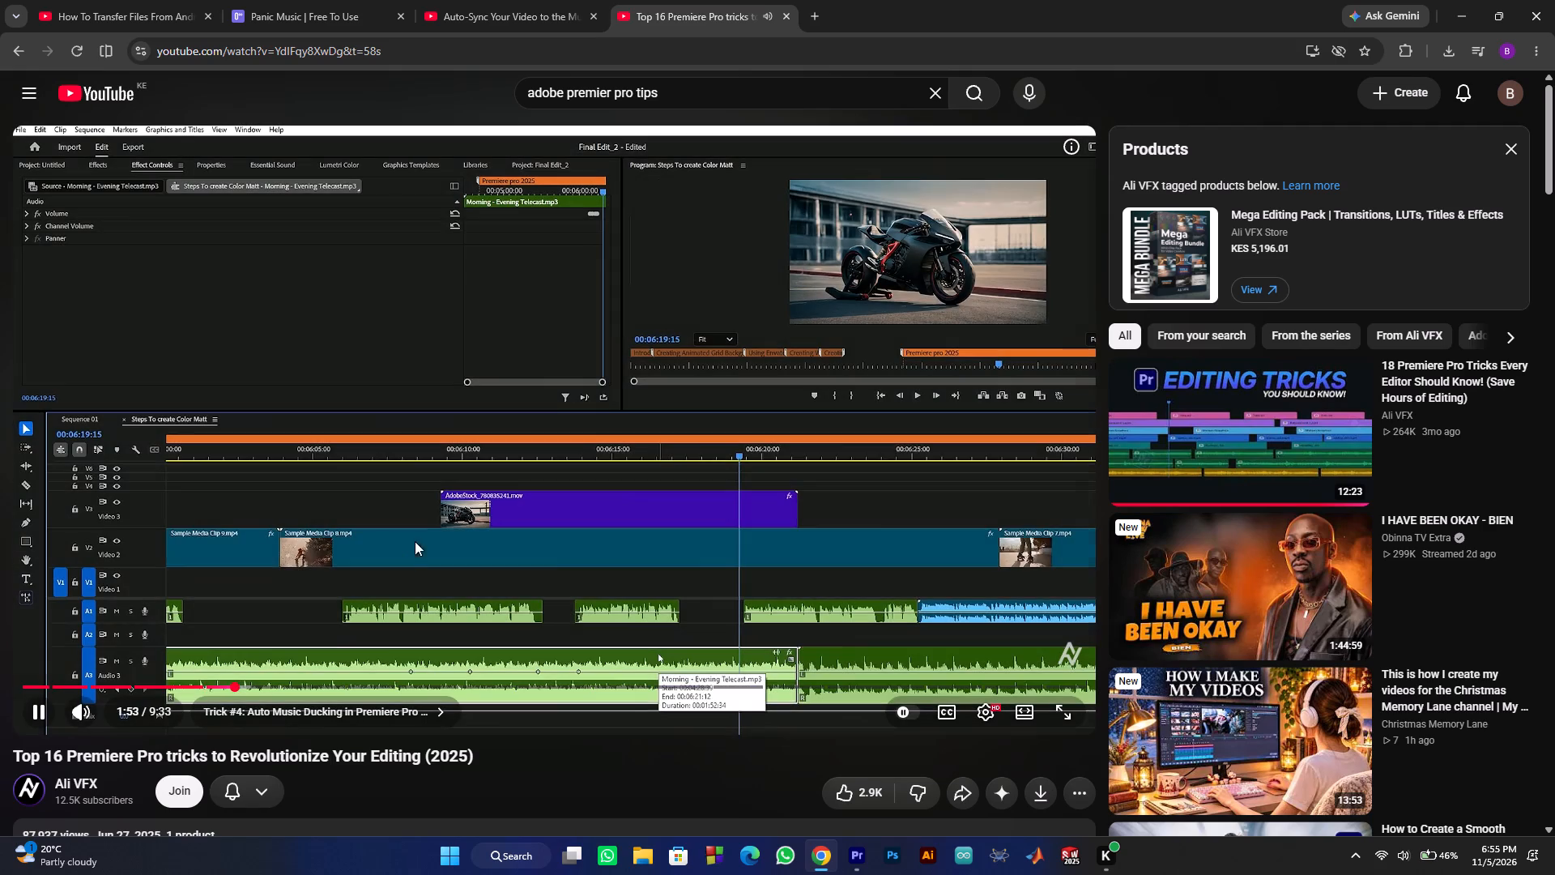
{"action": "left_click", "coordinate": [315, 684]}
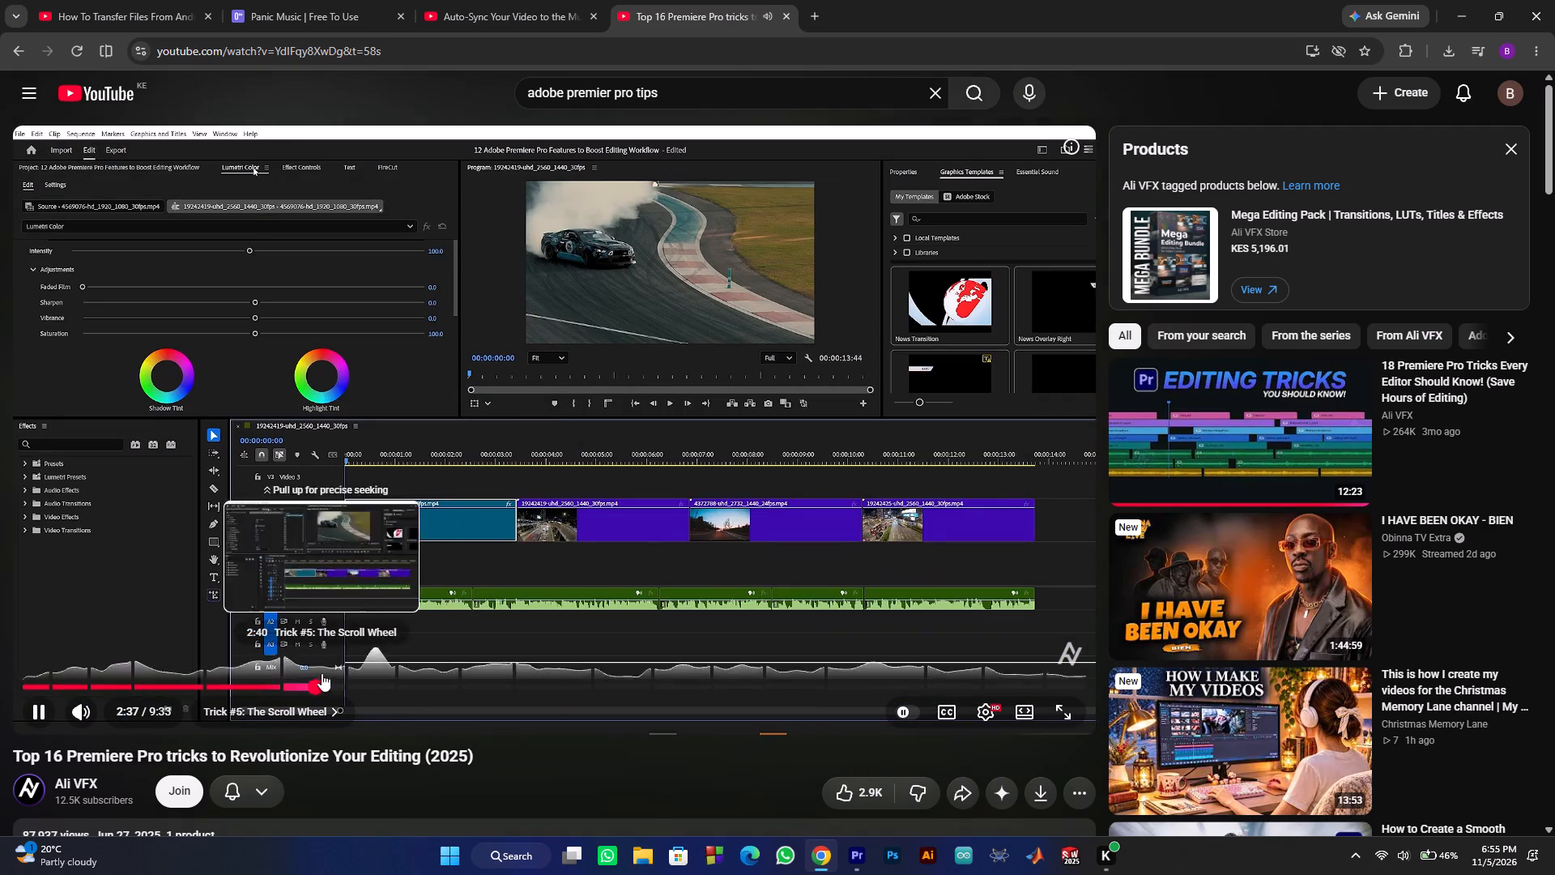
Return to the search results, open "18 Premiere Pro Tricks Every Editor Should Know!" and pause on its opening list of tricks before resuming.
{"action": "left_click", "coordinate": [11, 48]}
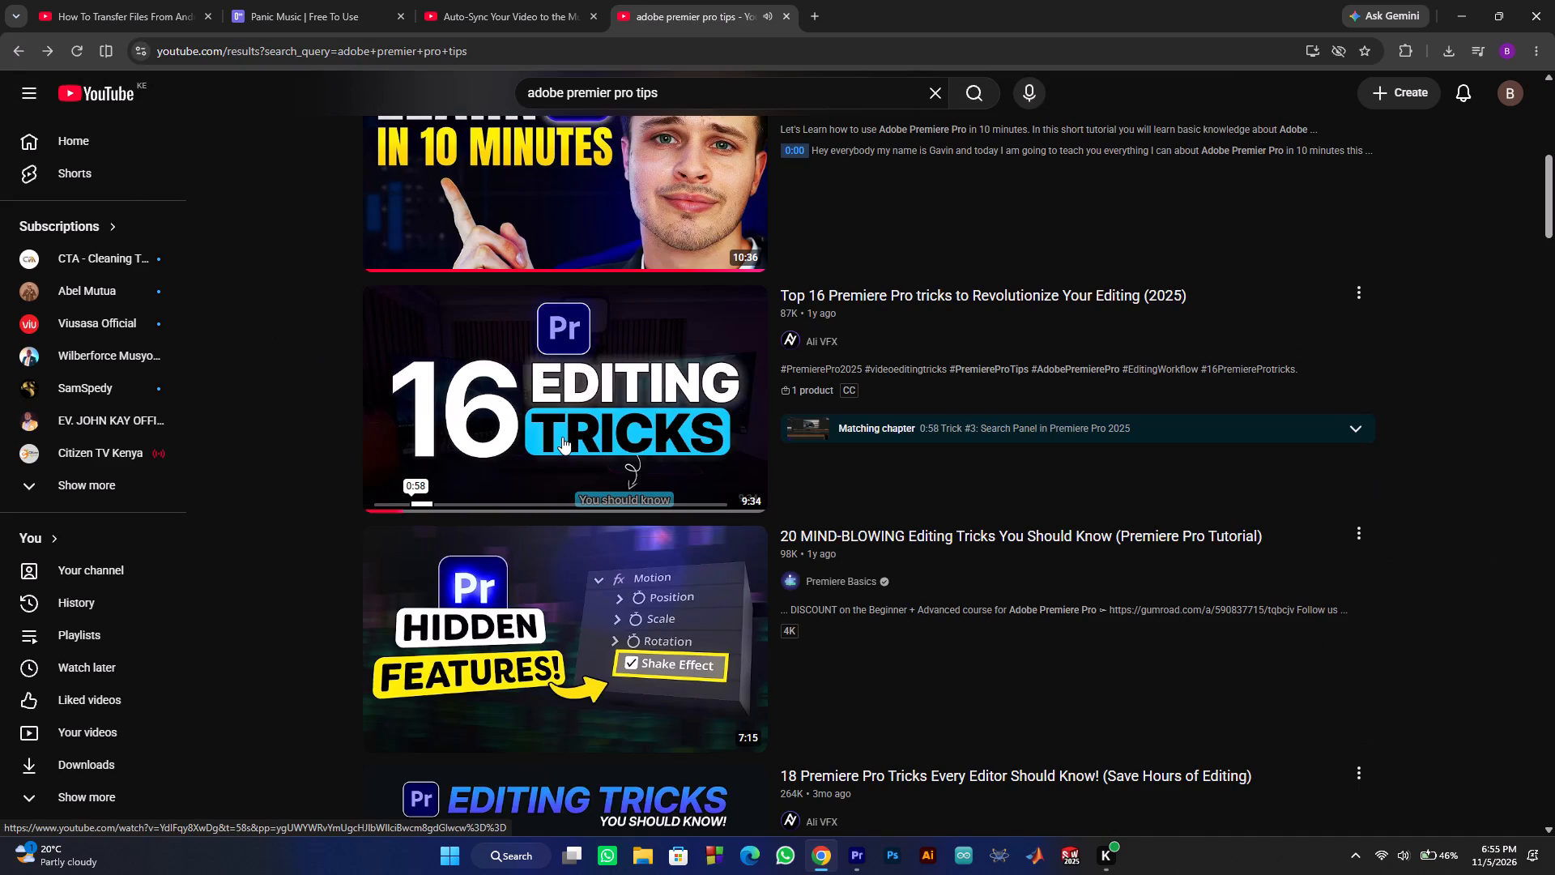
{"action": "scroll", "coordinate": [569, 437], "scroll_direction": "down", "scroll_amount": 2}
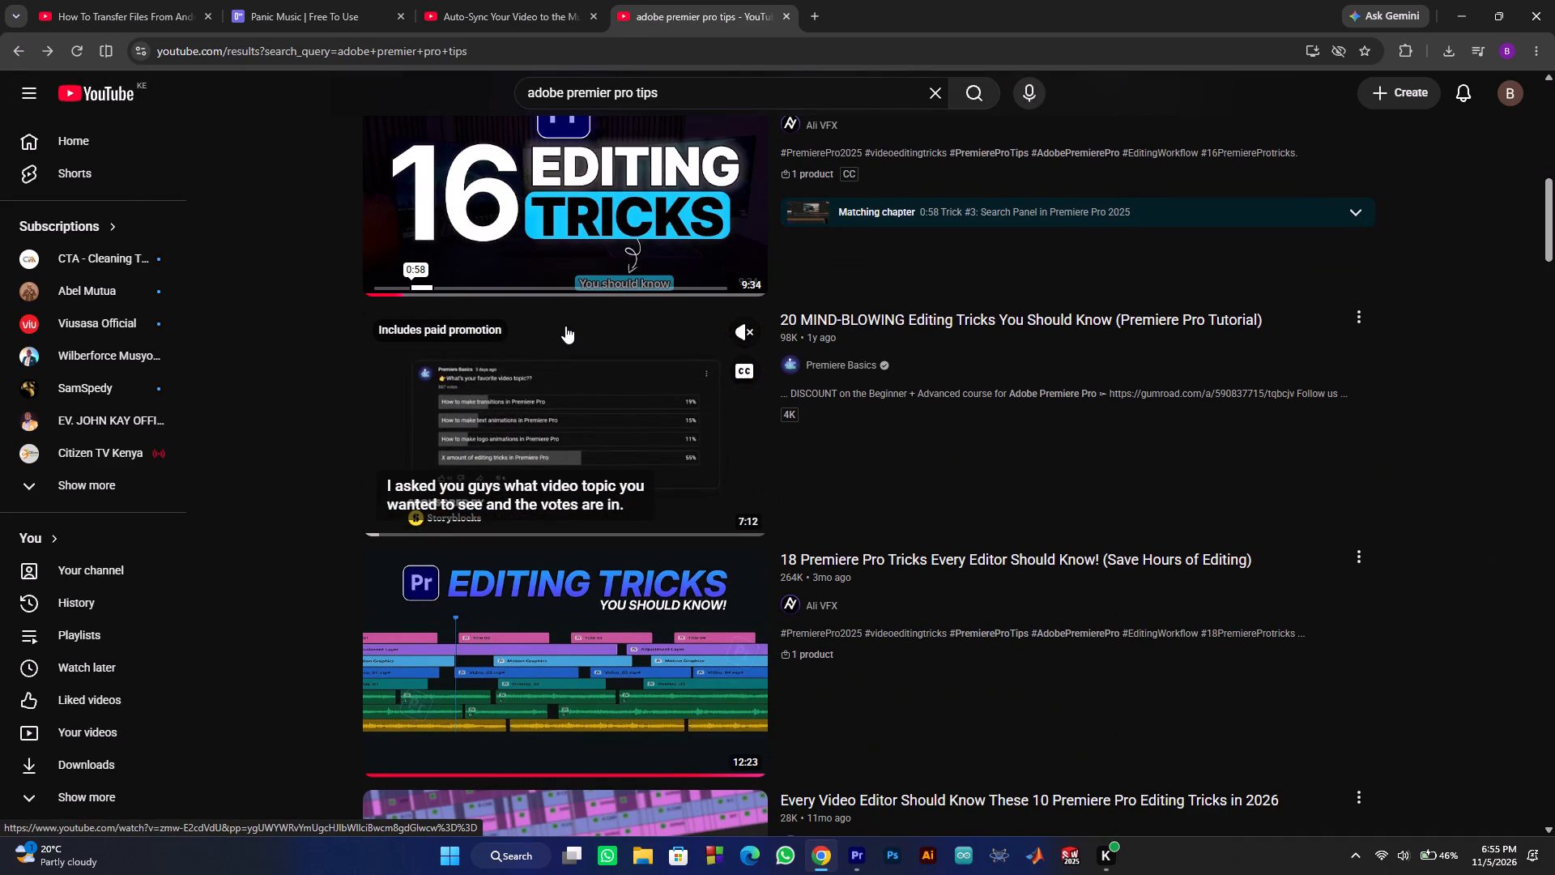
{"action": "scroll", "coordinate": [565, 326], "scroll_direction": "down", "scroll_amount": 2}
{"action": "left_click", "coordinate": [588, 437]}
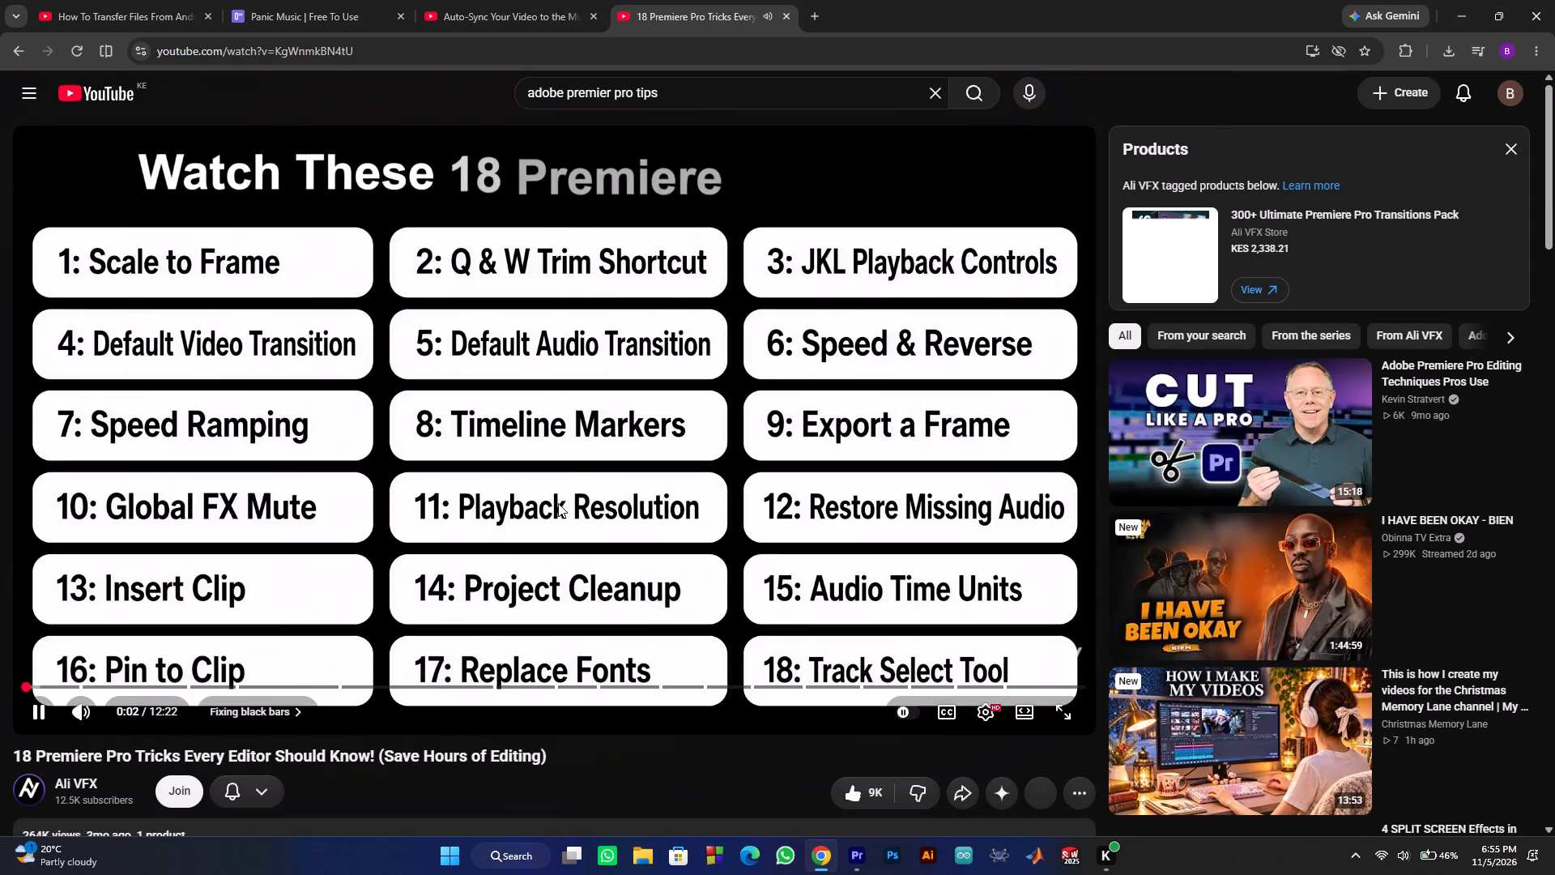
{"action": "left_click", "coordinate": [558, 503]}
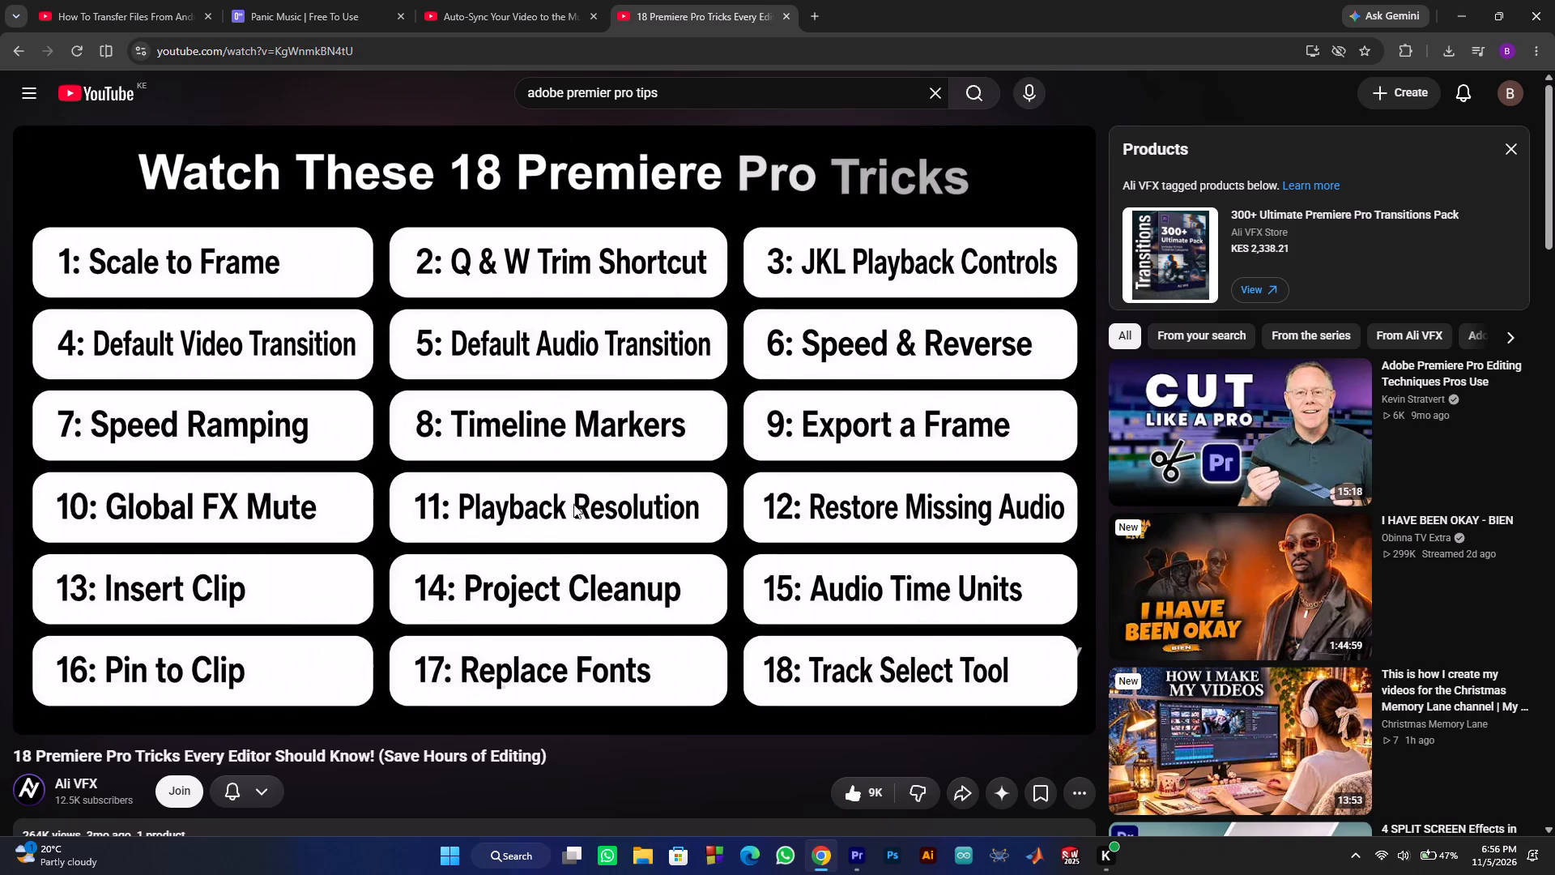
{"action": "left_click", "coordinate": [559, 447]}
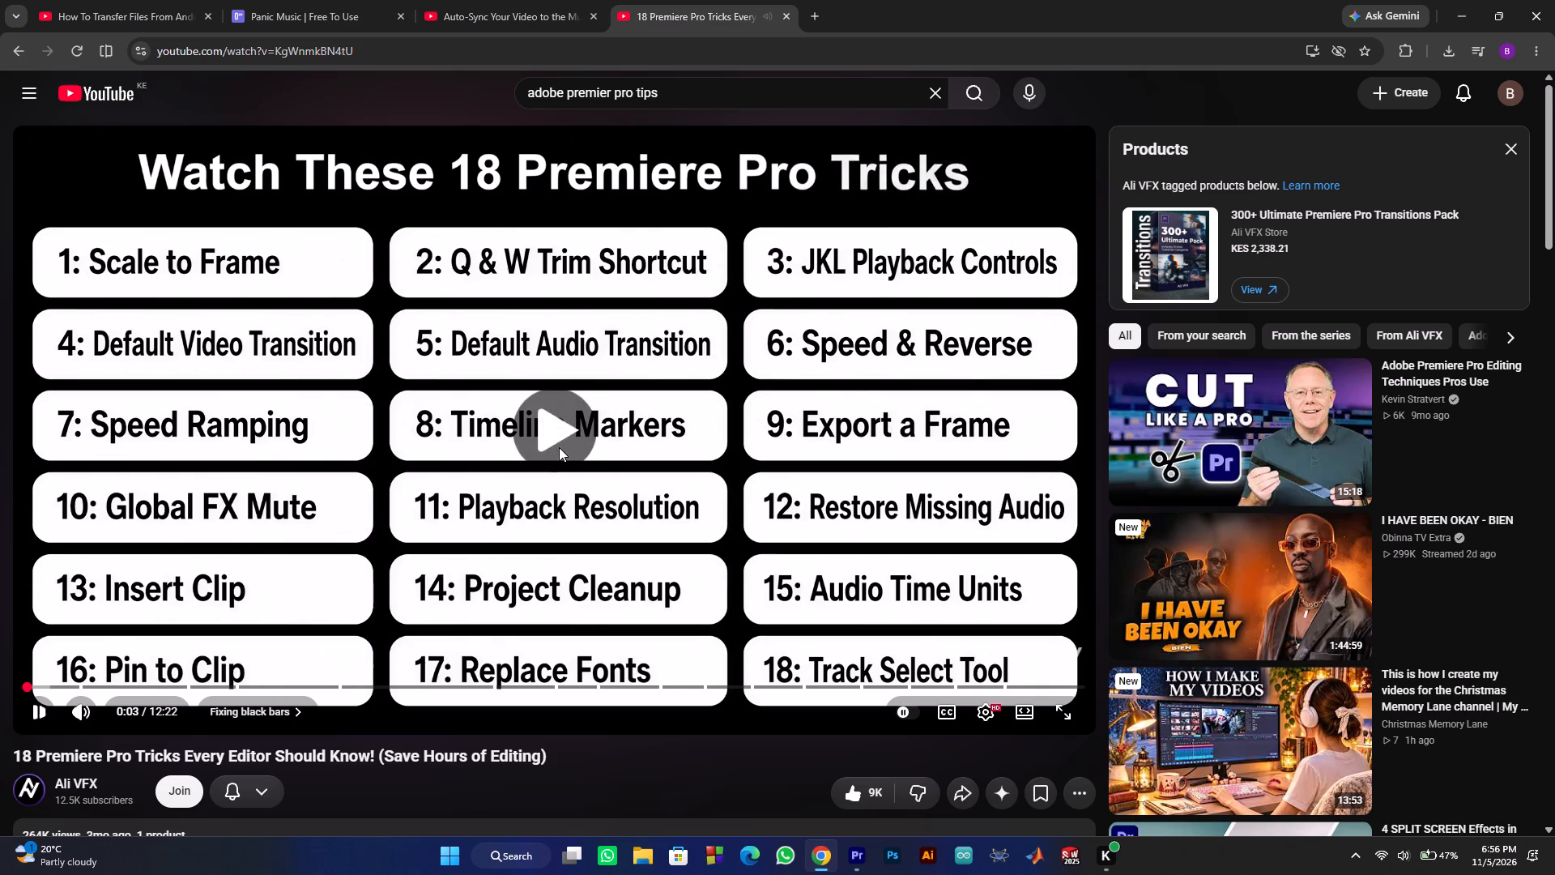
Examine the expanded description and chapters of the 18-tricks video while its first tricks play.
{"action": "scroll", "coordinate": [559, 447], "scroll_direction": "down", "scroll_amount": 1}
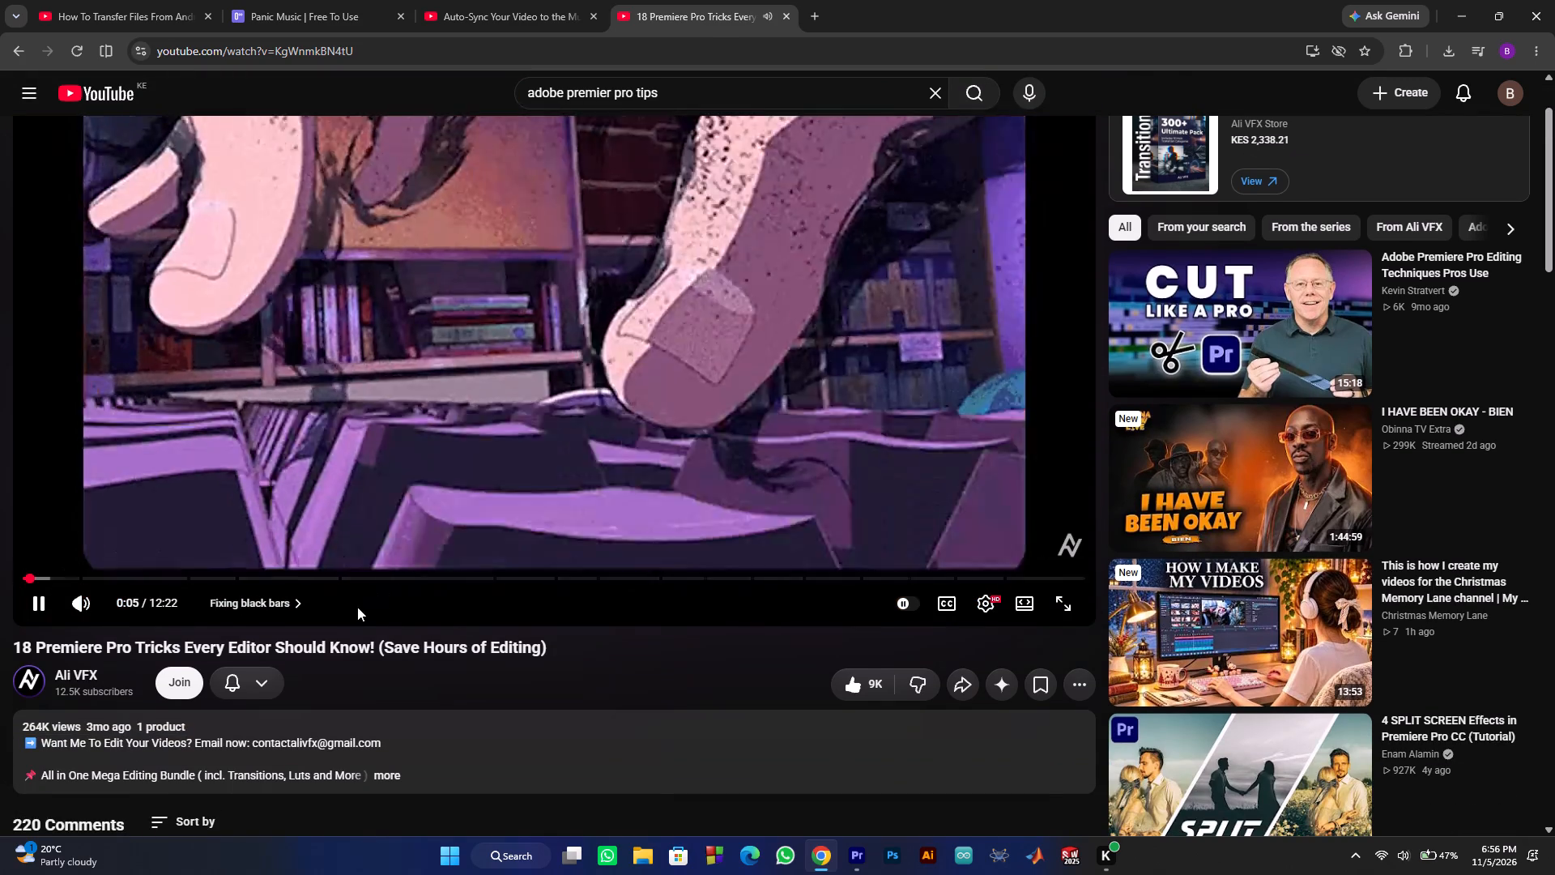
{"action": "scroll", "coordinate": [354, 612], "scroll_direction": "down", "scroll_amount": 4}
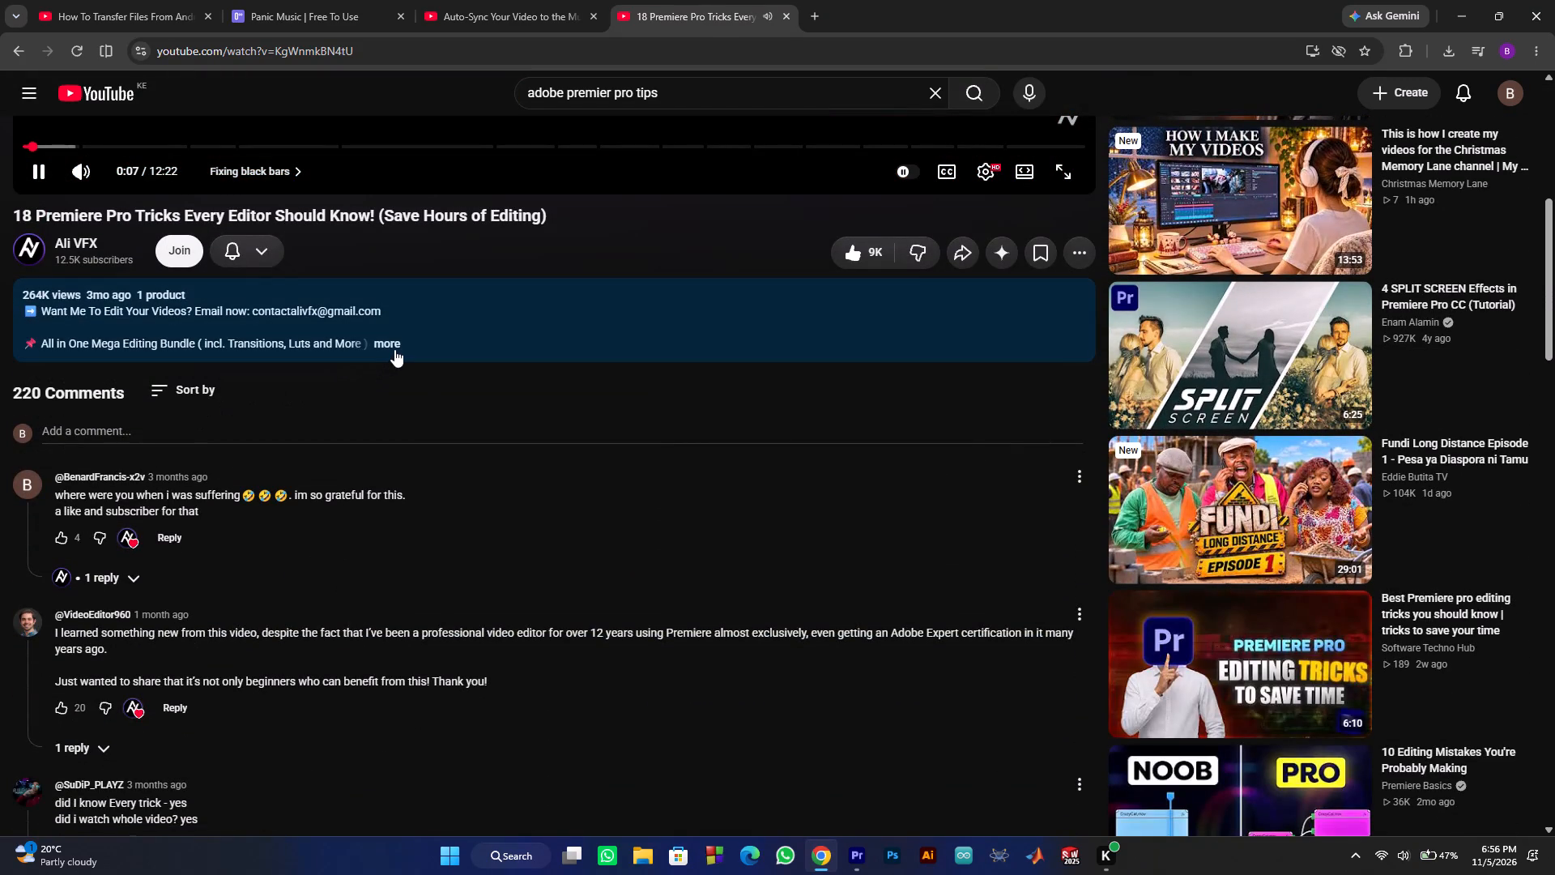
{"action": "left_click", "coordinate": [389, 341]}
{"action": "scroll", "coordinate": [275, 569], "scroll_direction": "down", "scroll_amount": 1}
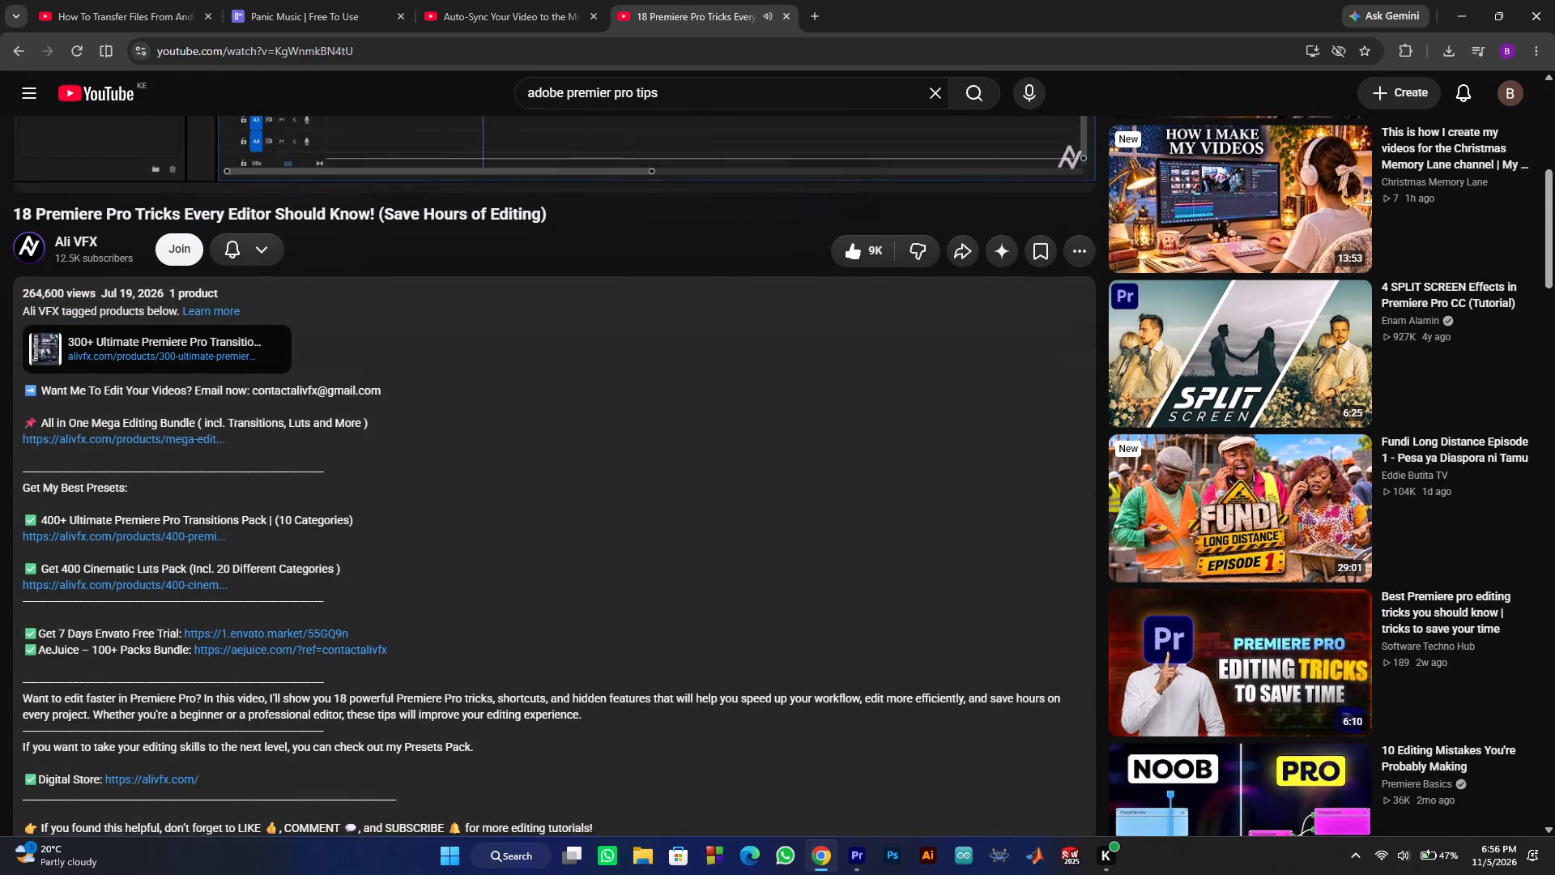
{"action": "scroll", "coordinate": [279, 577], "scroll_direction": "down", "scroll_amount": 2}
{"action": "scroll", "coordinate": [73, 616], "scroll_direction": "down", "scroll_amount": 1}
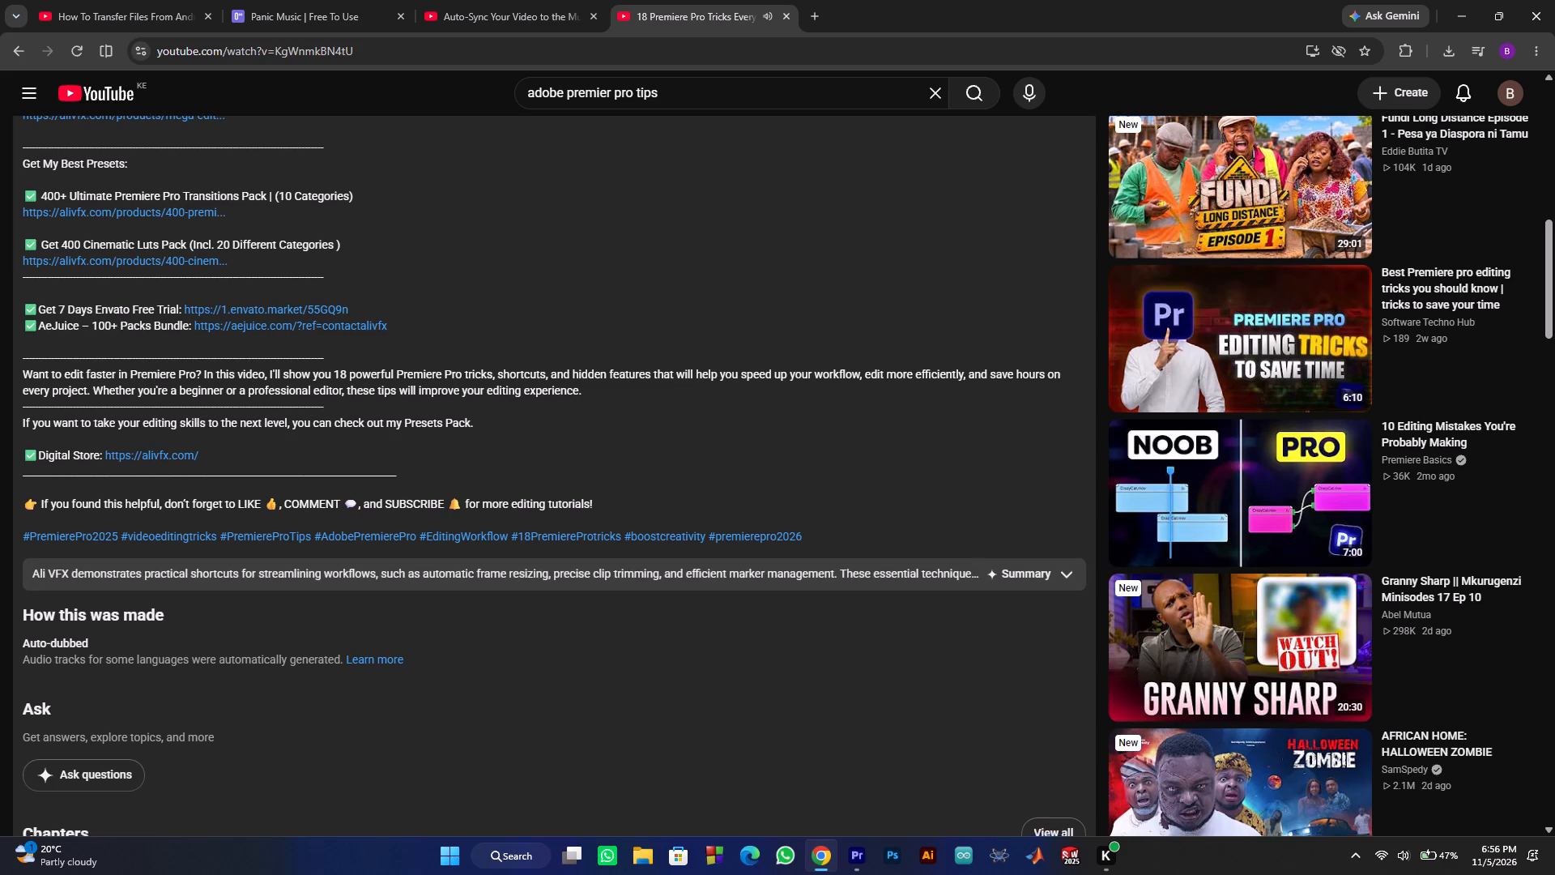
{"action": "scroll", "coordinate": [73, 616], "scroll_direction": "down", "scroll_amount": 2}
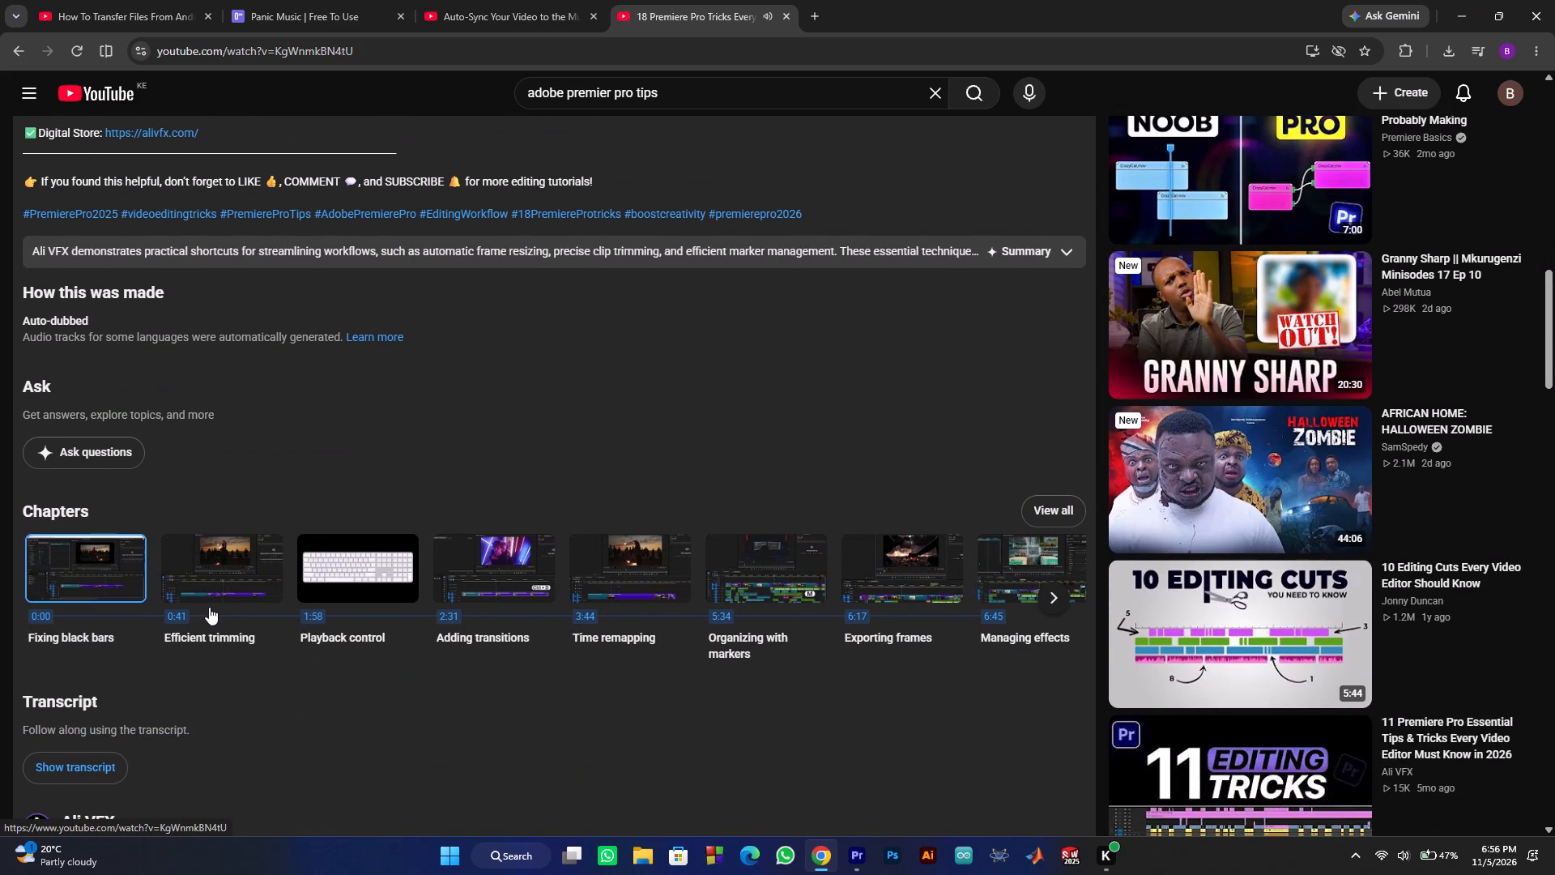
{"action": "scroll", "coordinate": [214, 607], "scroll_direction": "up", "scroll_amount": 7}
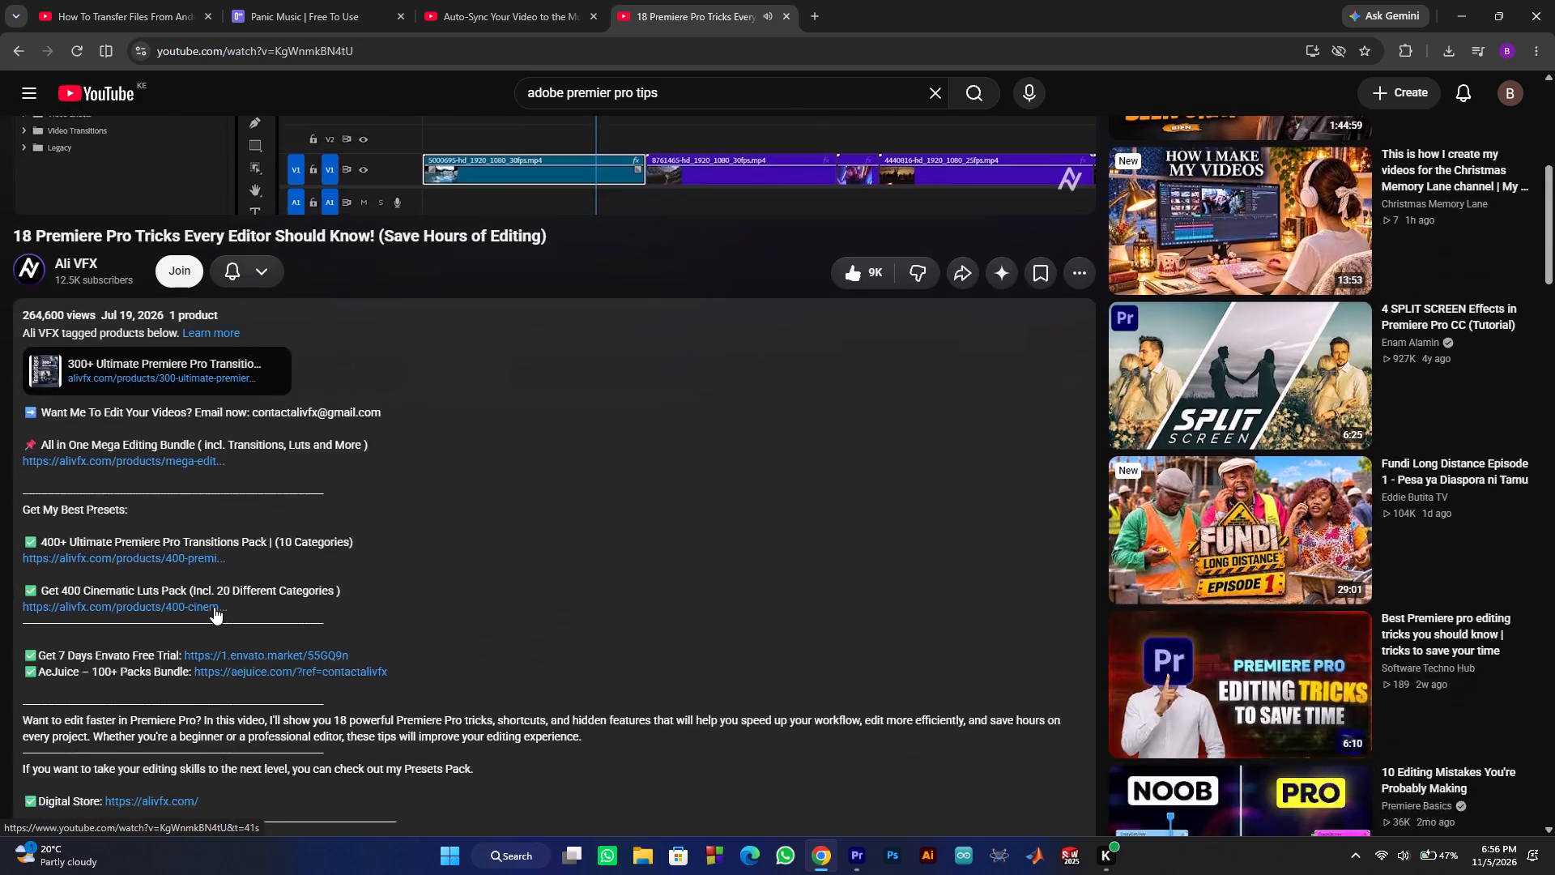
{"action": "scroll", "coordinate": [214, 607], "scroll_direction": "up", "scroll_amount": 2}
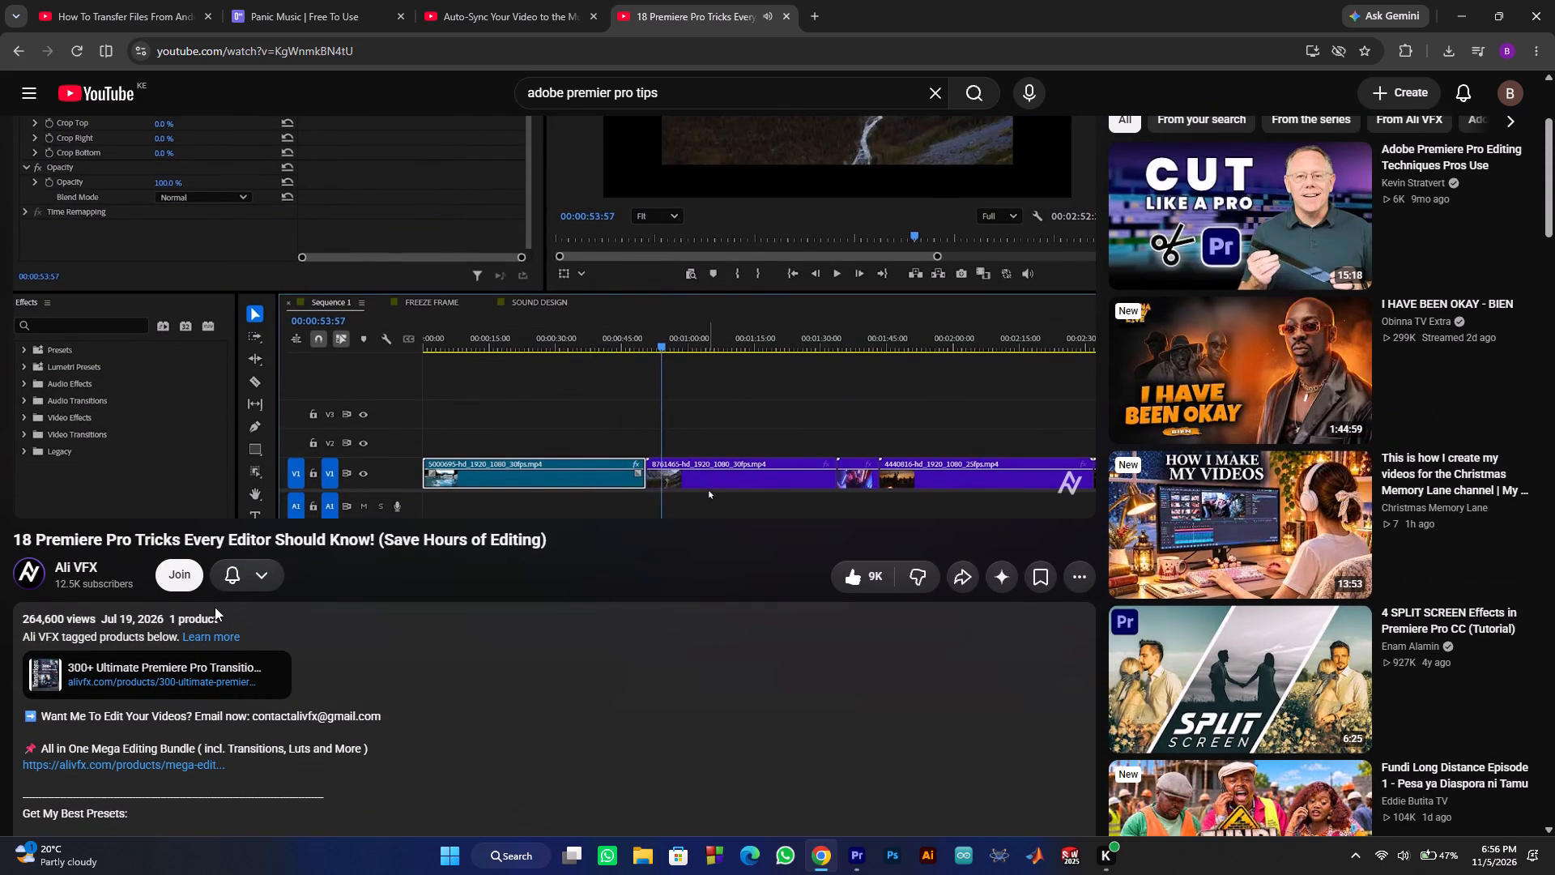
{"action": "scroll", "coordinate": [215, 607], "scroll_direction": "up", "scroll_amount": 2}
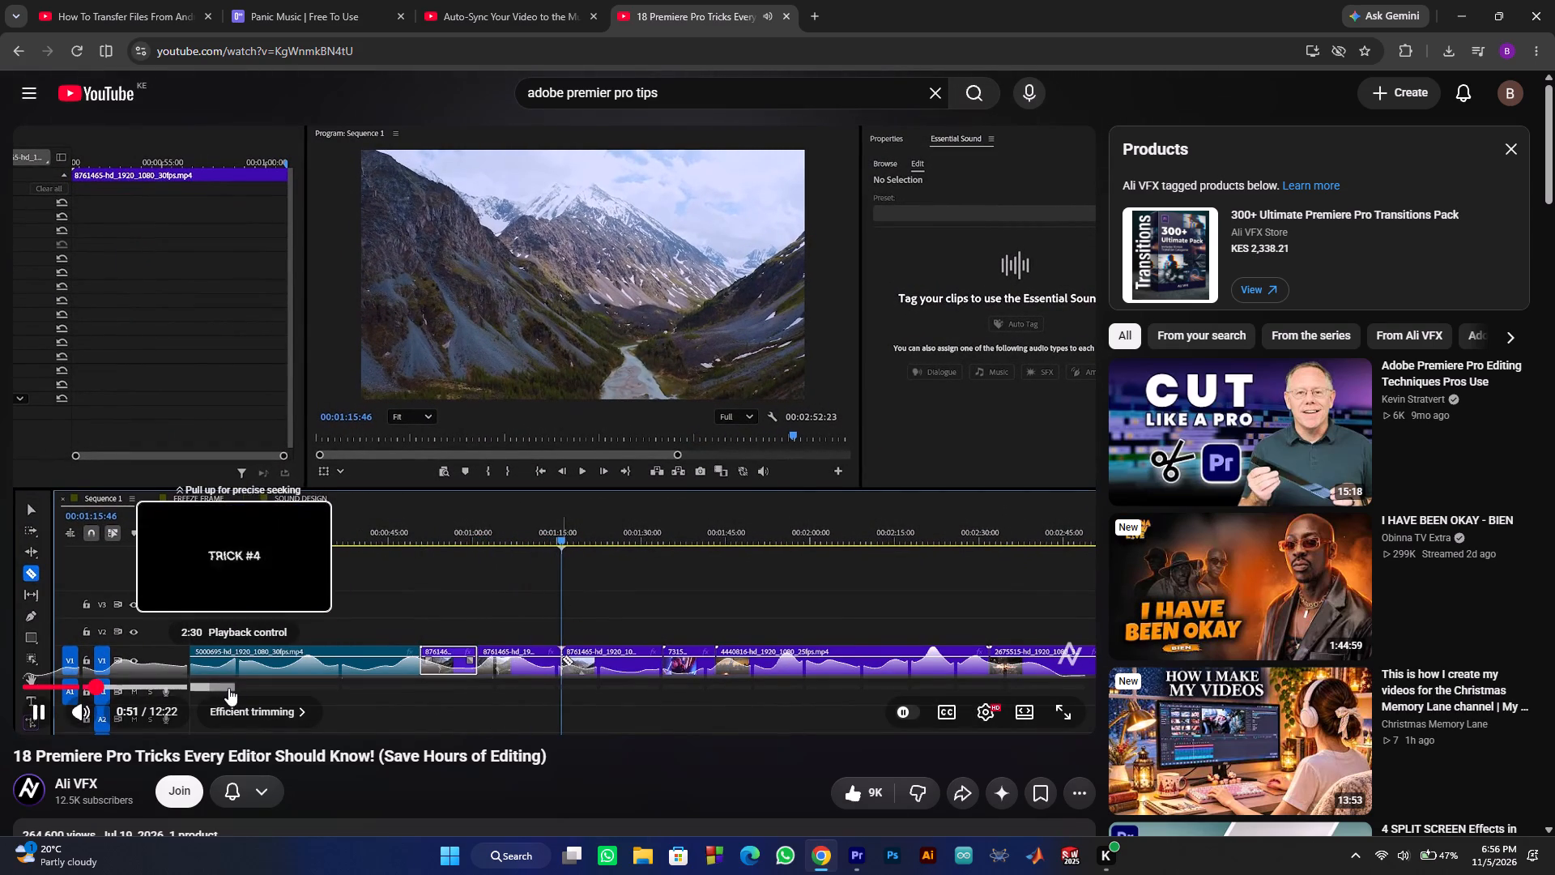
Skip the 18-tricks video to about 2:18 in the playback control chapter and look through its full row of chapters.
{"action": "left_click", "coordinate": [217, 688]}
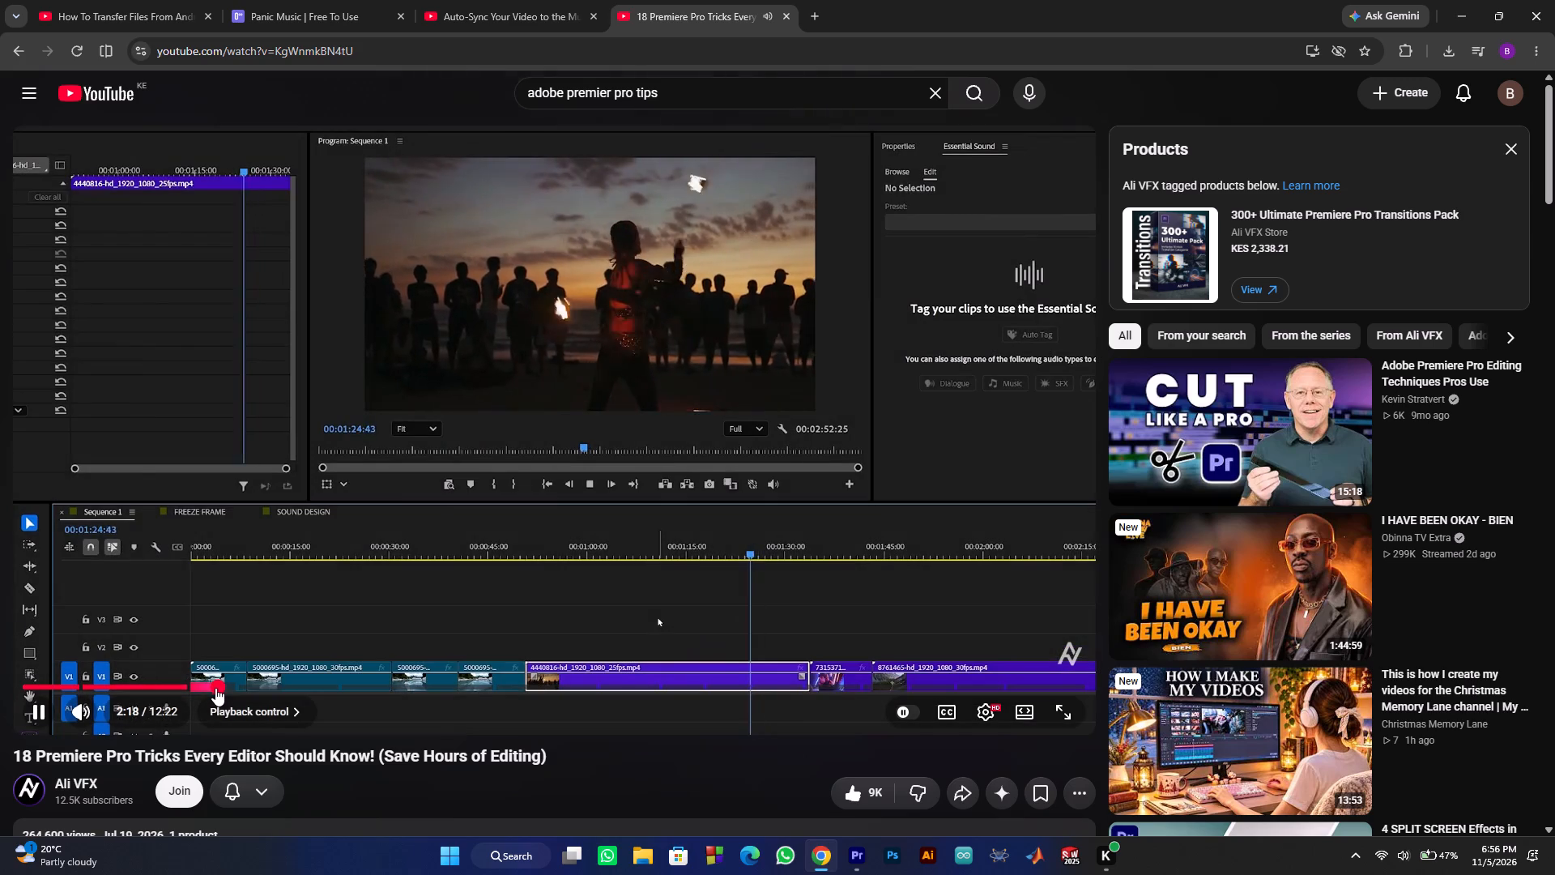
{"action": "scroll", "coordinate": [452, 563], "scroll_direction": "down", "scroll_amount": 5}
{"action": "scroll", "coordinate": [138, 575], "scroll_direction": "down", "scroll_amount": 7}
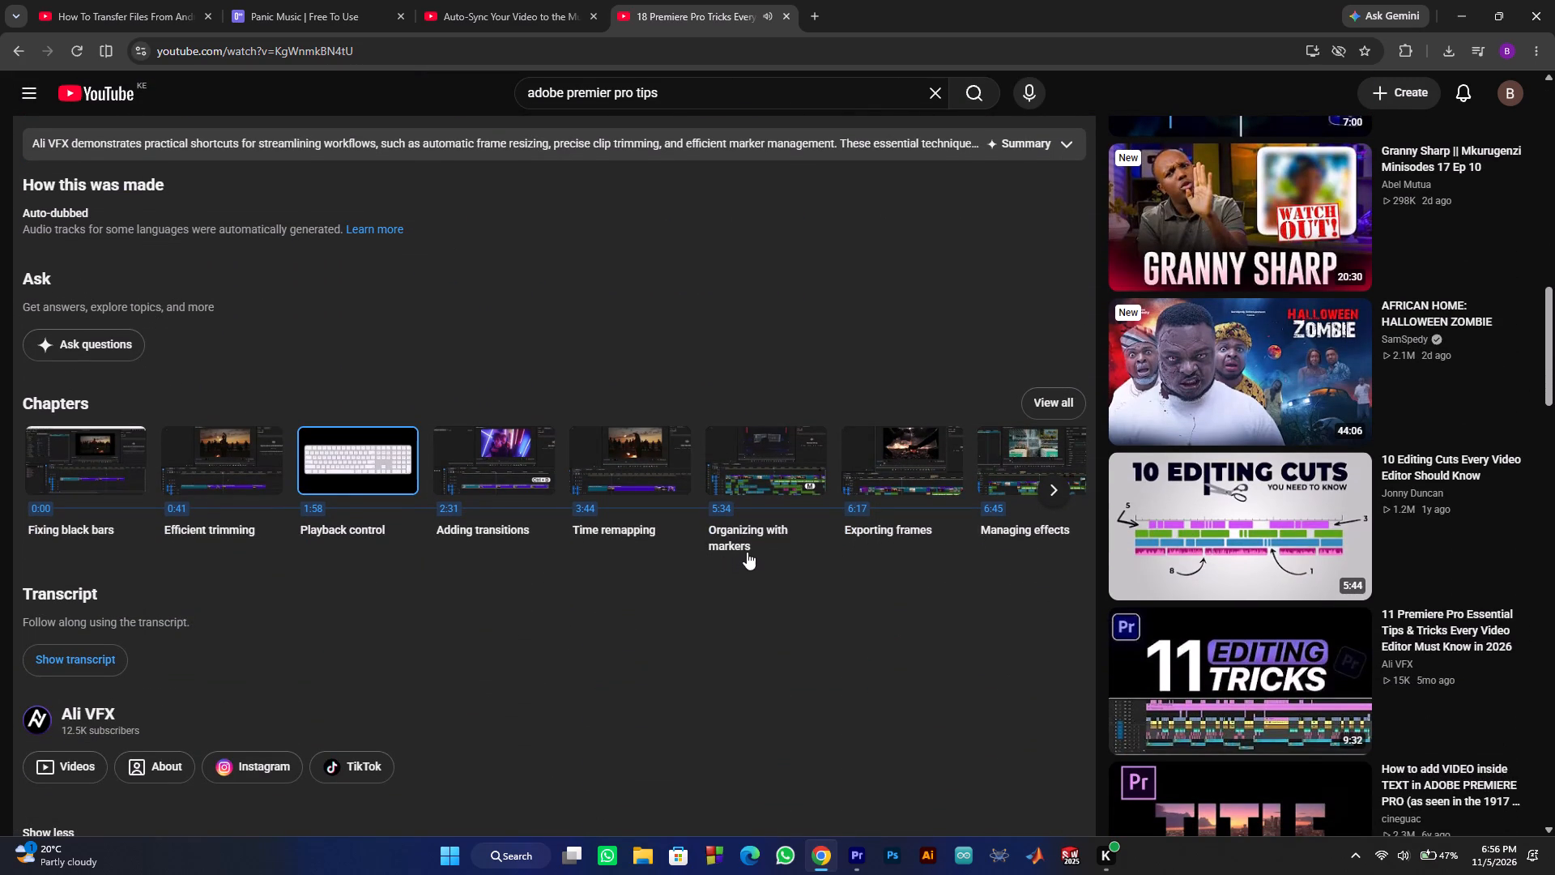
{"action": "left_click", "coordinate": [1046, 492]}
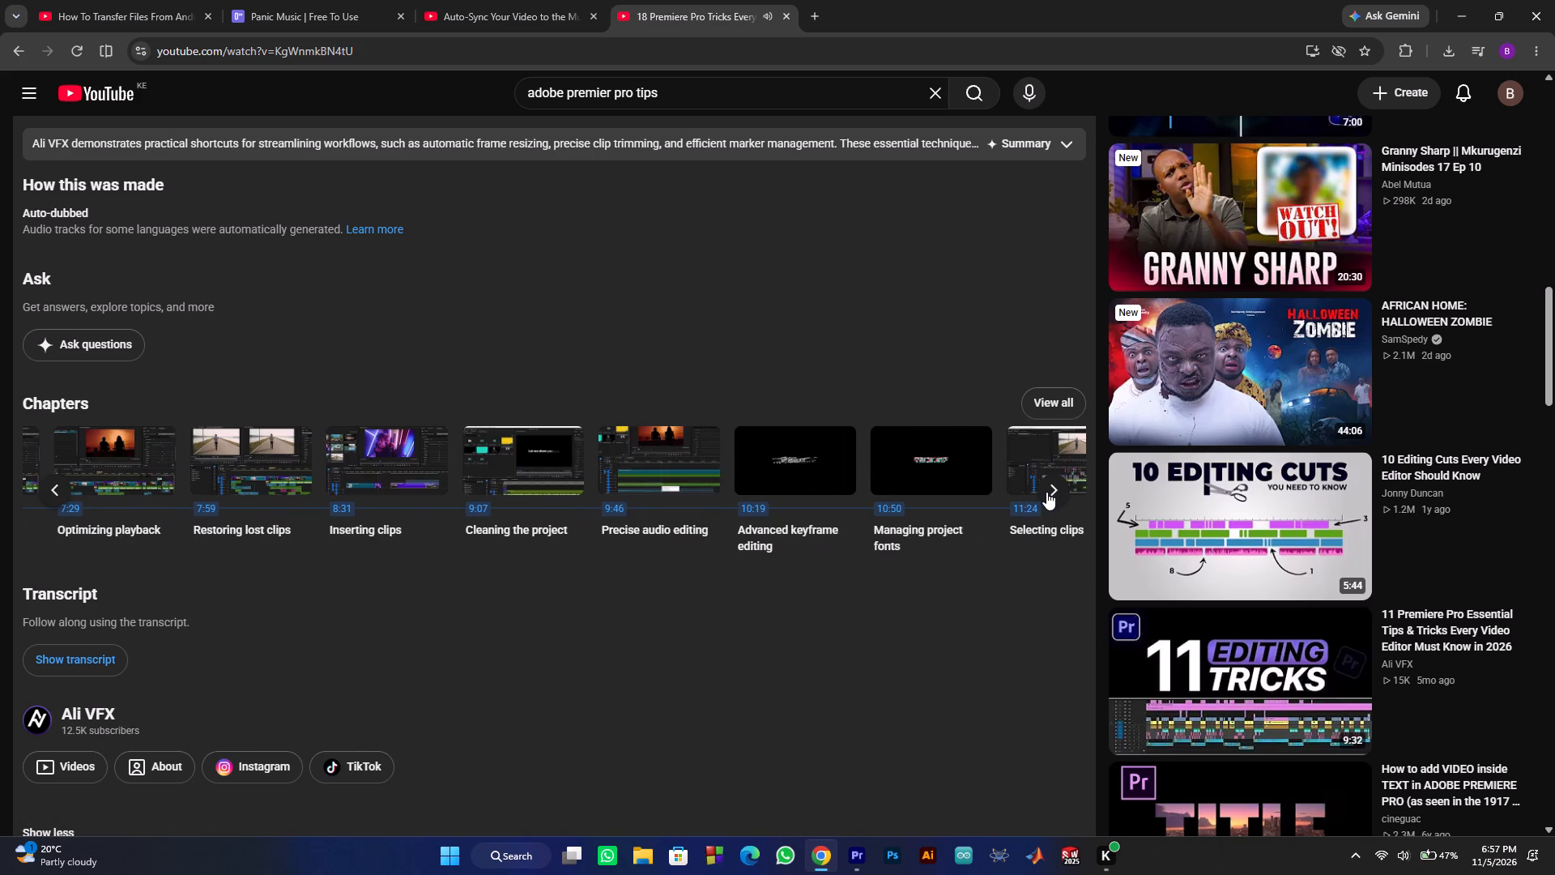
{"action": "left_click", "coordinate": [1054, 492]}
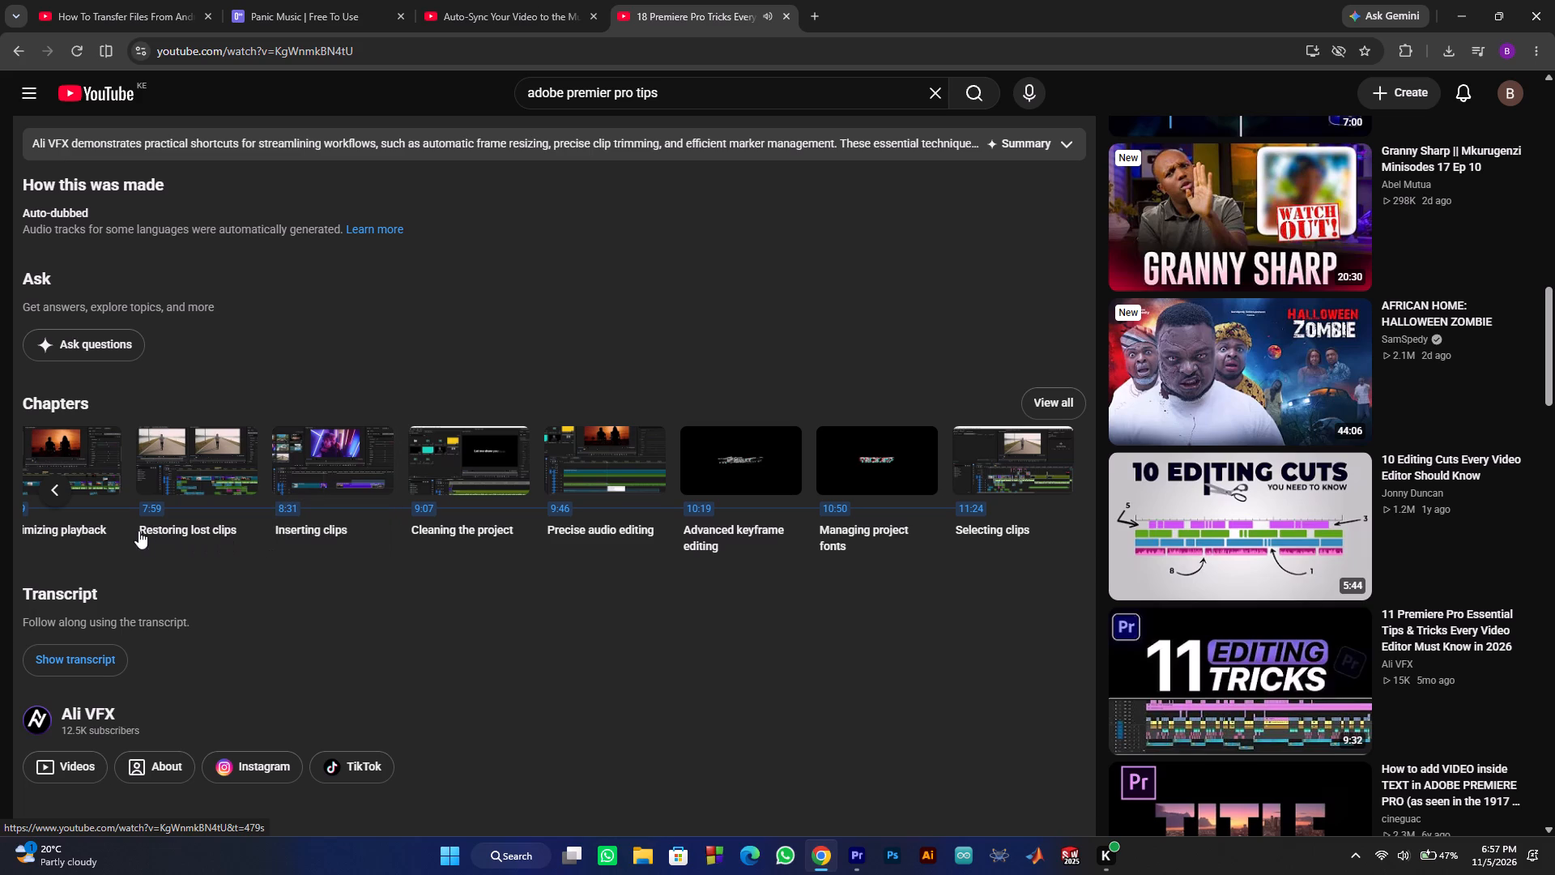
{"action": "left_click", "coordinate": [58, 476]}
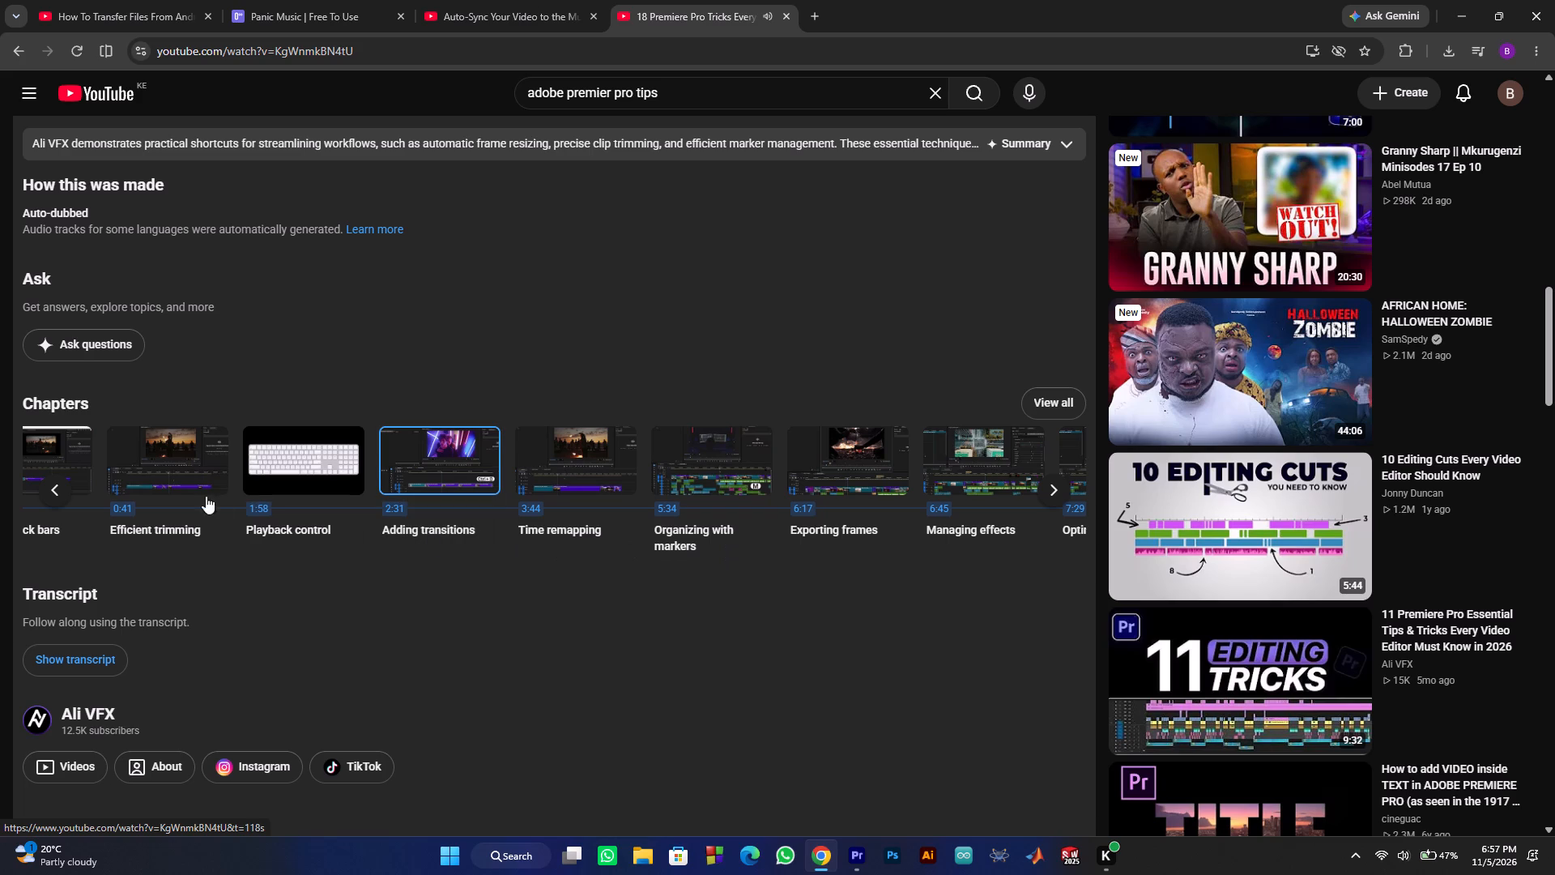
{"action": "left_click", "coordinate": [65, 497]}
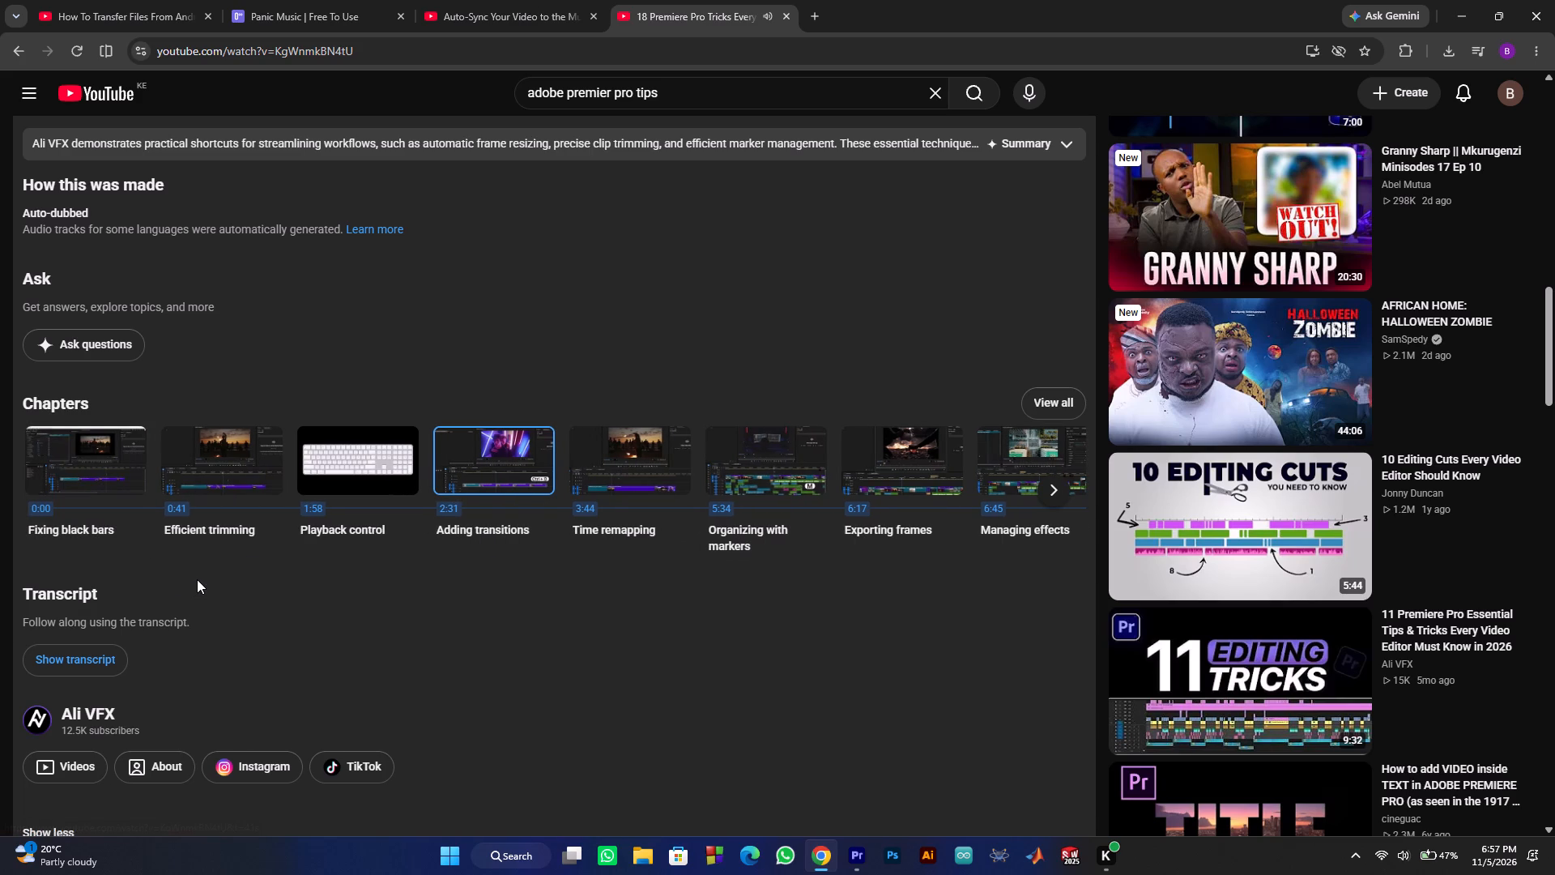
Skim the 18-tricks video through the time remapping, organizing with markers and exporting frames chapters, skipping the advert.
{"action": "scroll", "coordinate": [258, 570], "scroll_direction": "up", "scroll_amount": 8}
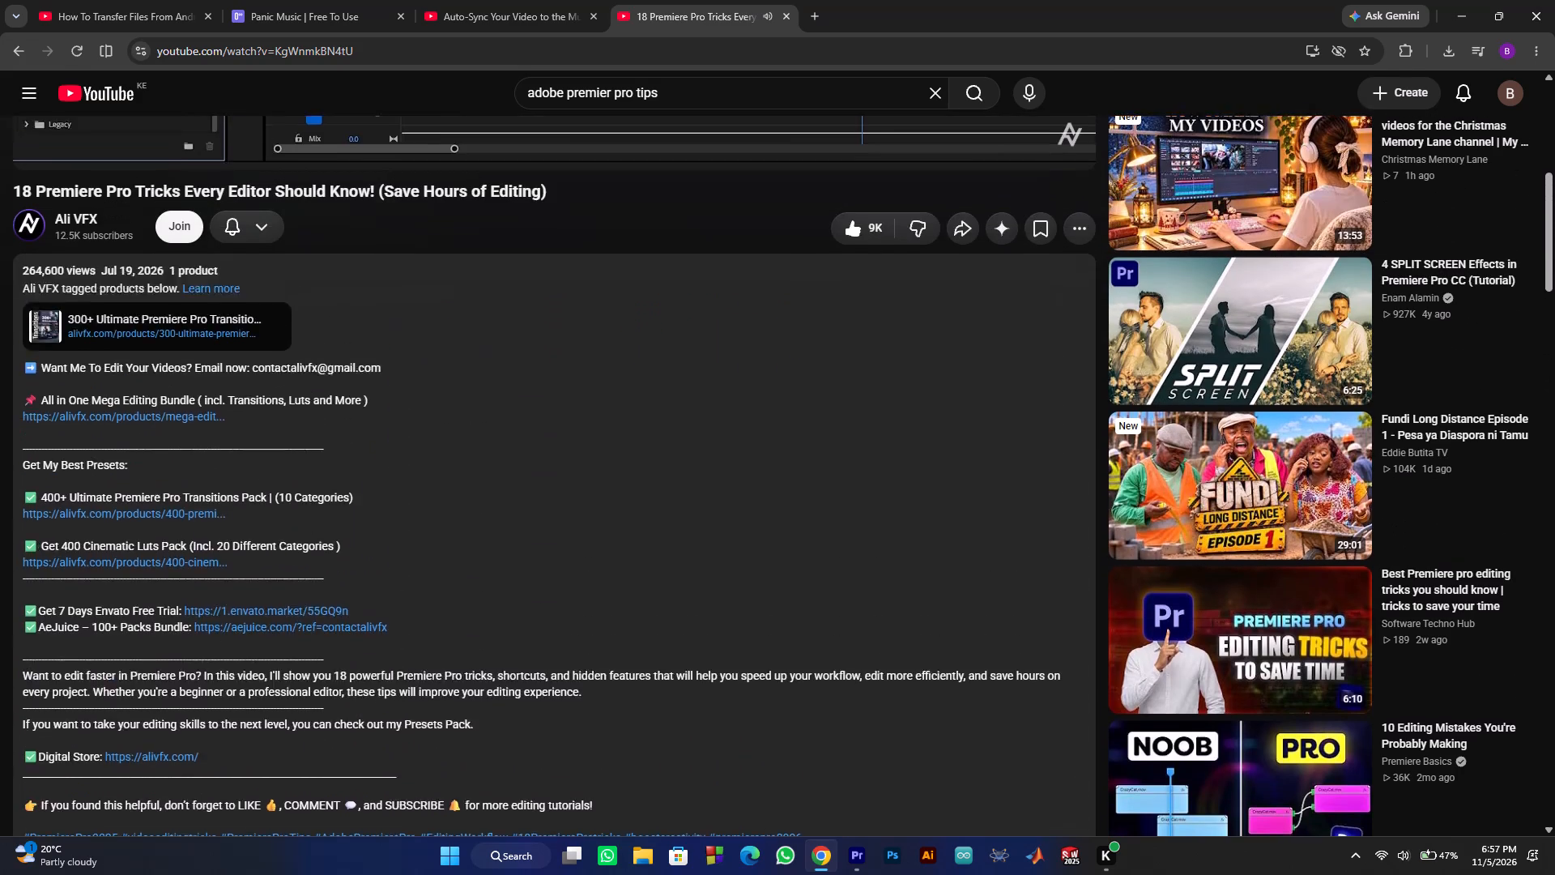
{"action": "scroll", "coordinate": [266, 561], "scroll_direction": "up", "scroll_amount": 2}
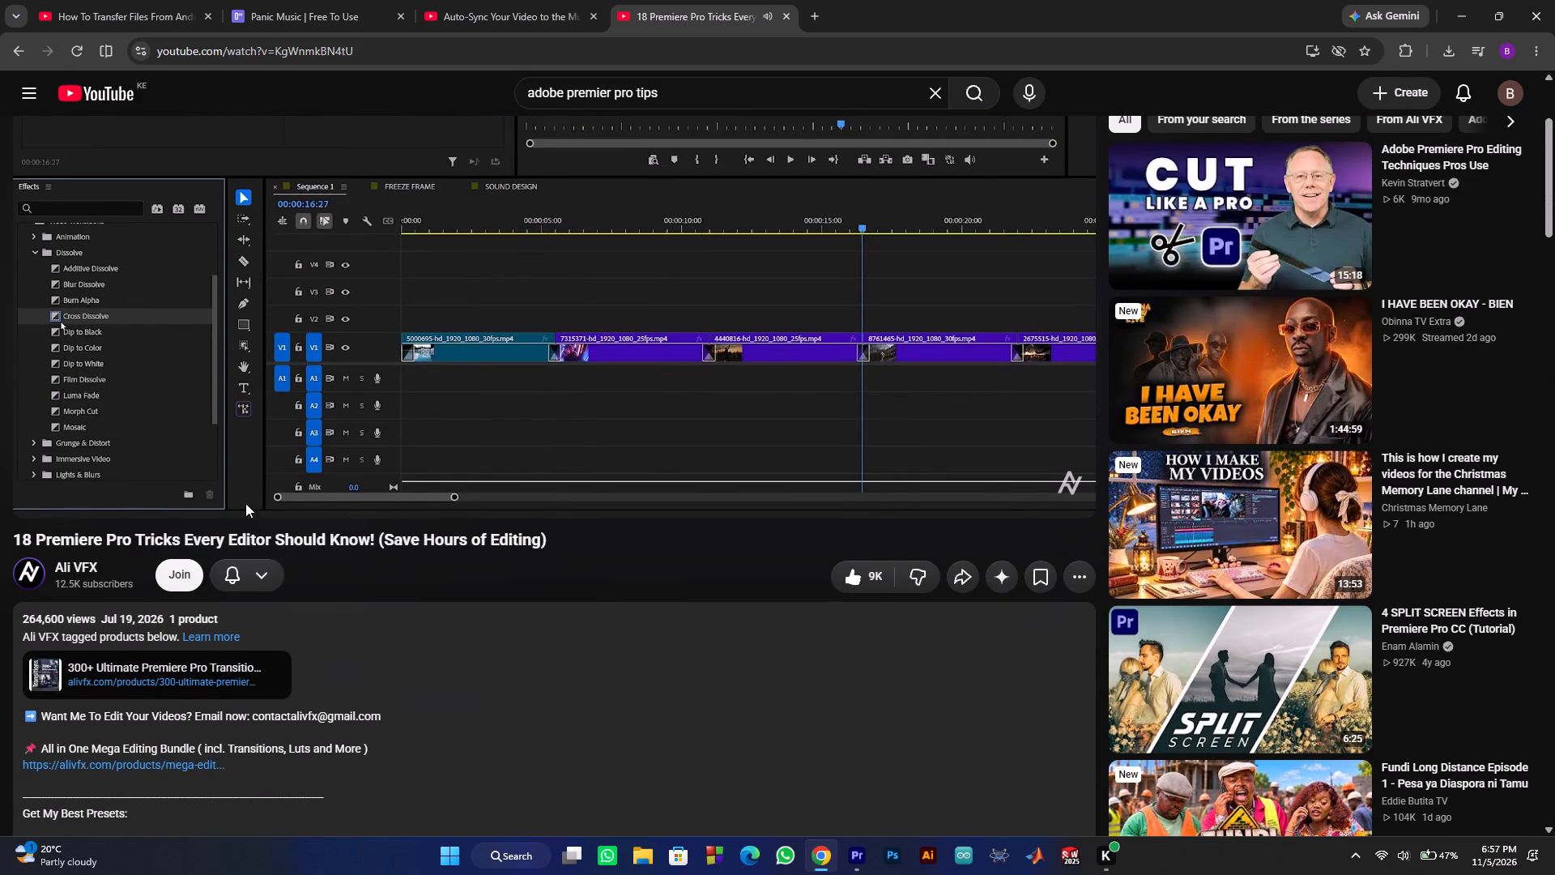
{"action": "left_click", "coordinate": [367, 472]}
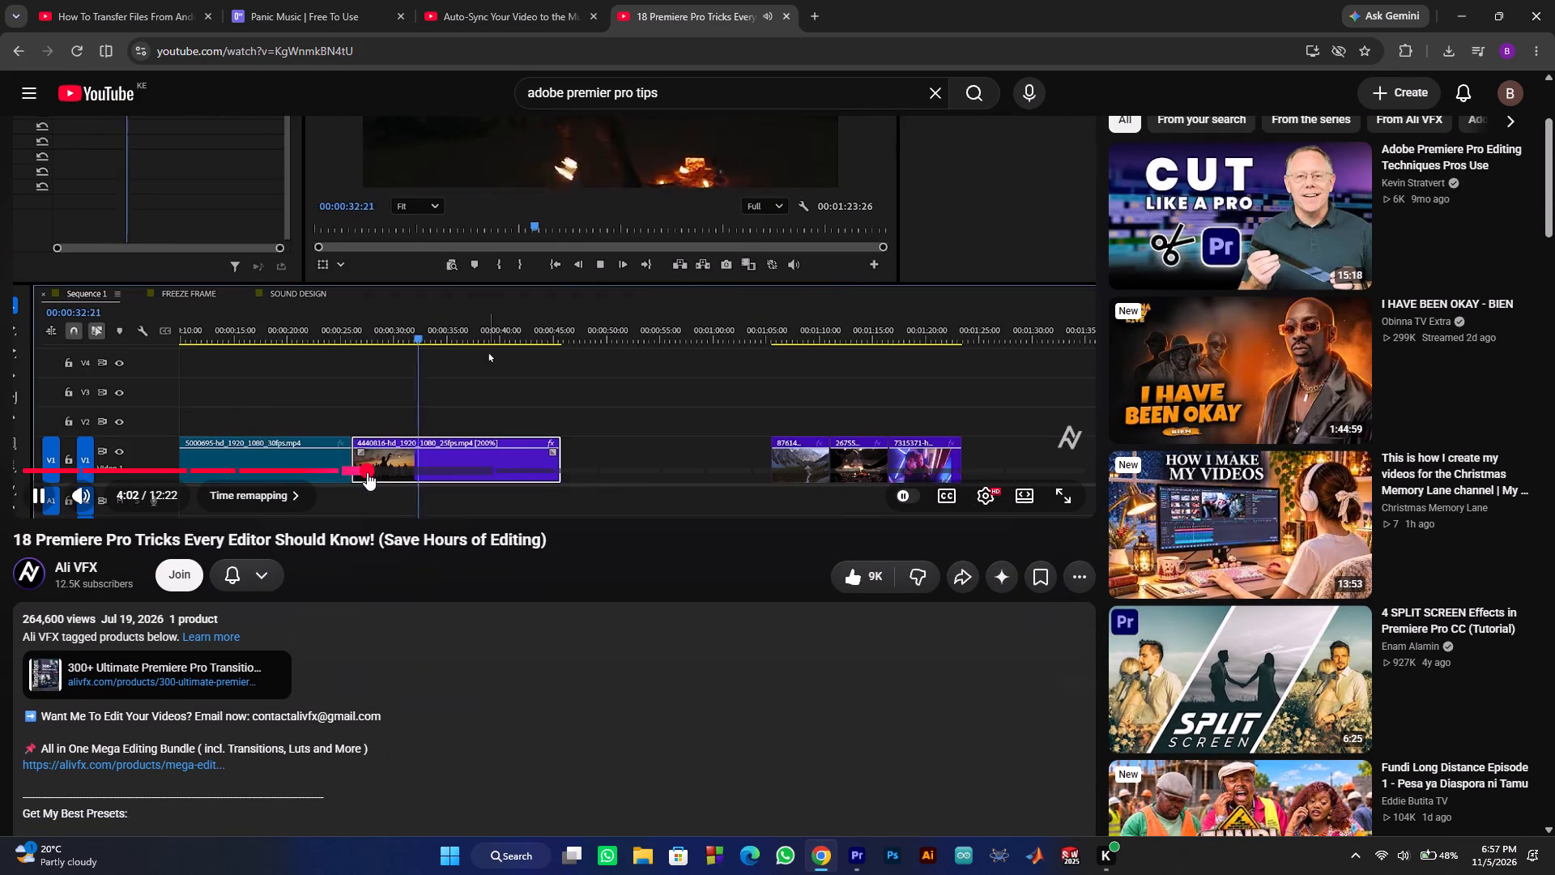
{"action": "left_click", "coordinate": [435, 467]}
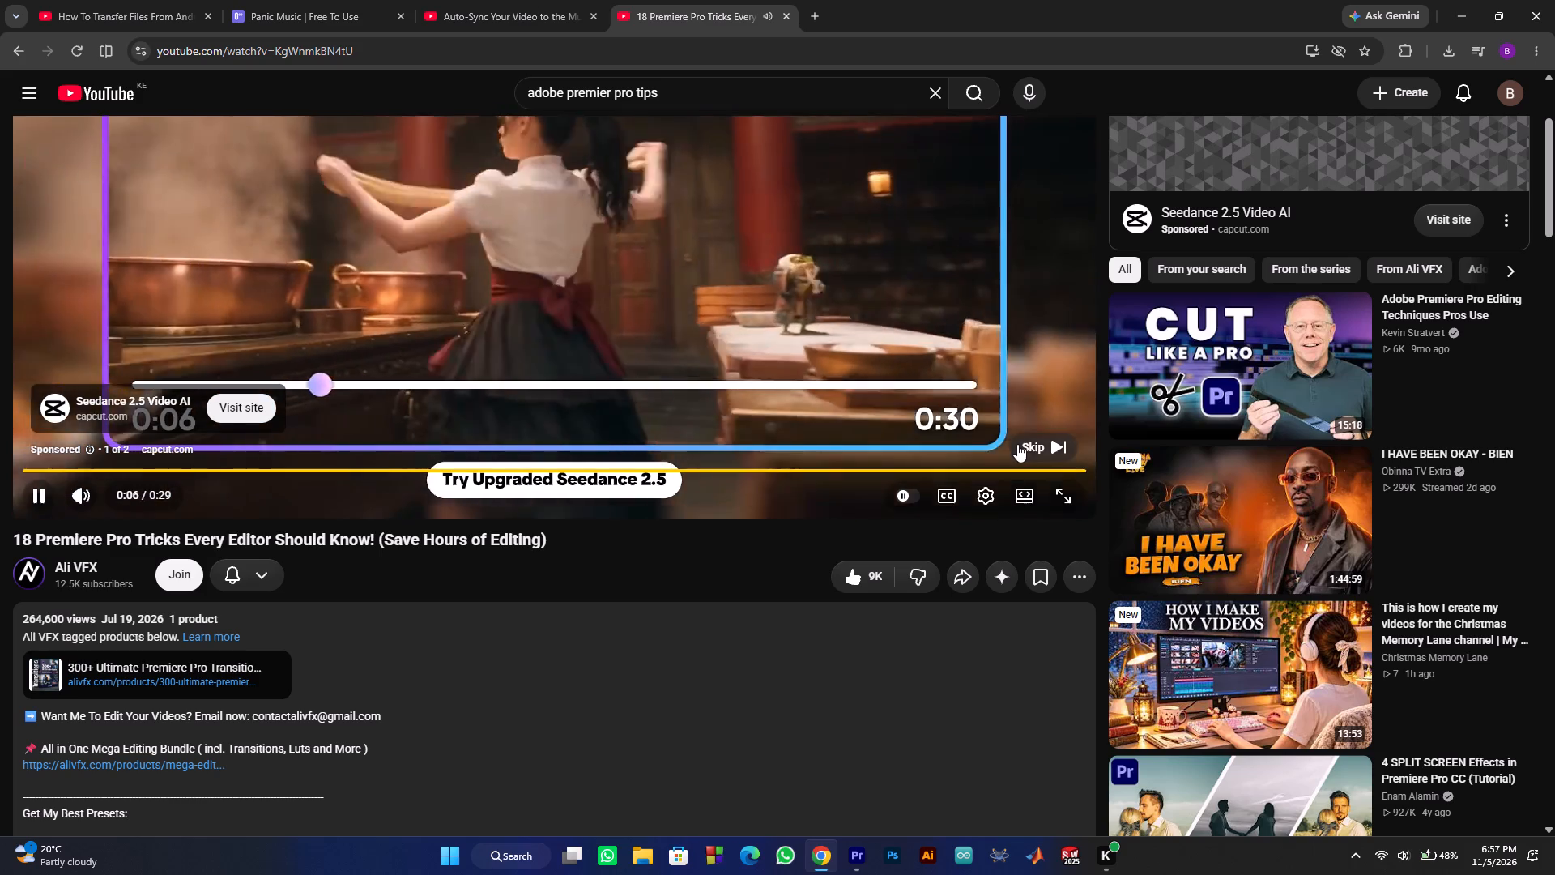
{"action": "left_click", "coordinate": [1029, 442]}
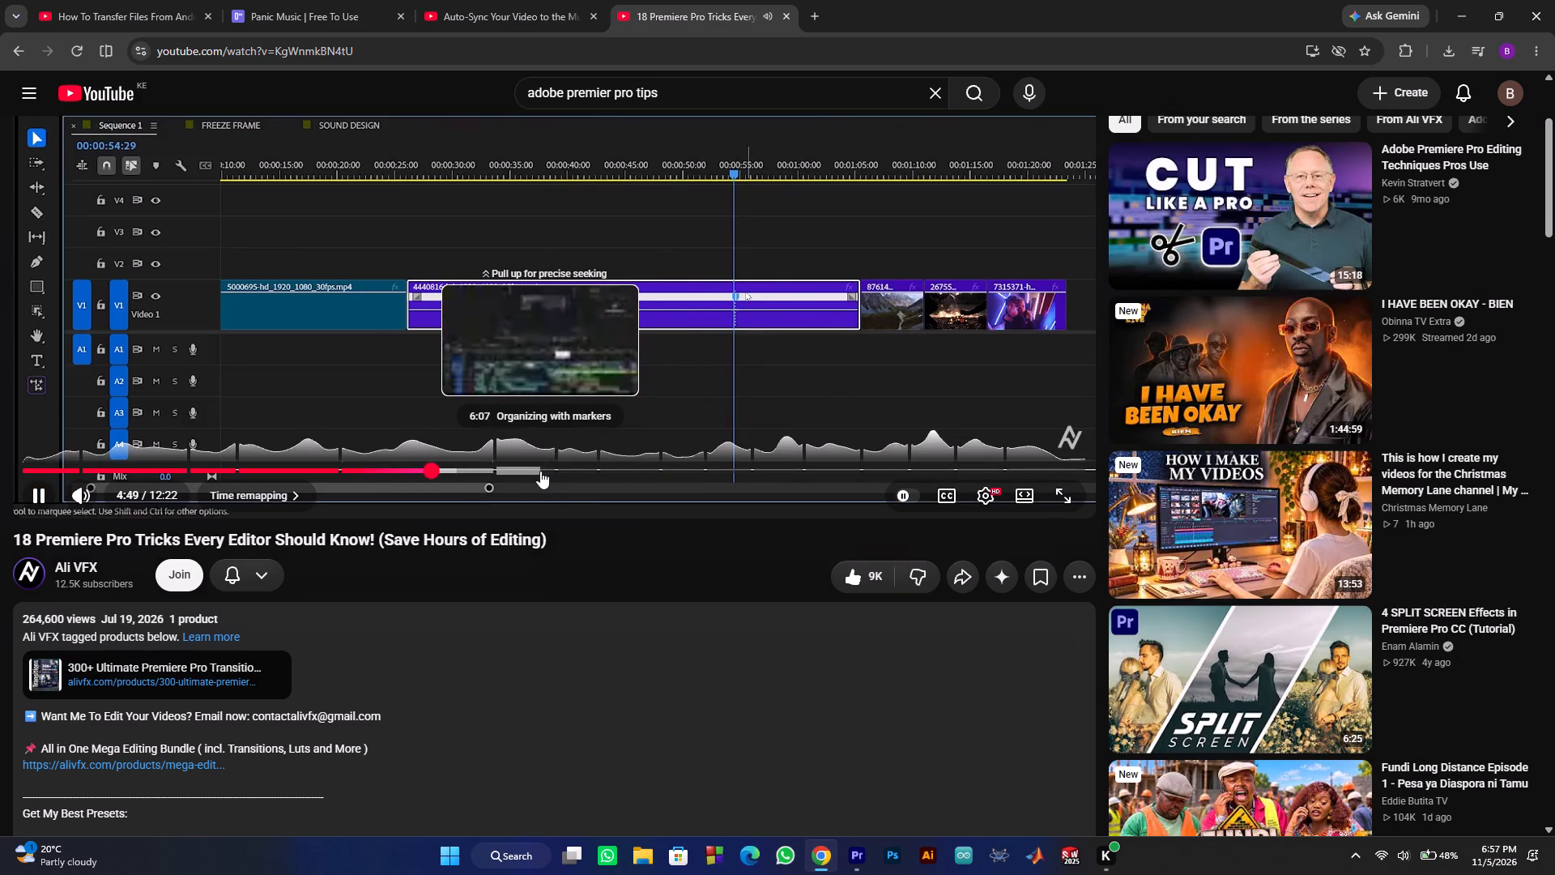
{"action": "left_click", "coordinate": [540, 471]}
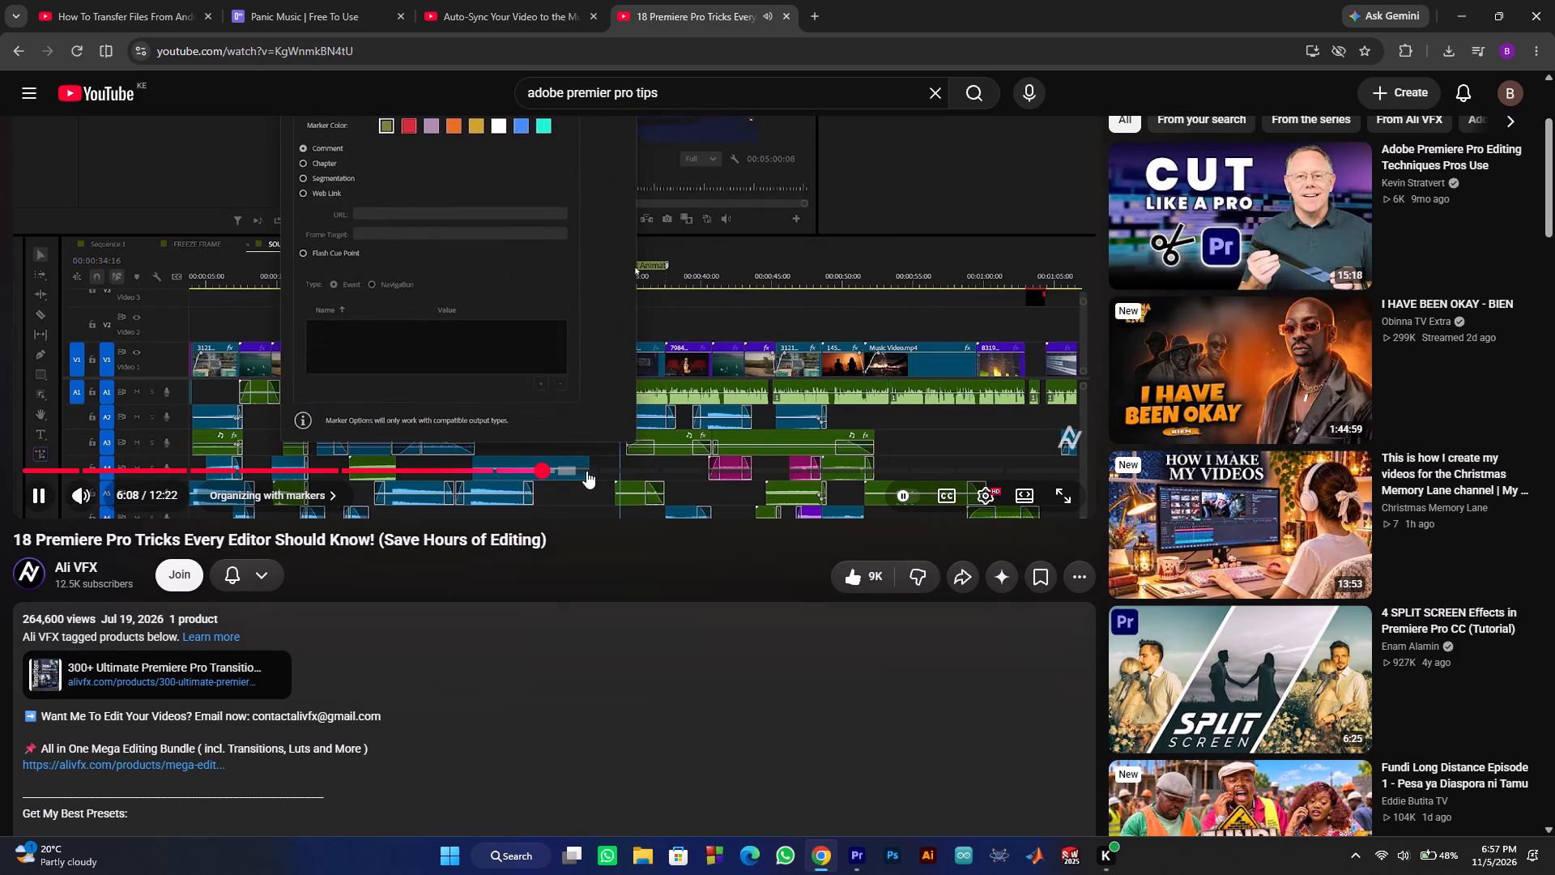
{"action": "left_click", "coordinate": [586, 471]}
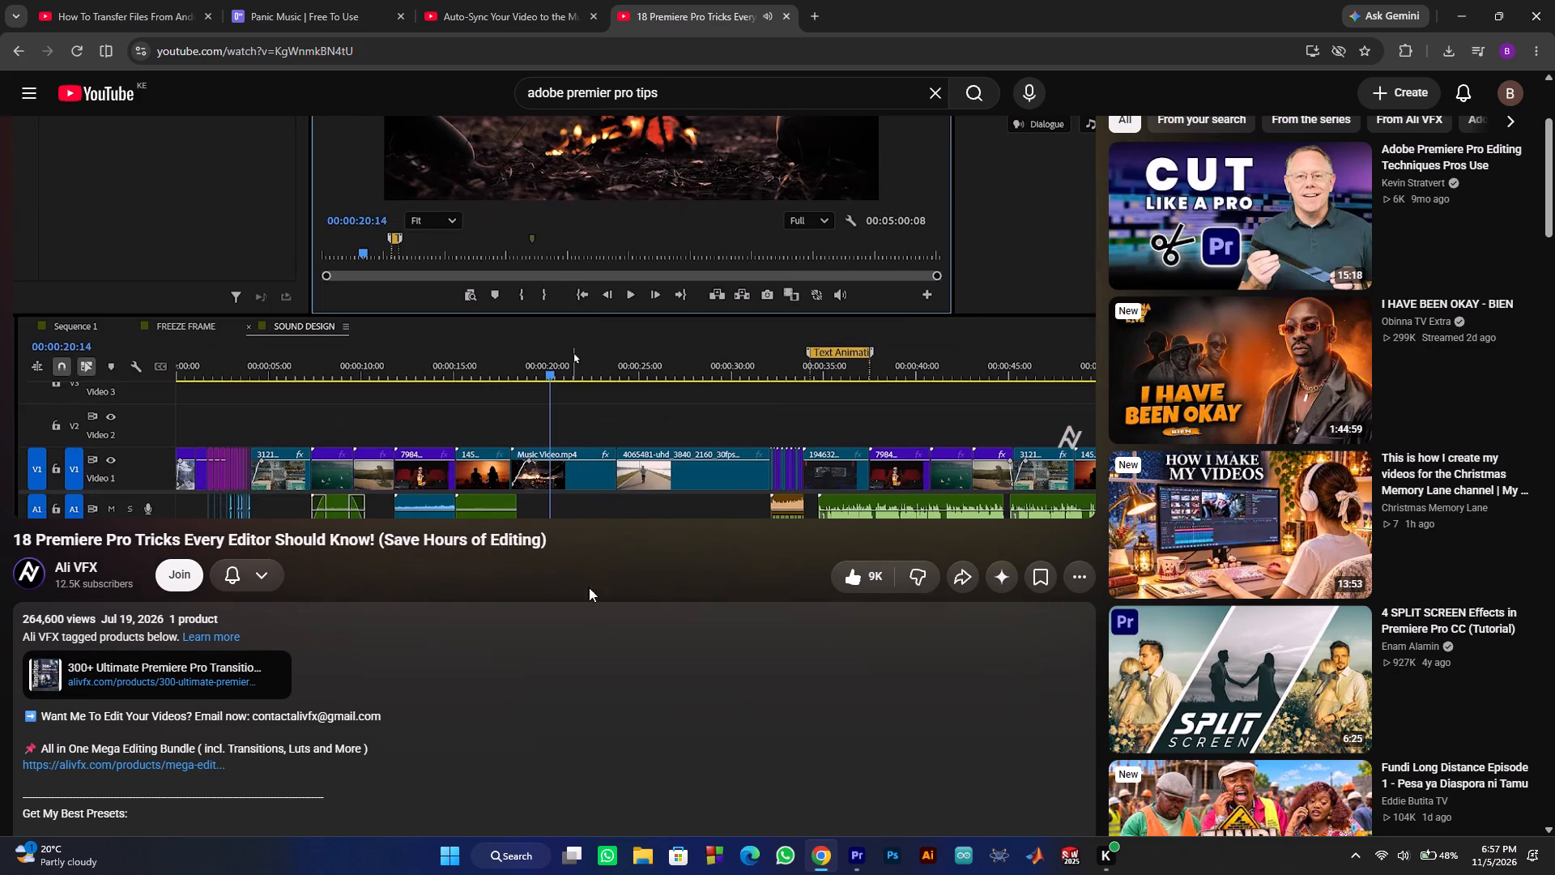
Close the 18-tricks video, replay "Auto-Sync Your Video to the Music Beat in Premiere Pro - FAST" and pause it at about 0:17.
{"action": "left_click", "coordinate": [782, 19]}
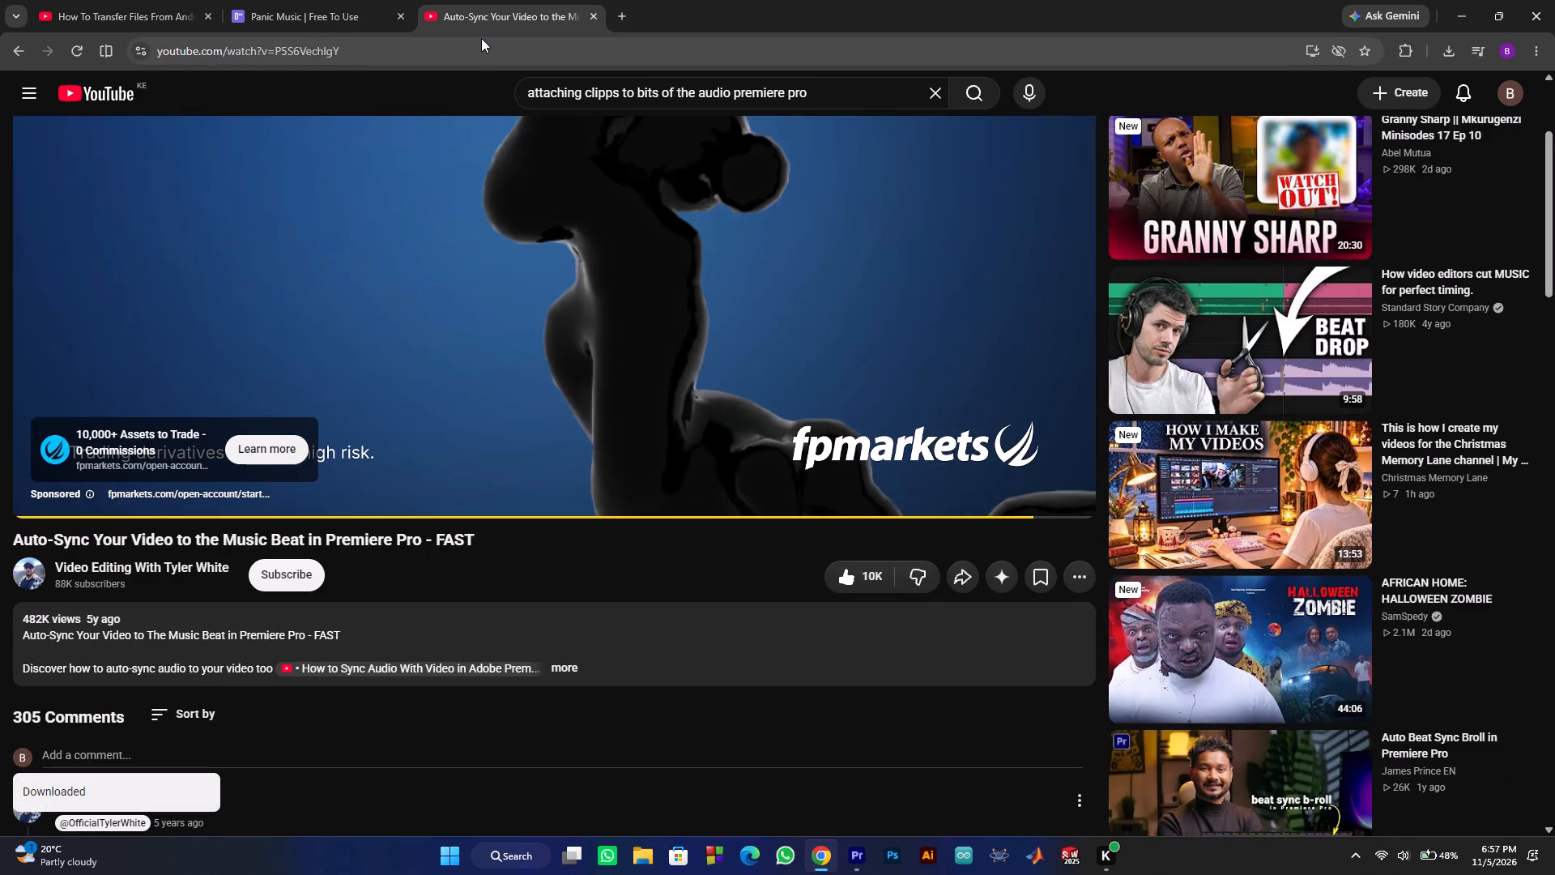
{"action": "left_click", "coordinate": [419, 368]}
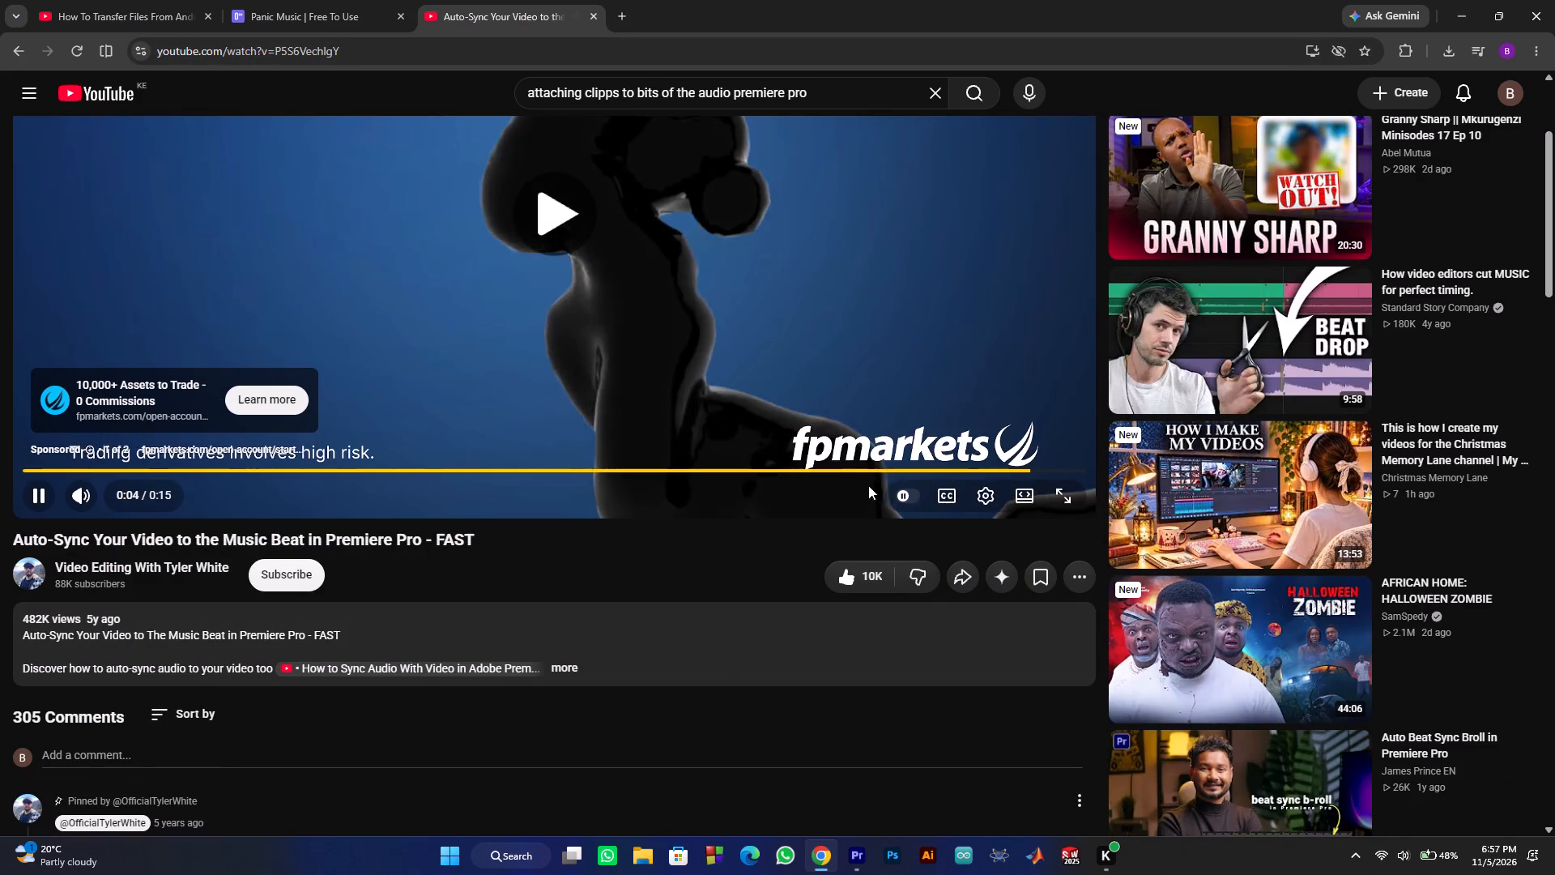
{"action": "left_click", "coordinate": [1042, 445]}
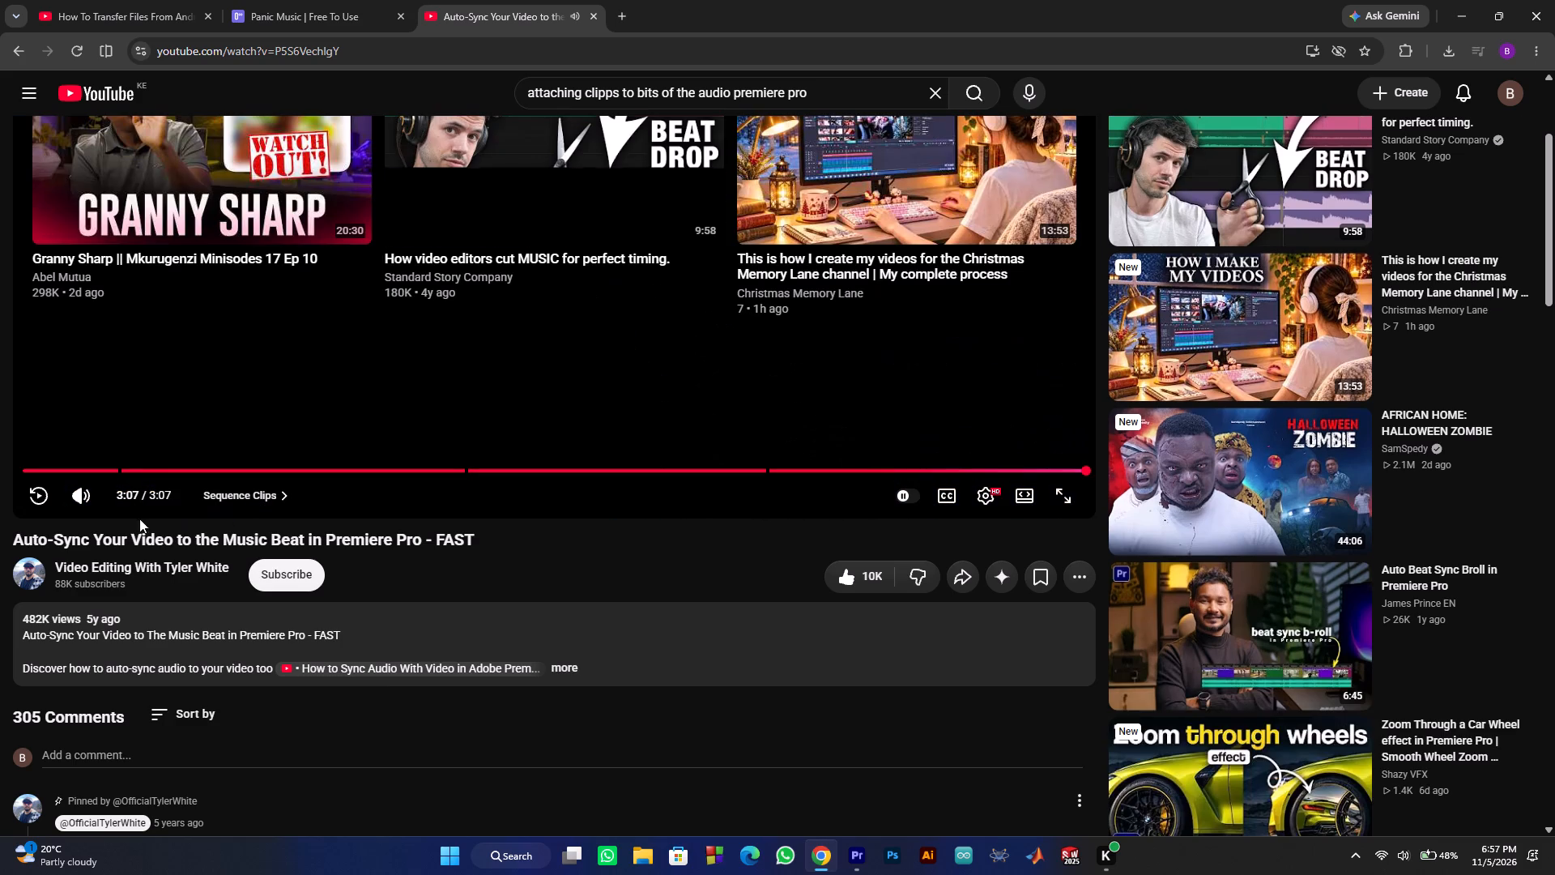
{"action": "left_click", "coordinate": [33, 489]}
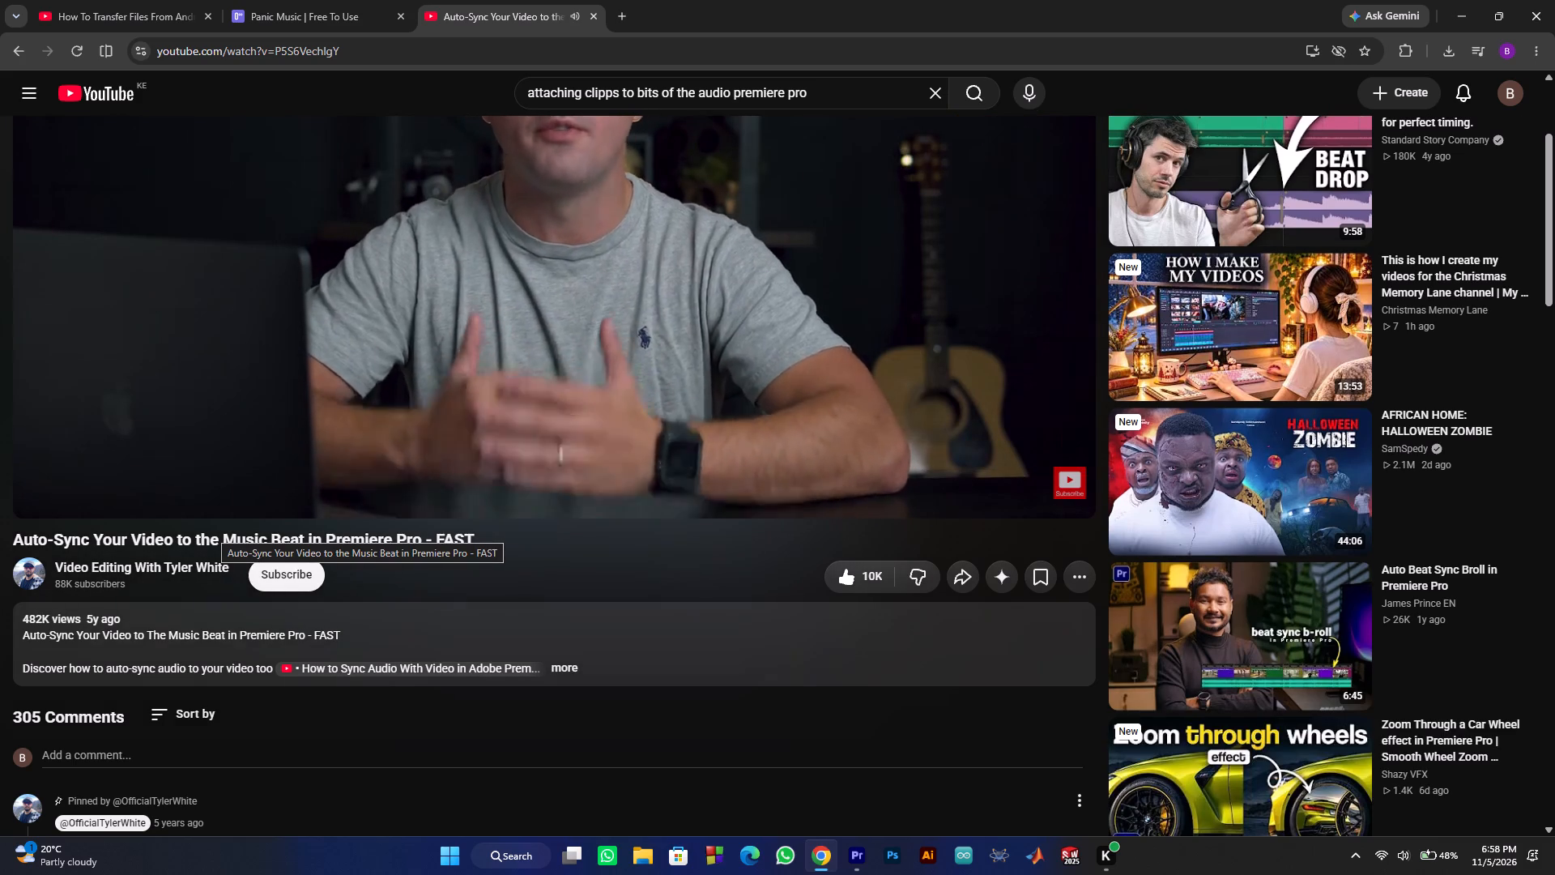
{"action": "scroll", "coordinate": [409, 429], "scroll_direction": "up", "scroll_amount": 7}
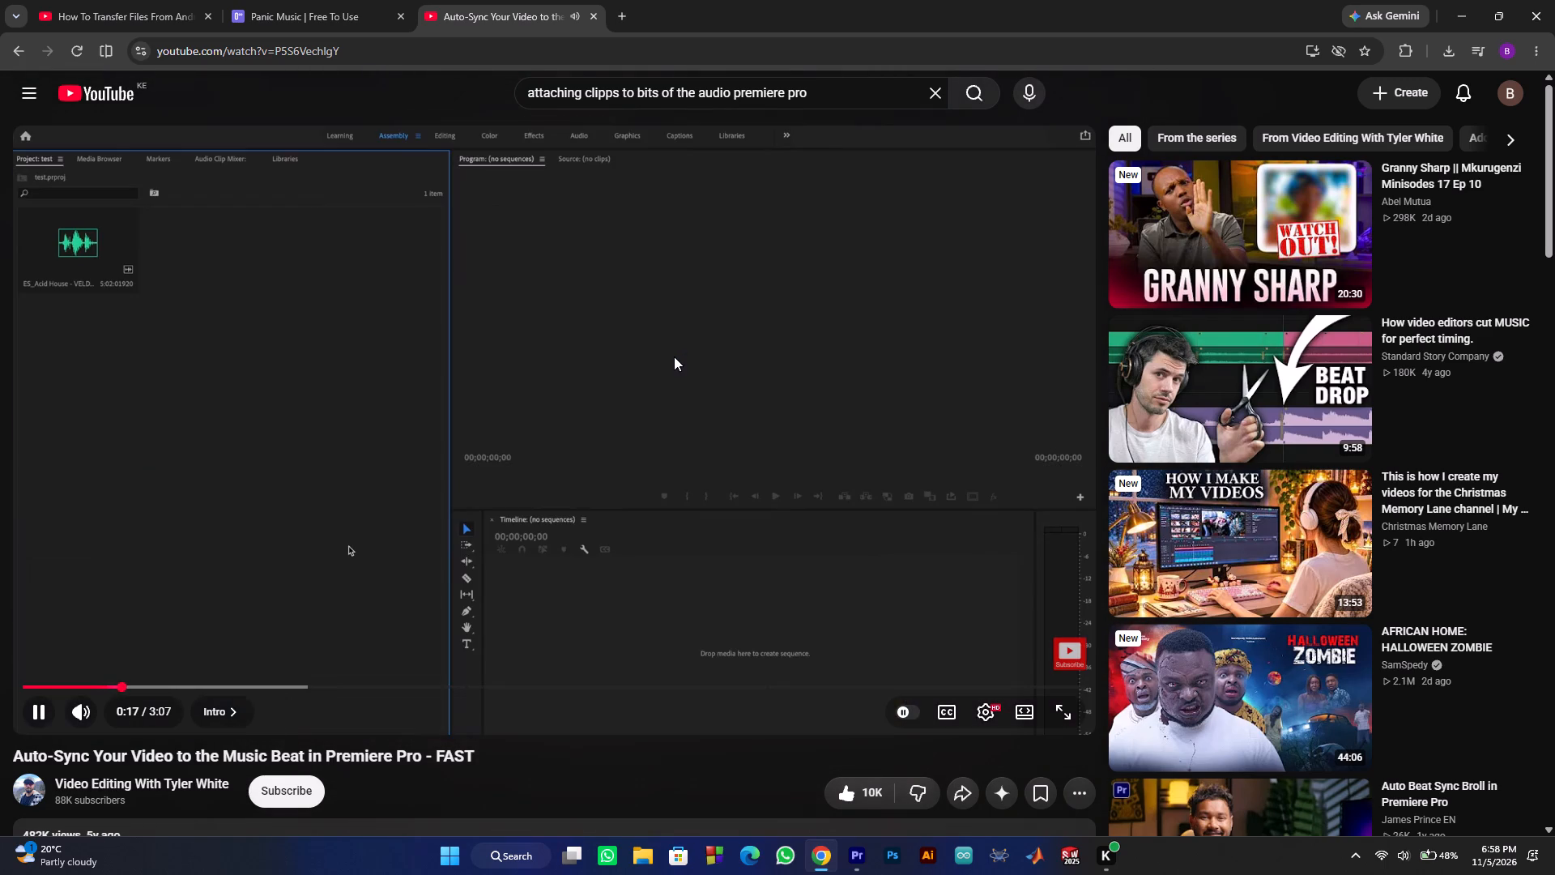
{"action": "left_click", "coordinate": [674, 340]}
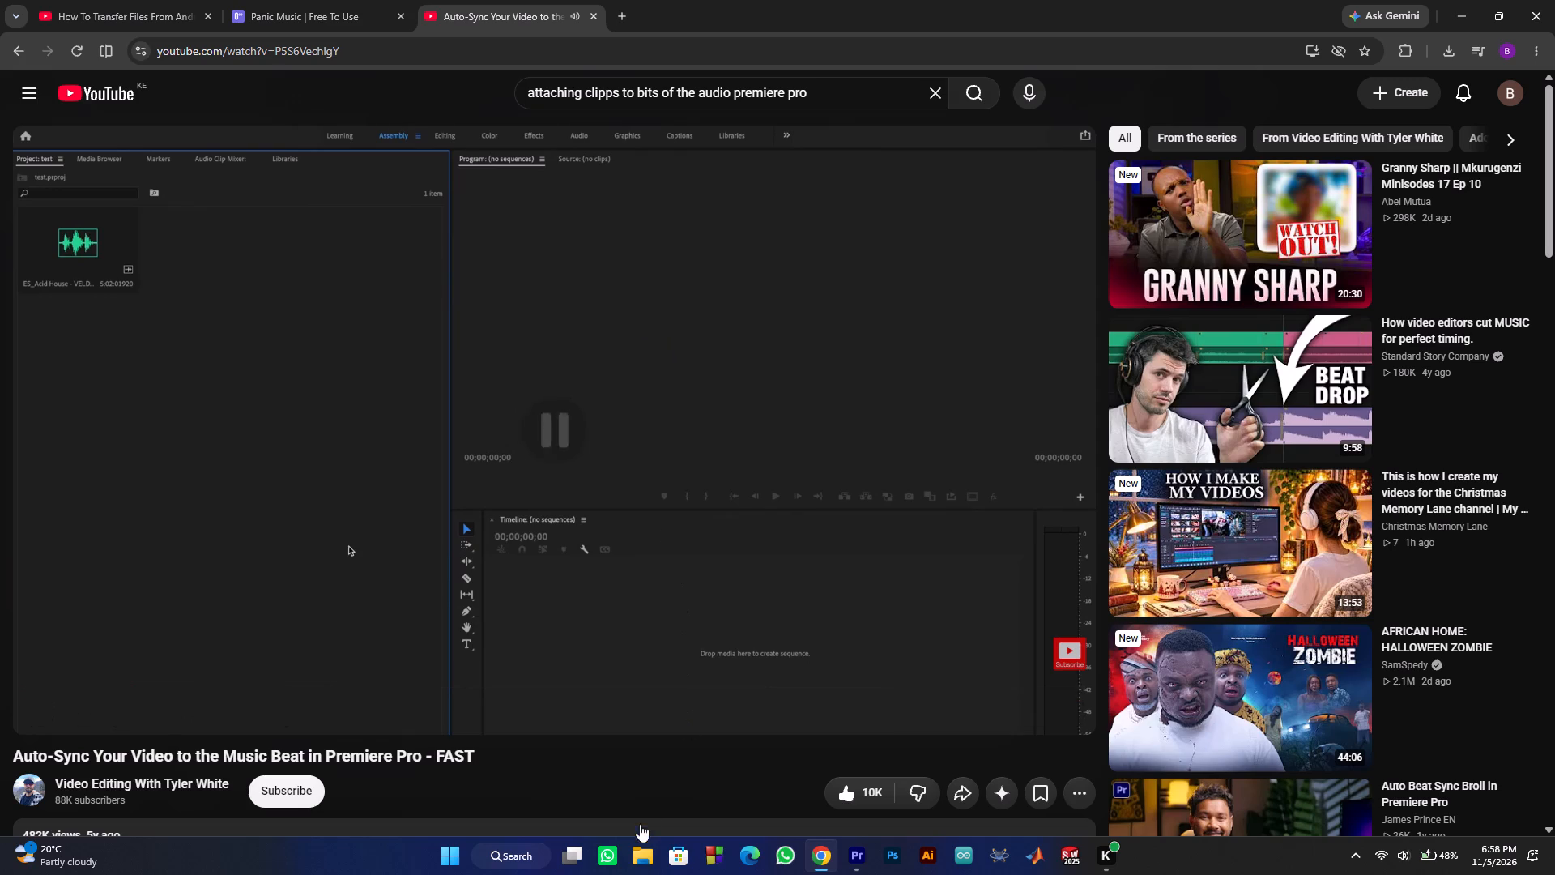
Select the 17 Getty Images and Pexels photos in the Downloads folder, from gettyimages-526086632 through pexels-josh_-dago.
{"action": "left_click", "coordinate": [644, 839]}
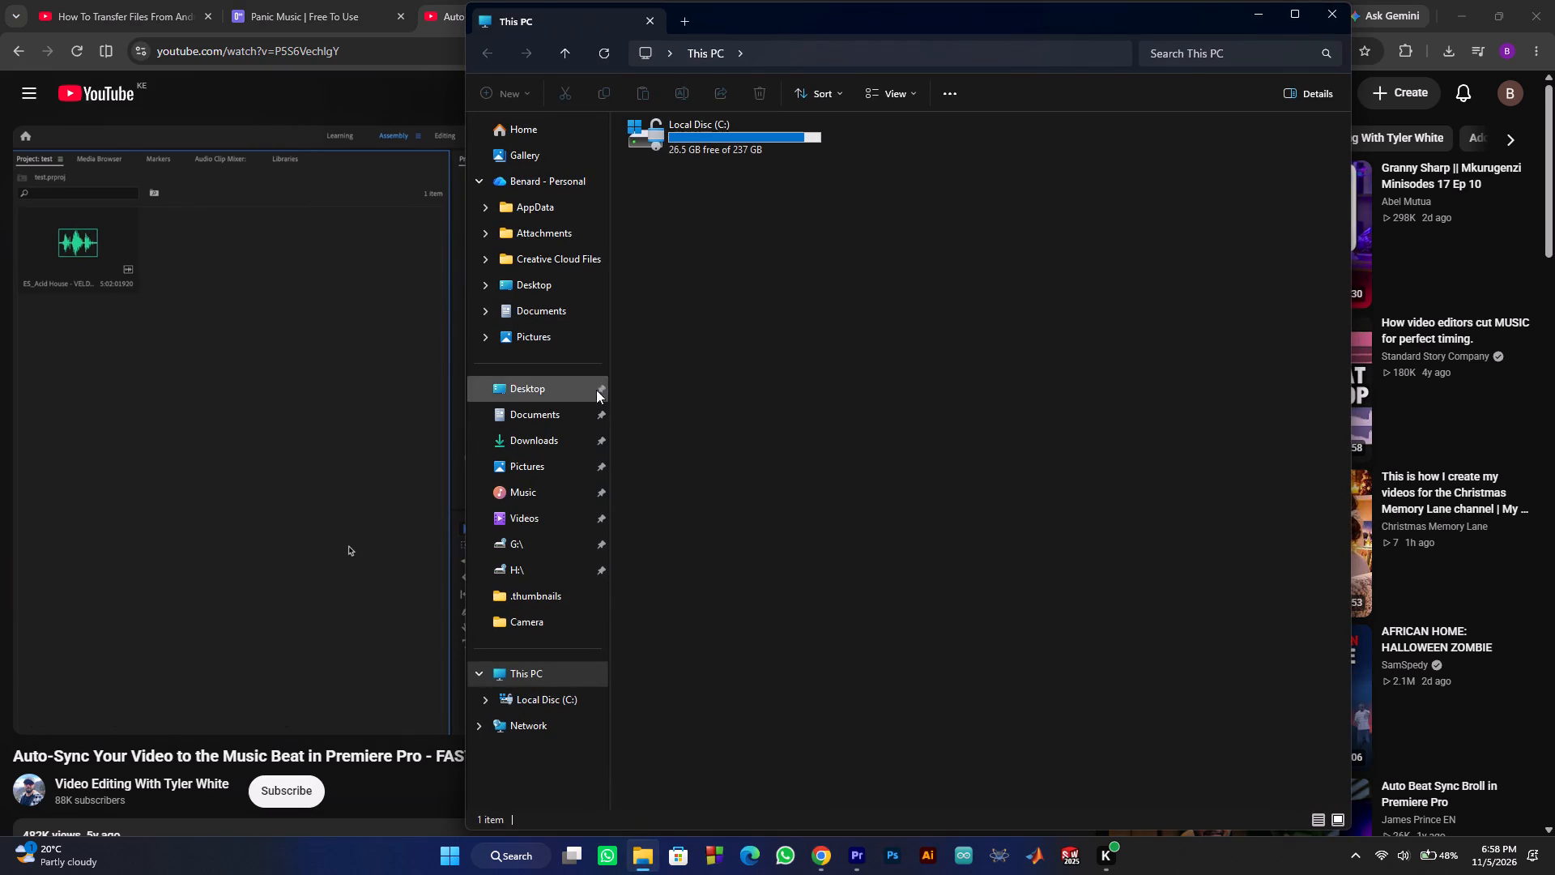
{"action": "left_click", "coordinate": [549, 437]}
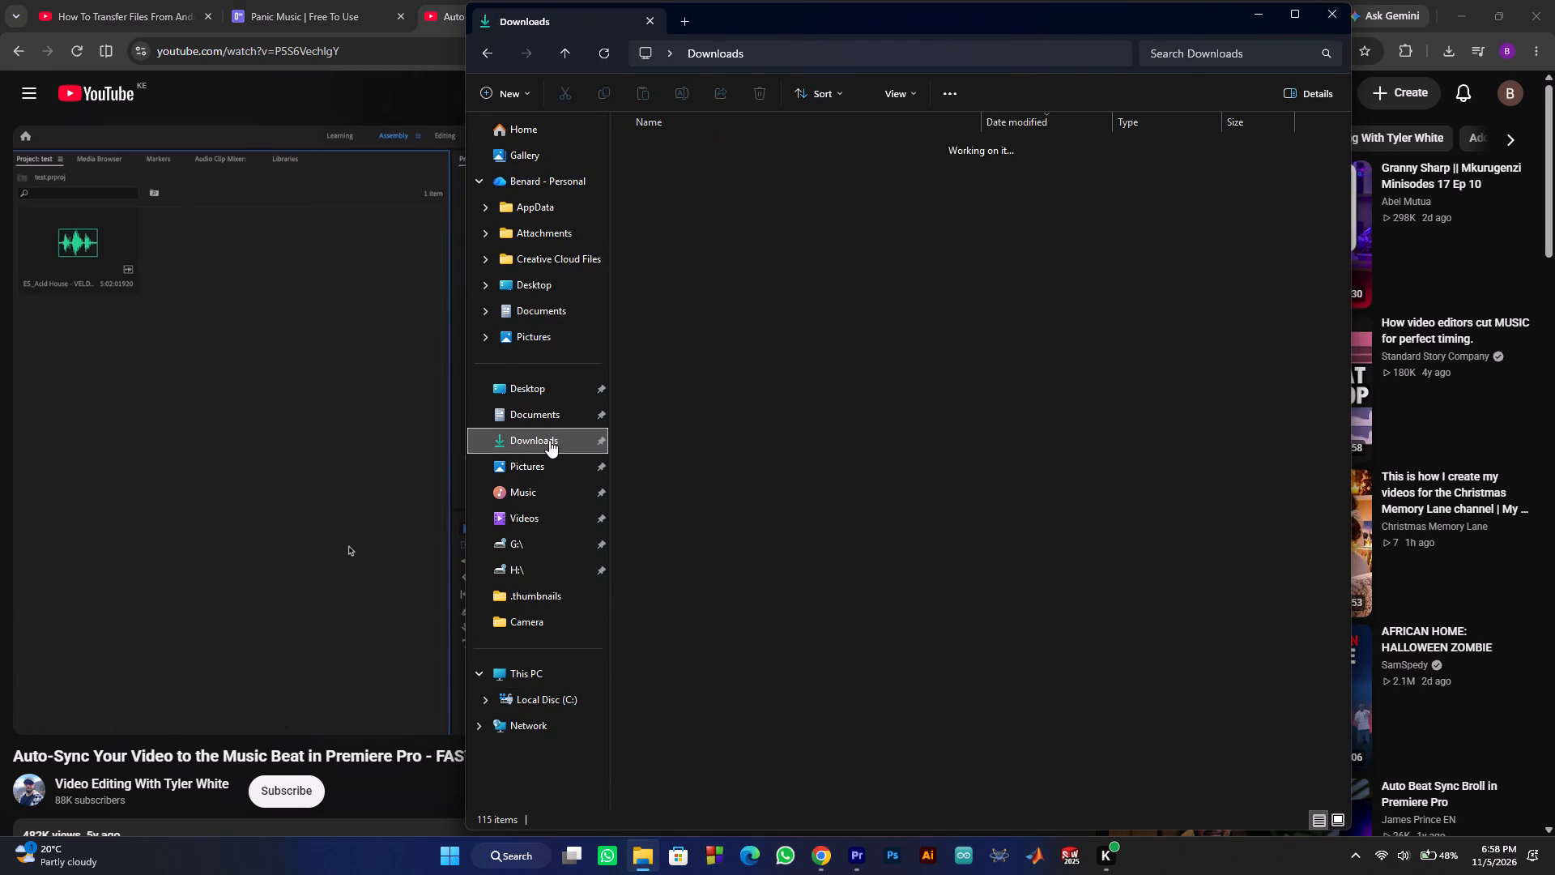
{"action": "scroll", "coordinate": [688, 240], "scroll_direction": "down", "scroll_amount": 2}
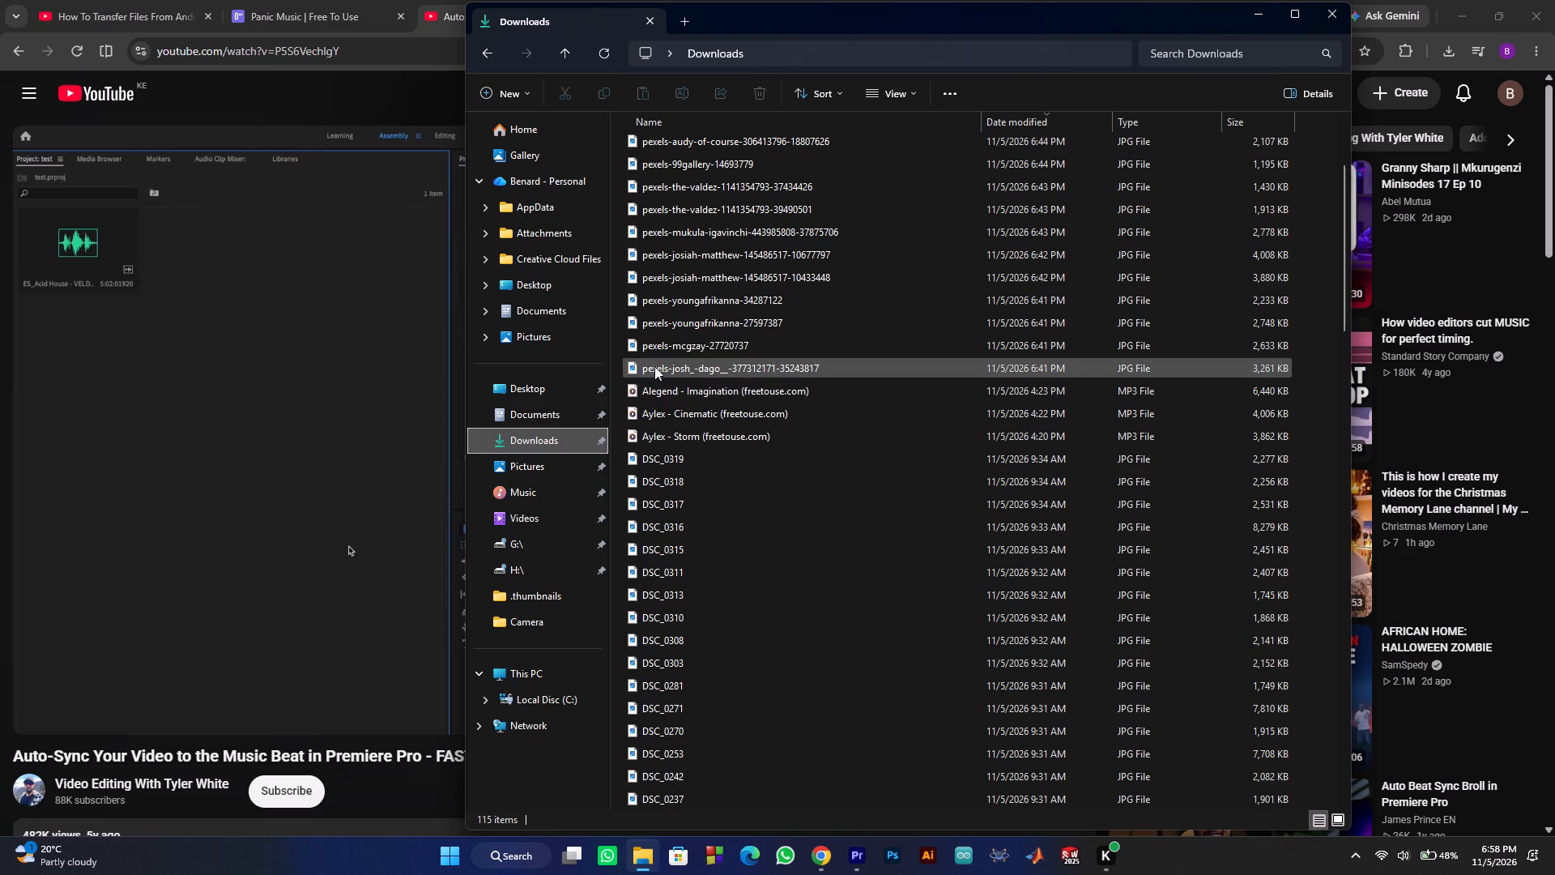
{"action": "scroll", "coordinate": [655, 350], "scroll_direction": "up", "scroll_amount": 1}
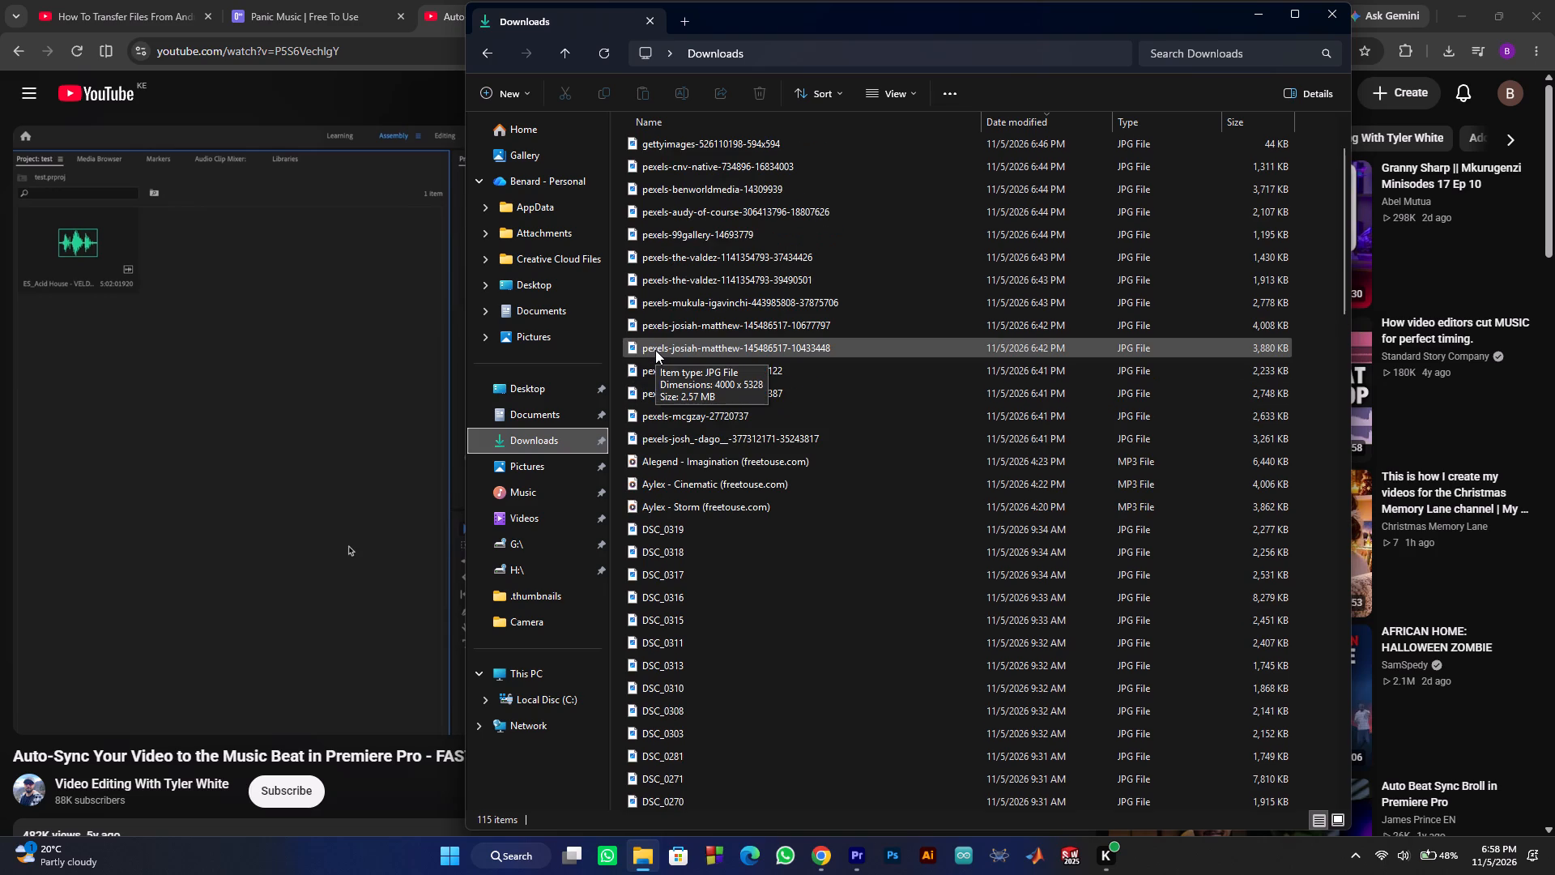
{"action": "scroll", "coordinate": [679, 286], "scroll_direction": "up", "scroll_amount": 1}
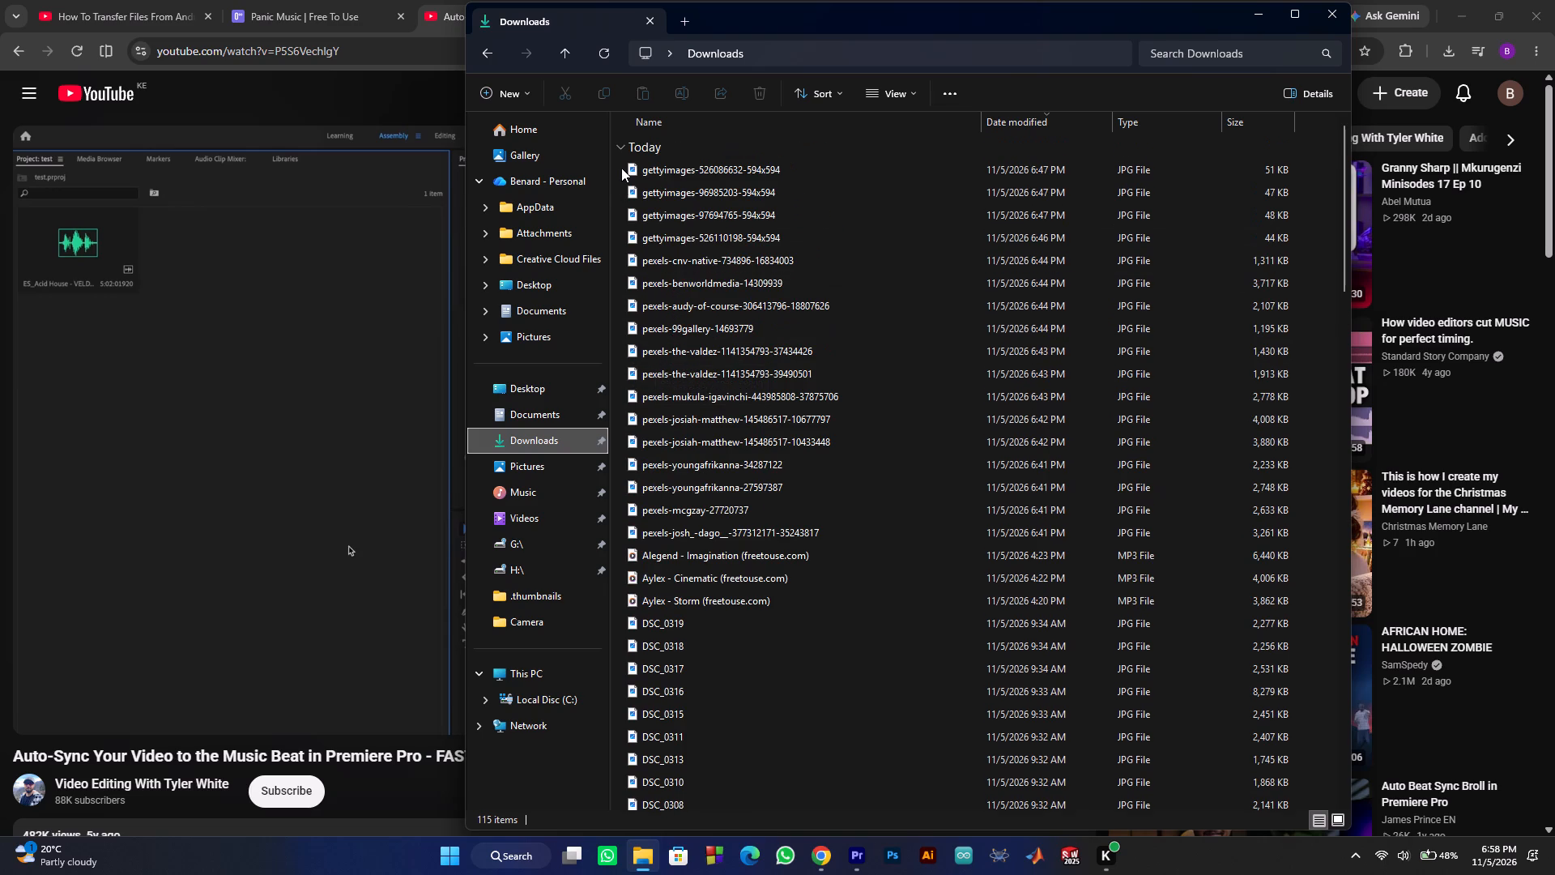
{"action": "left_click_drag", "start_coordinate": [621, 166], "coordinate": [707, 389]}
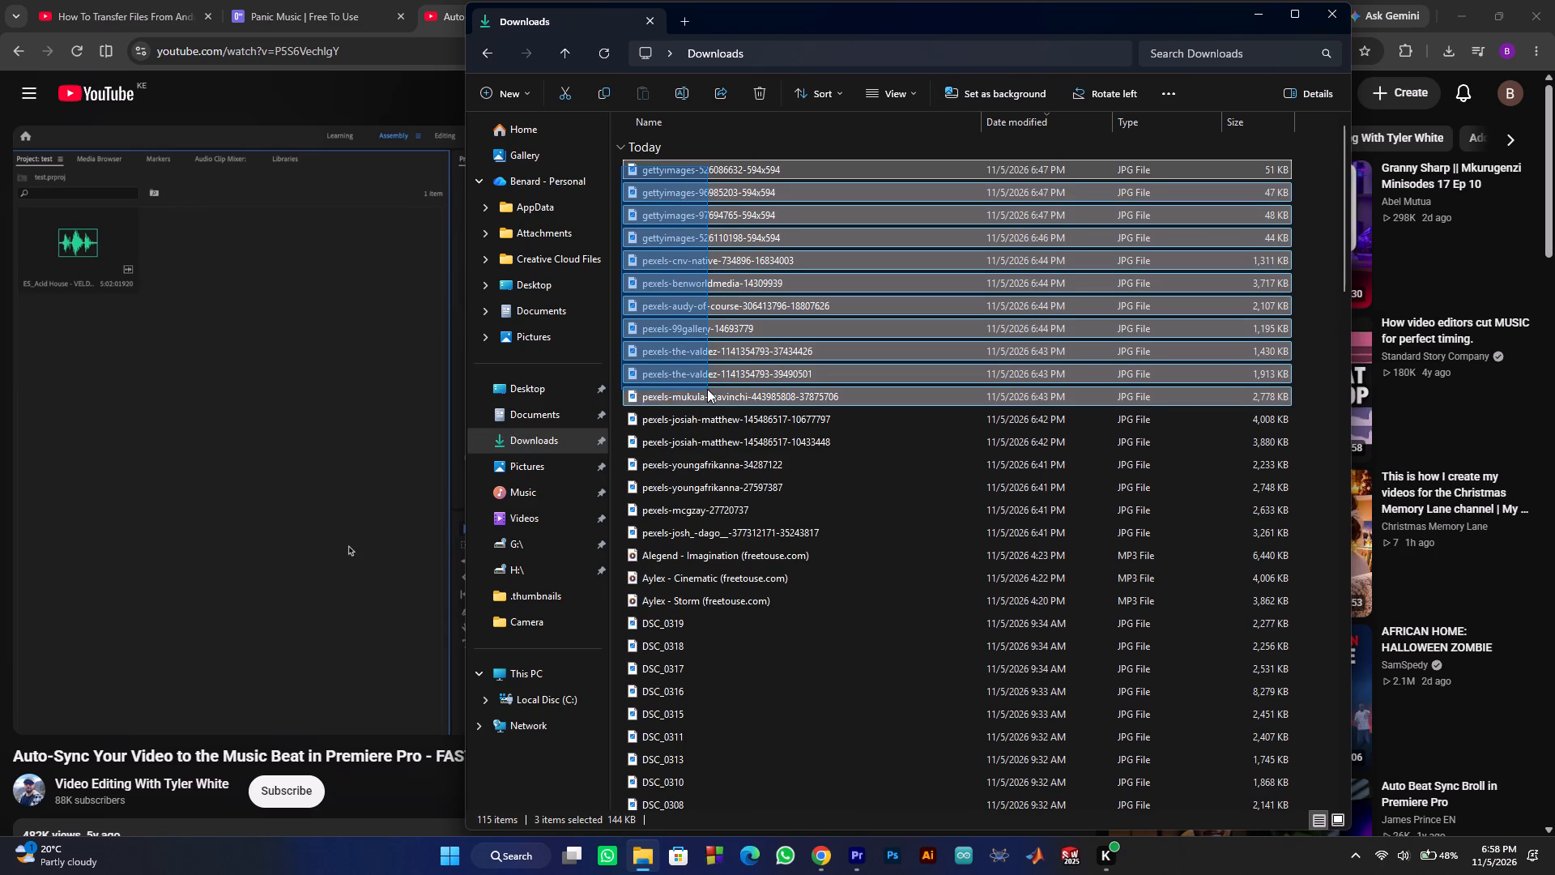
{"action": "left_click_drag", "start_coordinate": [707, 389], "coordinate": [707, 533]}
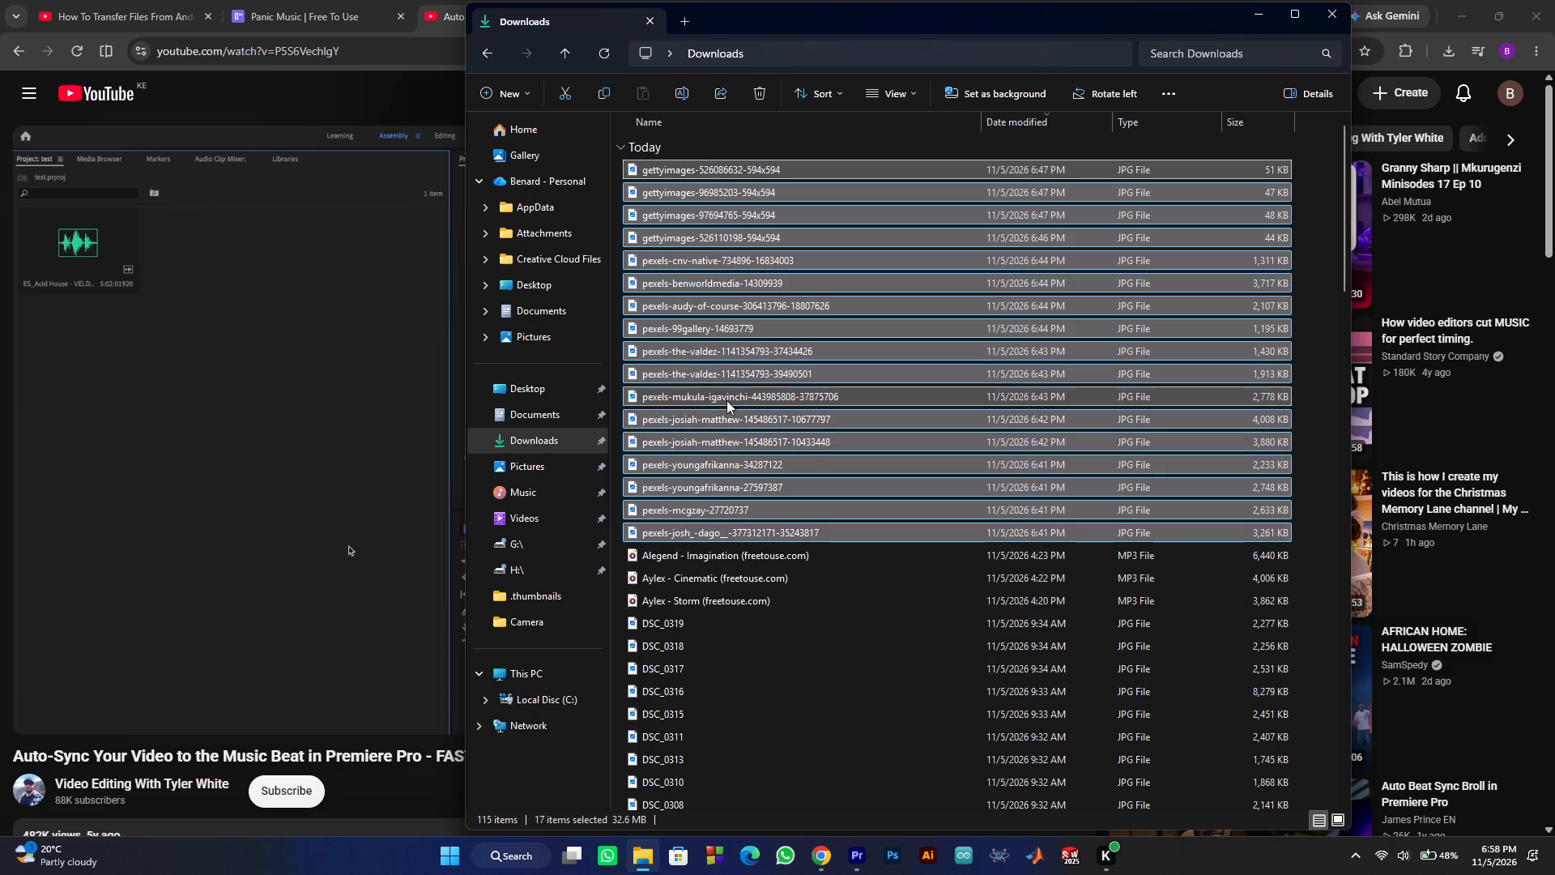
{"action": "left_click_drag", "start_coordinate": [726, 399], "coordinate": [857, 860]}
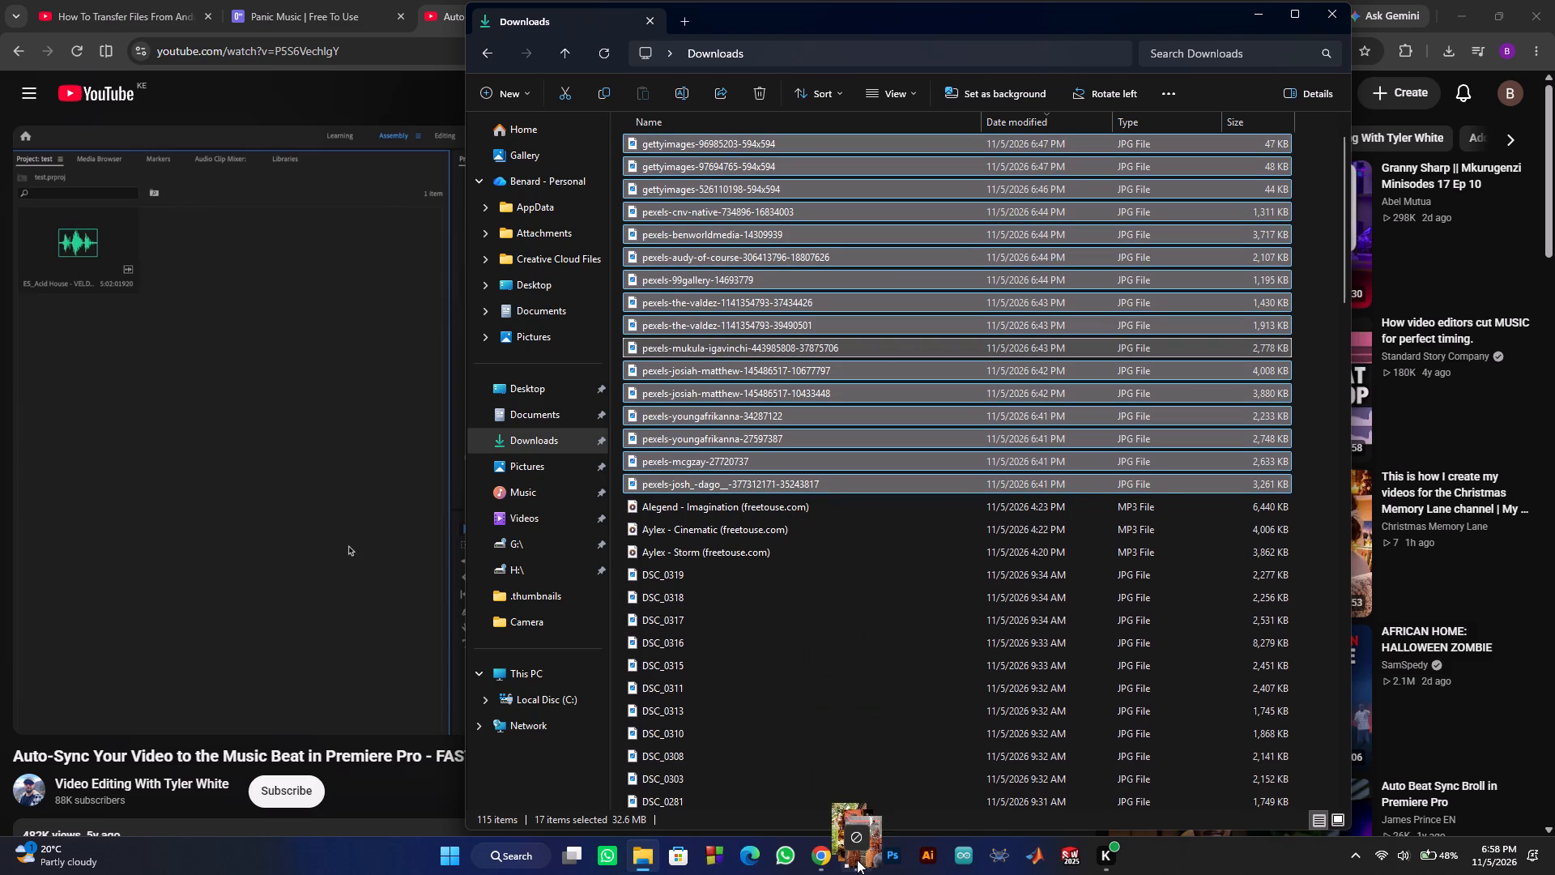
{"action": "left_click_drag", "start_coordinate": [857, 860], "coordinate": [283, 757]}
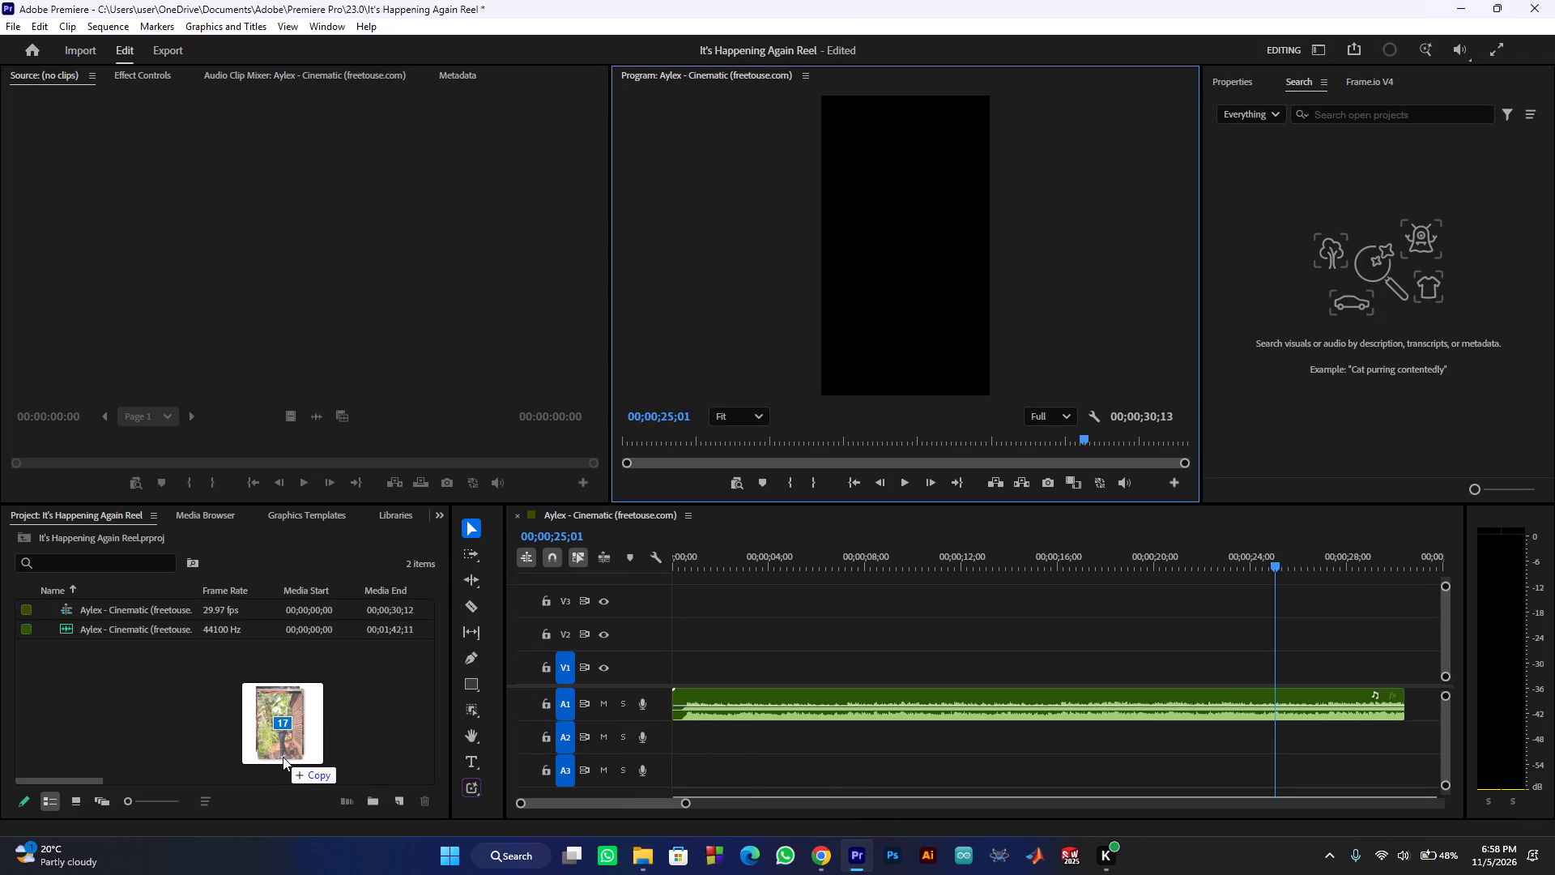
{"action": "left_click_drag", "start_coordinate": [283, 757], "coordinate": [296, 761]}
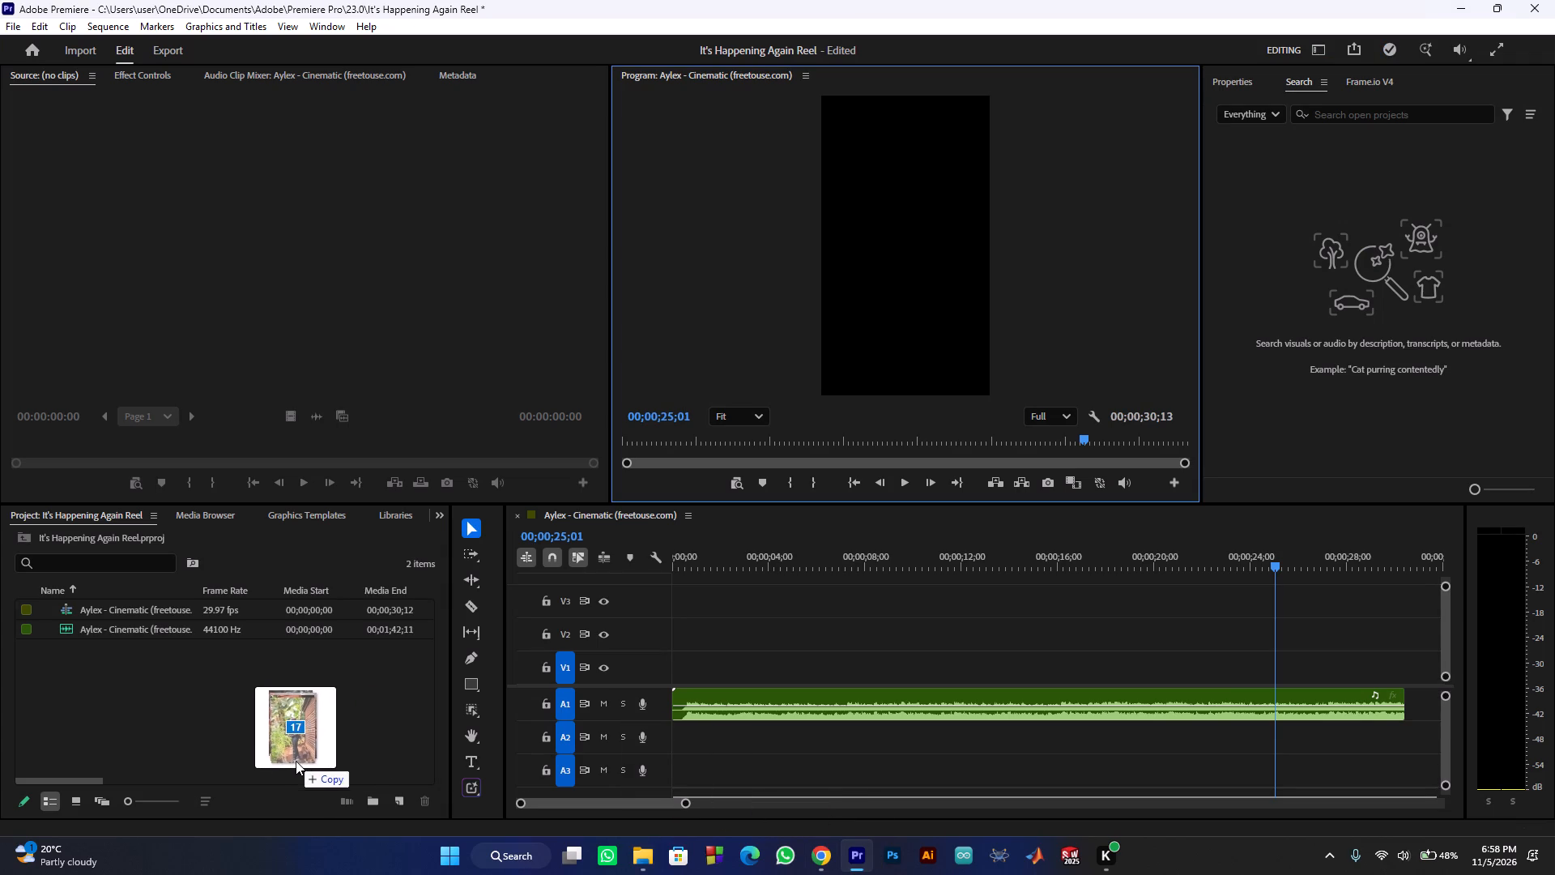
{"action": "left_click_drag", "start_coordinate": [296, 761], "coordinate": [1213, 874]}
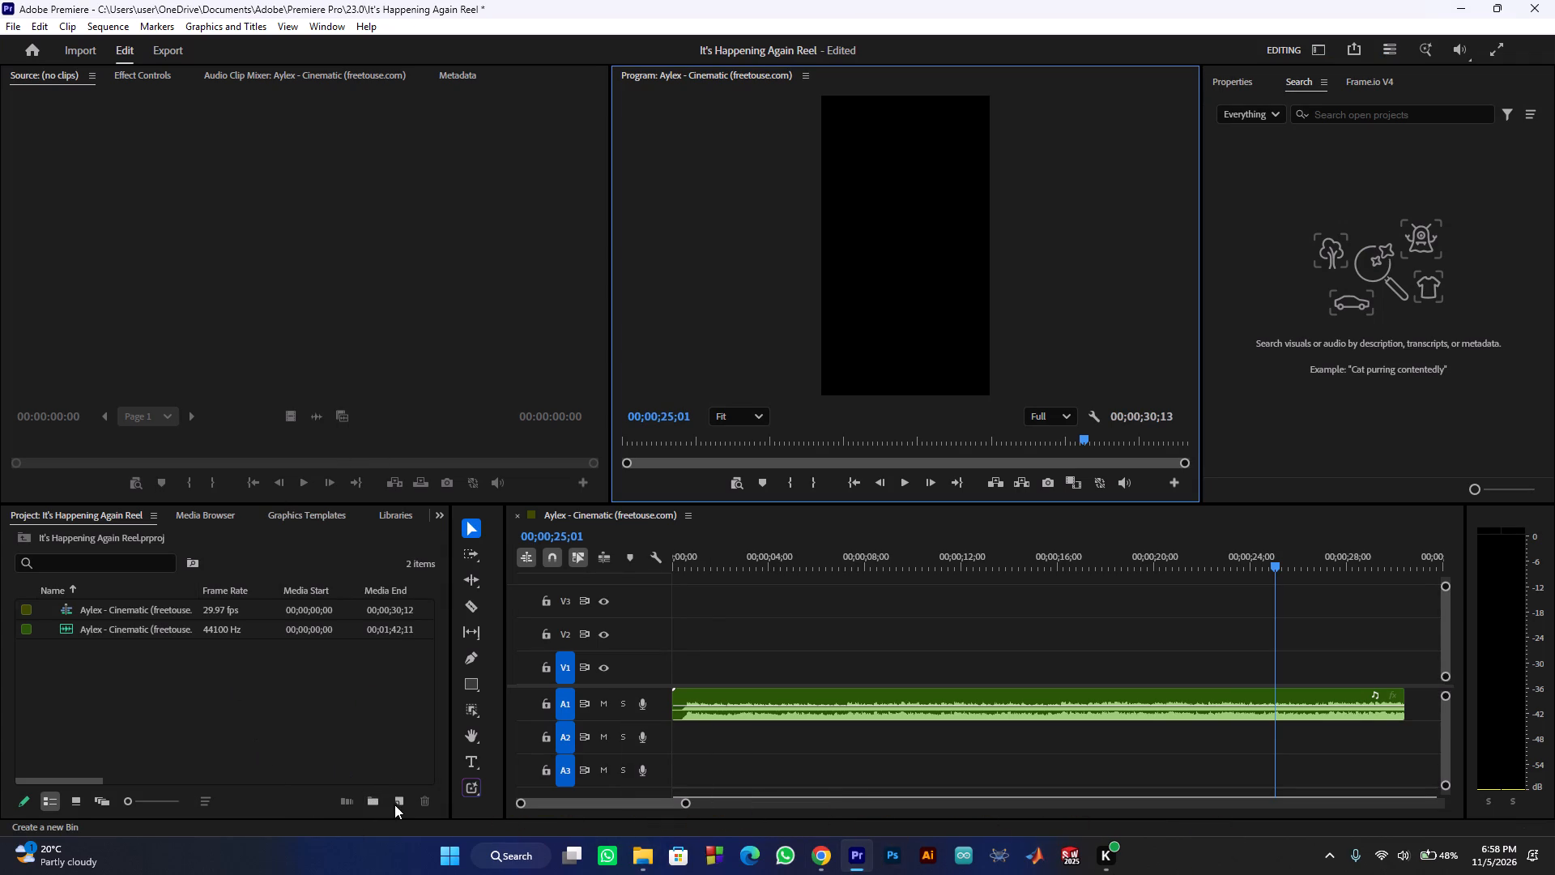
Create a bin named "photos" in the It's Happening Again Reel project and open it.
{"action": "left_click", "coordinate": [374, 799]}
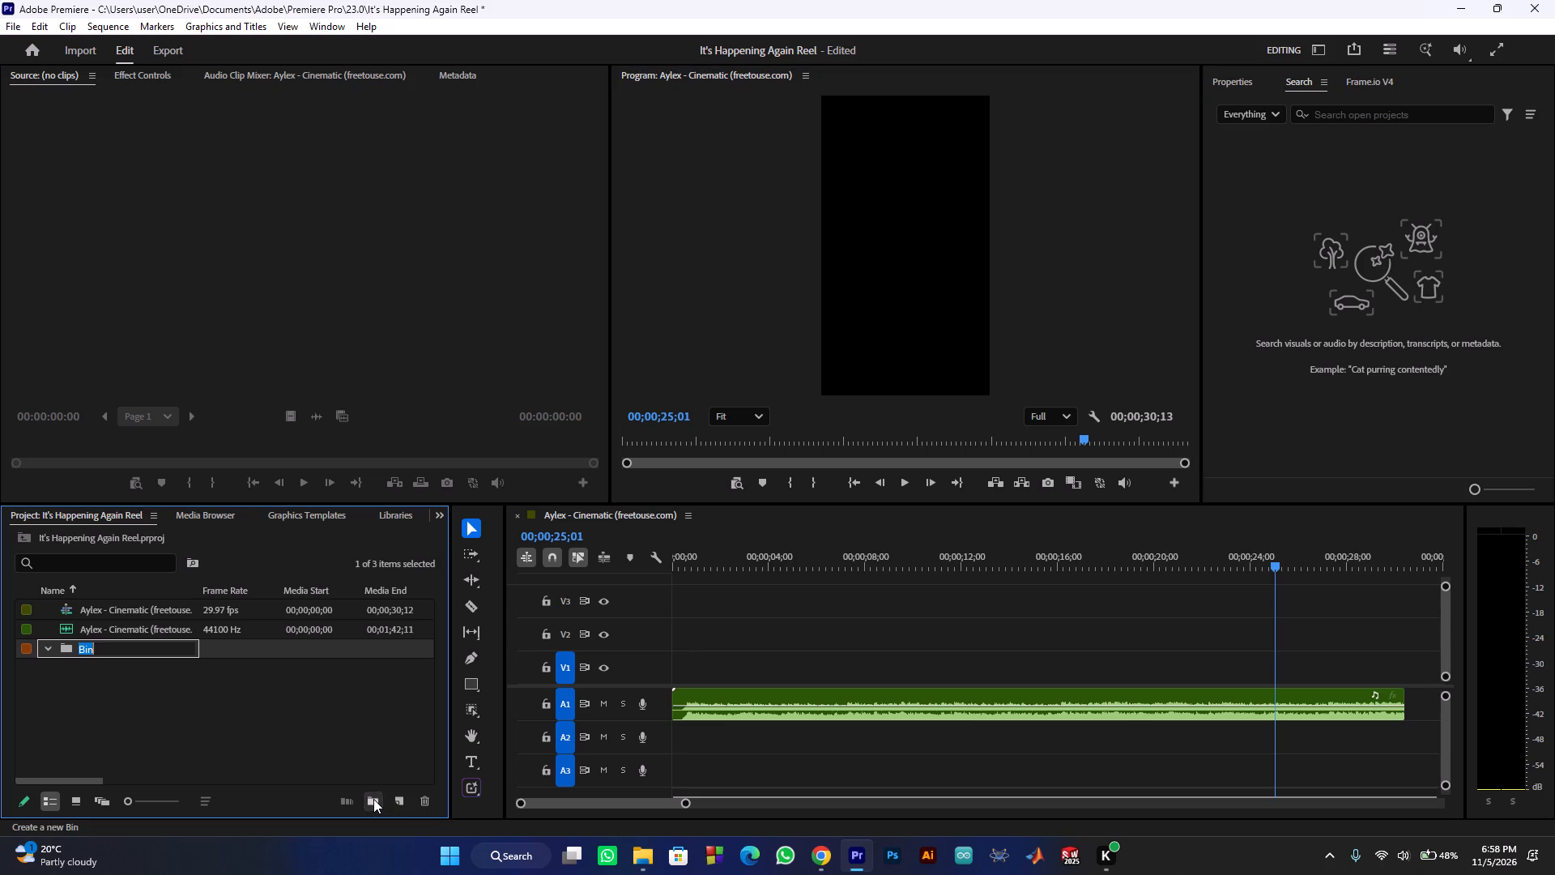
{"action": "type", "text": "photos"}
{"action": "key", "text": "Return"}
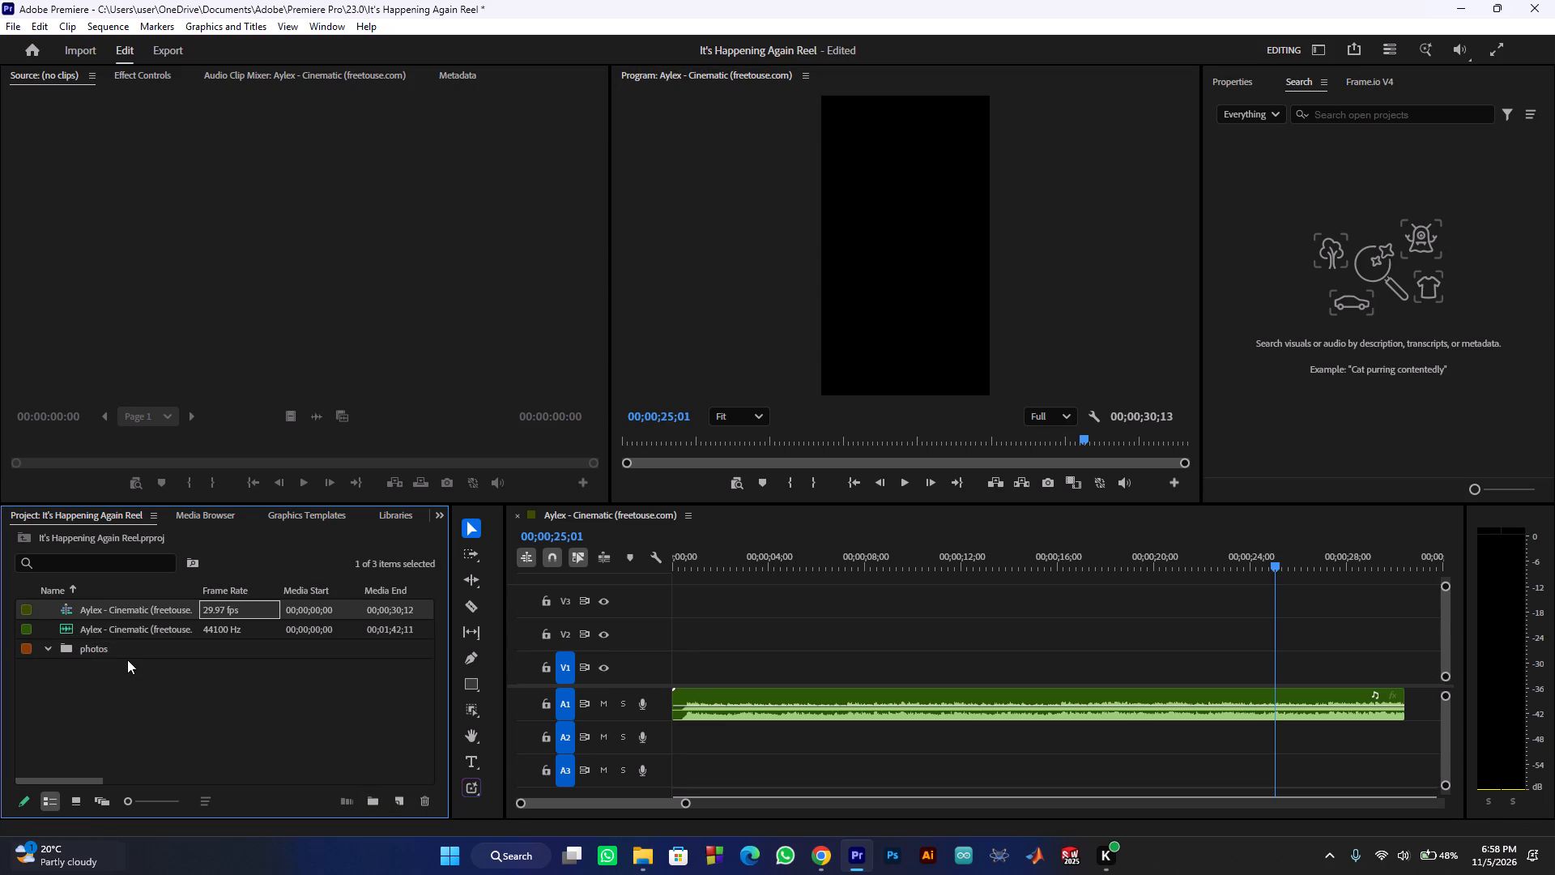
{"action": "double_click", "coordinate": [127, 653]}
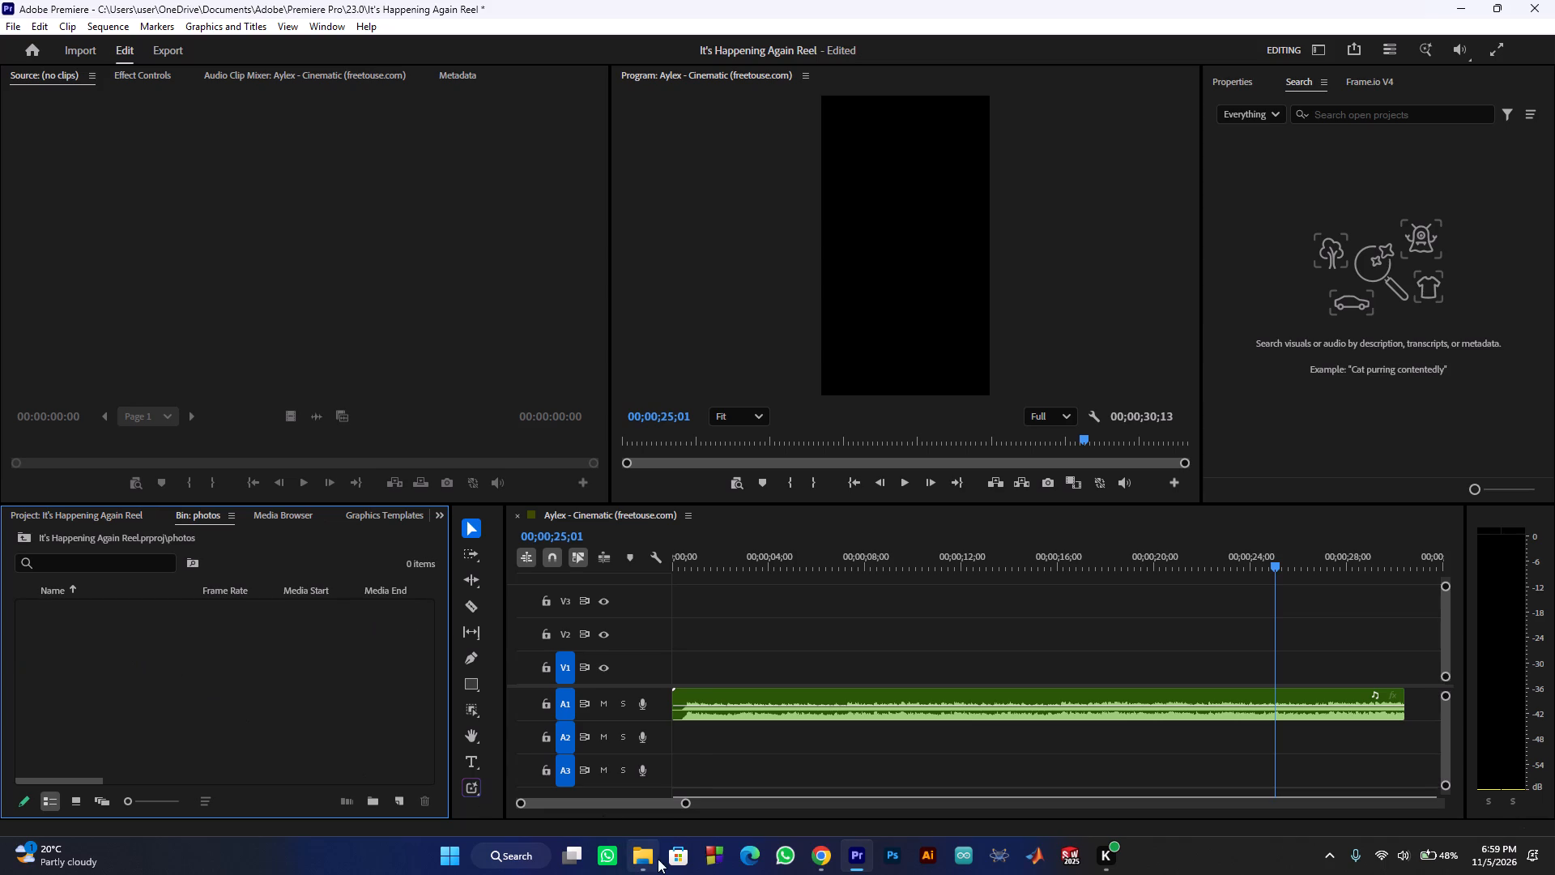
Import the 17 selected photos from the Downloads folder into the empty photos bin in Premiere.
{"action": "left_click", "coordinate": [640, 864]}
{"action": "left_click_drag", "start_coordinate": [741, 330], "coordinate": [766, 771]}
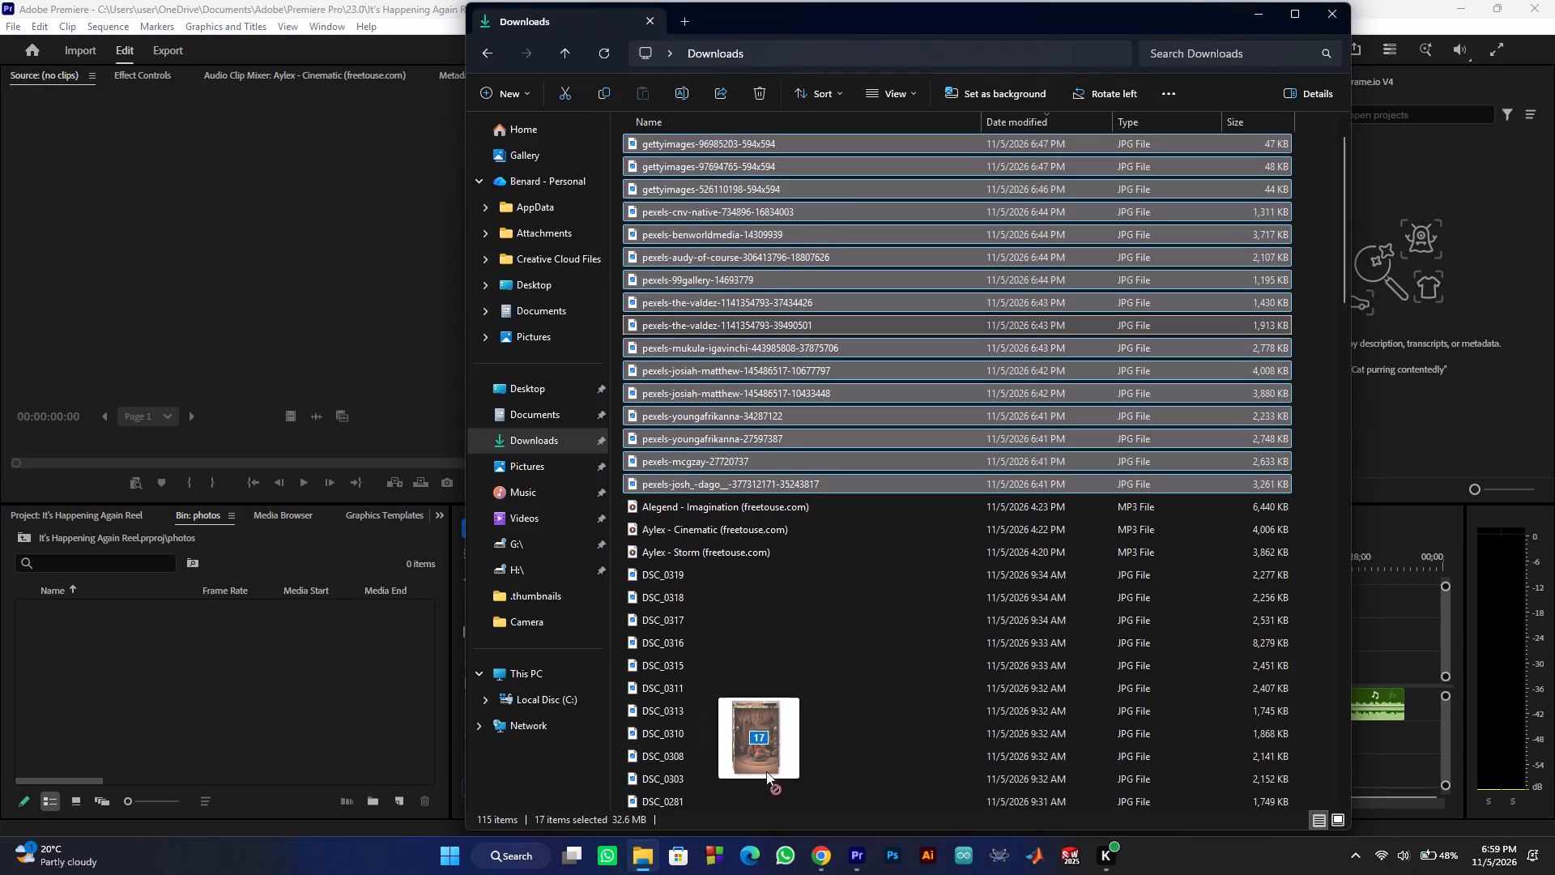
{"action": "left_click_drag", "start_coordinate": [766, 771], "coordinate": [179, 680]}
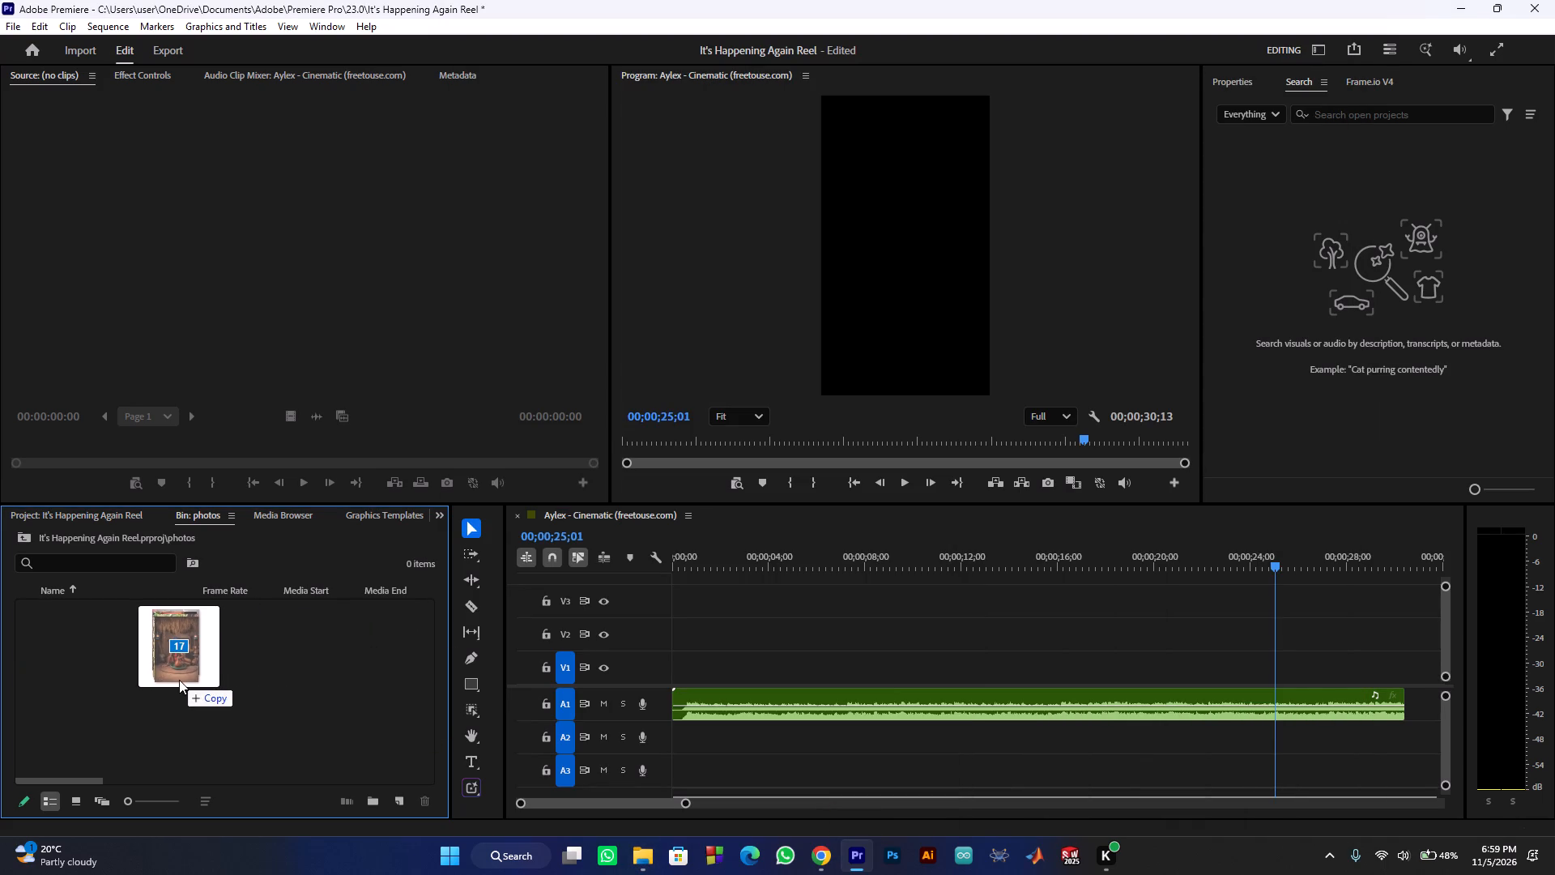
{"action": "left_click_drag", "start_coordinate": [179, 680], "coordinate": [177, 705]}
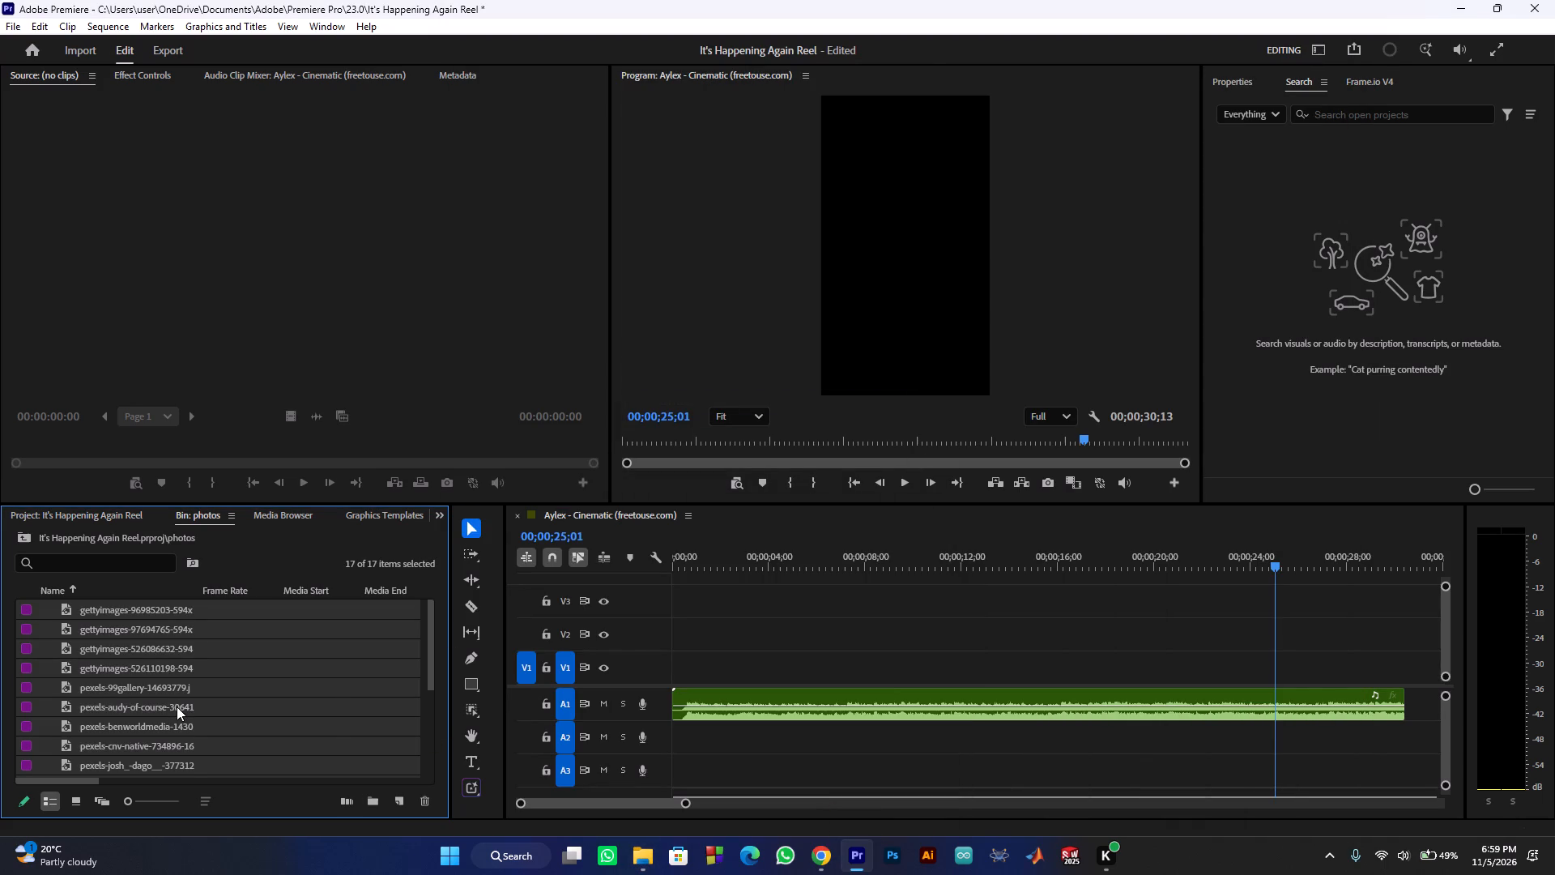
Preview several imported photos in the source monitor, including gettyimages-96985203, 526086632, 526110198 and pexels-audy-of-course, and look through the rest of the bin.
{"action": "scroll", "coordinate": [167, 677], "scroll_direction": "up", "scroll_amount": 9}
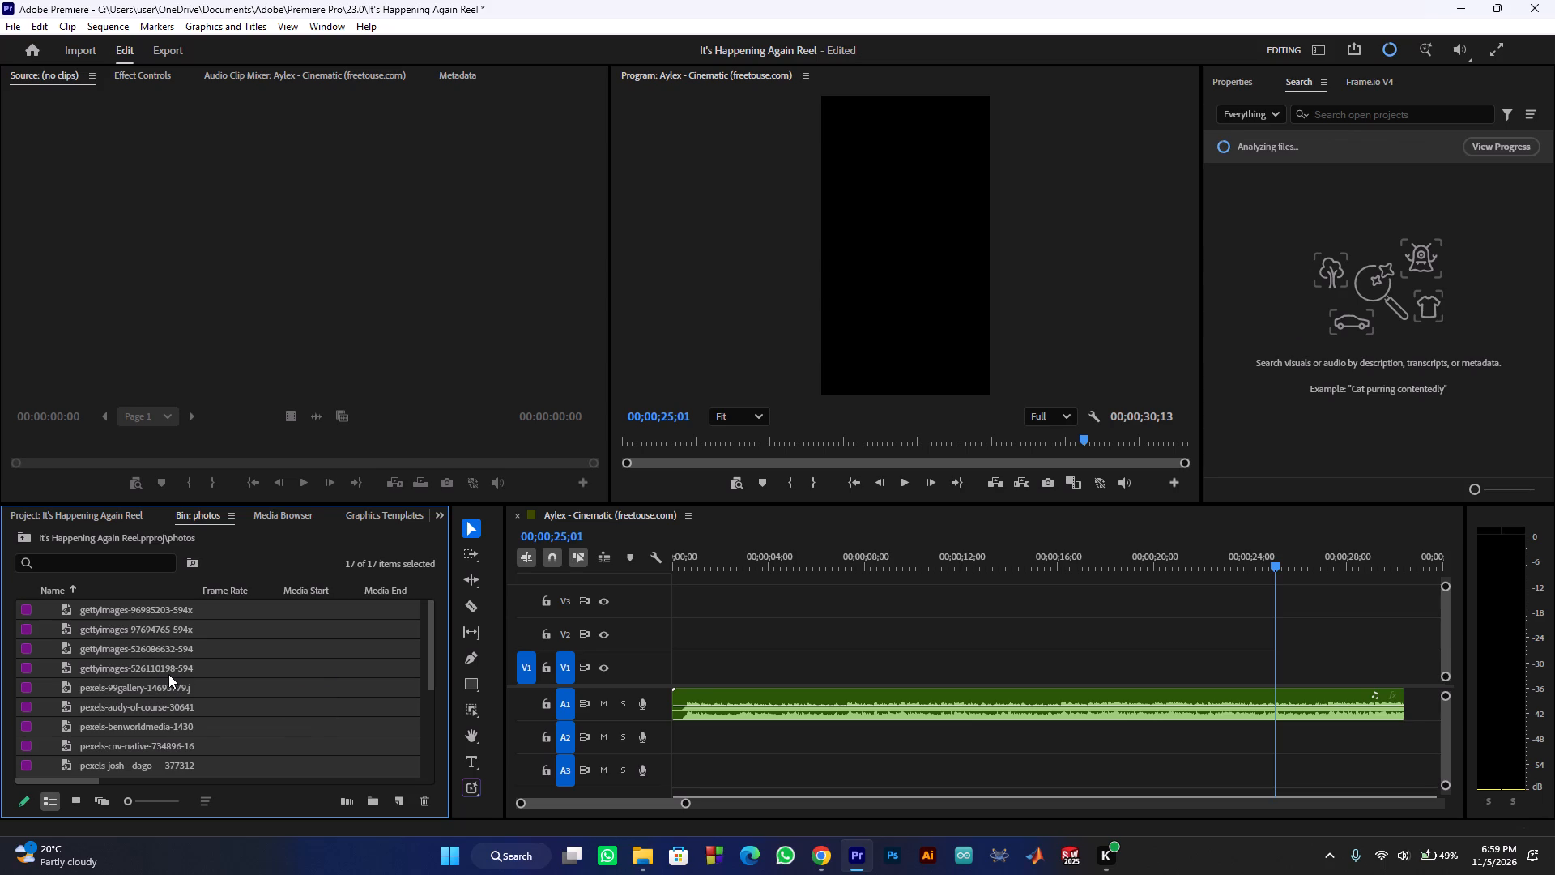
{"action": "scroll", "coordinate": [133, 644], "scroll_direction": "up", "scroll_amount": 2}
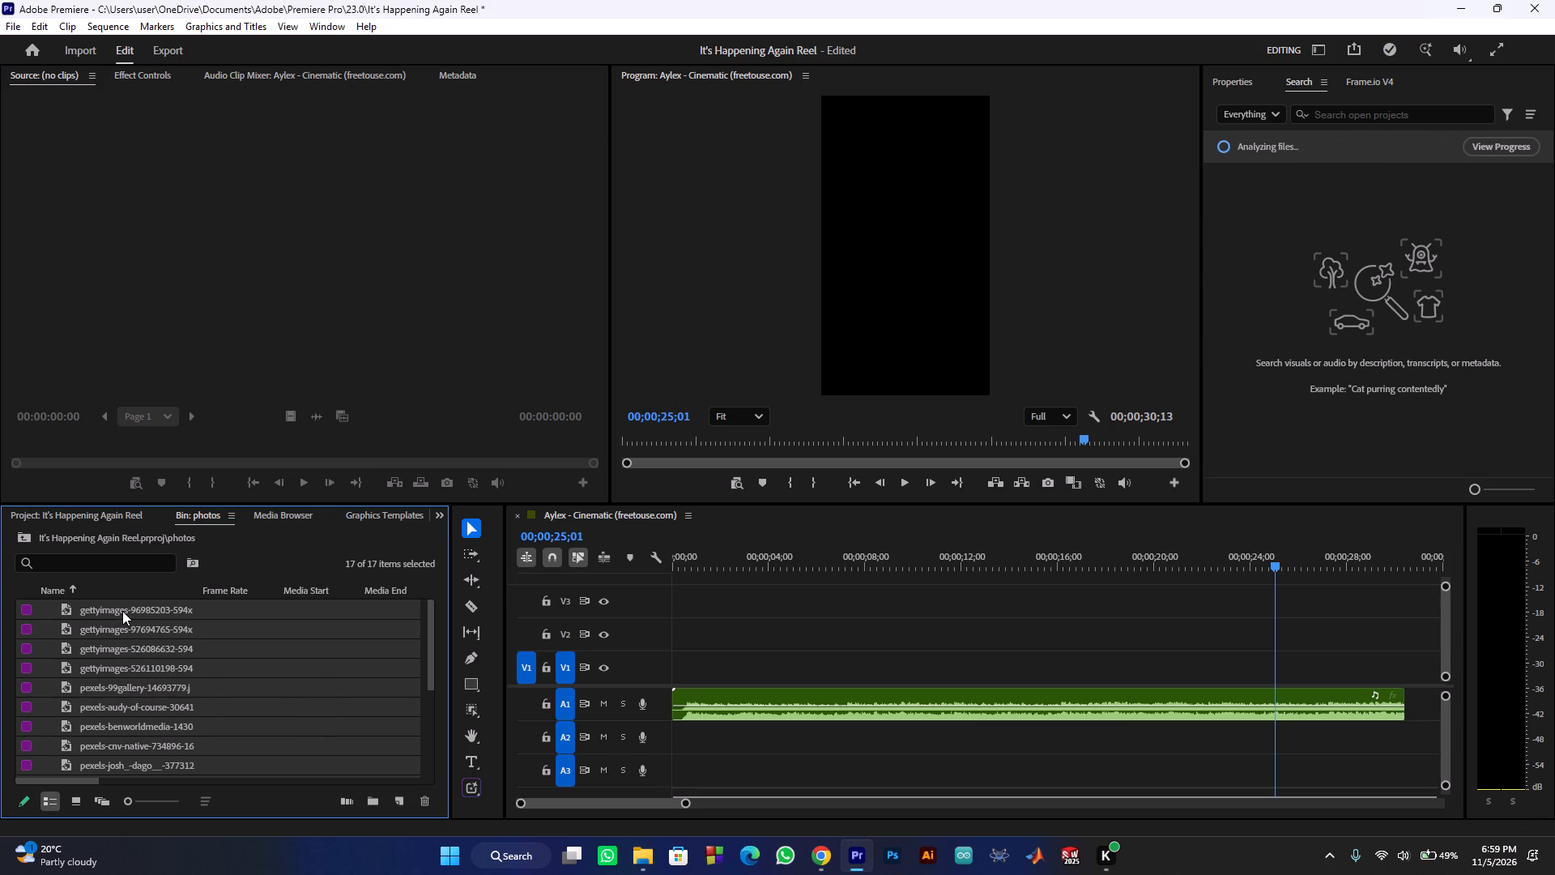
{"action": "double_click", "coordinate": [123, 609]}
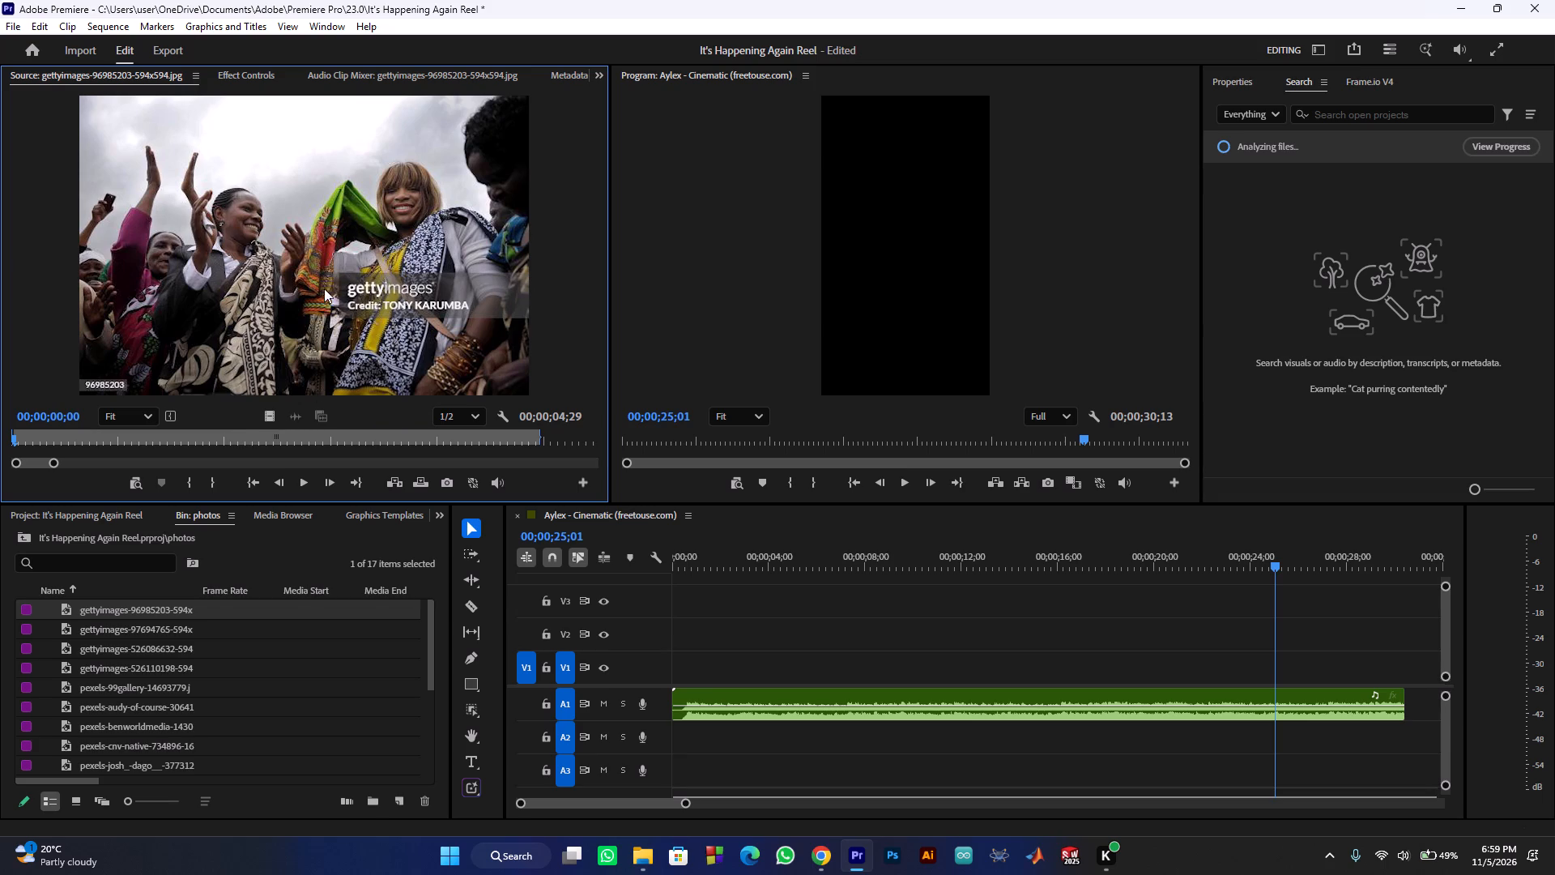
{"action": "left_click", "coordinate": [301, 481]}
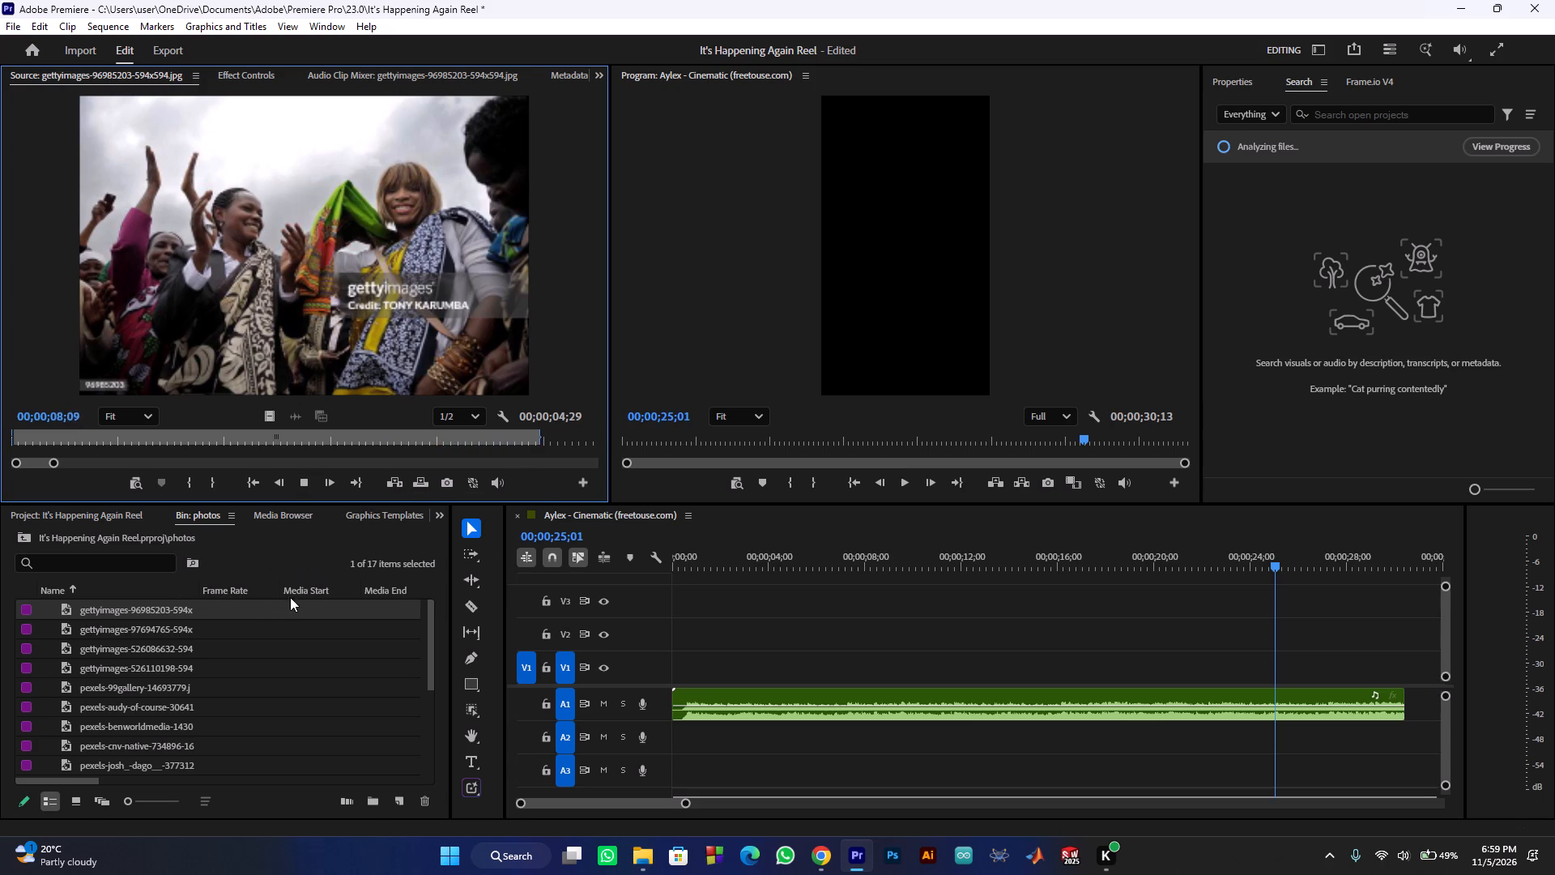
{"action": "left_click", "coordinate": [247, 625]}
{"action": "double_click", "coordinate": [155, 630]}
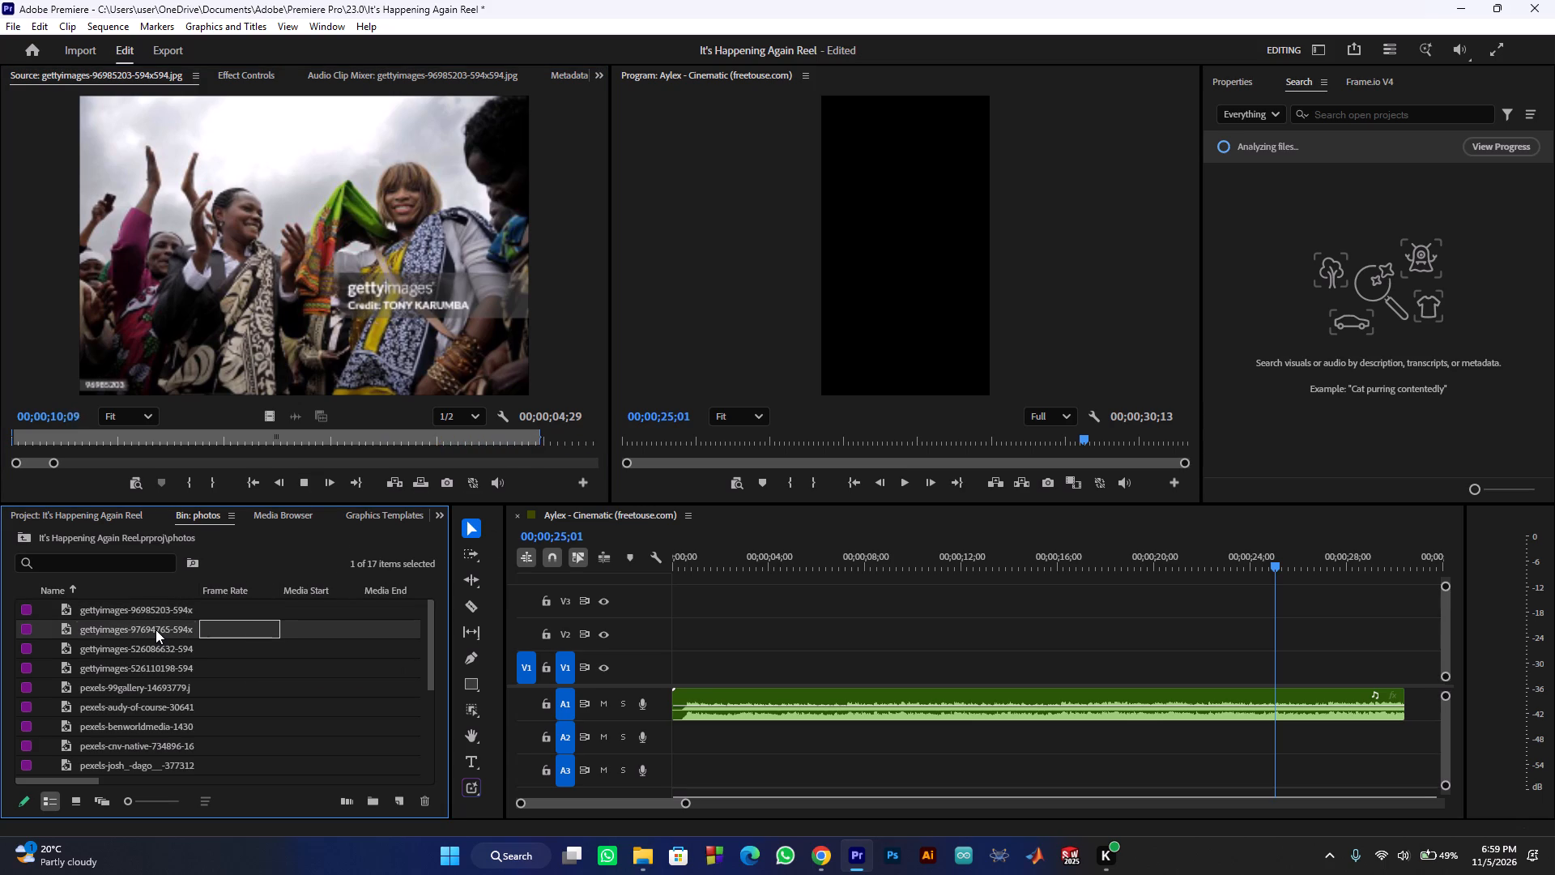
{"action": "double_click", "coordinate": [143, 651]}
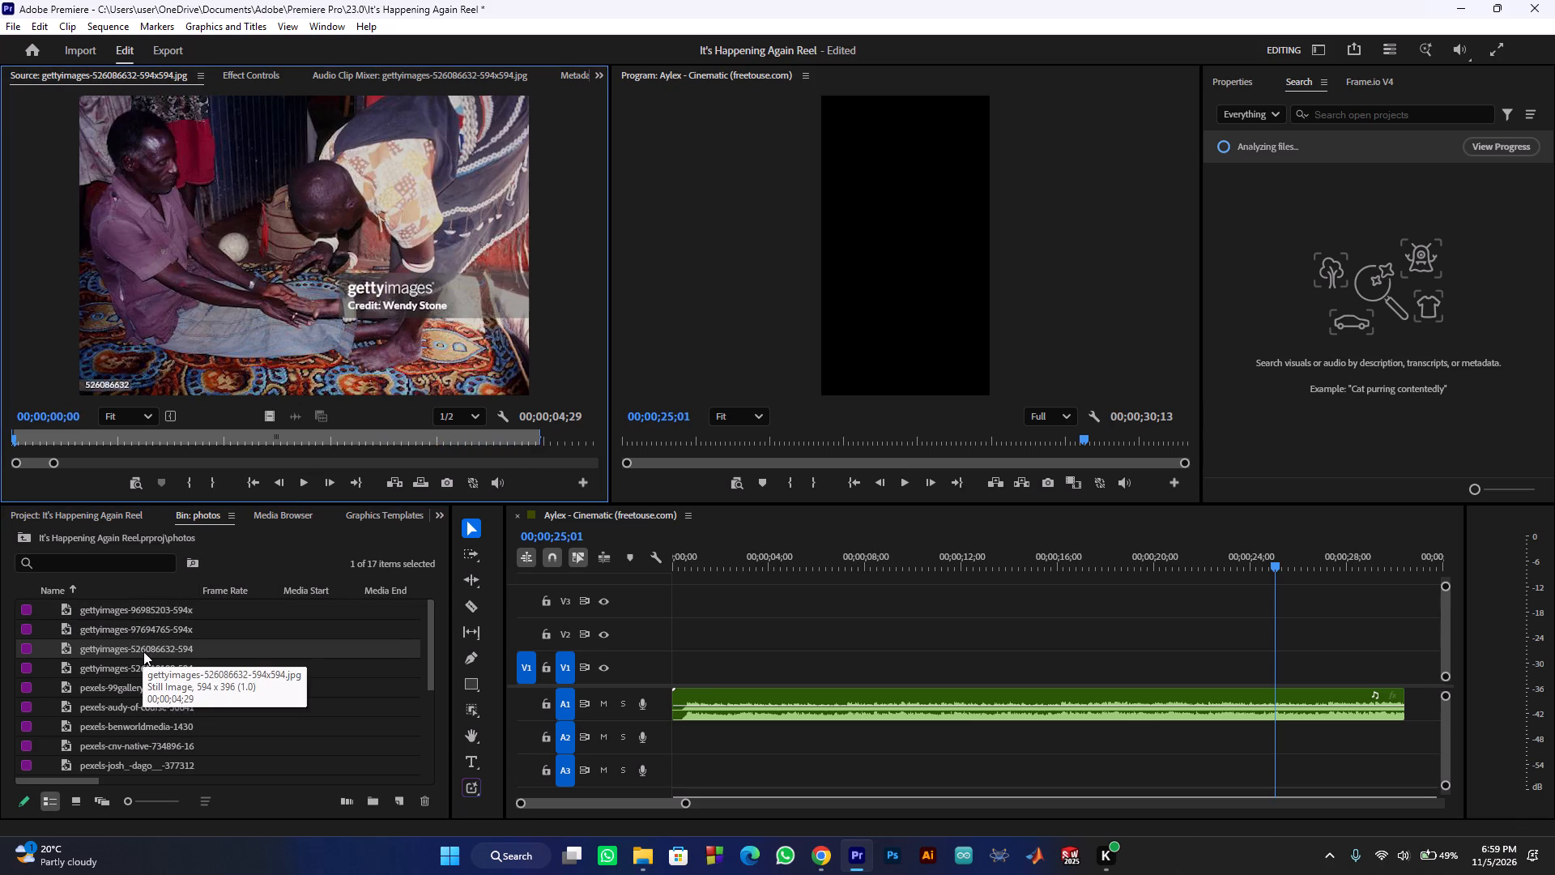
{"action": "double_click", "coordinate": [150, 715]}
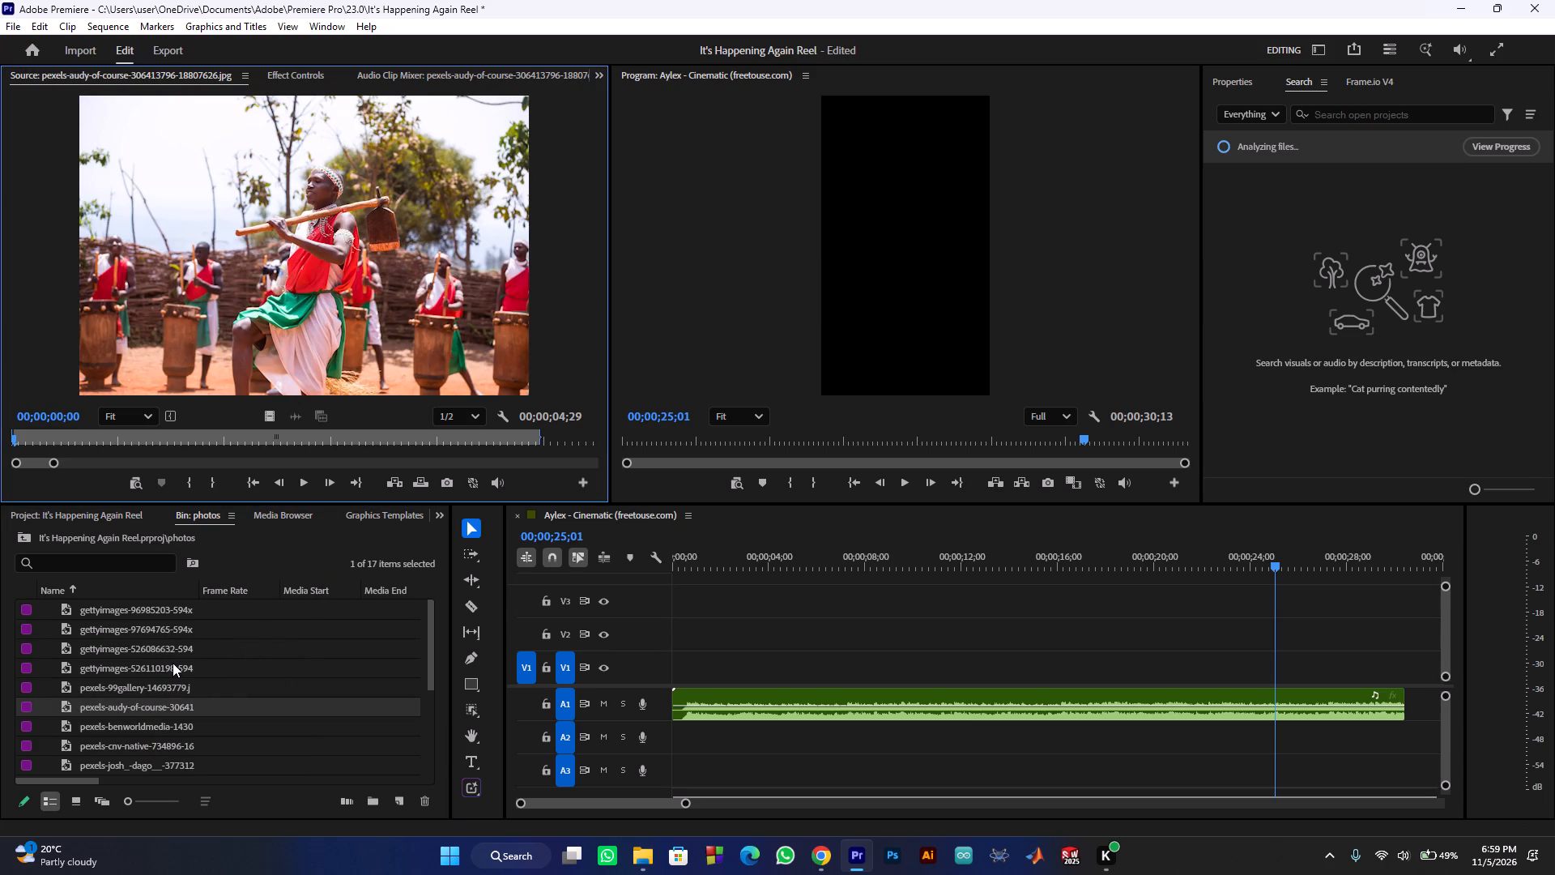
{"action": "double_click", "coordinate": [173, 663]}
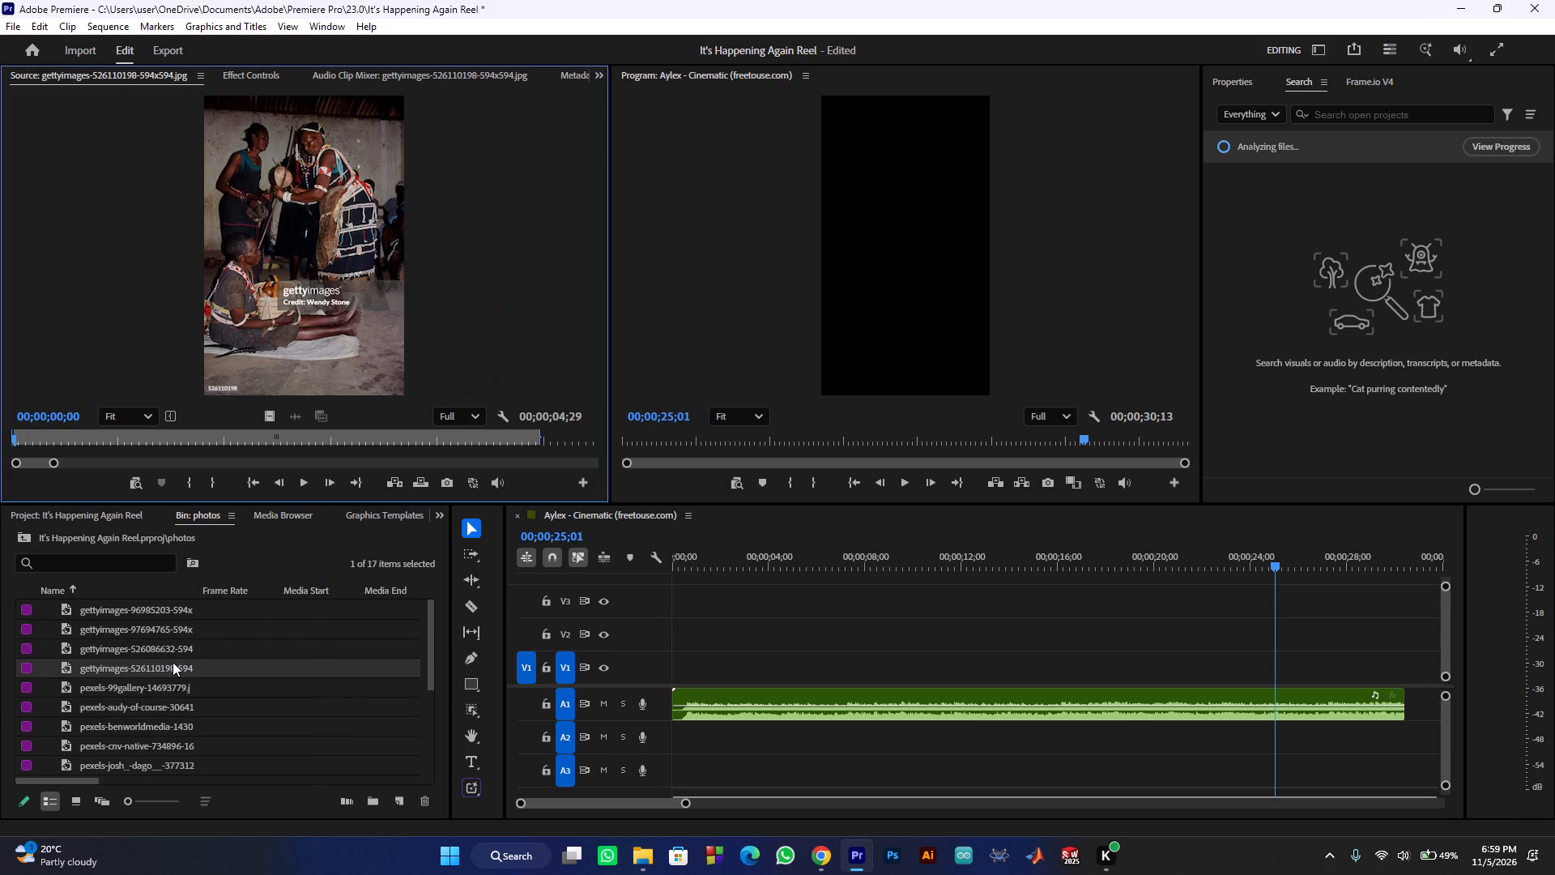
{"action": "left_click_drag", "start_coordinate": [37, 687], "coordinate": [87, 789]}
{"action": "left_click", "coordinate": [124, 690]}
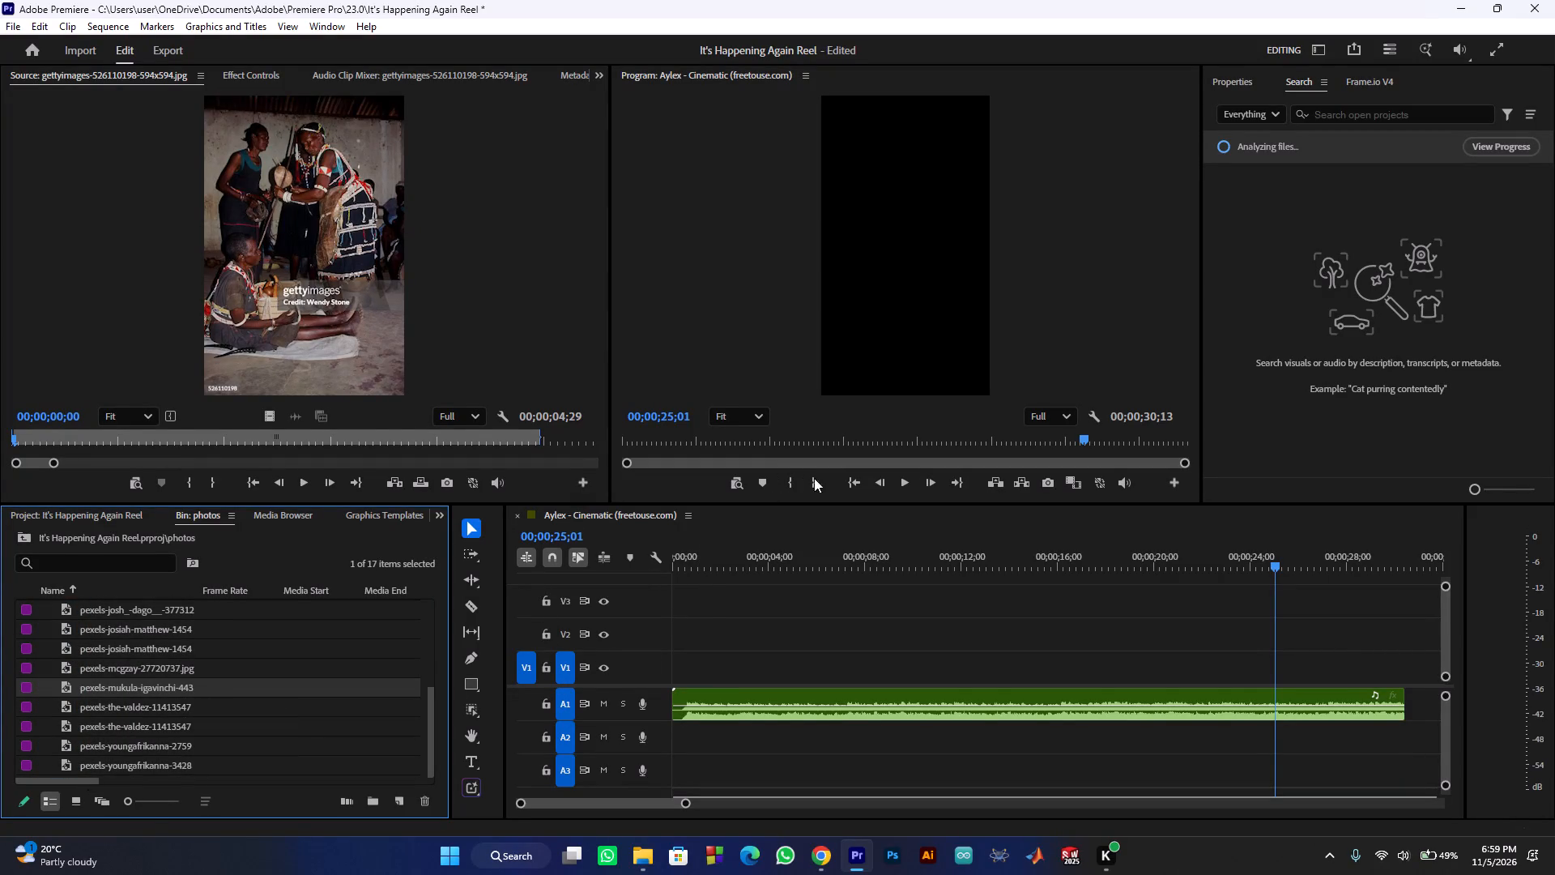
Listen to the cinematic track through to its end, and replay it from the beginning.
{"action": "left_click", "coordinate": [913, 486]}
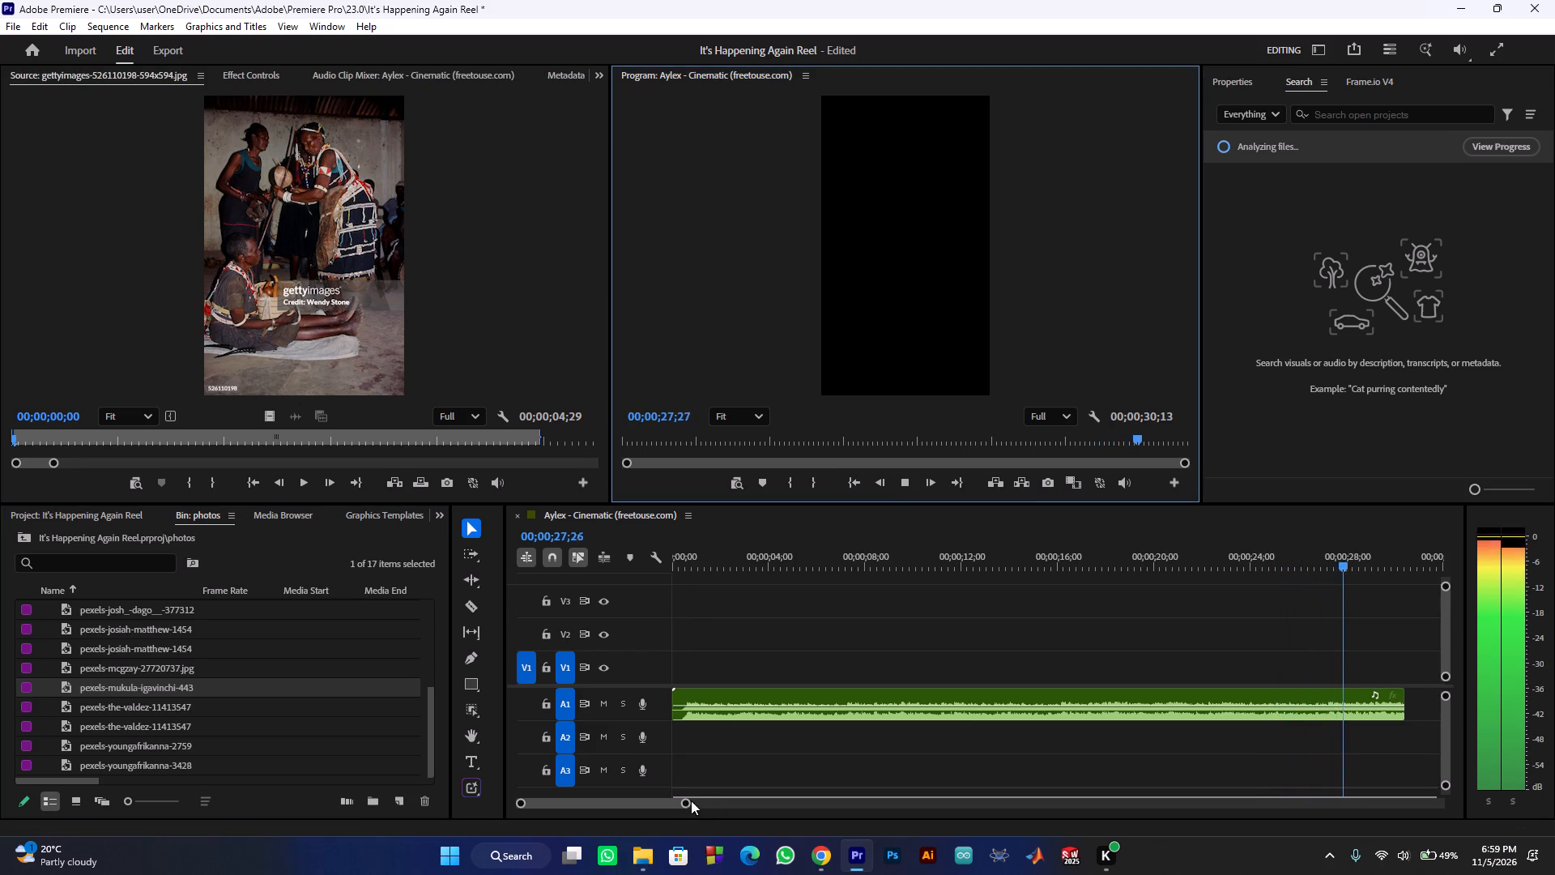
{"action": "left_click_drag", "start_coordinate": [684, 800], "coordinate": [617, 785]}
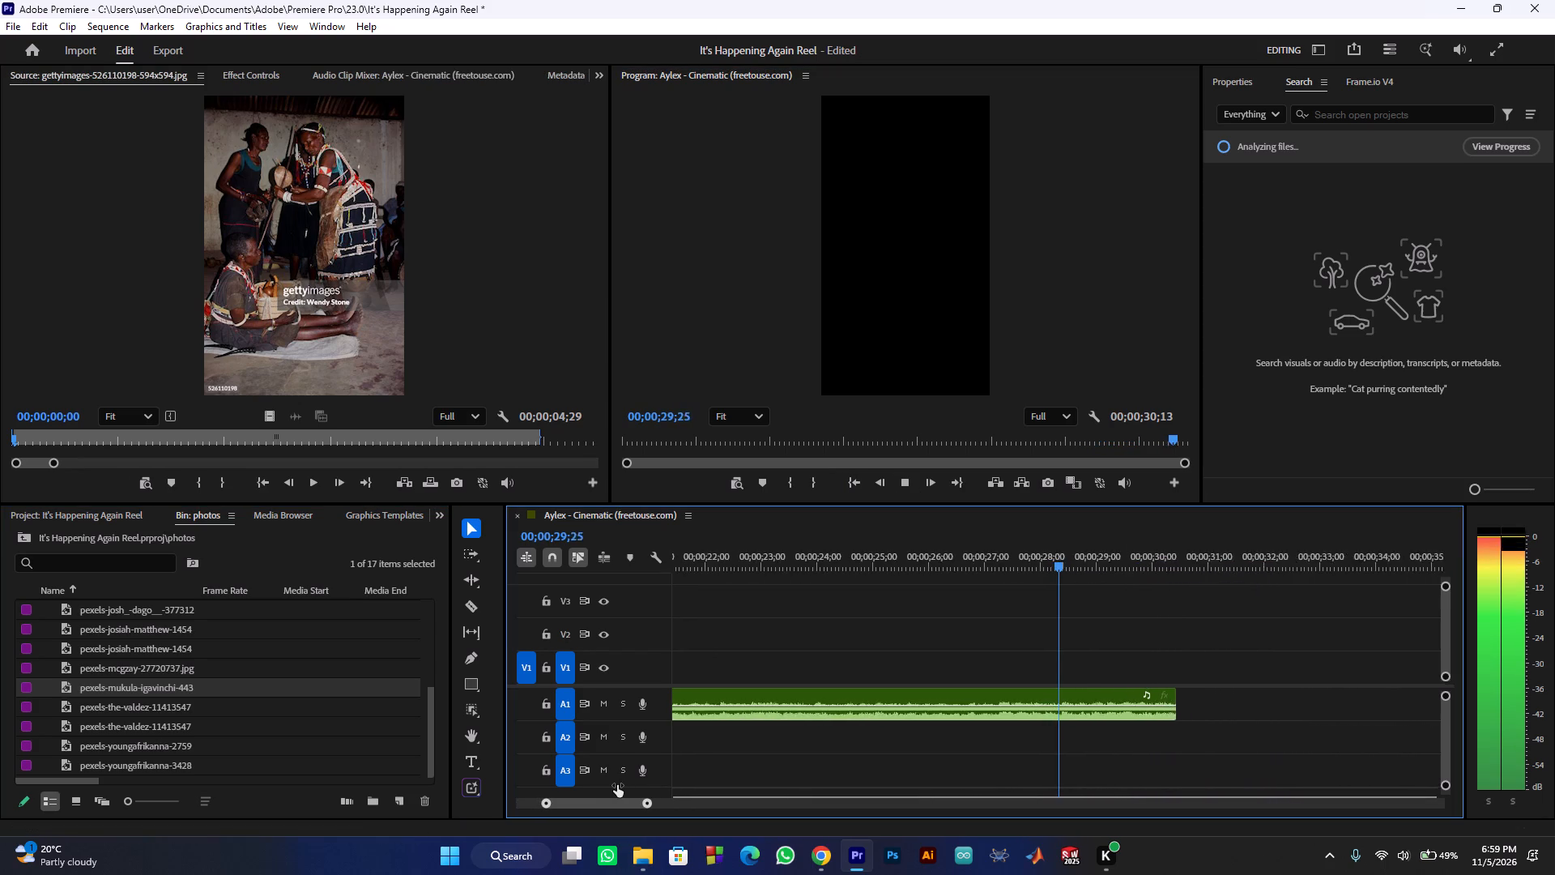
{"action": "left_click_drag", "start_coordinate": [617, 785], "coordinate": [597, 786]}
{"action": "left_click_drag", "start_coordinate": [559, 806], "coordinate": [484, 801]}
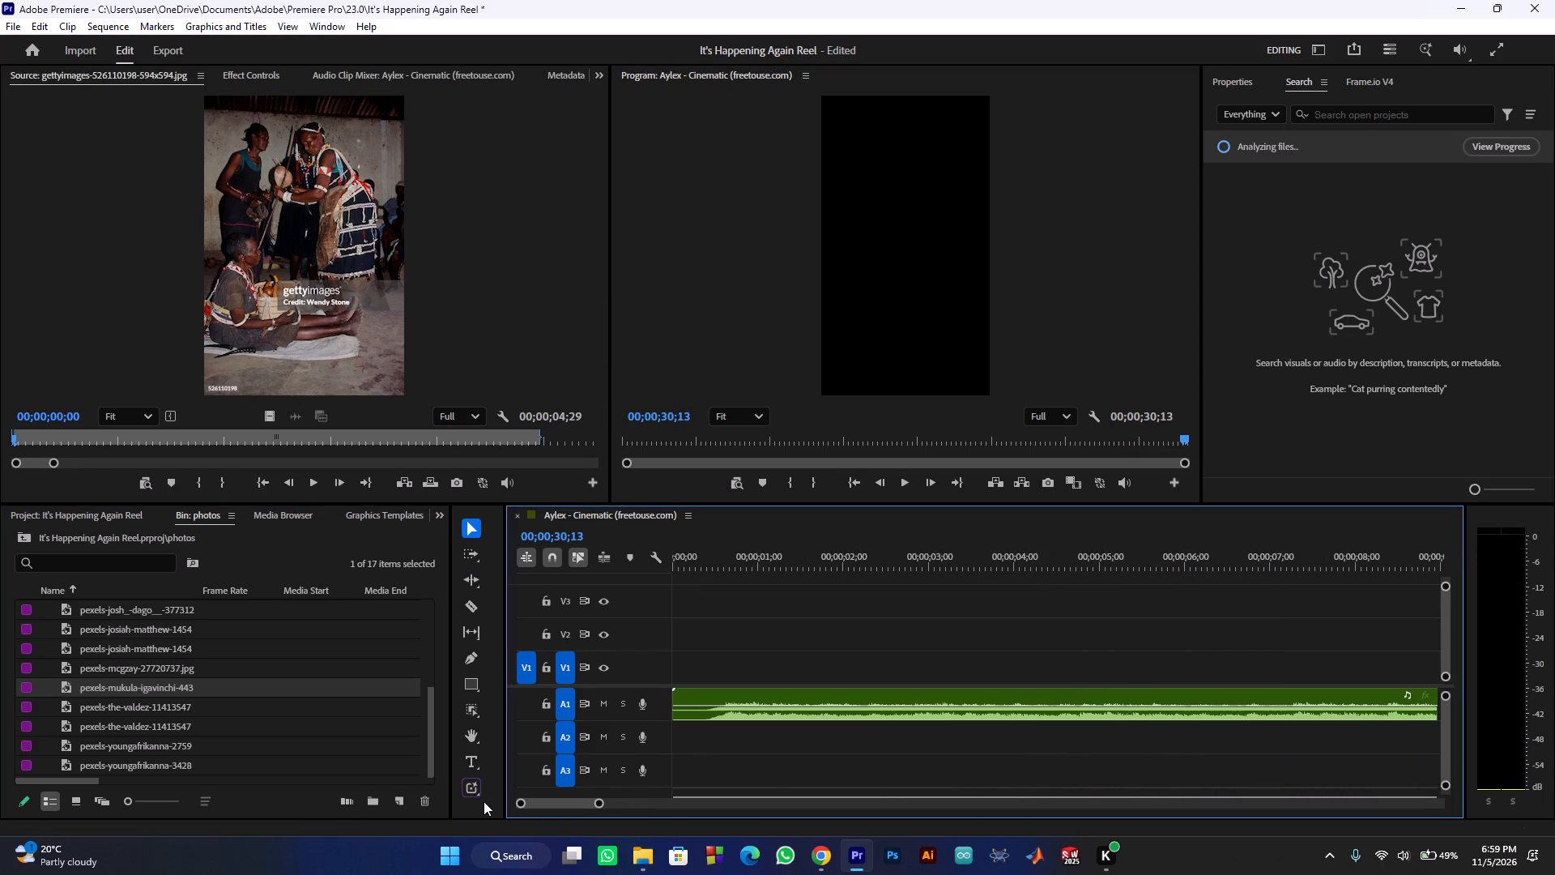
{"action": "left_click_drag", "start_coordinate": [484, 801], "coordinate": [481, 802]}
{"action": "left_click", "coordinate": [903, 491]}
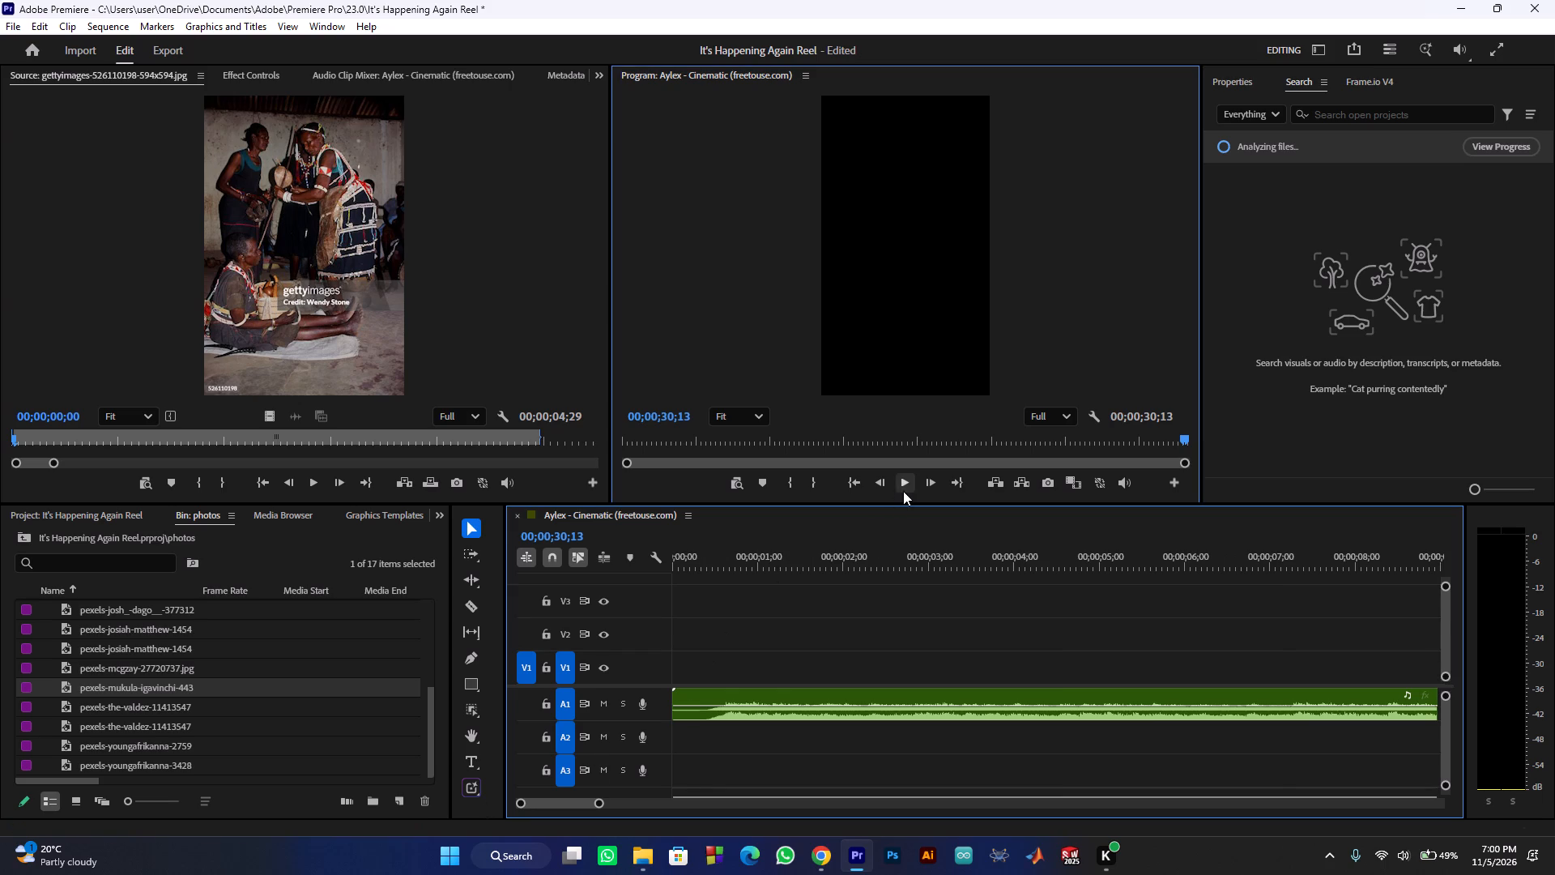
{"action": "left_click", "coordinate": [903, 491]}
{"action": "left_click", "coordinate": [903, 488]}
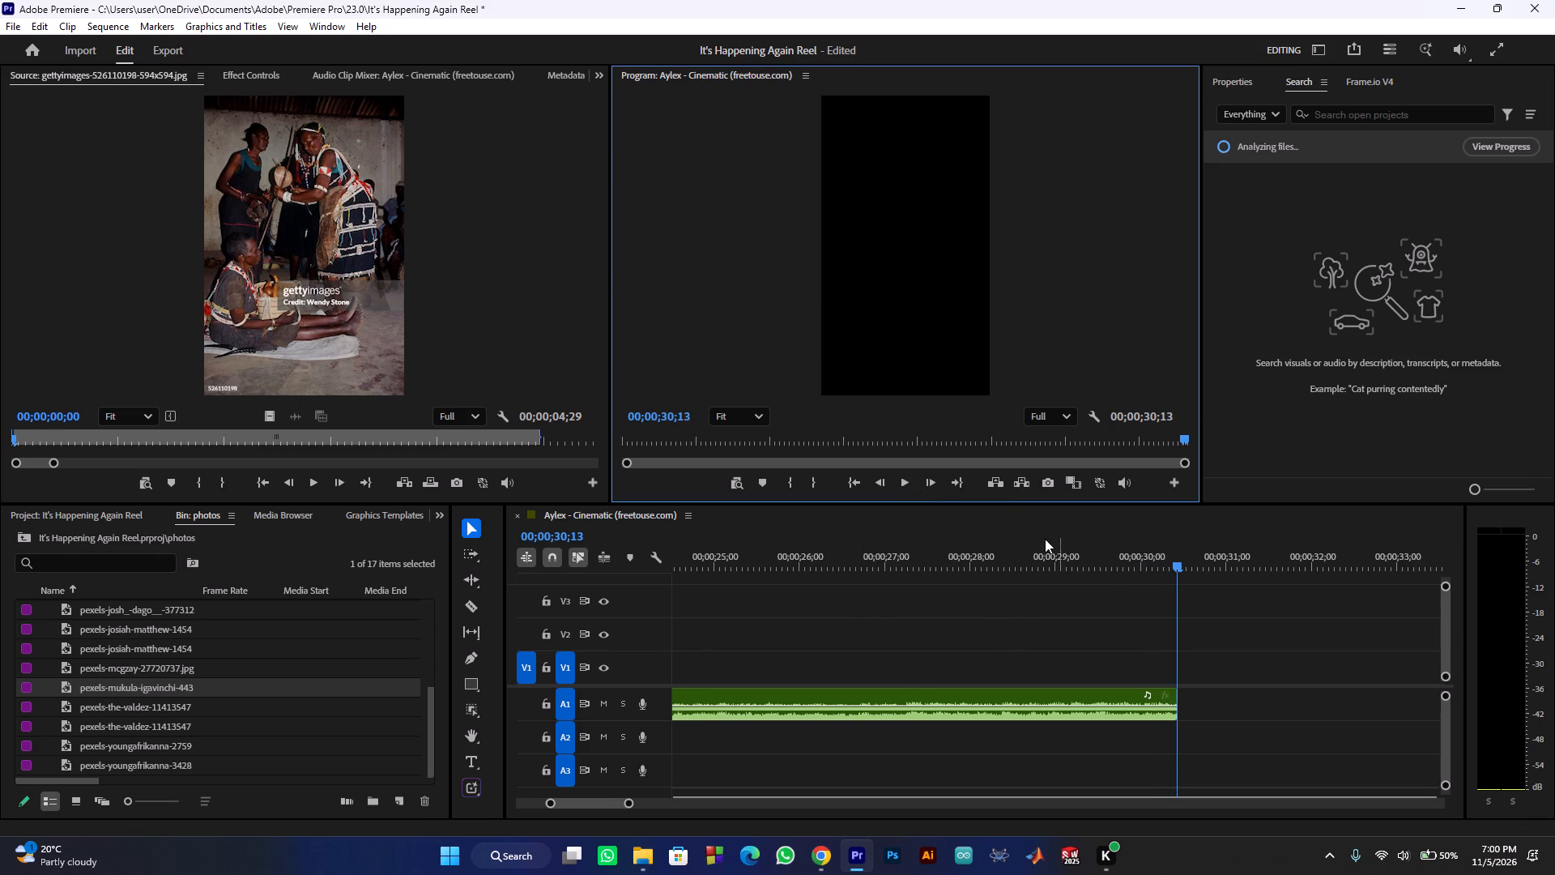
{"action": "left_click", "coordinate": [914, 484]}
{"action": "left_click", "coordinate": [914, 484]}
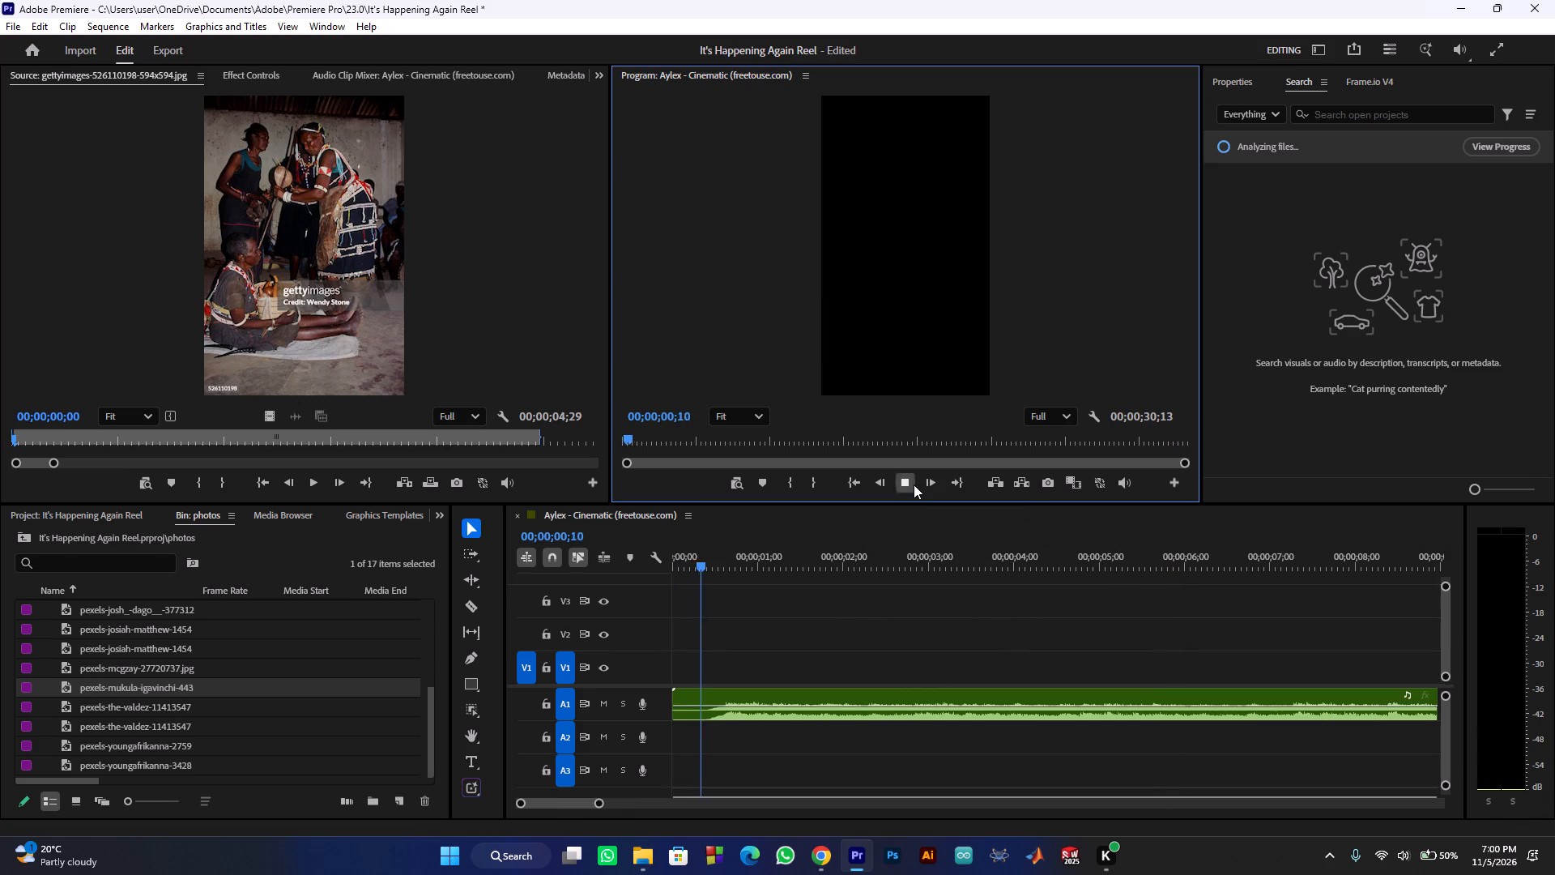
Examine the opening of the track's waveform up close and play the sequence from 00;00;00;00.
{"action": "left_click_drag", "start_coordinate": [599, 804], "coordinate": [596, 805]}
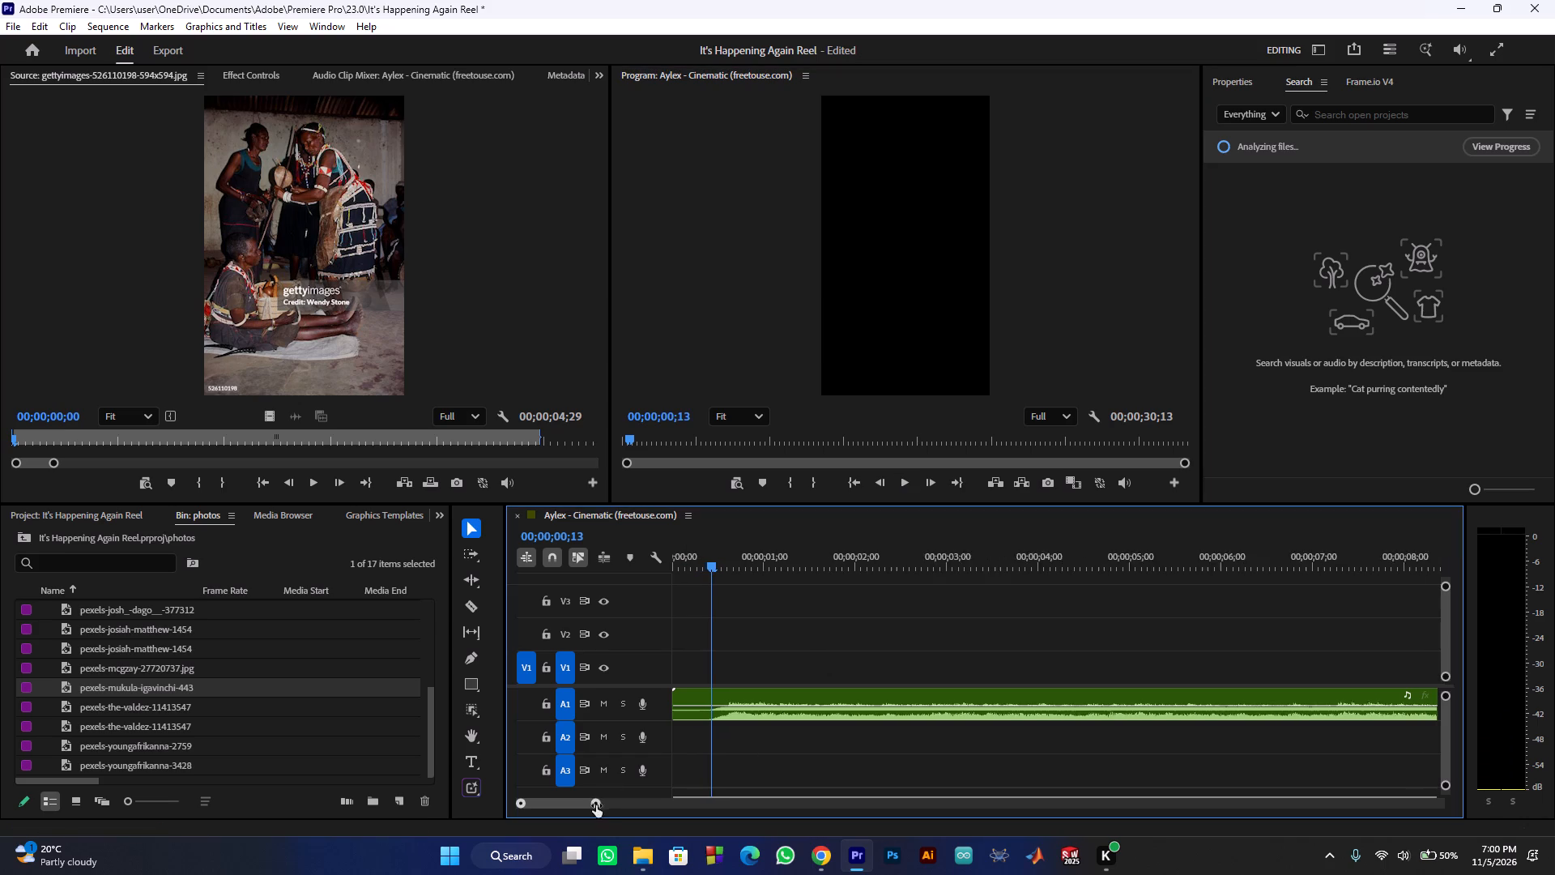
{"action": "left_click_drag", "start_coordinate": [596, 805], "coordinate": [539, 792]}
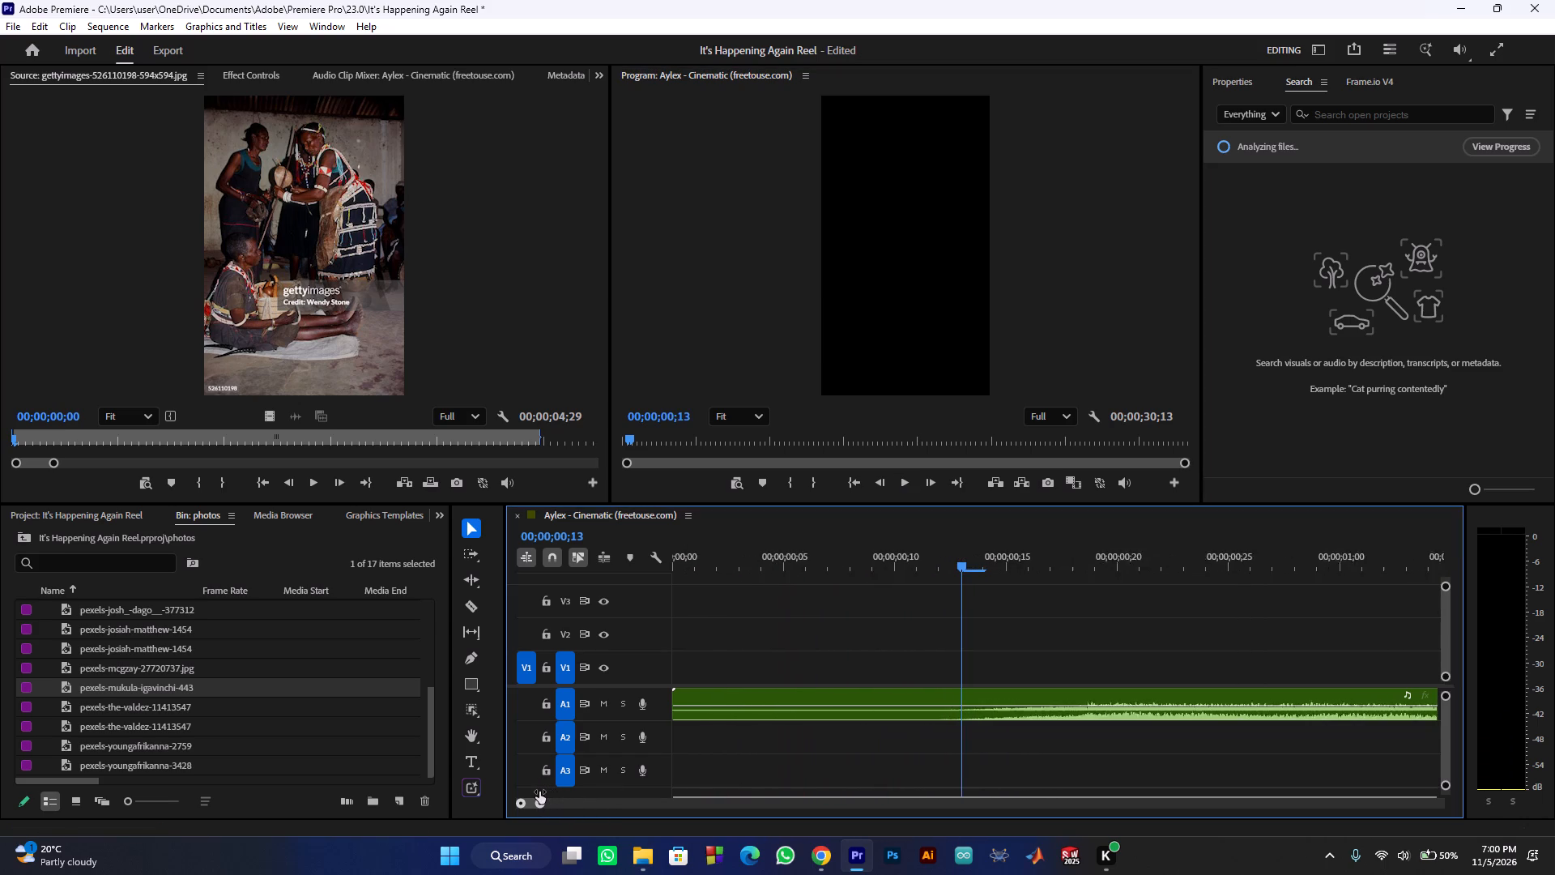
{"action": "left_click_drag", "start_coordinate": [539, 792], "coordinate": [507, 798]}
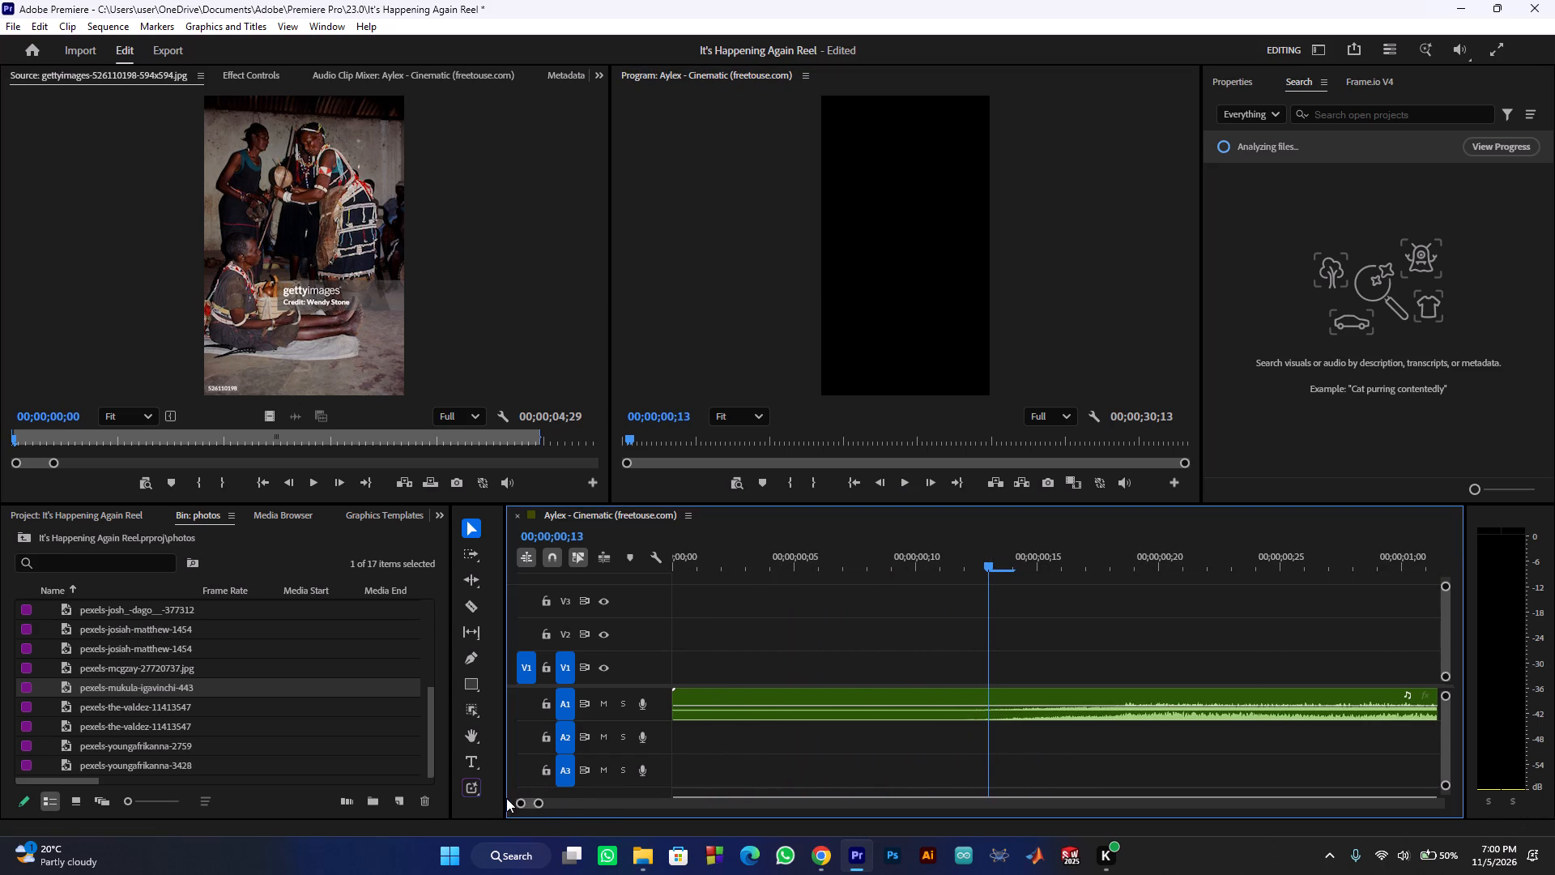
{"action": "left_click_drag", "start_coordinate": [771, 572], "coordinate": [757, 572]}
{"action": "left_click_drag", "start_coordinate": [757, 572], "coordinate": [635, 572]}
{"action": "left_click_drag", "start_coordinate": [694, 565], "coordinate": [639, 565]}
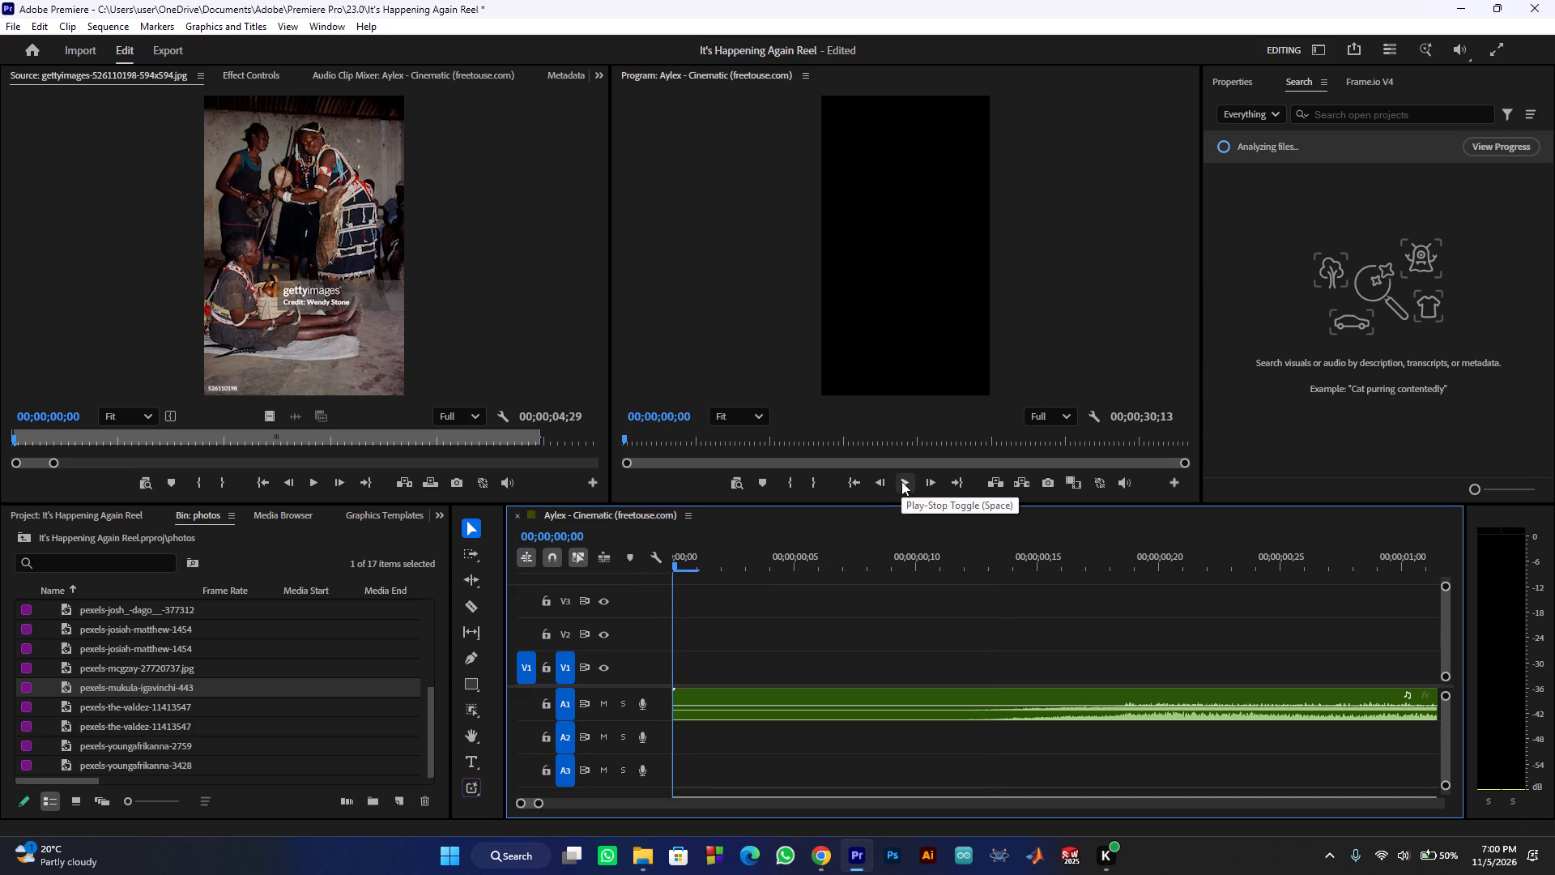
{"action": "left_click", "coordinate": [902, 480]}
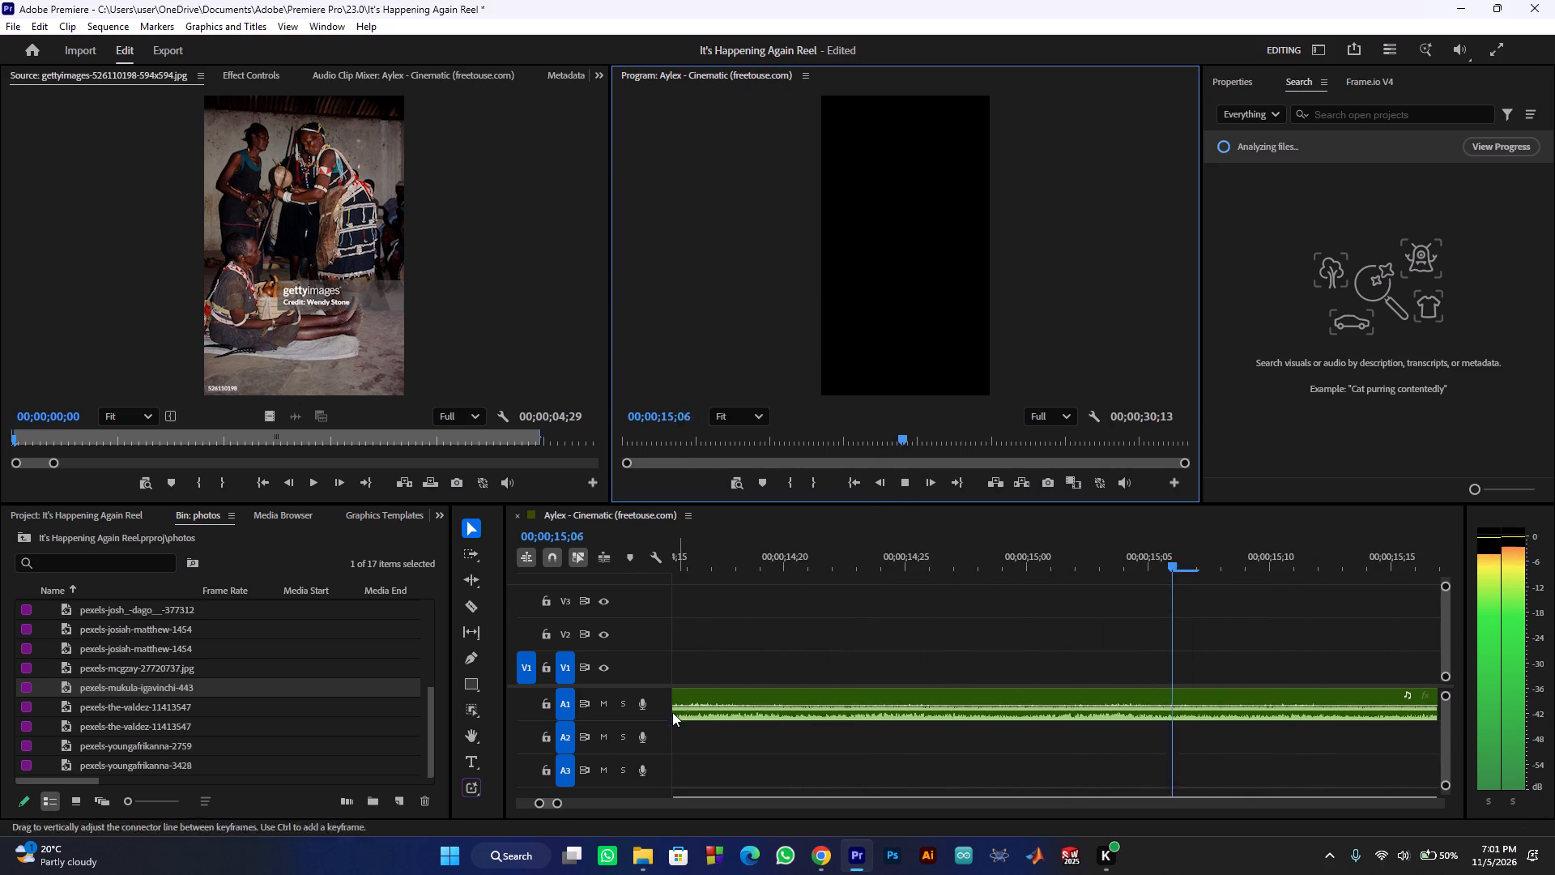
Play the whole track from 00;00;00;00 and add 14 sequence markers on its beats, about every 2 seconds.
{"action": "left_click_drag", "start_coordinate": [556, 800], "coordinate": [559, 800]}
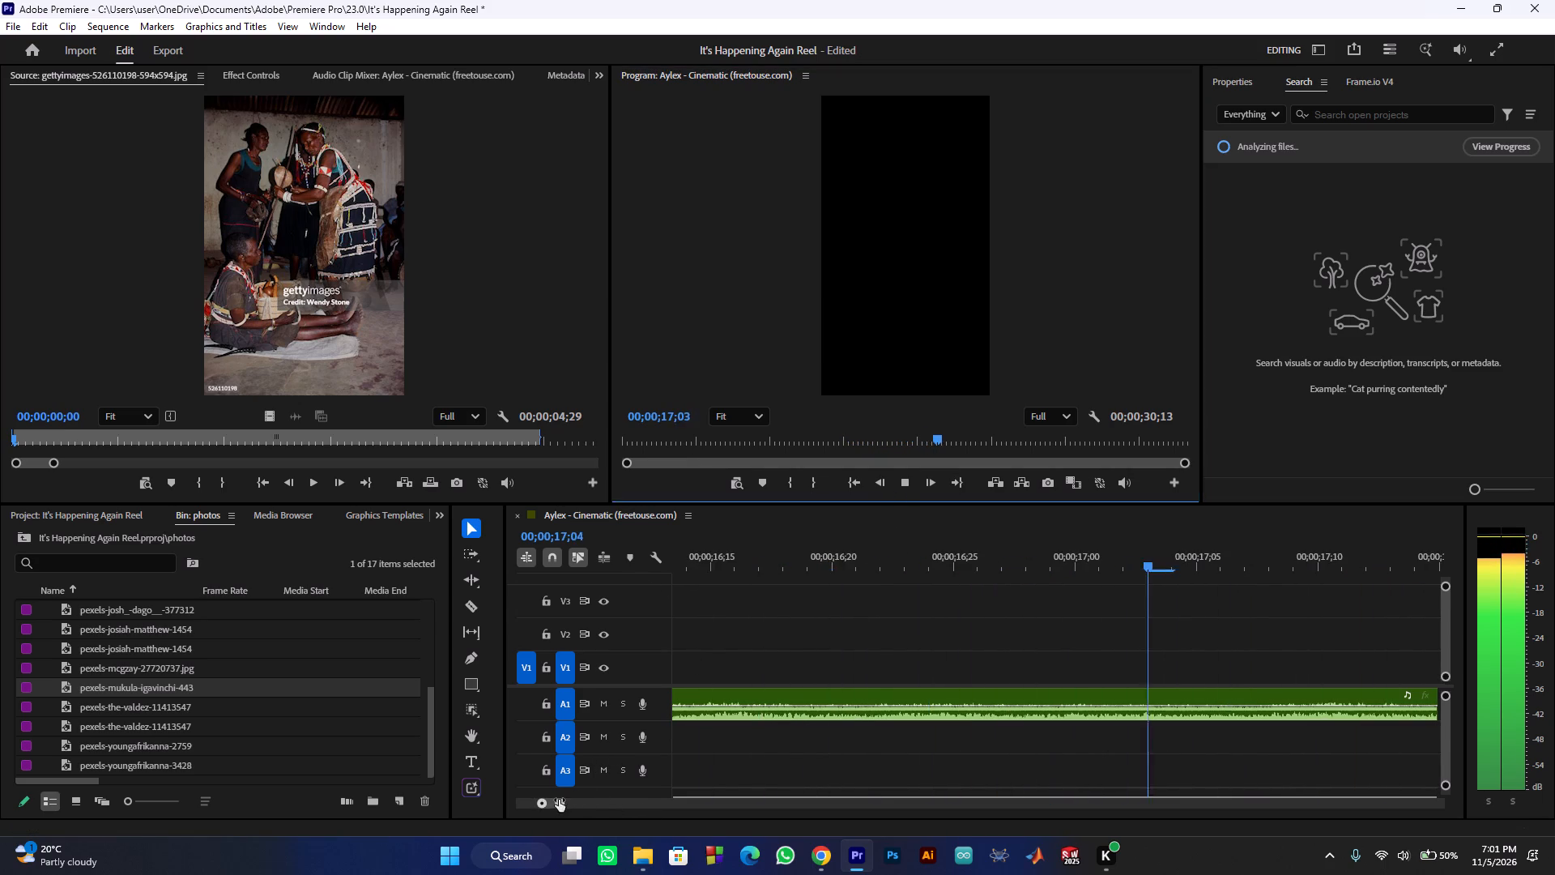
{"action": "left_click_drag", "start_coordinate": [559, 800], "coordinate": [760, 776]}
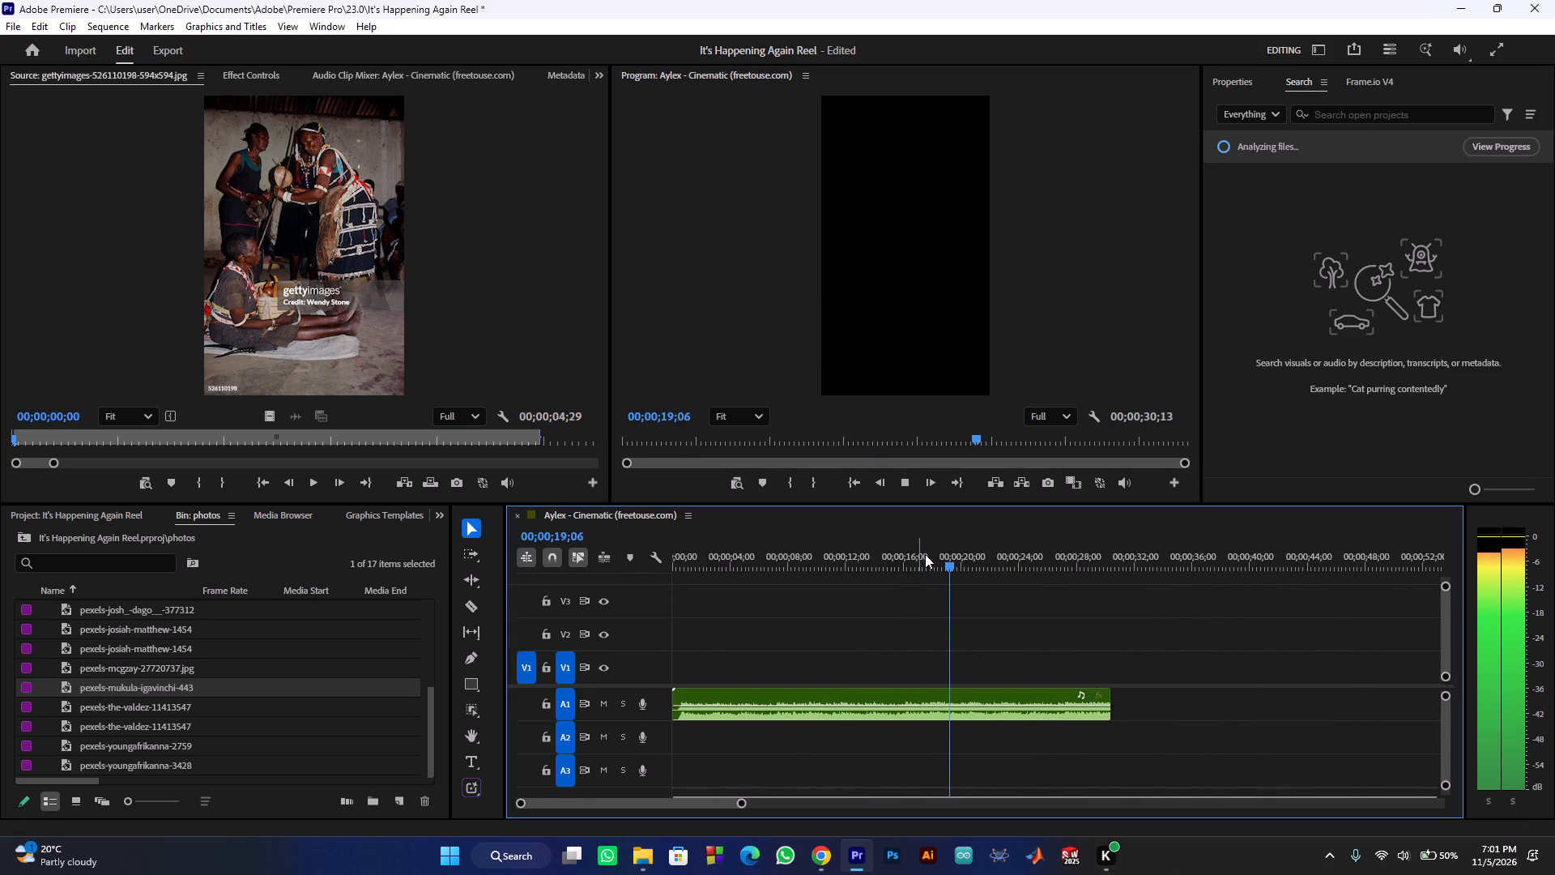
{"action": "left_click_drag", "start_coordinate": [959, 563], "coordinate": [594, 563]}
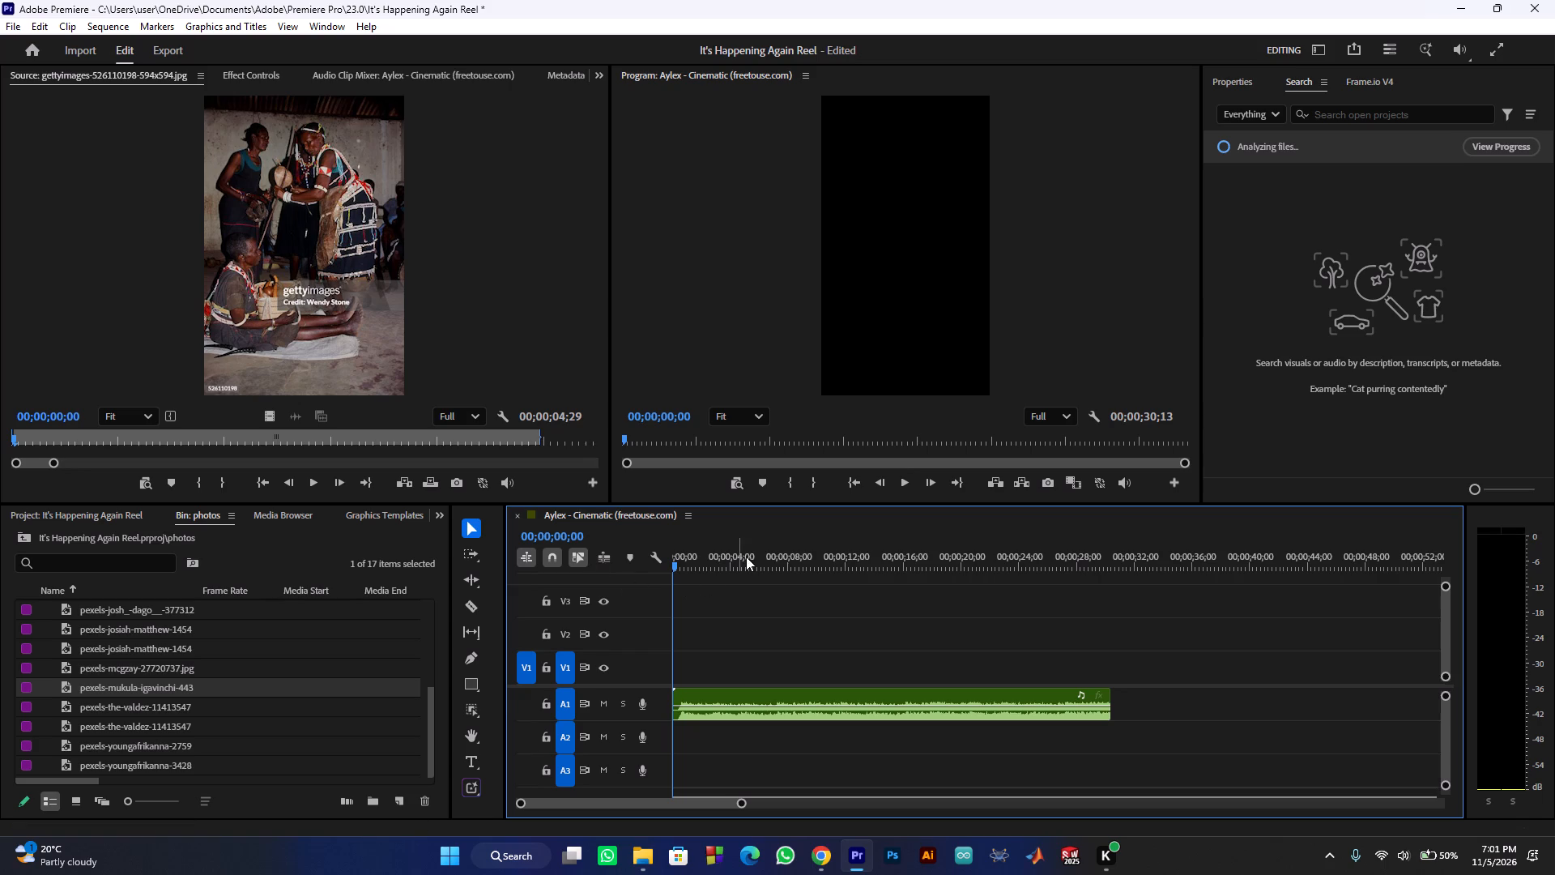
{"action": "left_click", "coordinate": [903, 475]}
{"action": "key", "text": "m"}
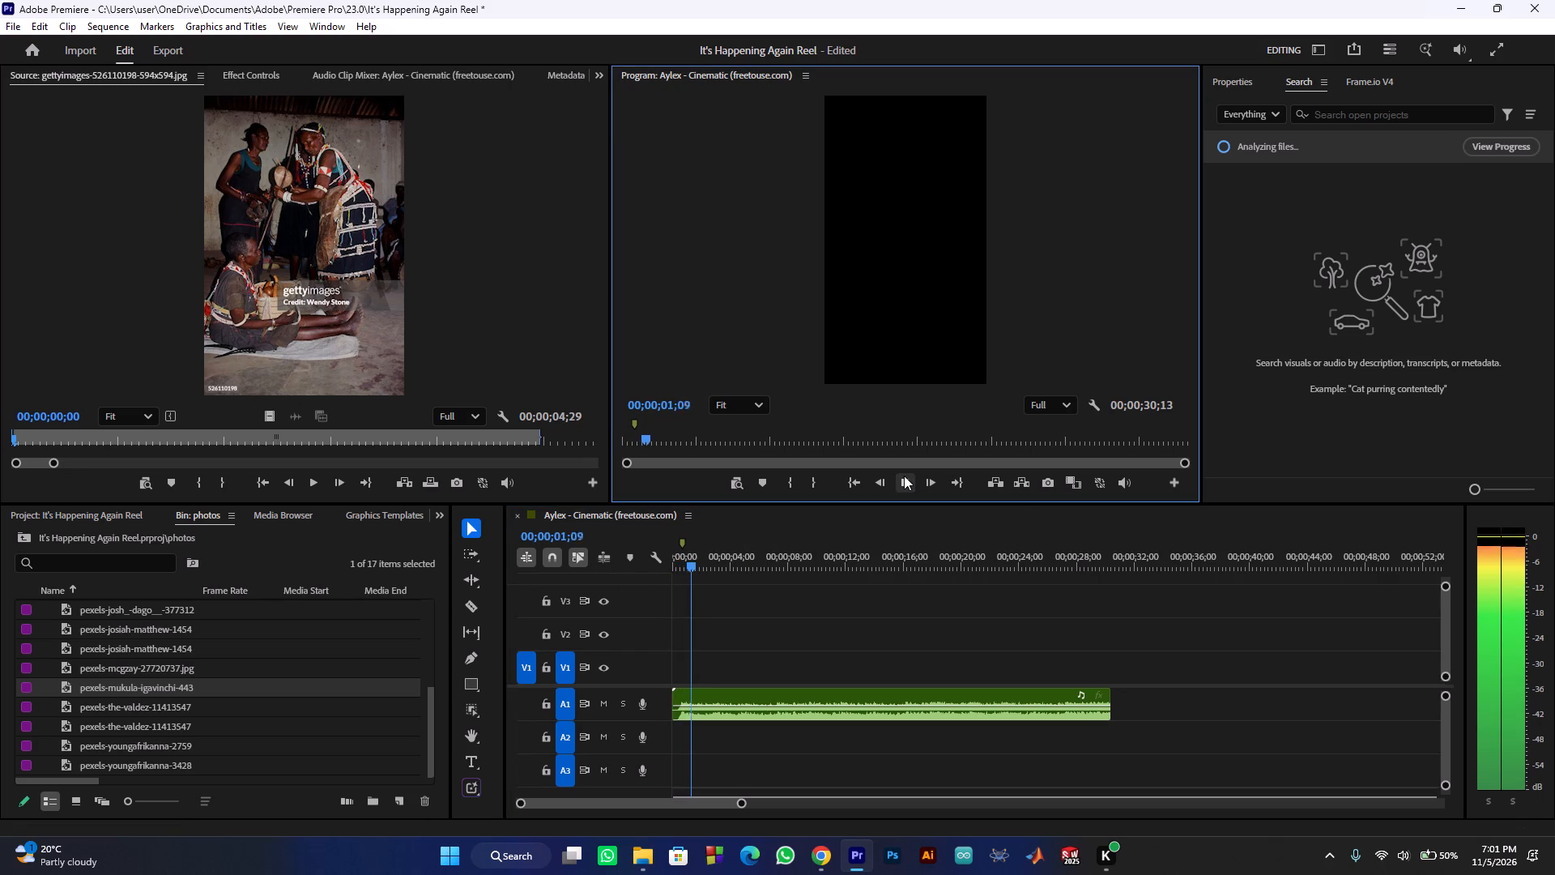
{"action": "key", "text": "m"}
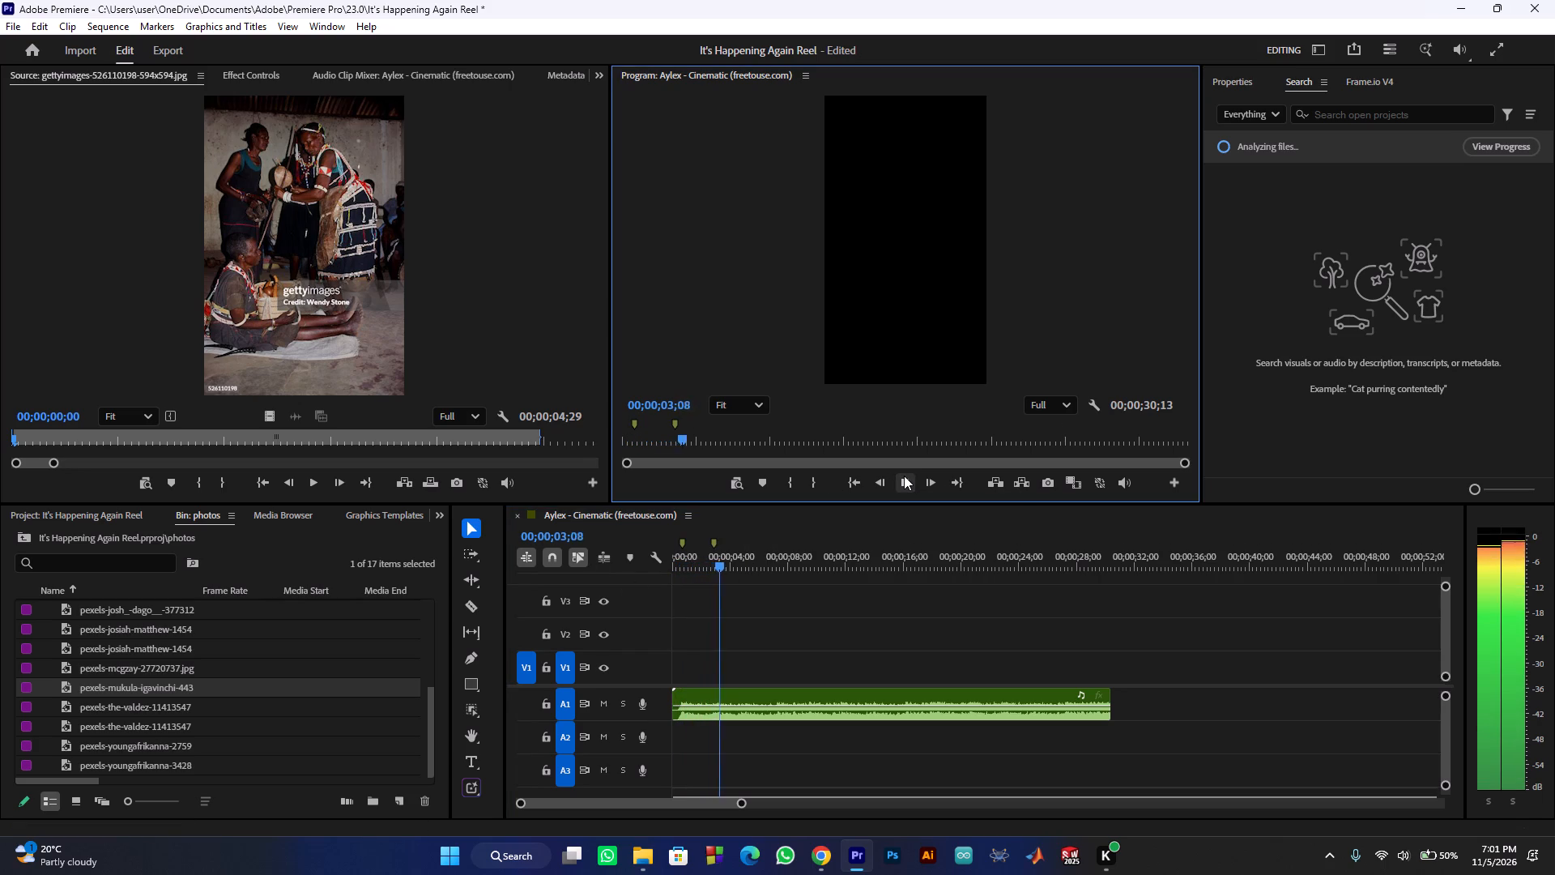
{"action": "key", "text": "m"}
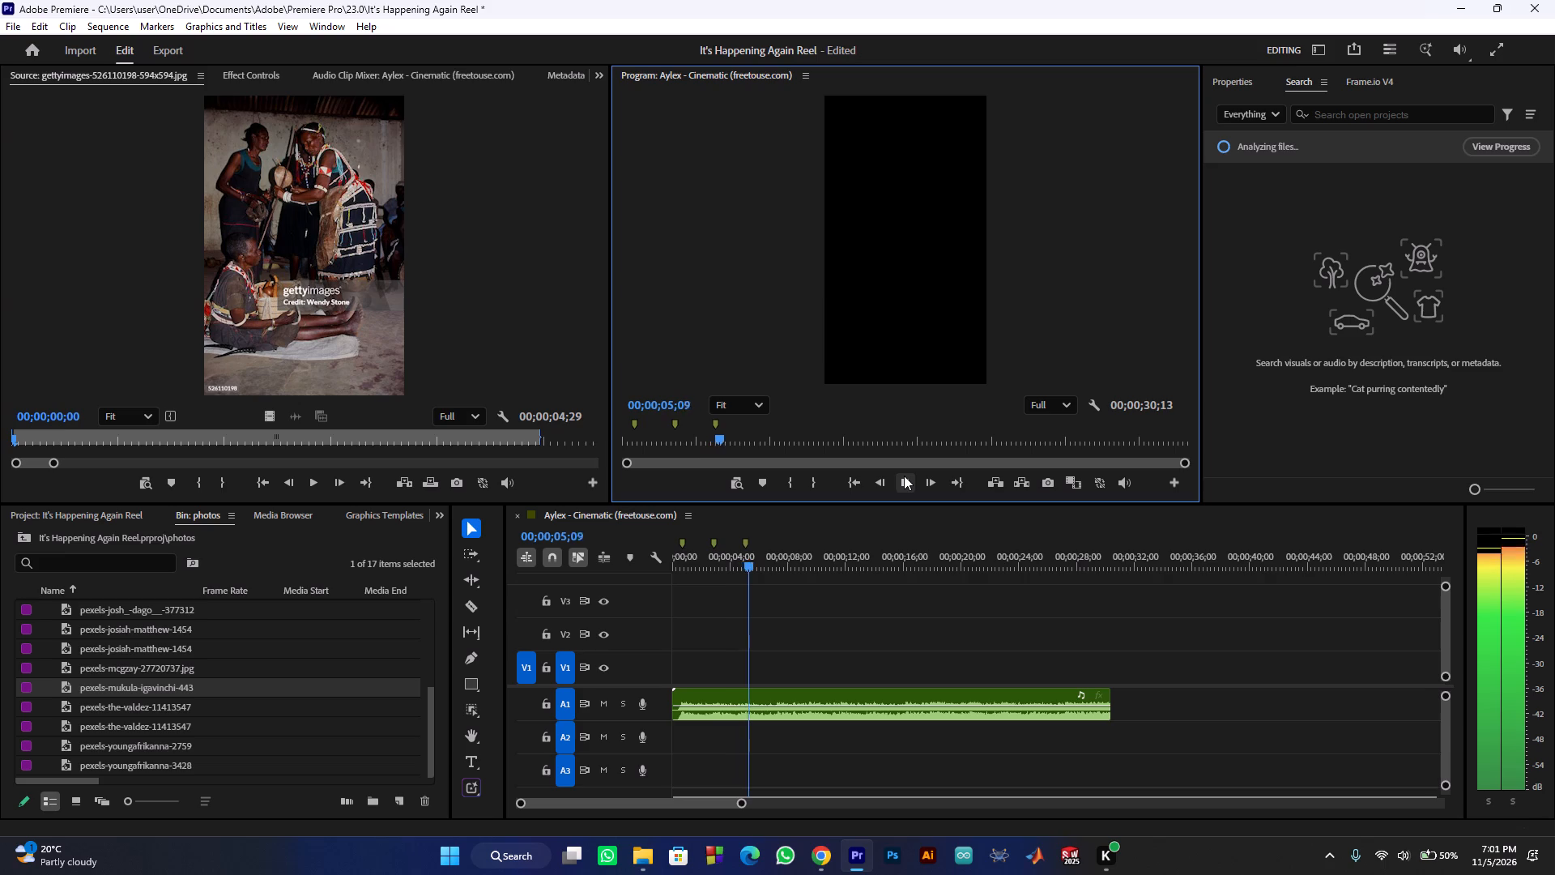
{"action": "key", "text": "m"}
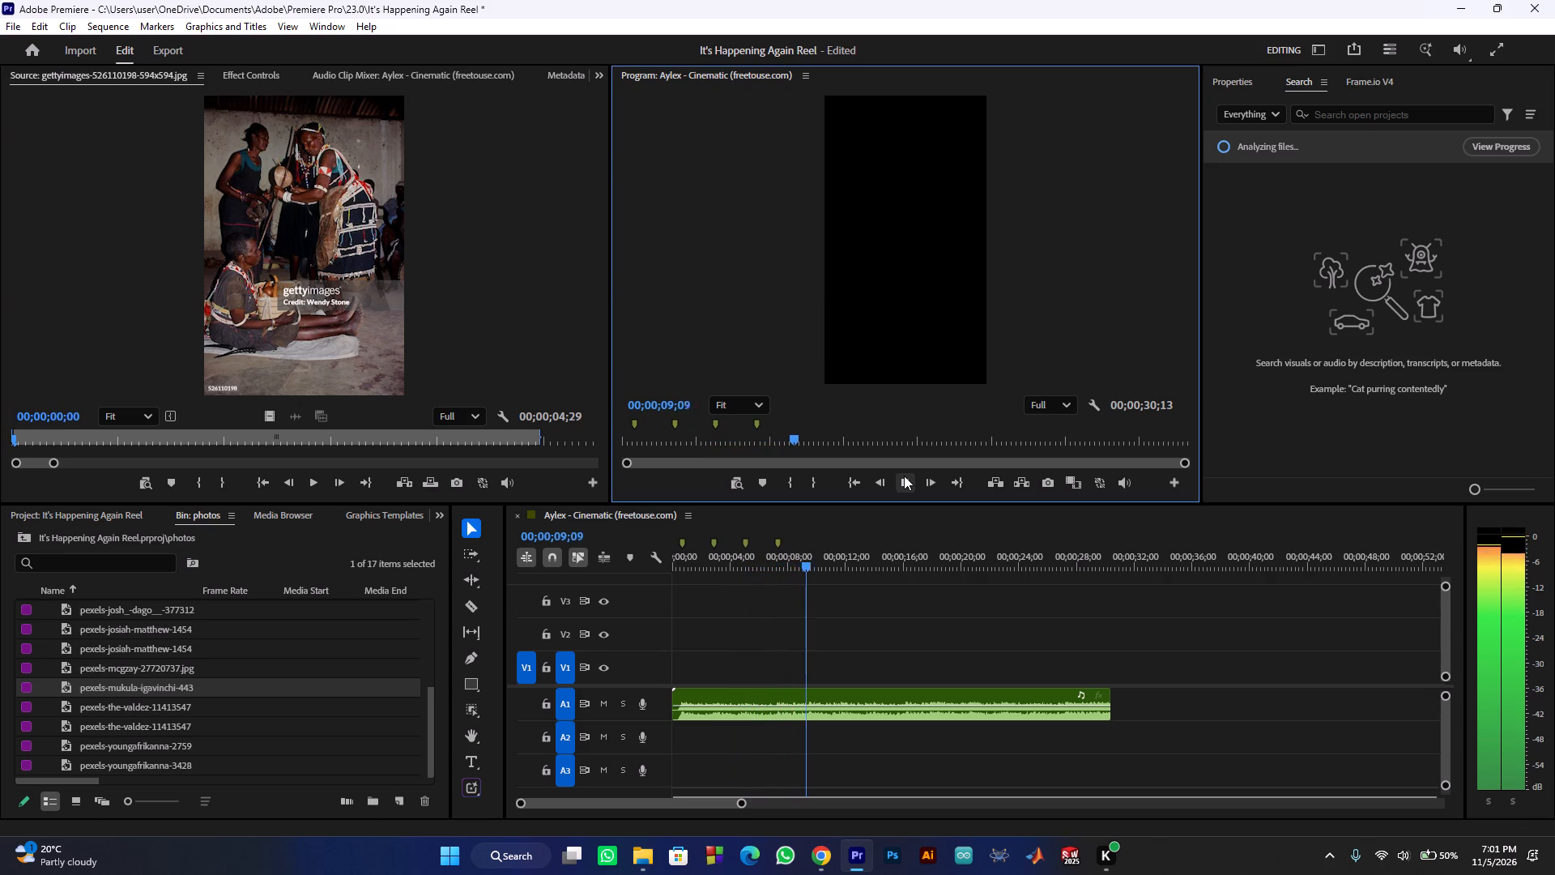
{"action": "key", "text": "m"}
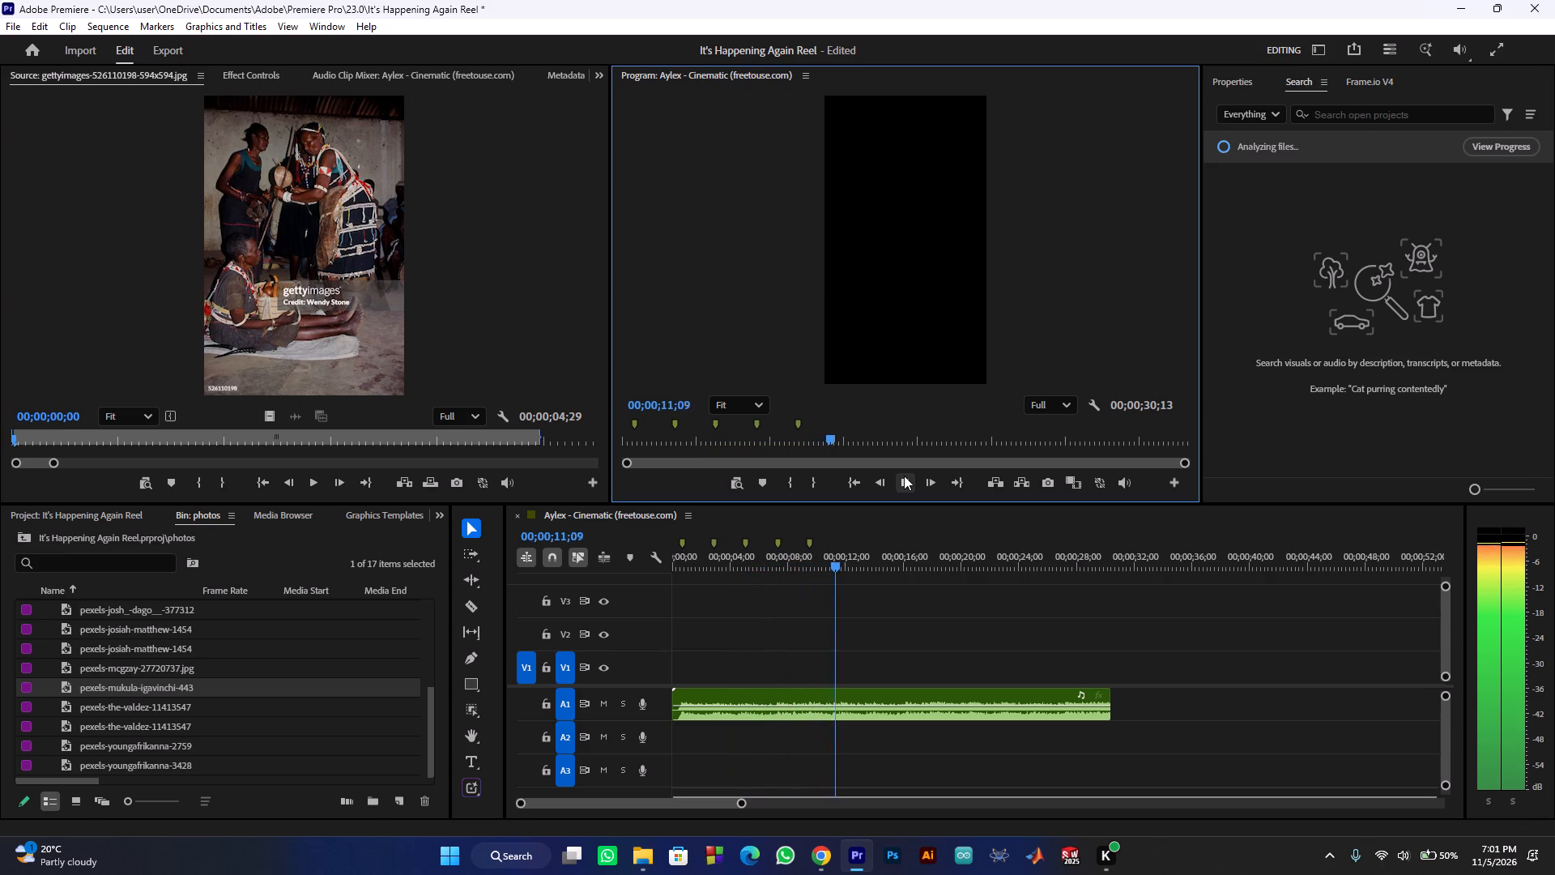
{"action": "key", "text": "m"}
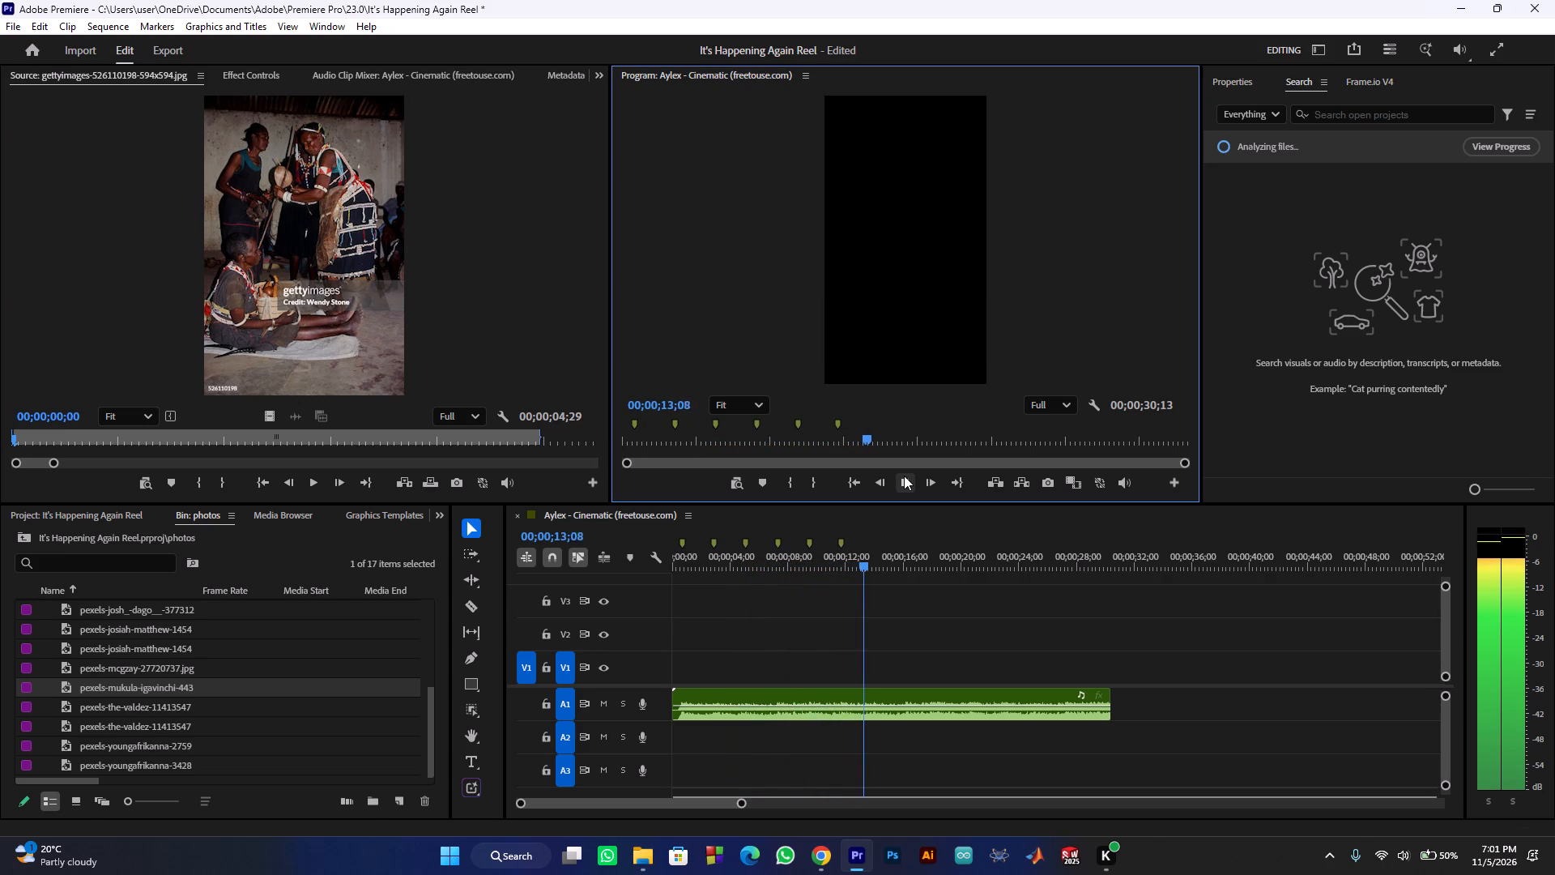
{"action": "key", "text": "m"}
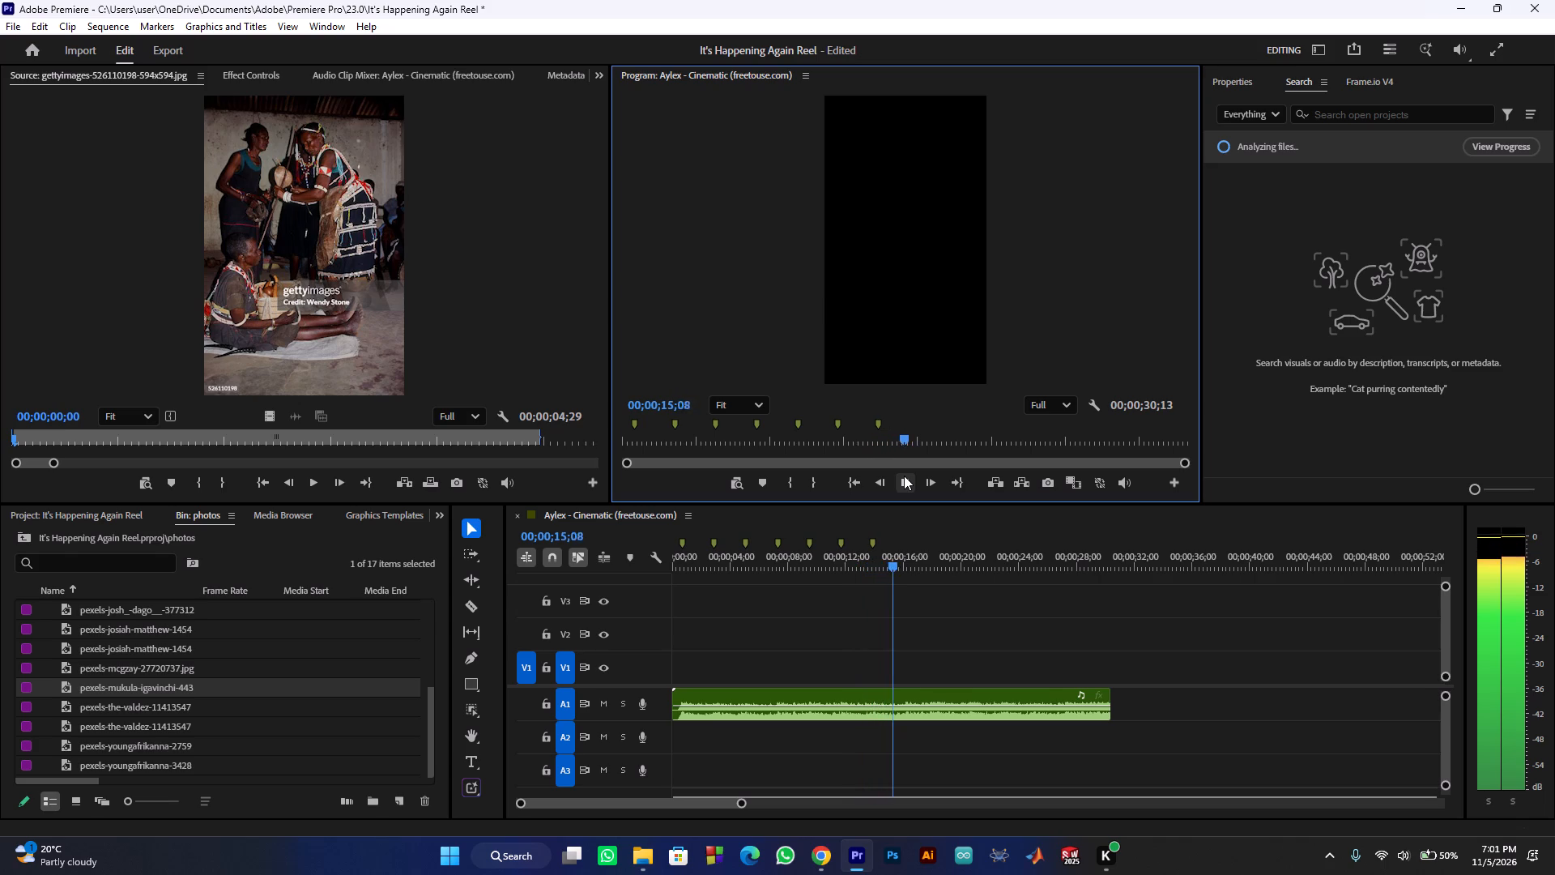
{"action": "key", "text": "m"}
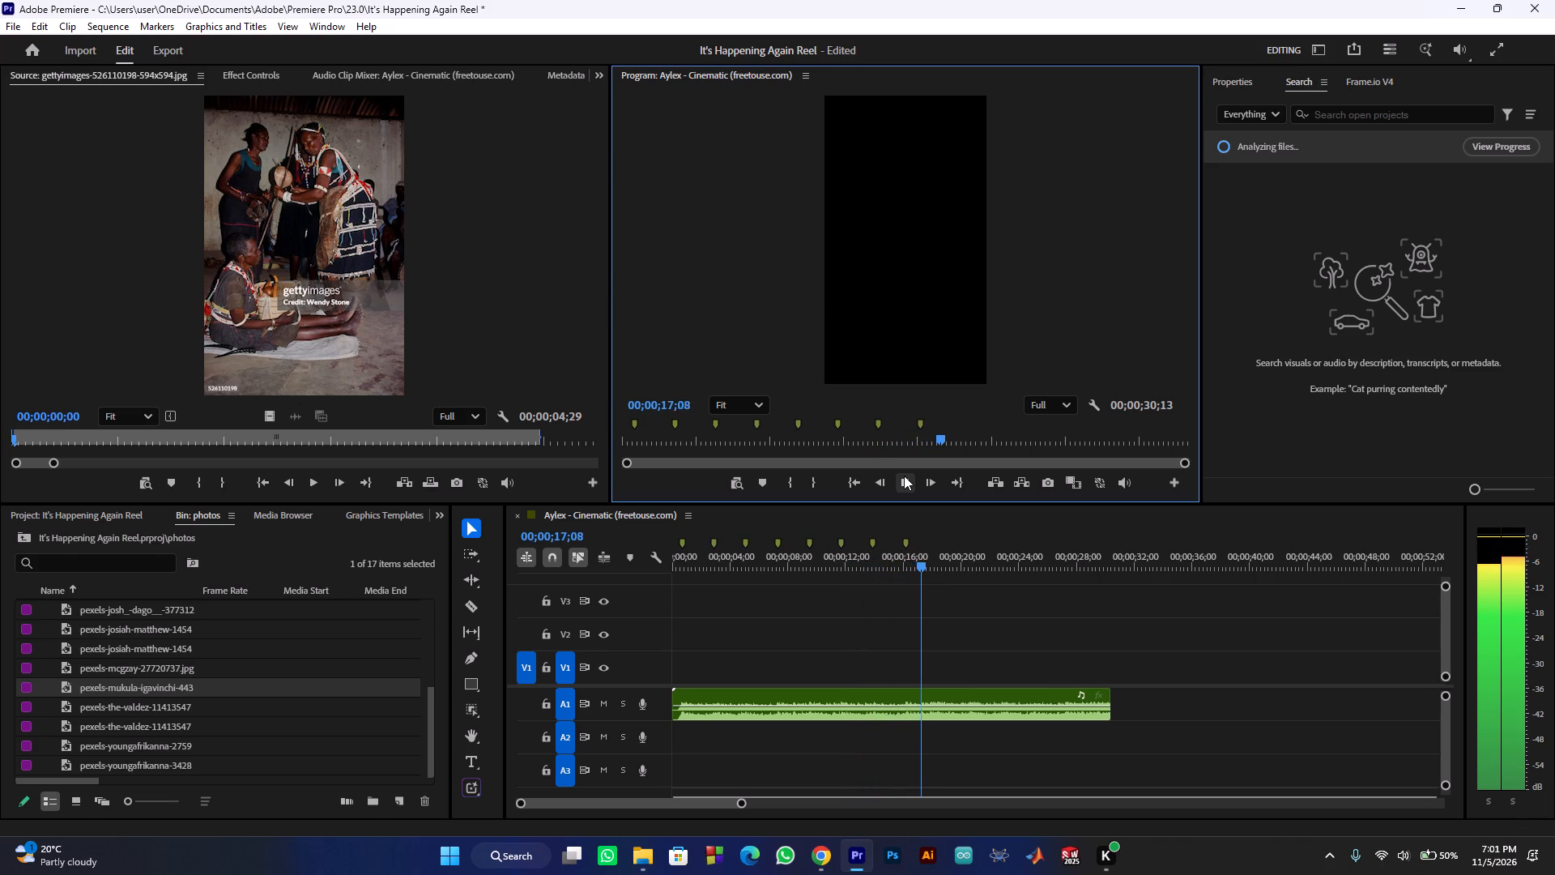
{"action": "key", "text": "m"}
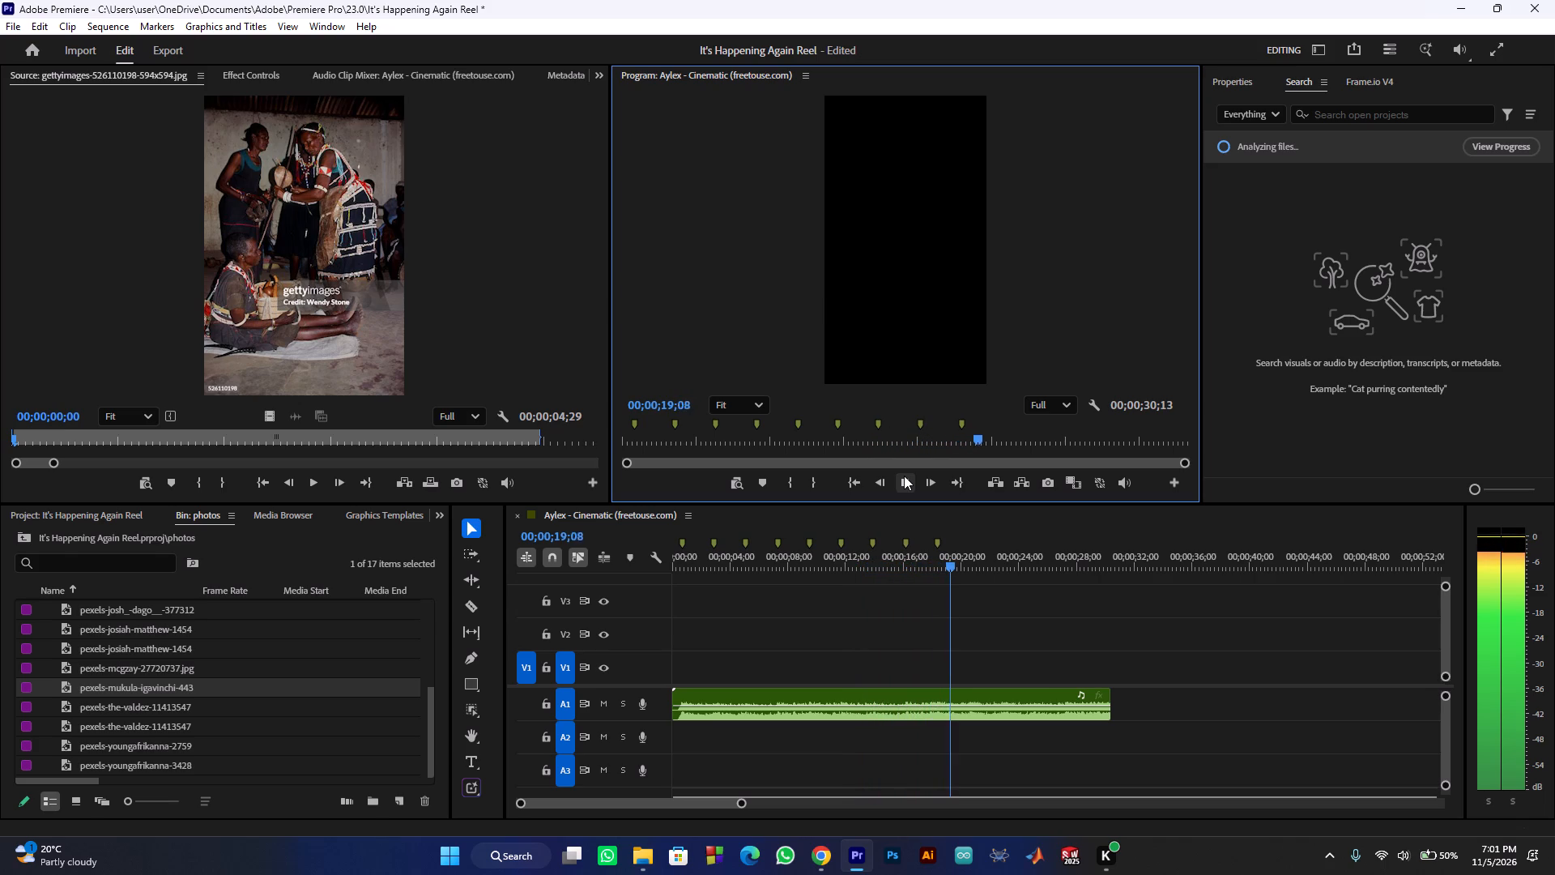
{"action": "key", "text": "m"}
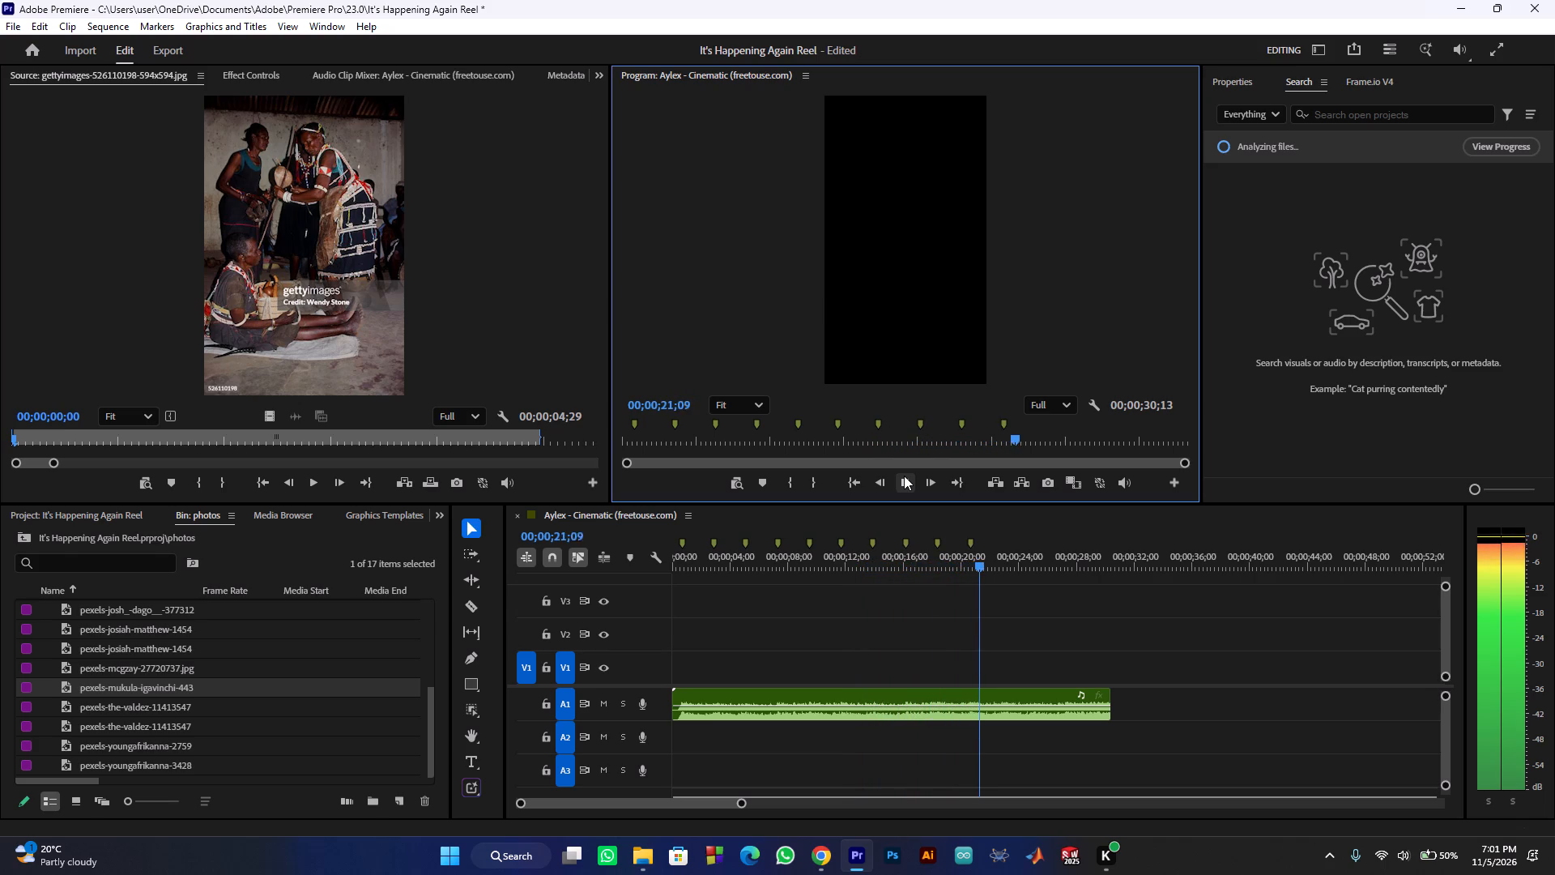
{"action": "key", "text": "m"}
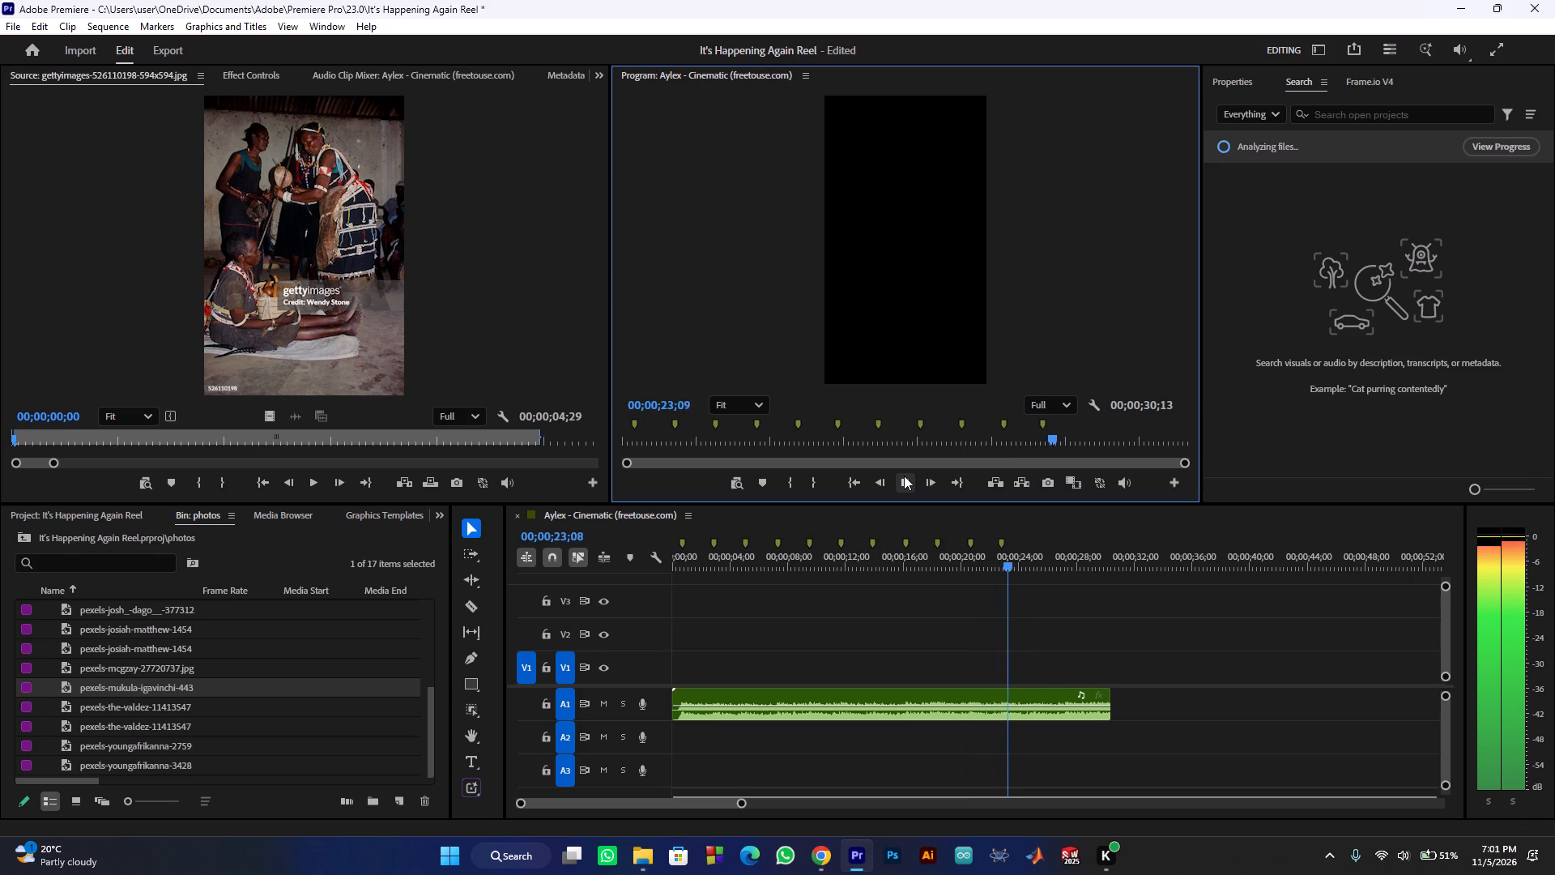
{"action": "key", "text": "m"}
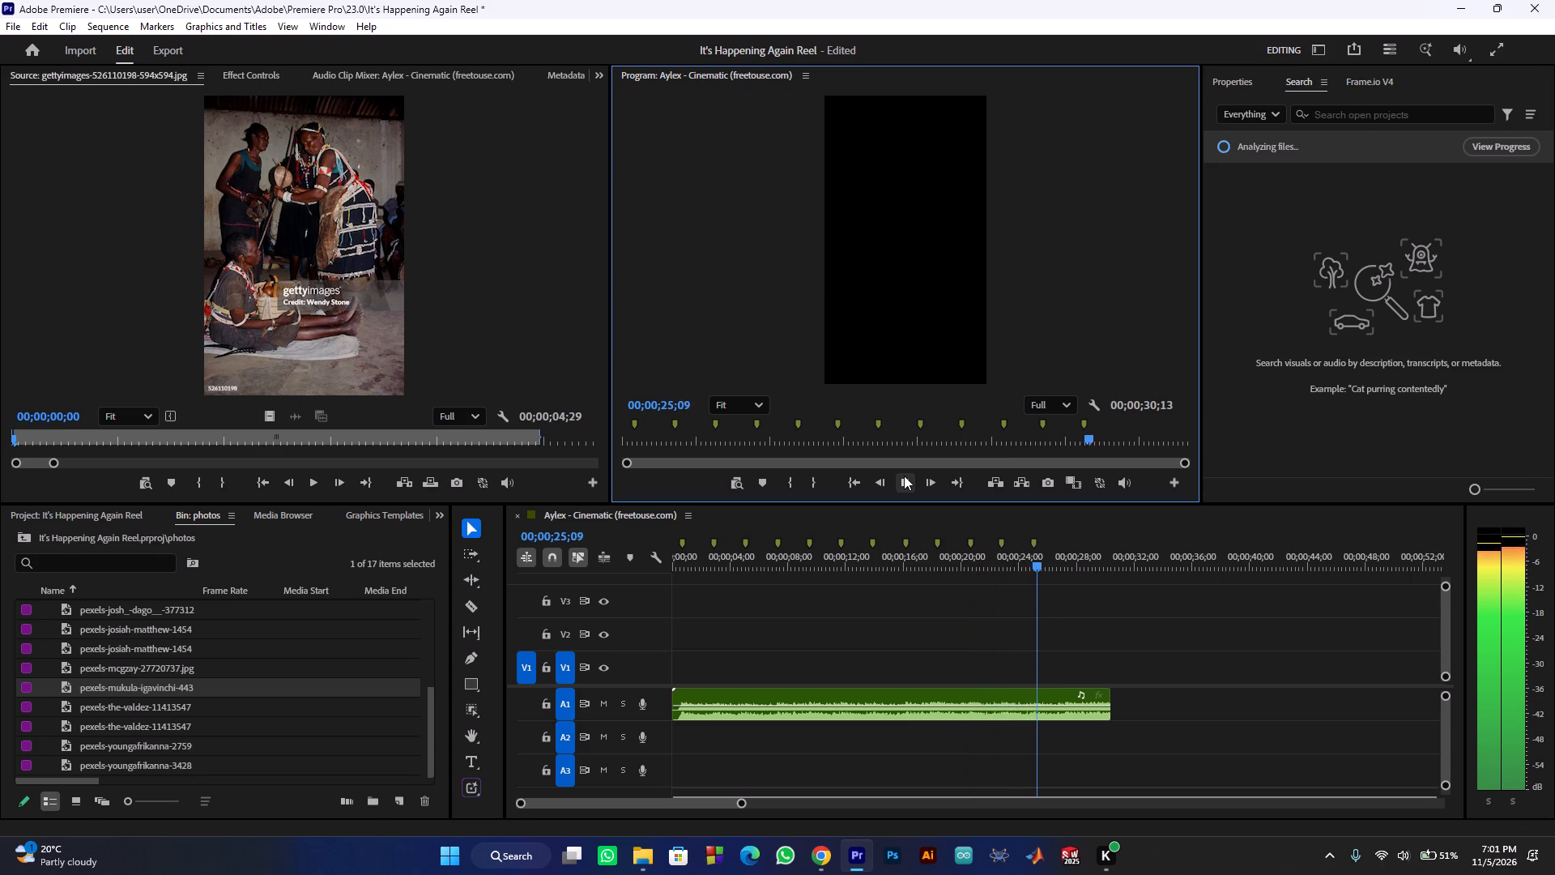
{"action": "key", "text": "m"}
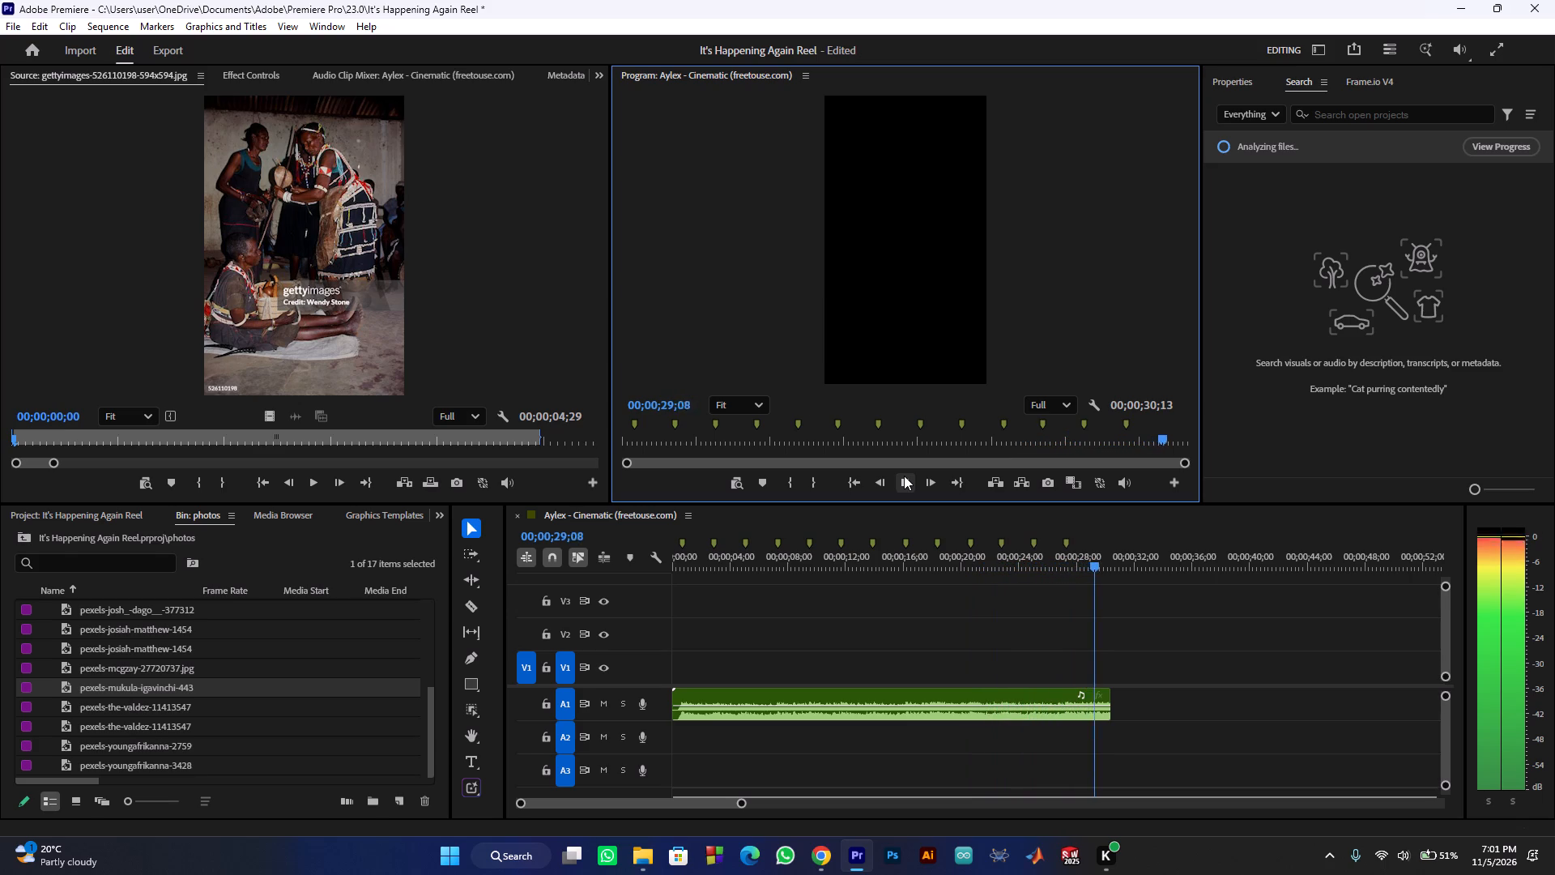
{"action": "key", "text": "m"}
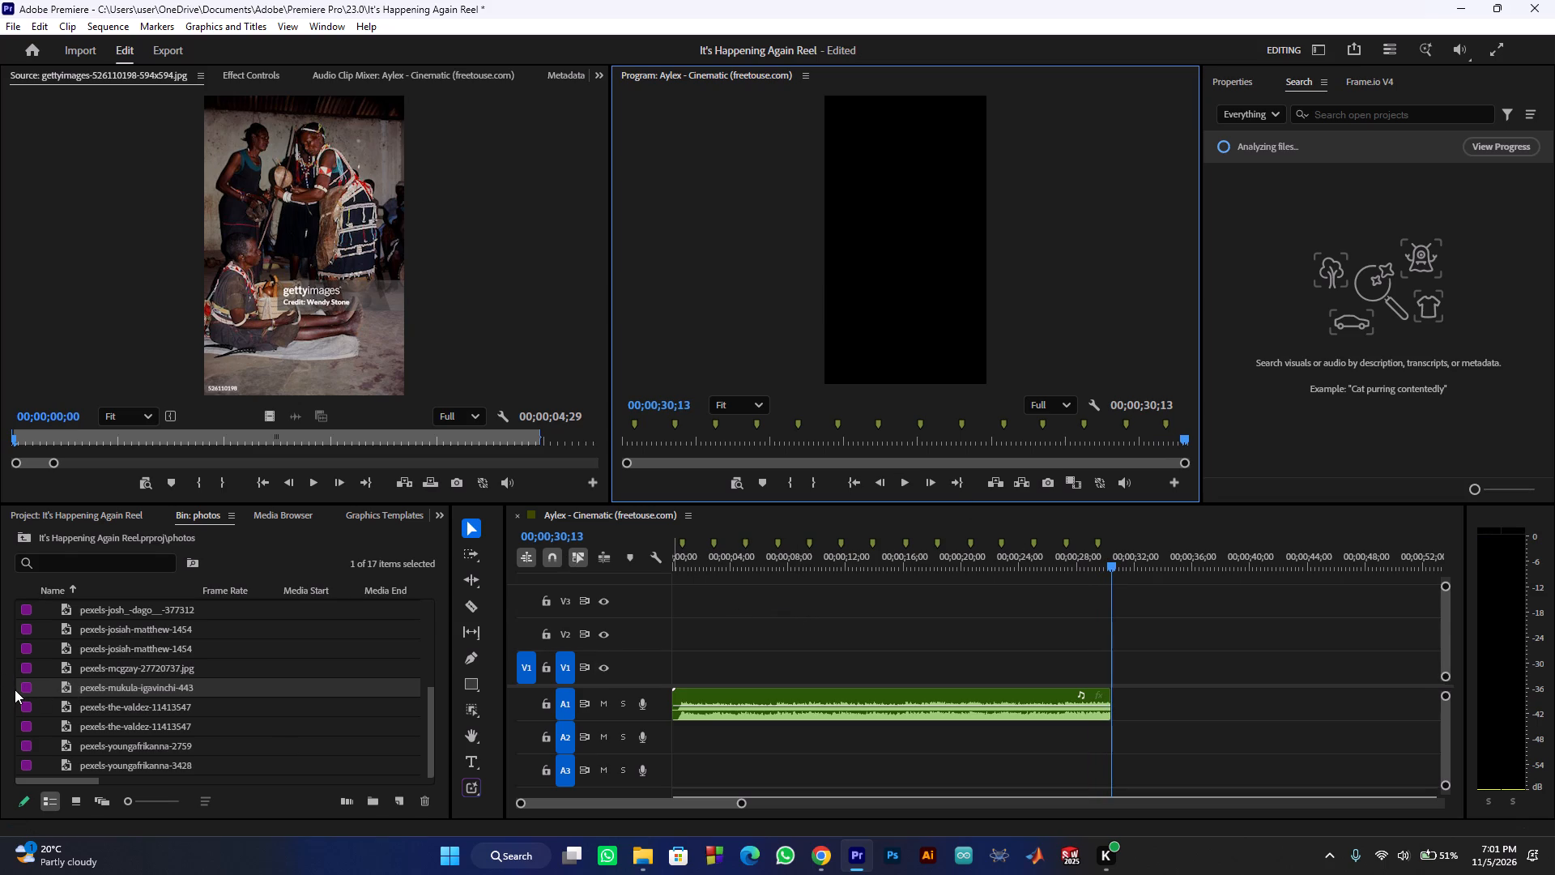
Delete the four Getty Images photos, gettyimages-96985203 through gettyimages-526110198, from the photos bin.
{"action": "scroll", "coordinate": [100, 712], "scroll_direction": "up", "scroll_amount": 13}
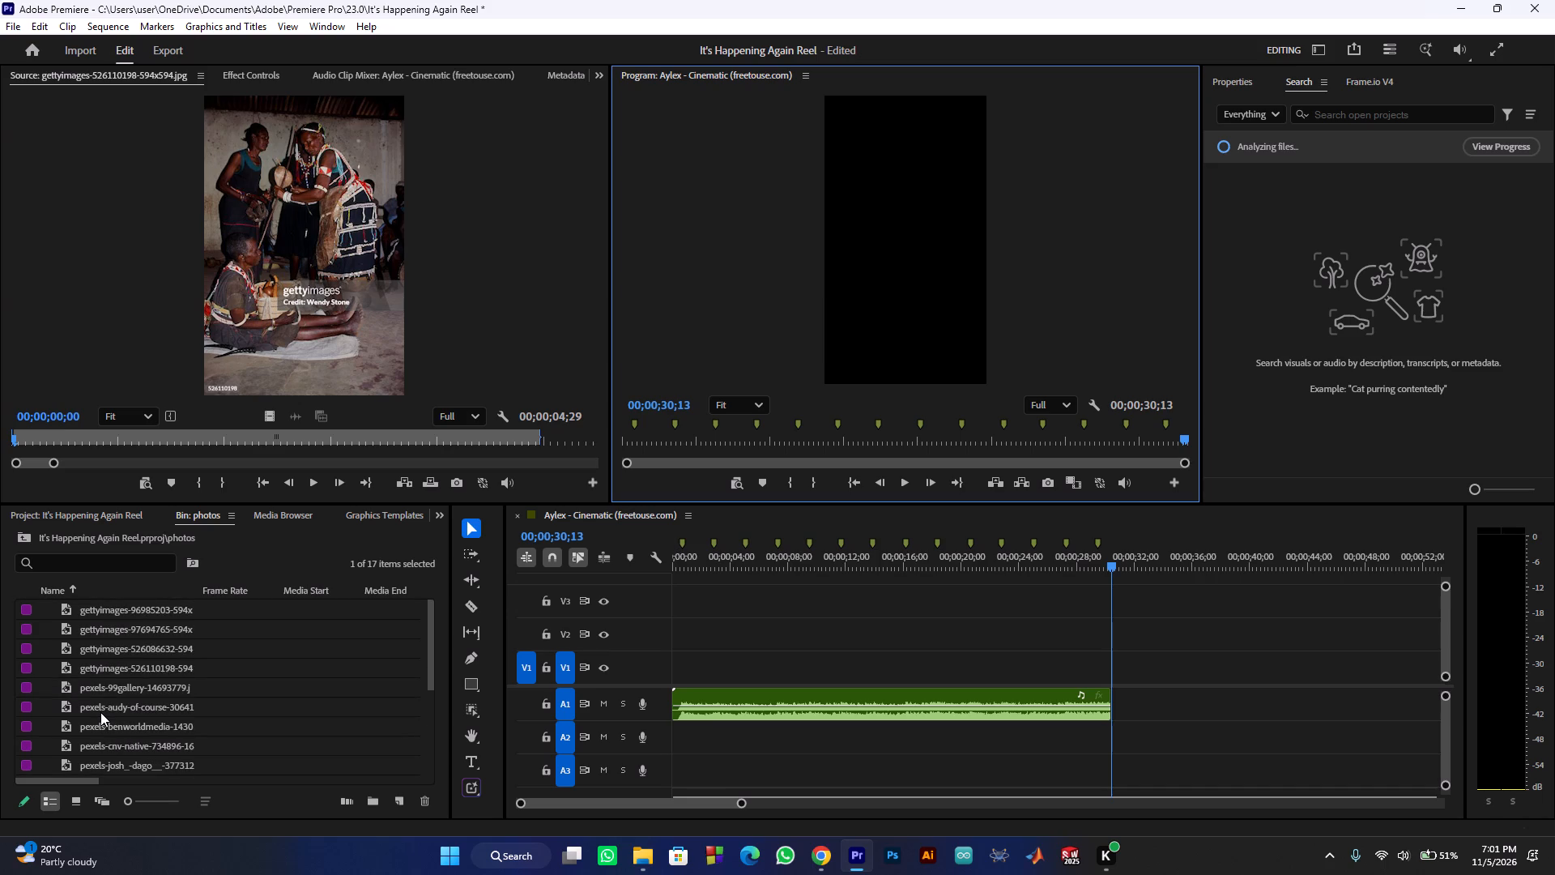
{"action": "scroll", "coordinate": [102, 719], "scroll_direction": "up", "scroll_amount": 2}
{"action": "left_click", "coordinate": [105, 605]}
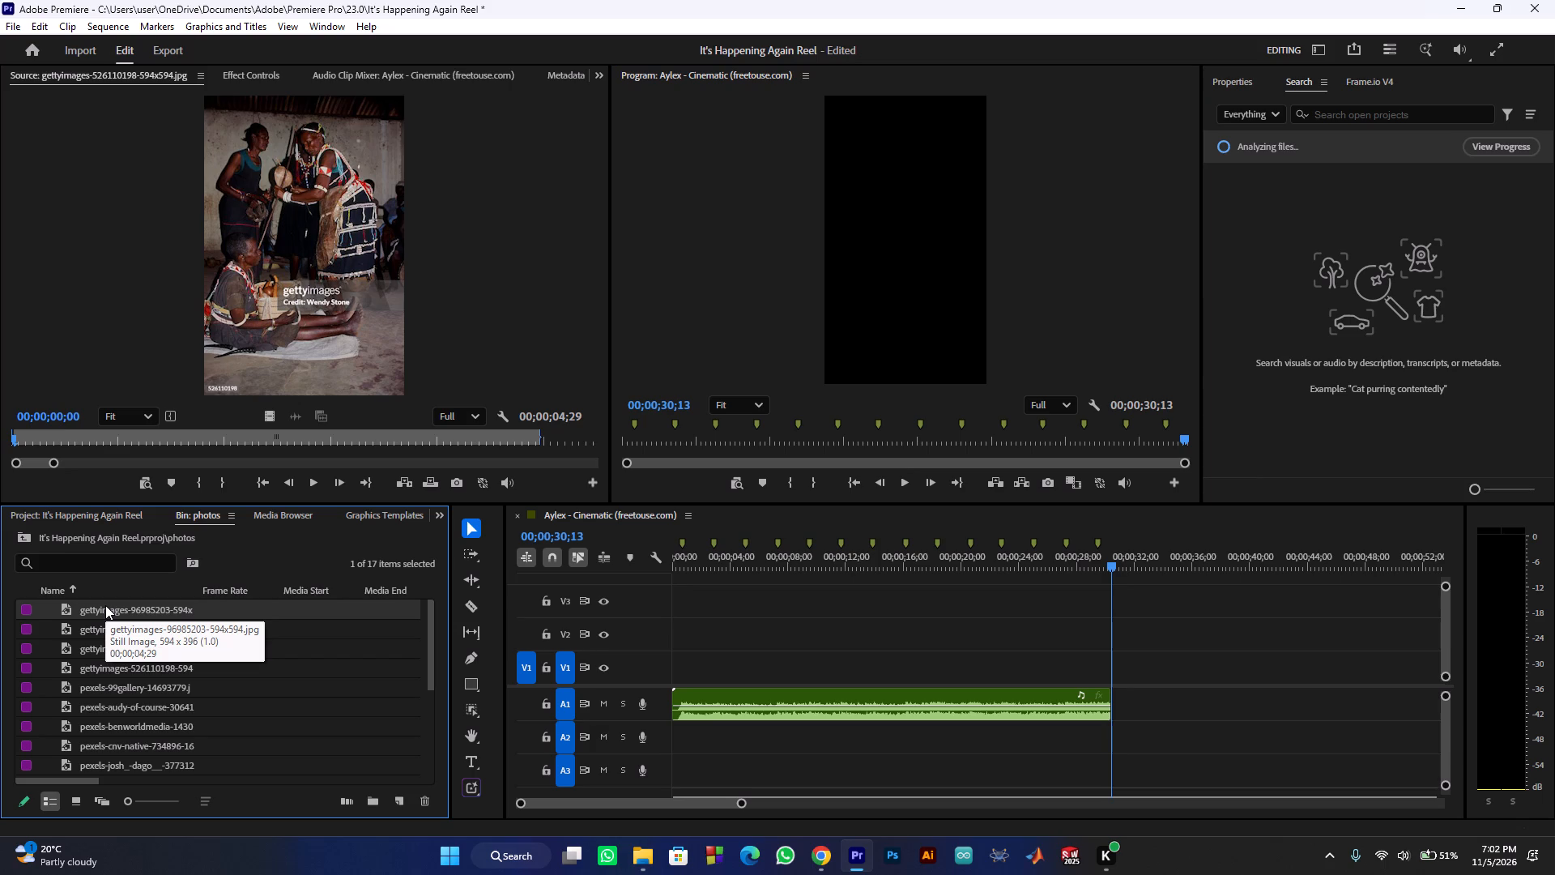
{"action": "left_click", "coordinate": [104, 664], "text": "shift"}
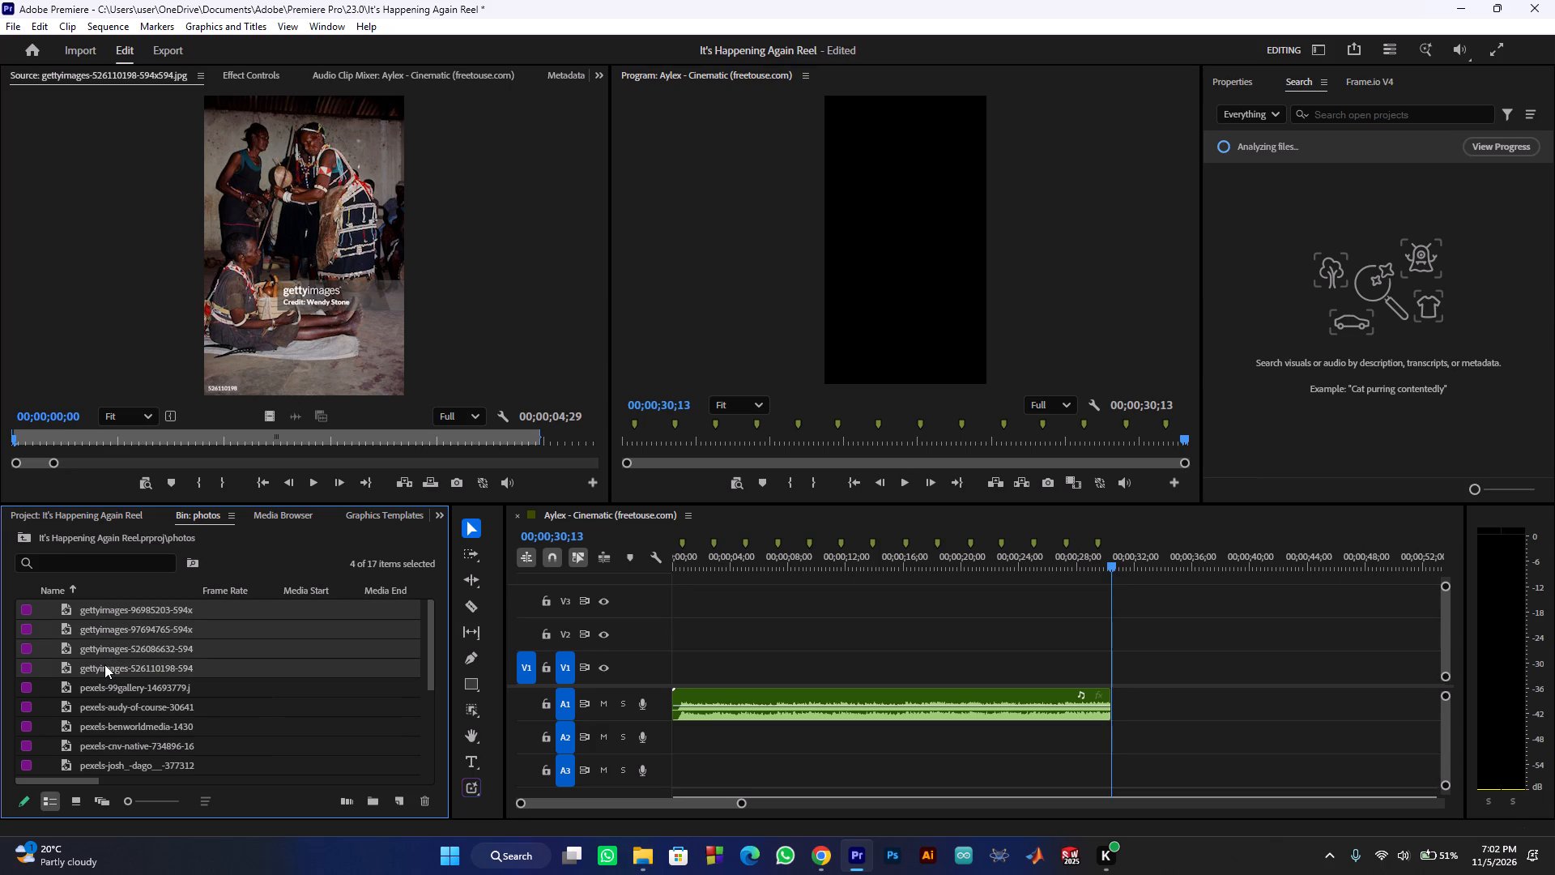
{"action": "key", "text": "BackSpace"}
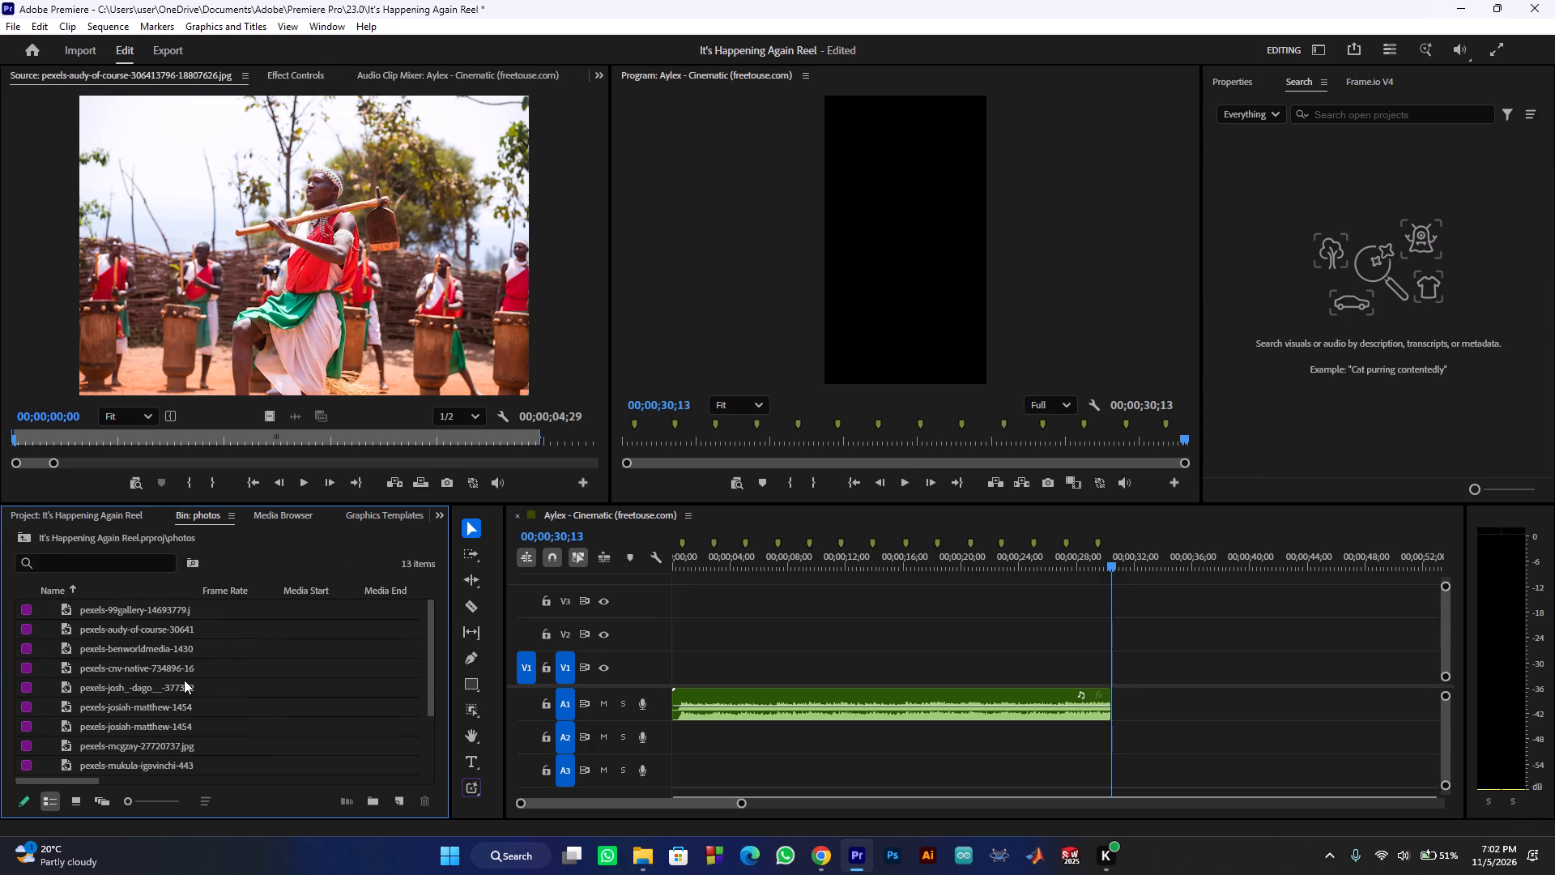
{"action": "scroll", "coordinate": [184, 680], "scroll_direction": "up", "scroll_amount": 2}
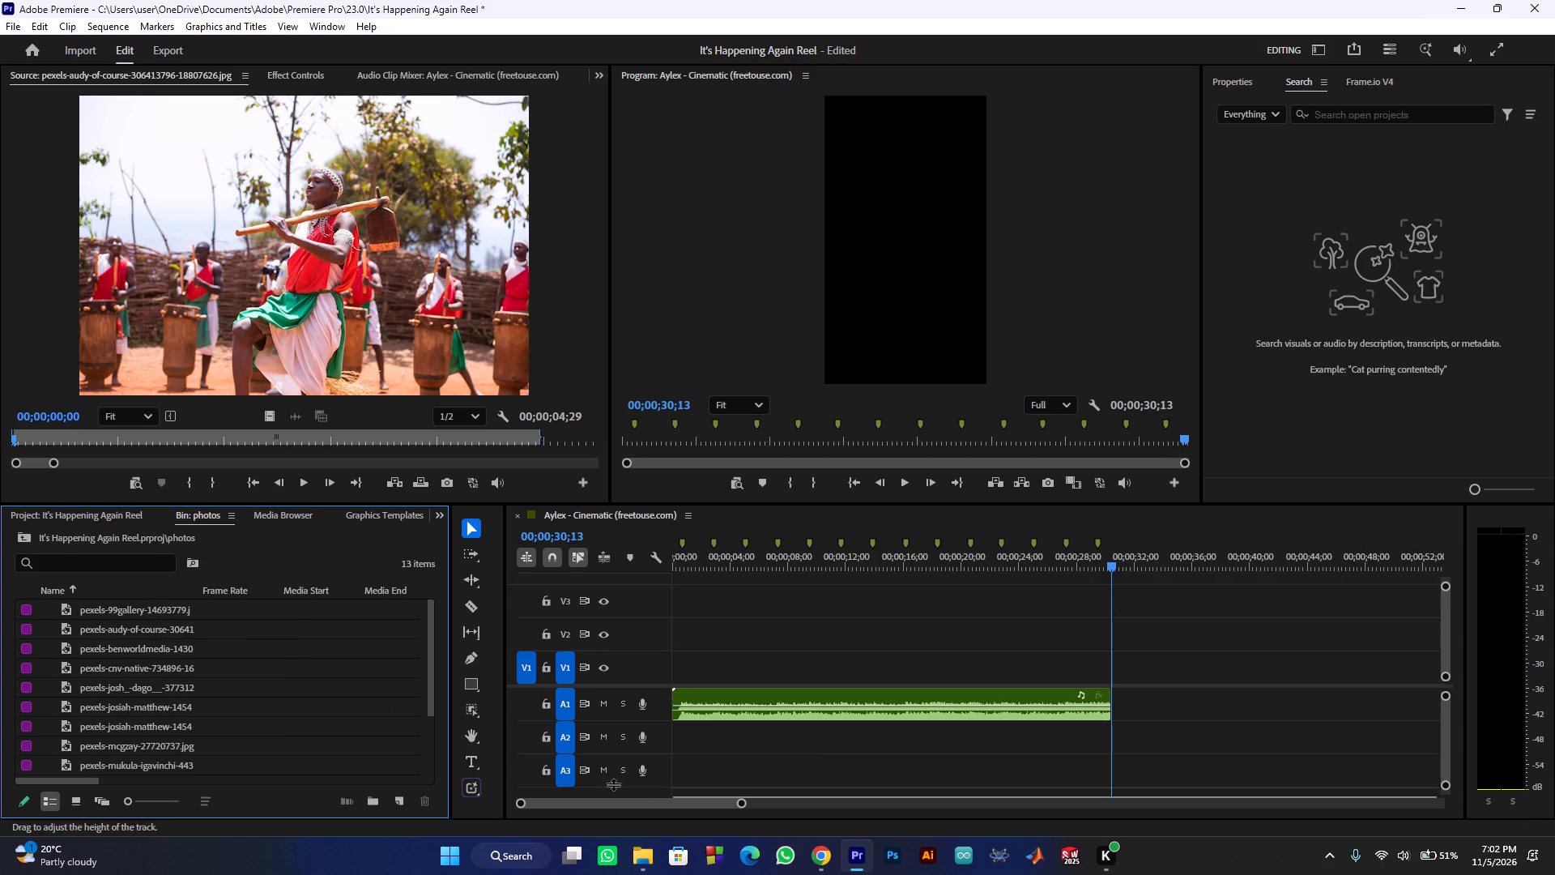
Switch to Chrome and skim the "Auto-Sync Your Video to the Music Beat in Premiere Pro" tutorial's section on marking the beats.
{"action": "left_click", "coordinate": [829, 856]}
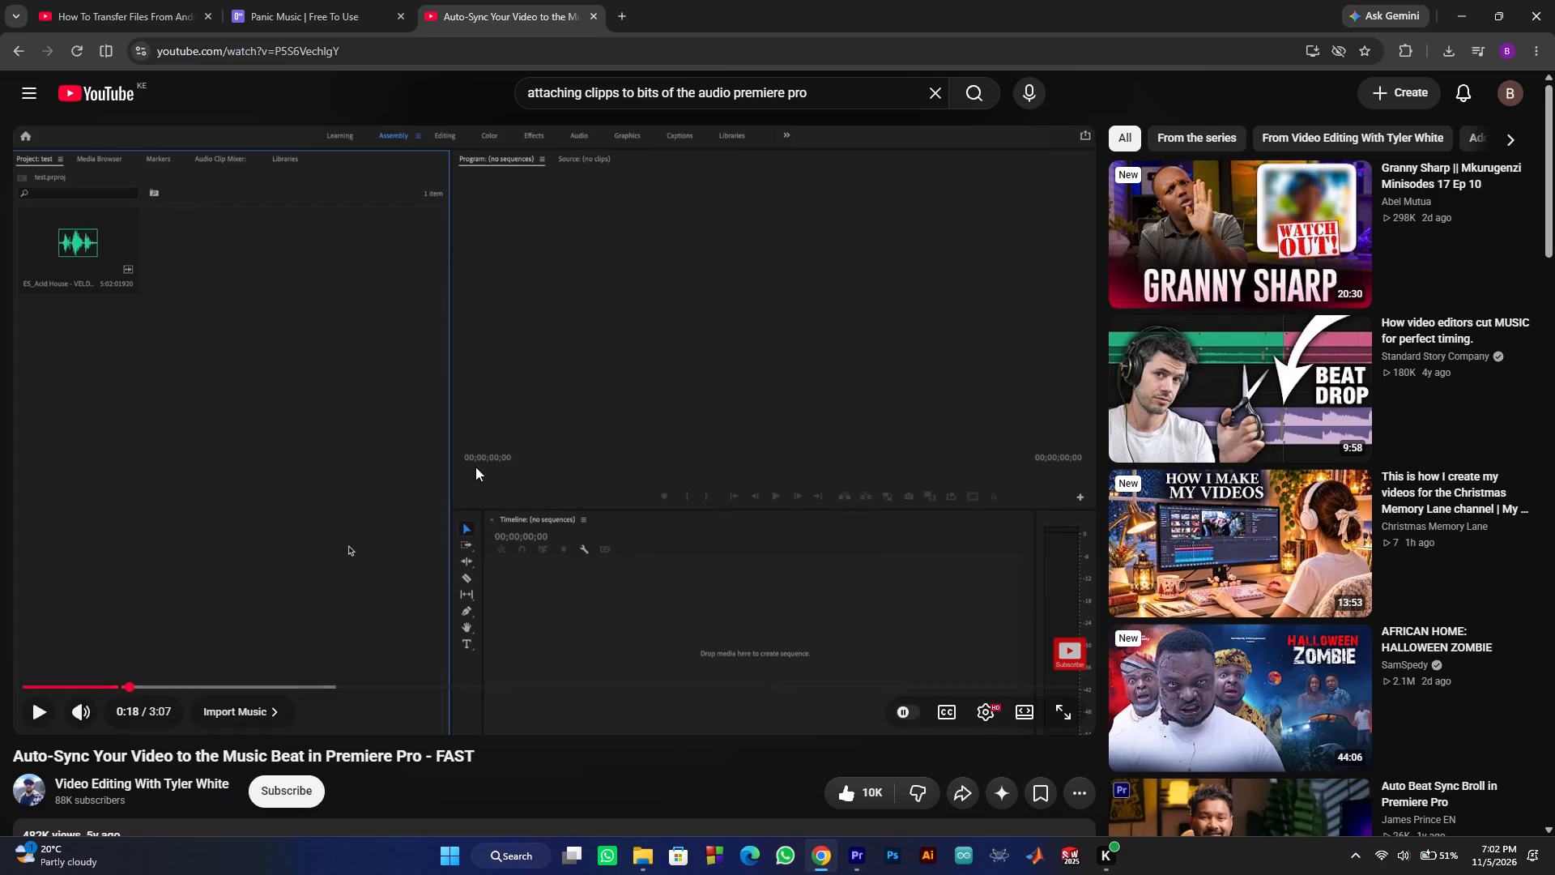
{"action": "left_click", "coordinate": [361, 444]}
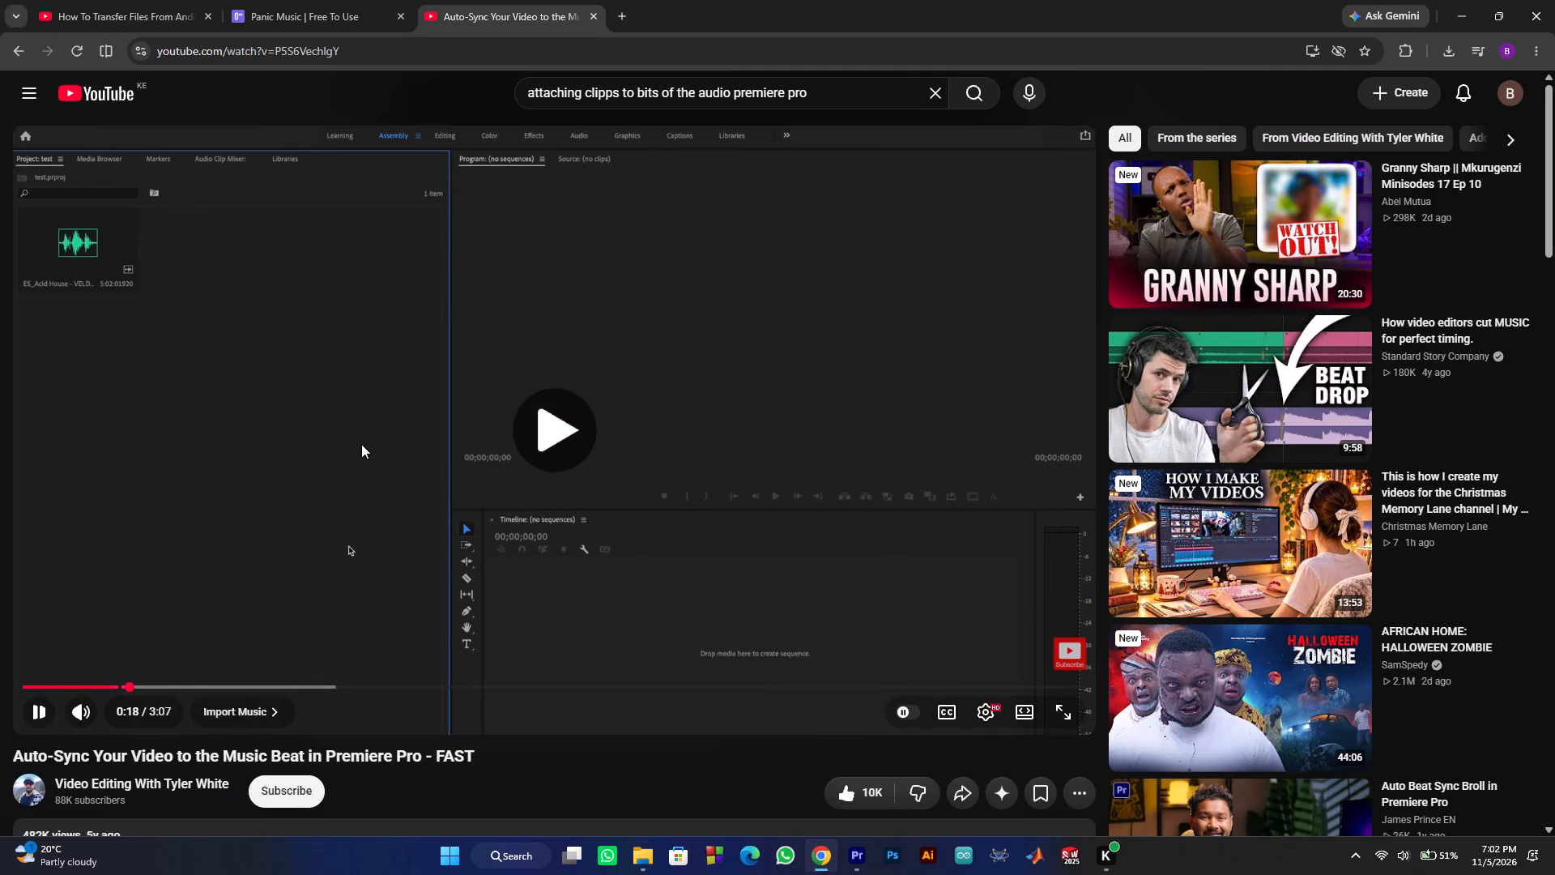
{"action": "key", "text": "Right"}
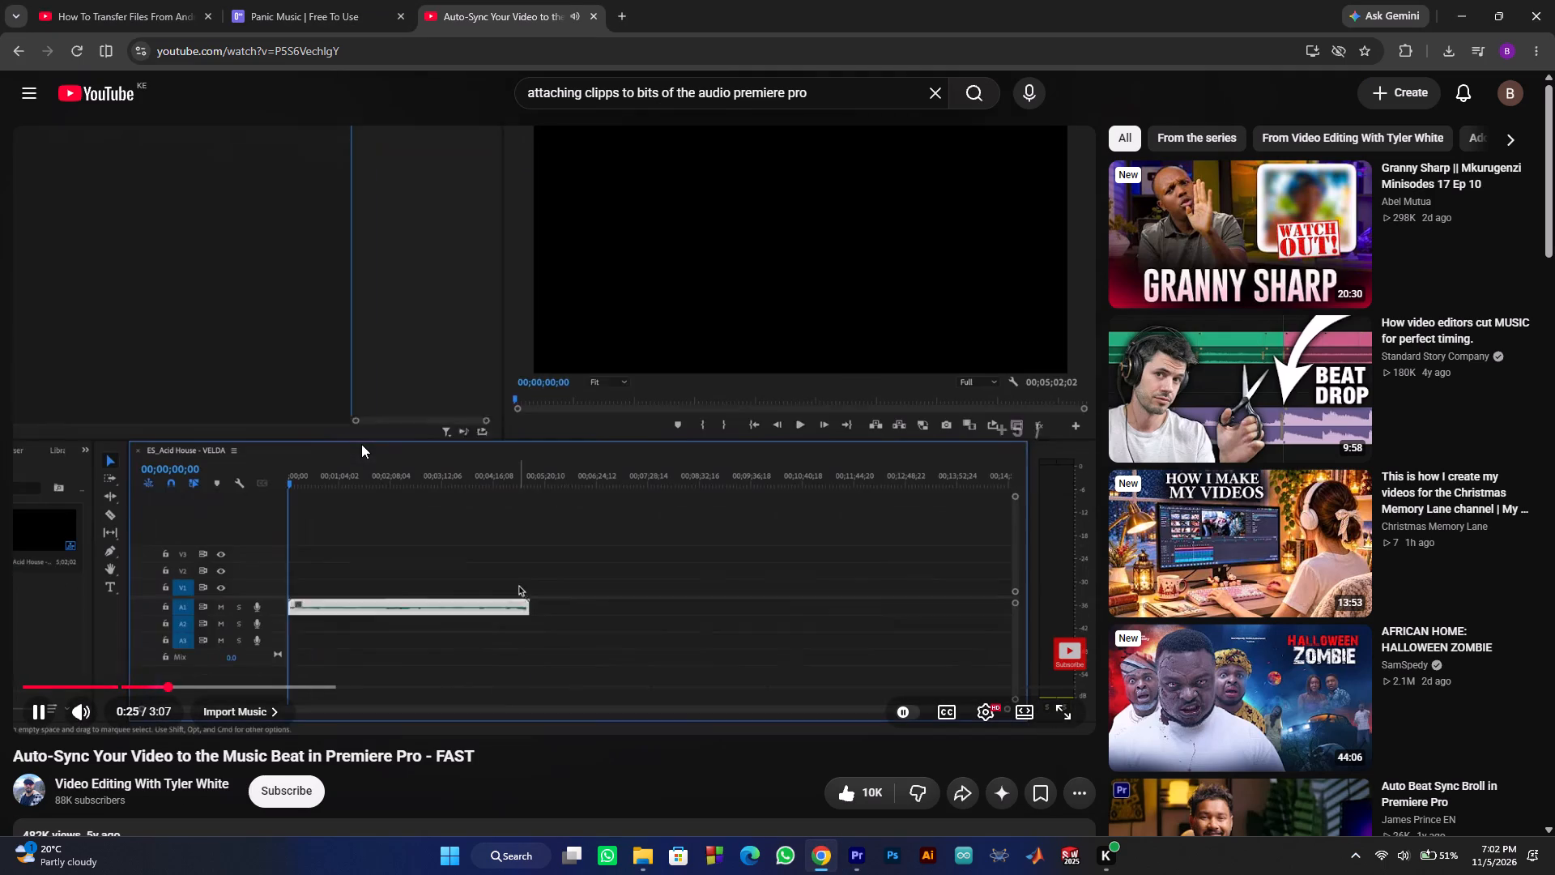
{"action": "key", "text": "Right"}
{"action": "key", "text": "Right"}
{"action": "key", "text": "Right"}
{"action": "key", "text": "Right"}
{"action": "key", "text": "Right"}
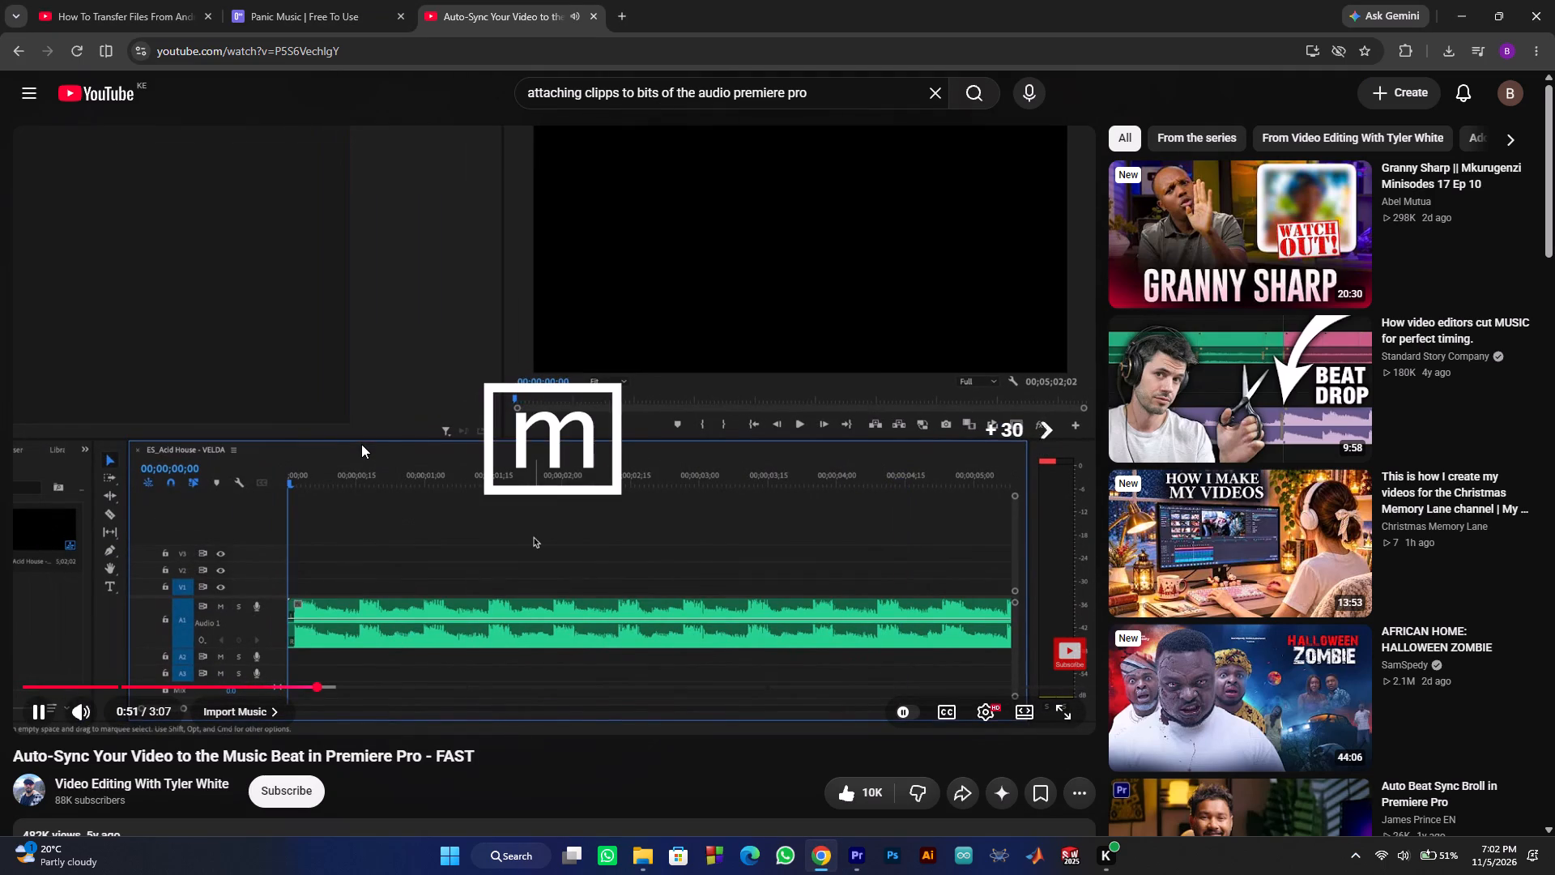
{"action": "key", "text": "Right"}
{"action": "key", "text": "Right"}
{"action": "key", "text": "Right"}
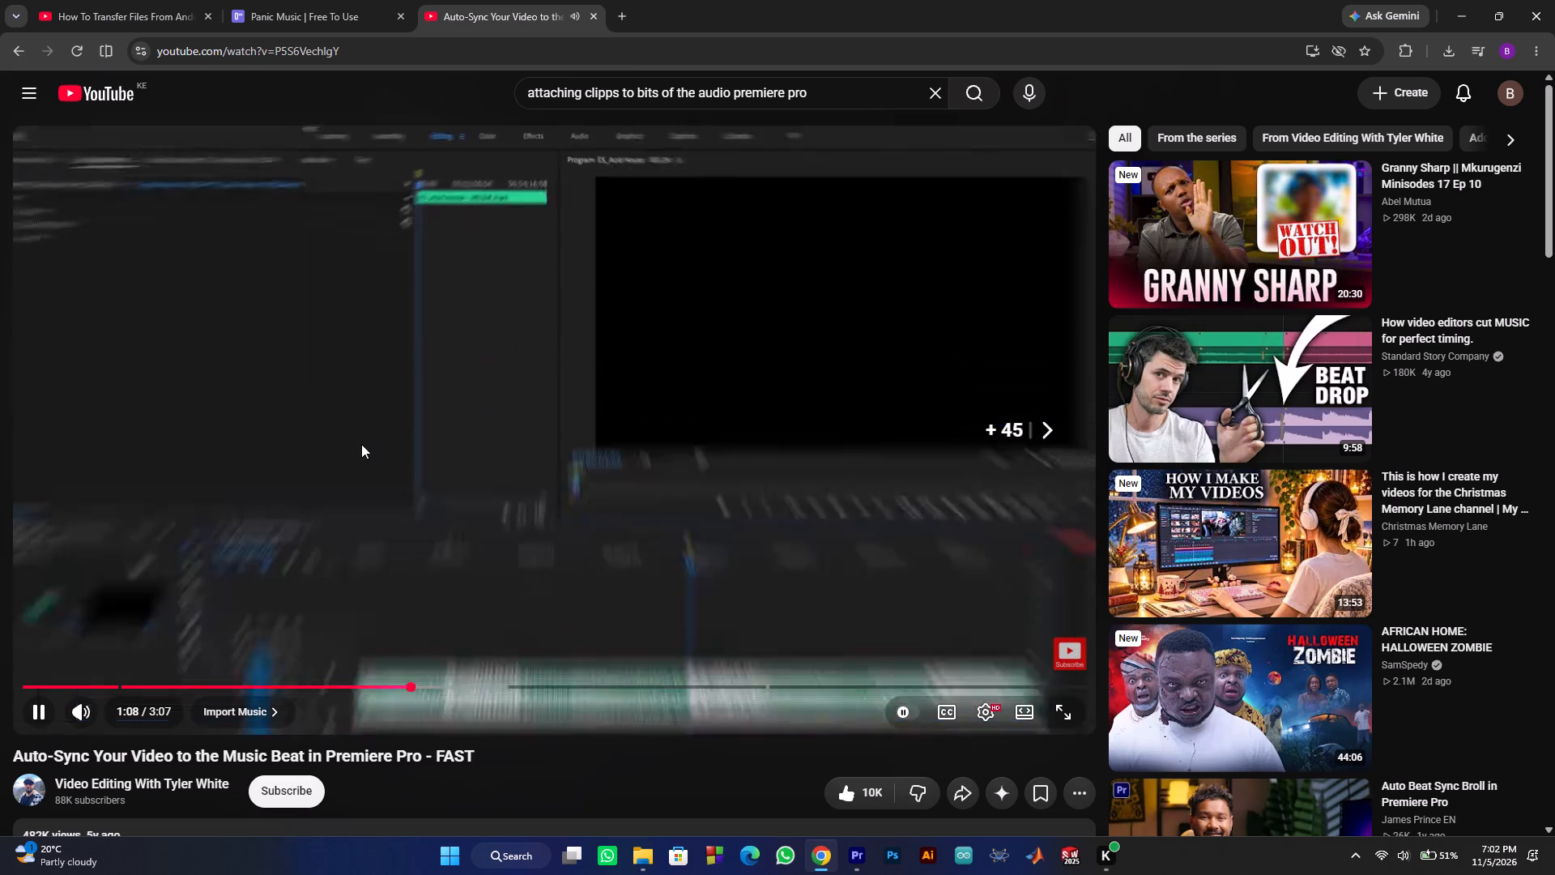
{"action": "key", "text": "Right"}
{"action": "key", "text": "Left"}
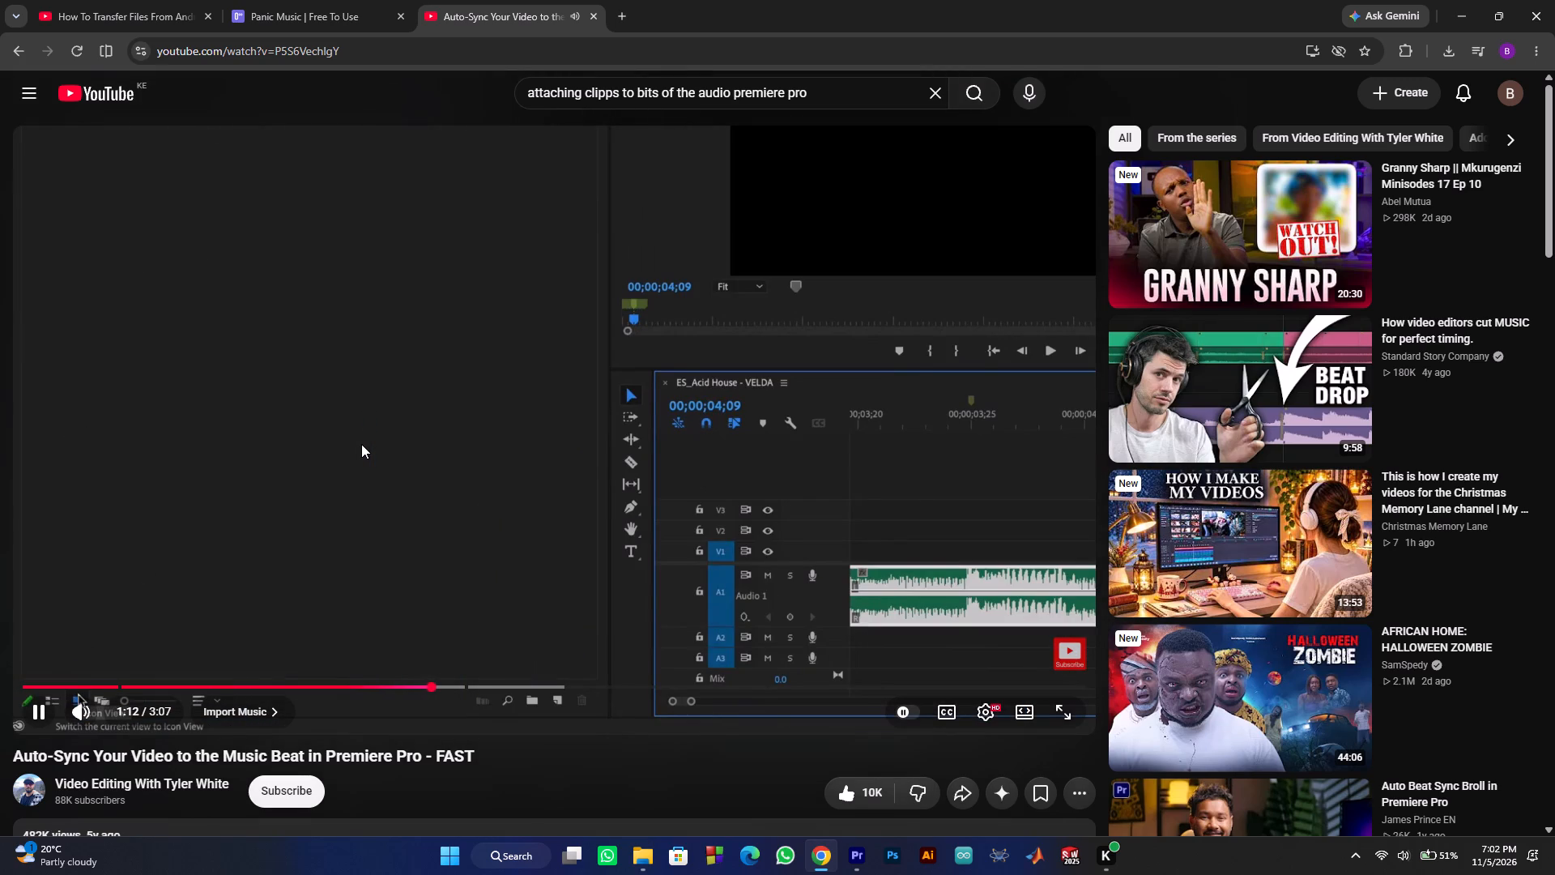
Skip ahead in the tutorial and watch how the clips are arranged in the bin and prepared for syncing to the markers.
{"action": "key", "text": "Right"}
{"action": "key", "text": "Right"}
{"action": "key", "text": "Right"}
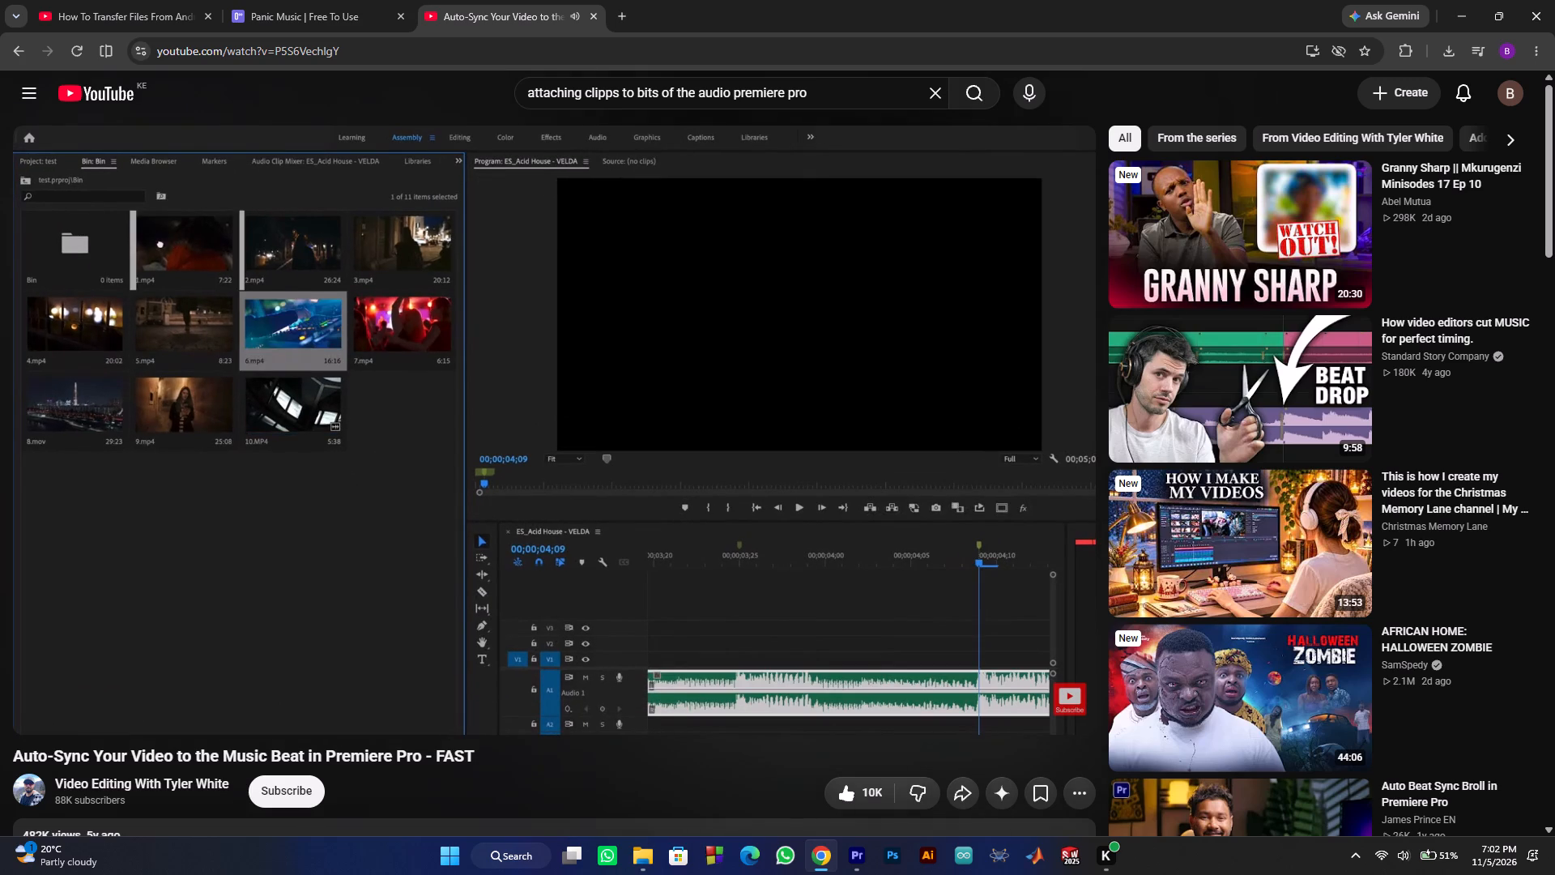
{"action": "key", "text": "Right"}
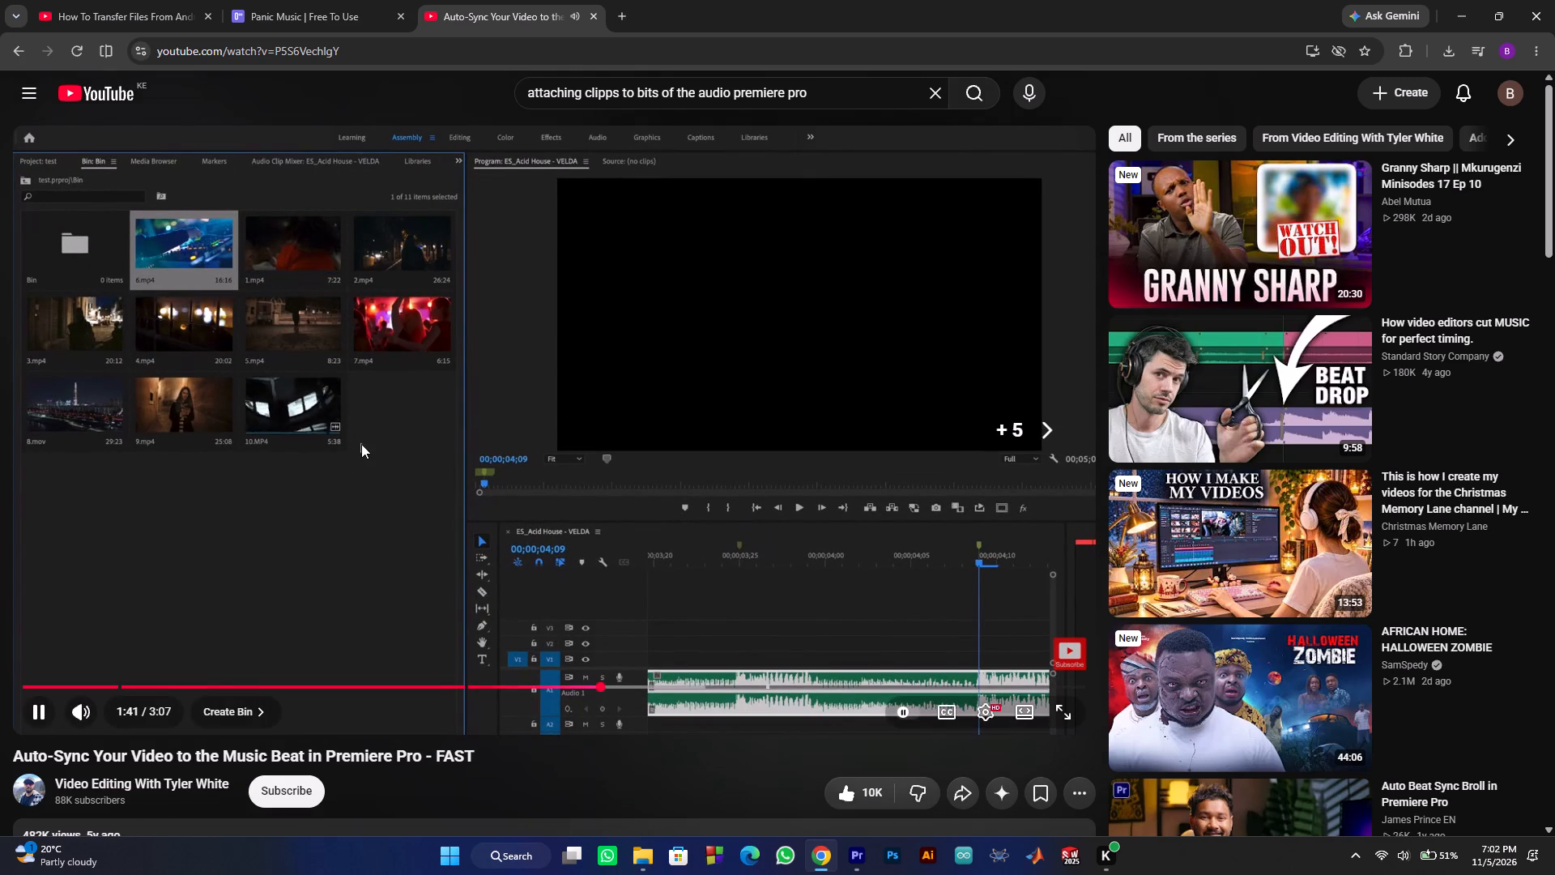
{"action": "key", "text": "Right"}
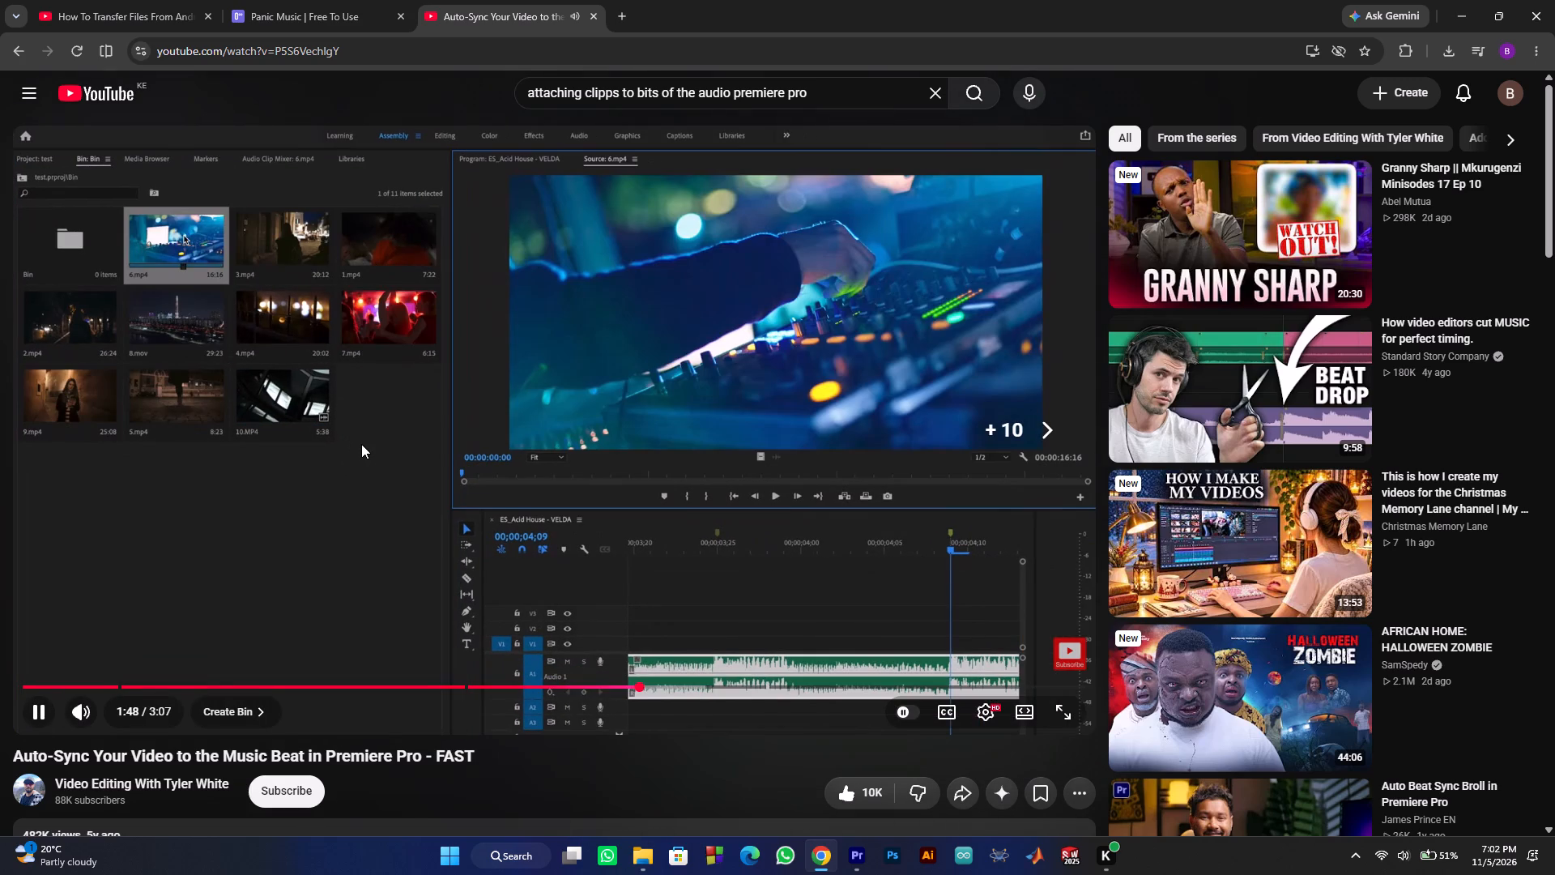
{"action": "key", "text": "Left"}
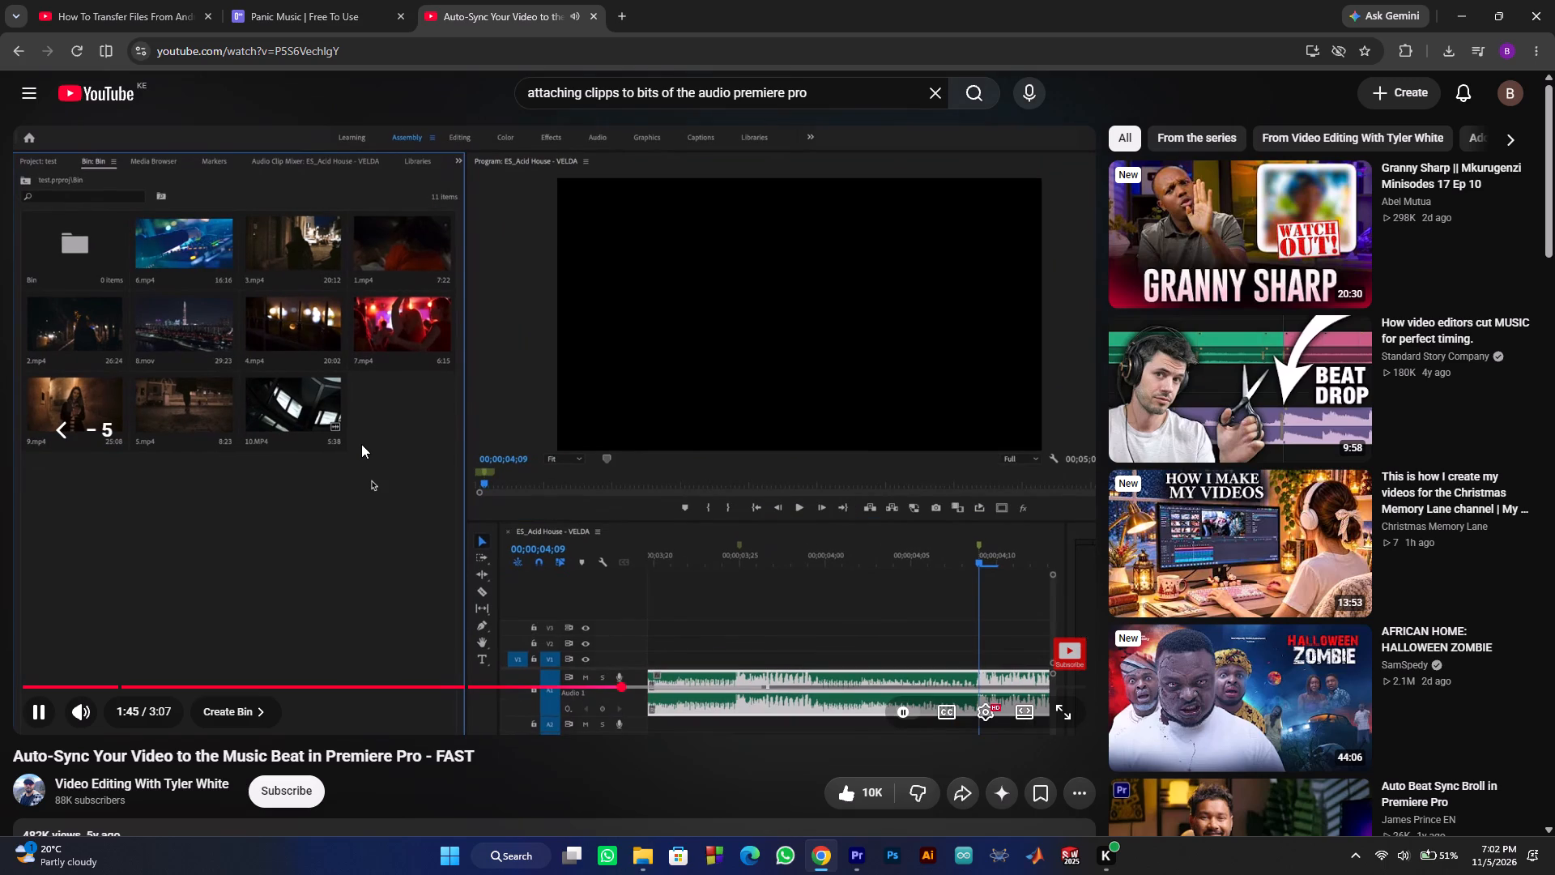
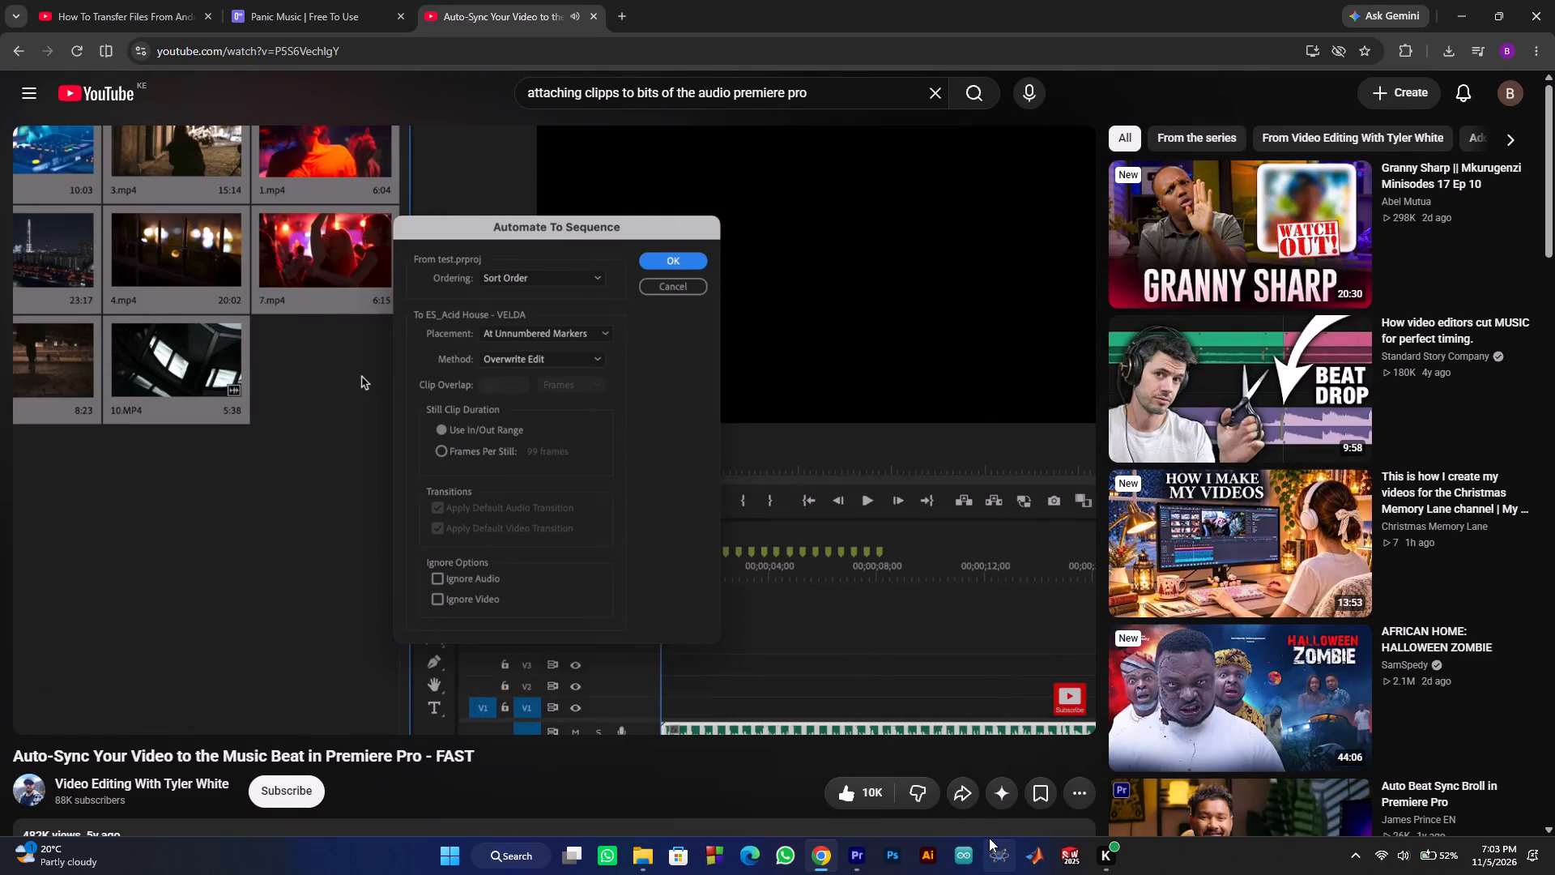
Switch to Premiere, select all the photos in the photos bin and open Automate to Sequence for them.
{"action": "left_click", "coordinate": [849, 860]}
{"action": "scroll", "coordinate": [256, 719], "scroll_direction": "down", "scroll_amount": 4}
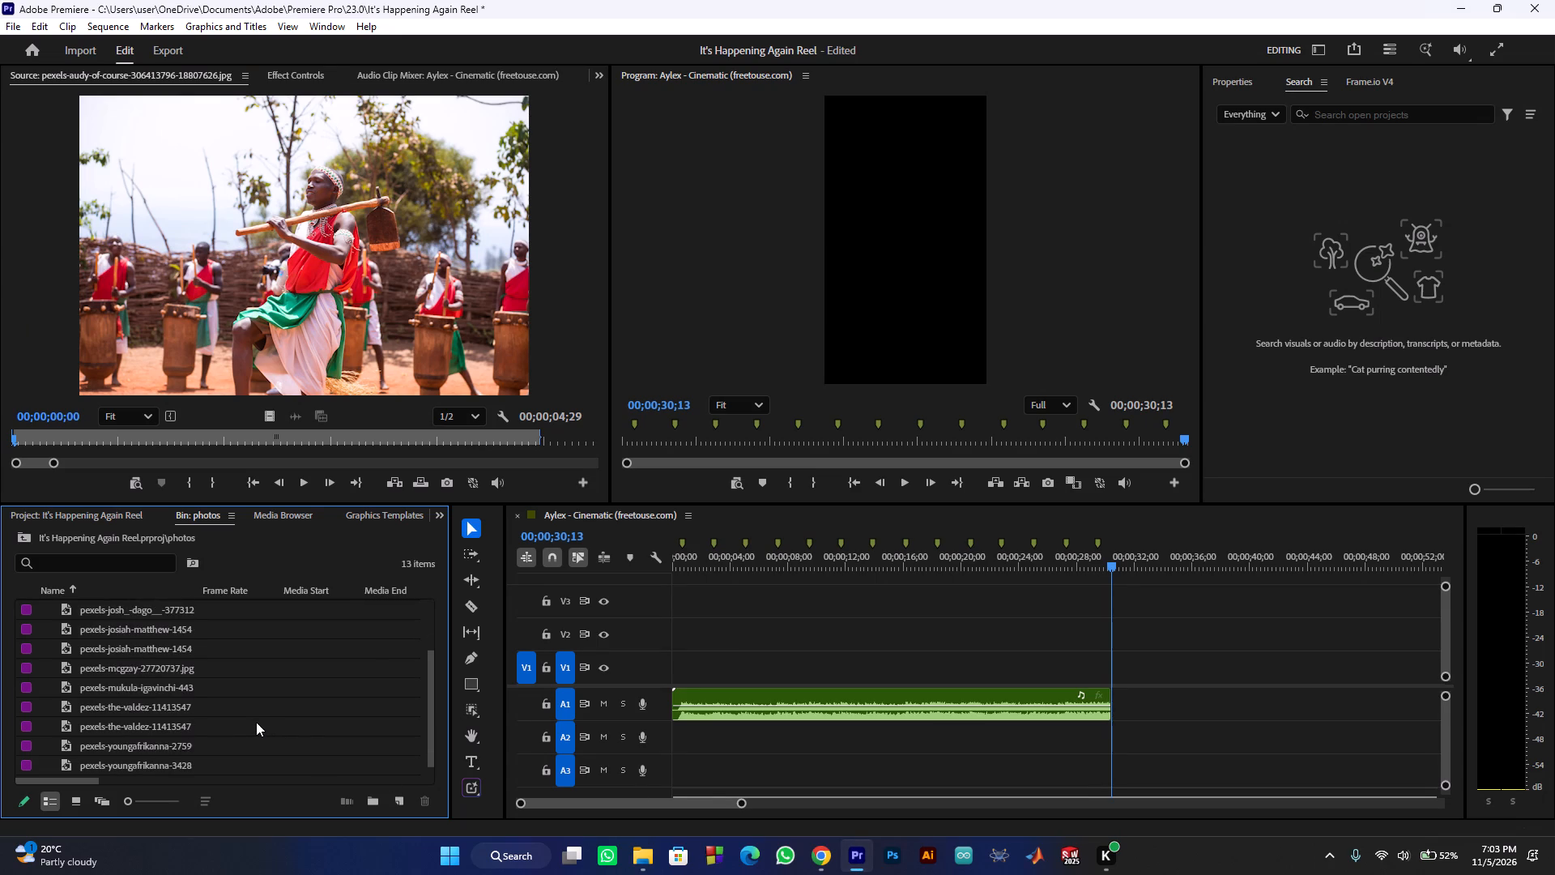
{"action": "scroll", "coordinate": [251, 732], "scroll_direction": "down", "scroll_amount": 5}
{"action": "scroll", "coordinate": [251, 738], "scroll_direction": "up", "scroll_amount": 1}
{"action": "scroll", "coordinate": [251, 738], "scroll_direction": "down", "scroll_amount": 12}
{"action": "left_click", "coordinate": [241, 711]}
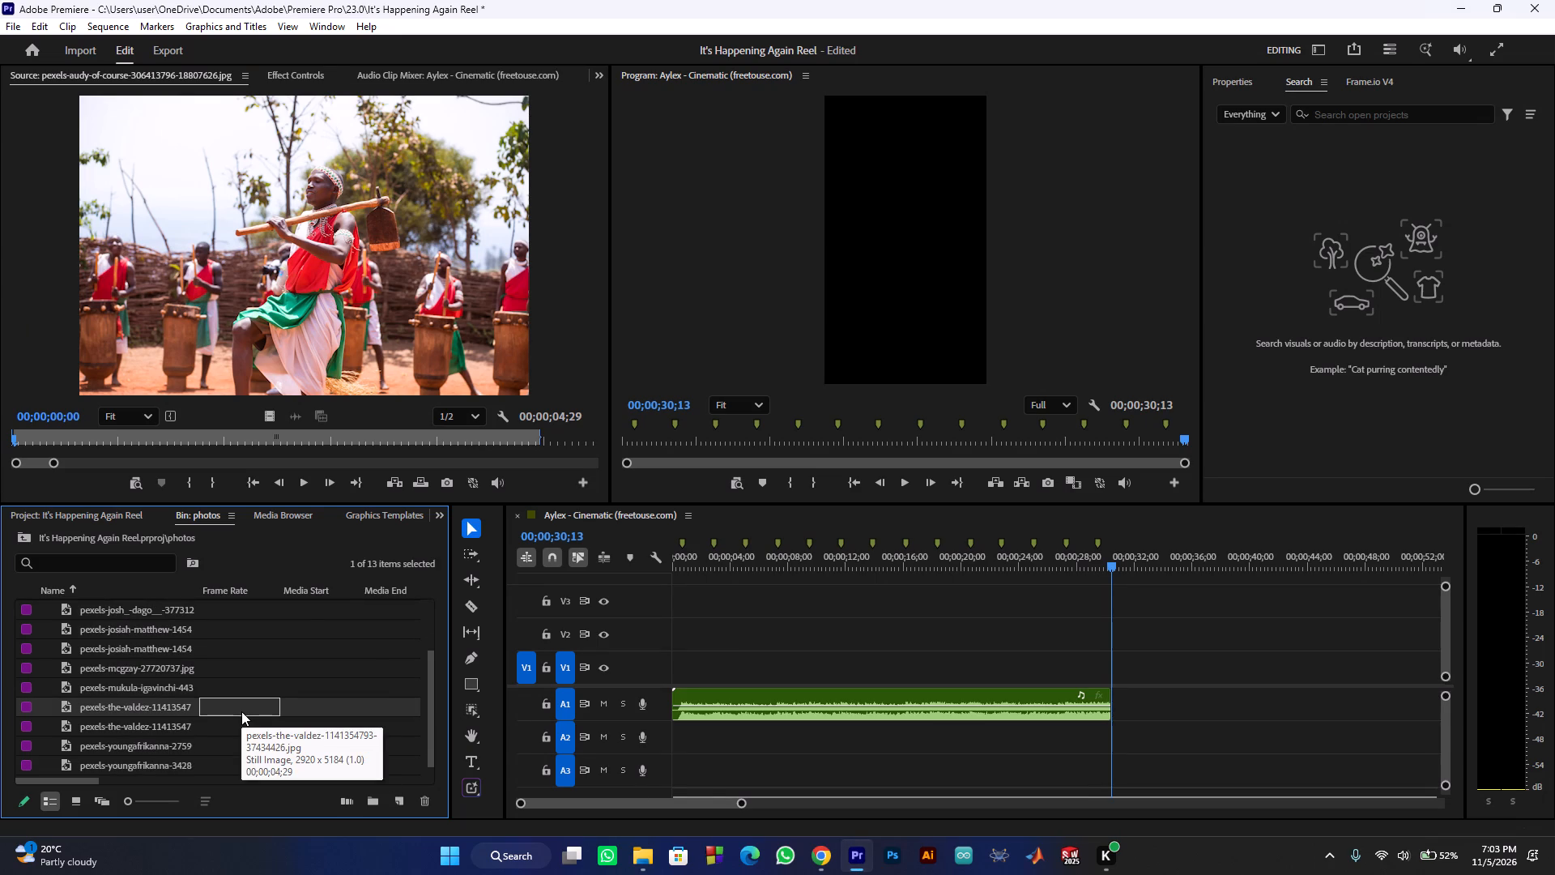
{"action": "key", "text": "ctrl+a"}
{"action": "scroll", "coordinate": [241, 711], "scroll_direction": "up", "scroll_amount": 8}
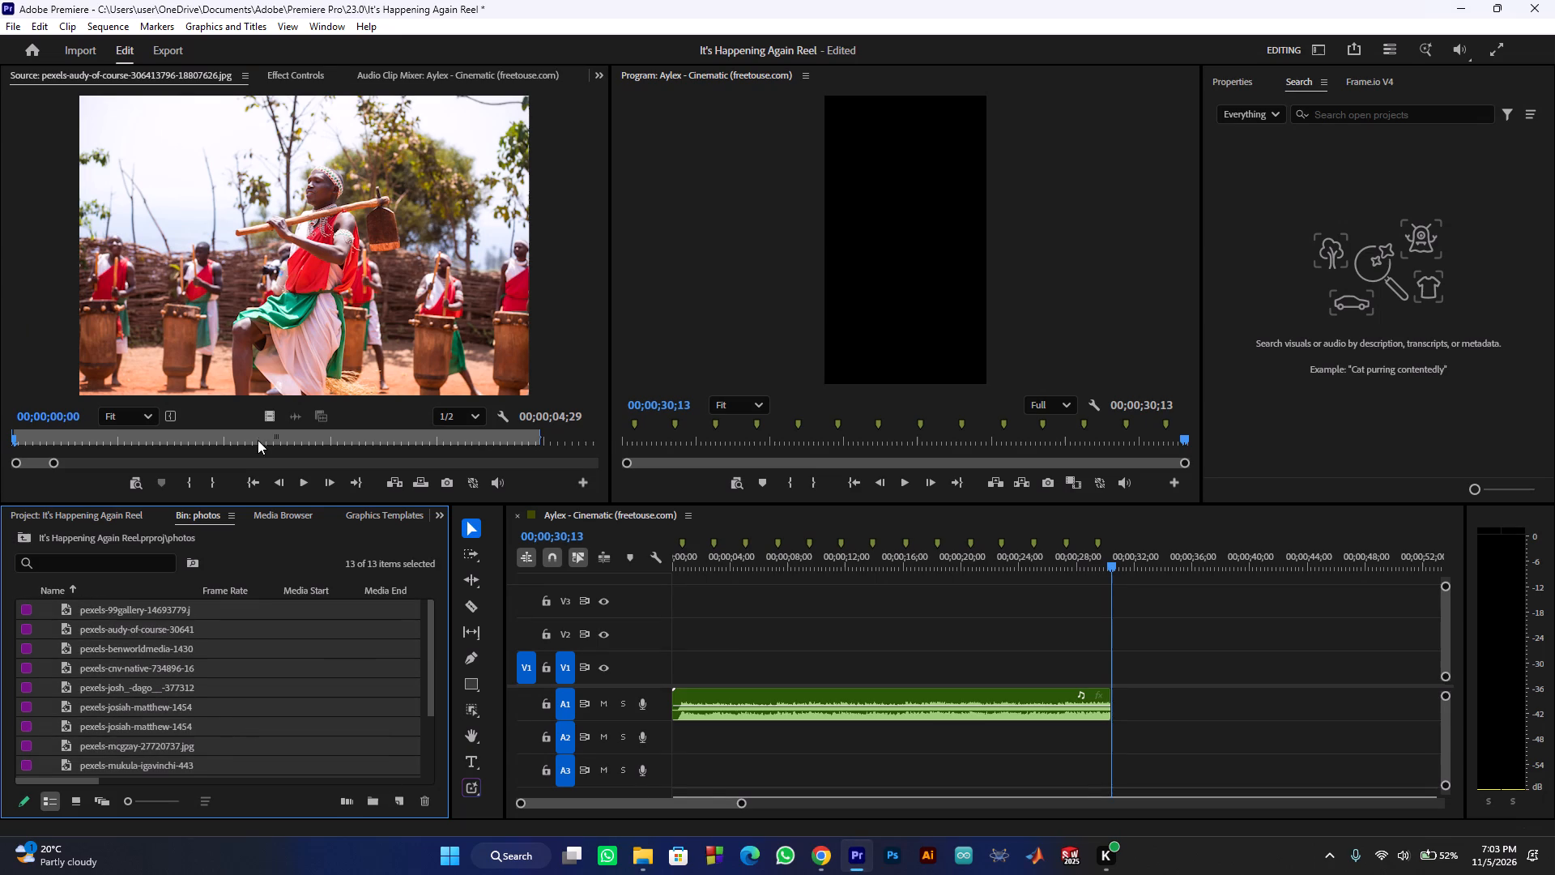
{"action": "left_click", "coordinate": [62, 28]}
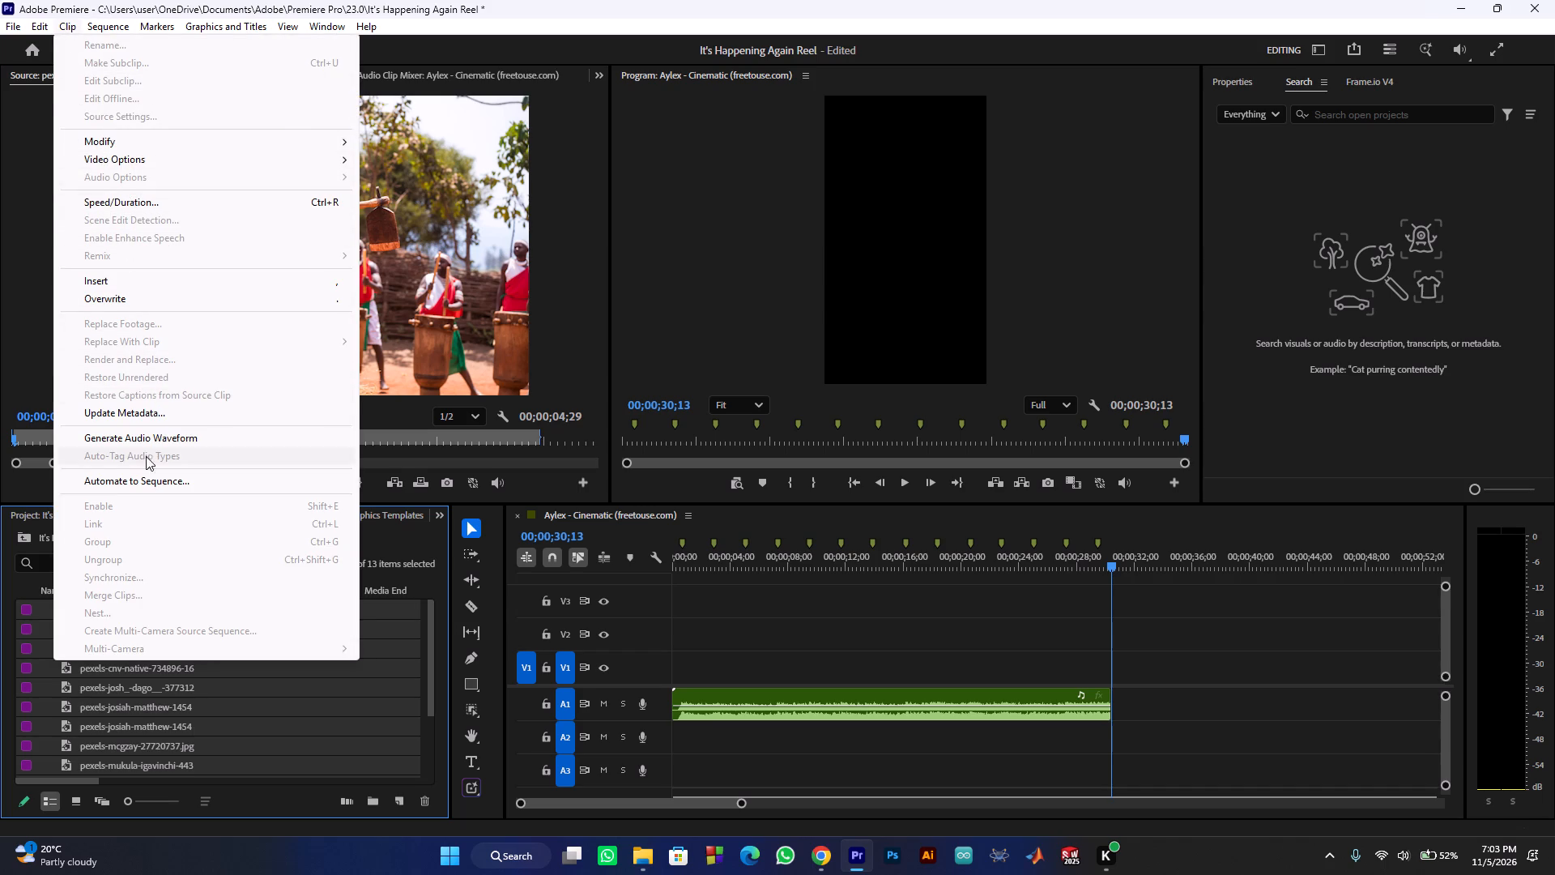
{"action": "left_click", "coordinate": [194, 481]}
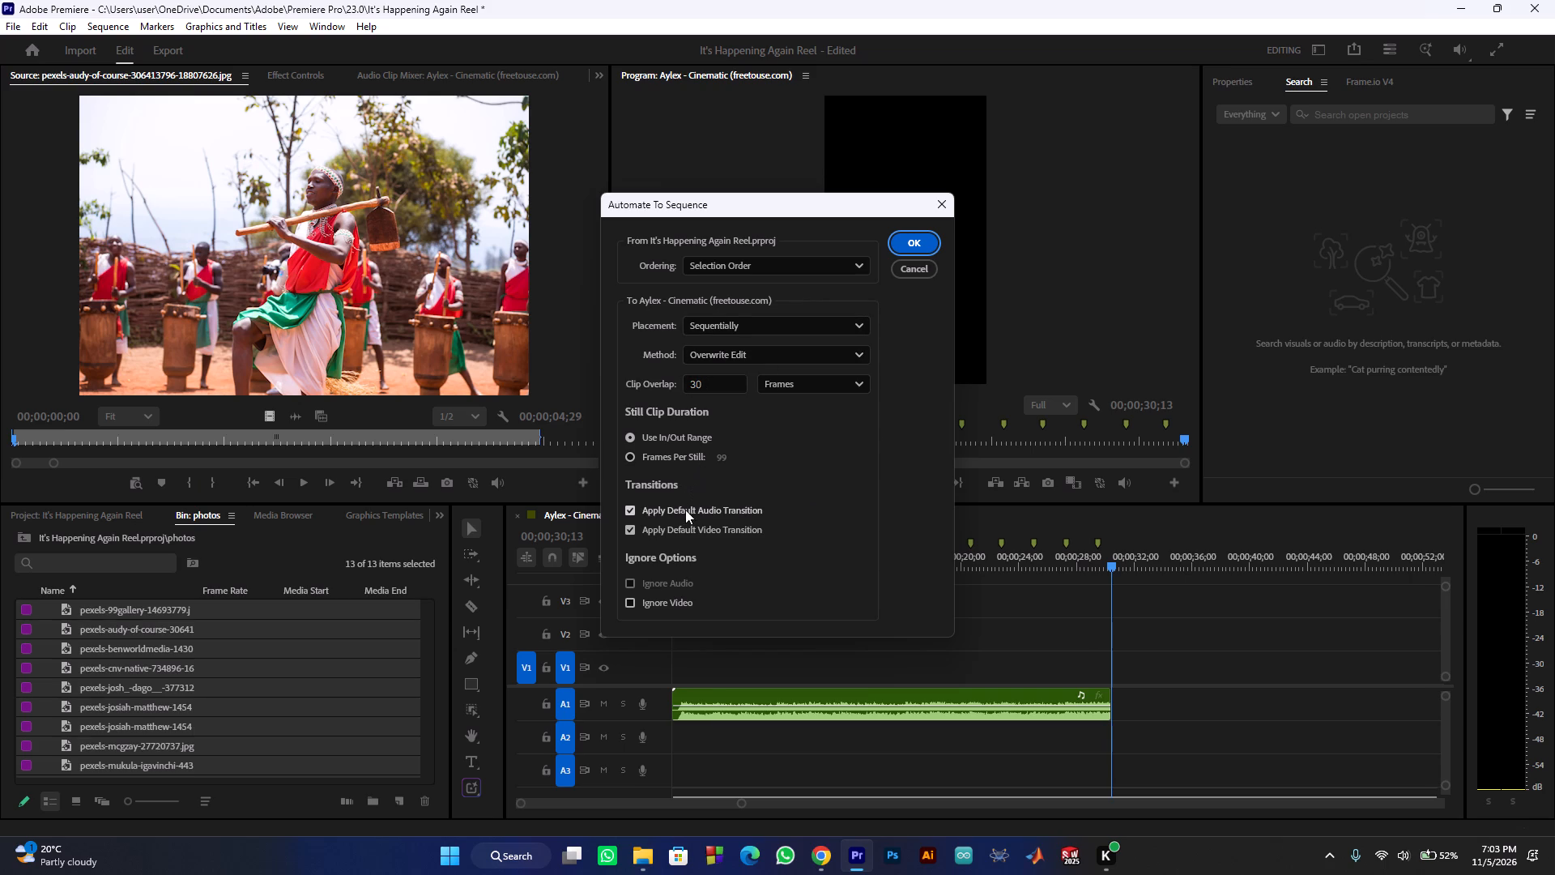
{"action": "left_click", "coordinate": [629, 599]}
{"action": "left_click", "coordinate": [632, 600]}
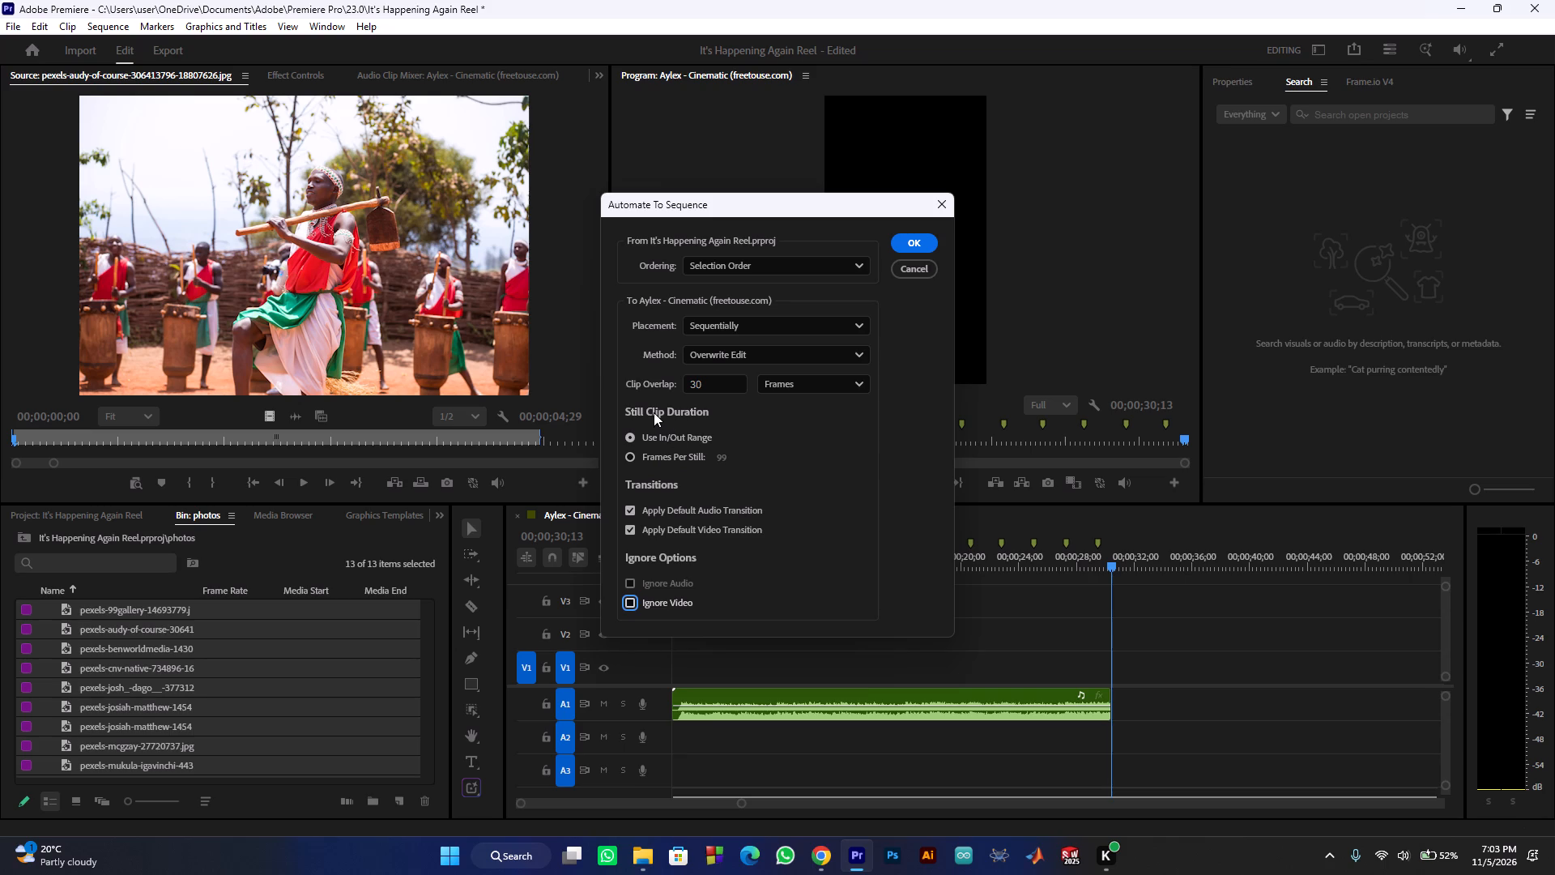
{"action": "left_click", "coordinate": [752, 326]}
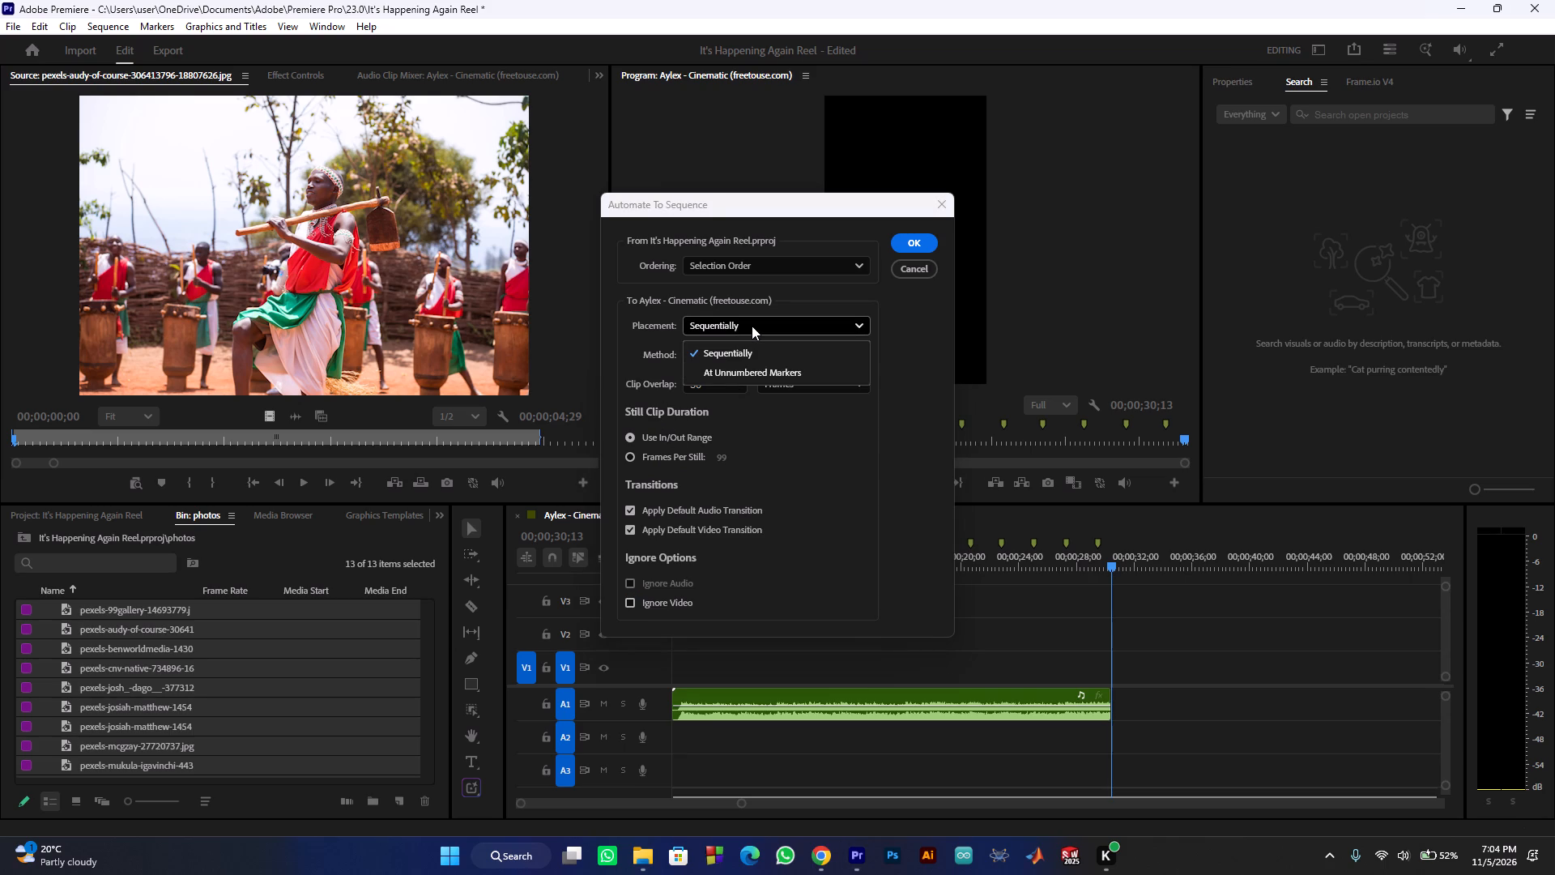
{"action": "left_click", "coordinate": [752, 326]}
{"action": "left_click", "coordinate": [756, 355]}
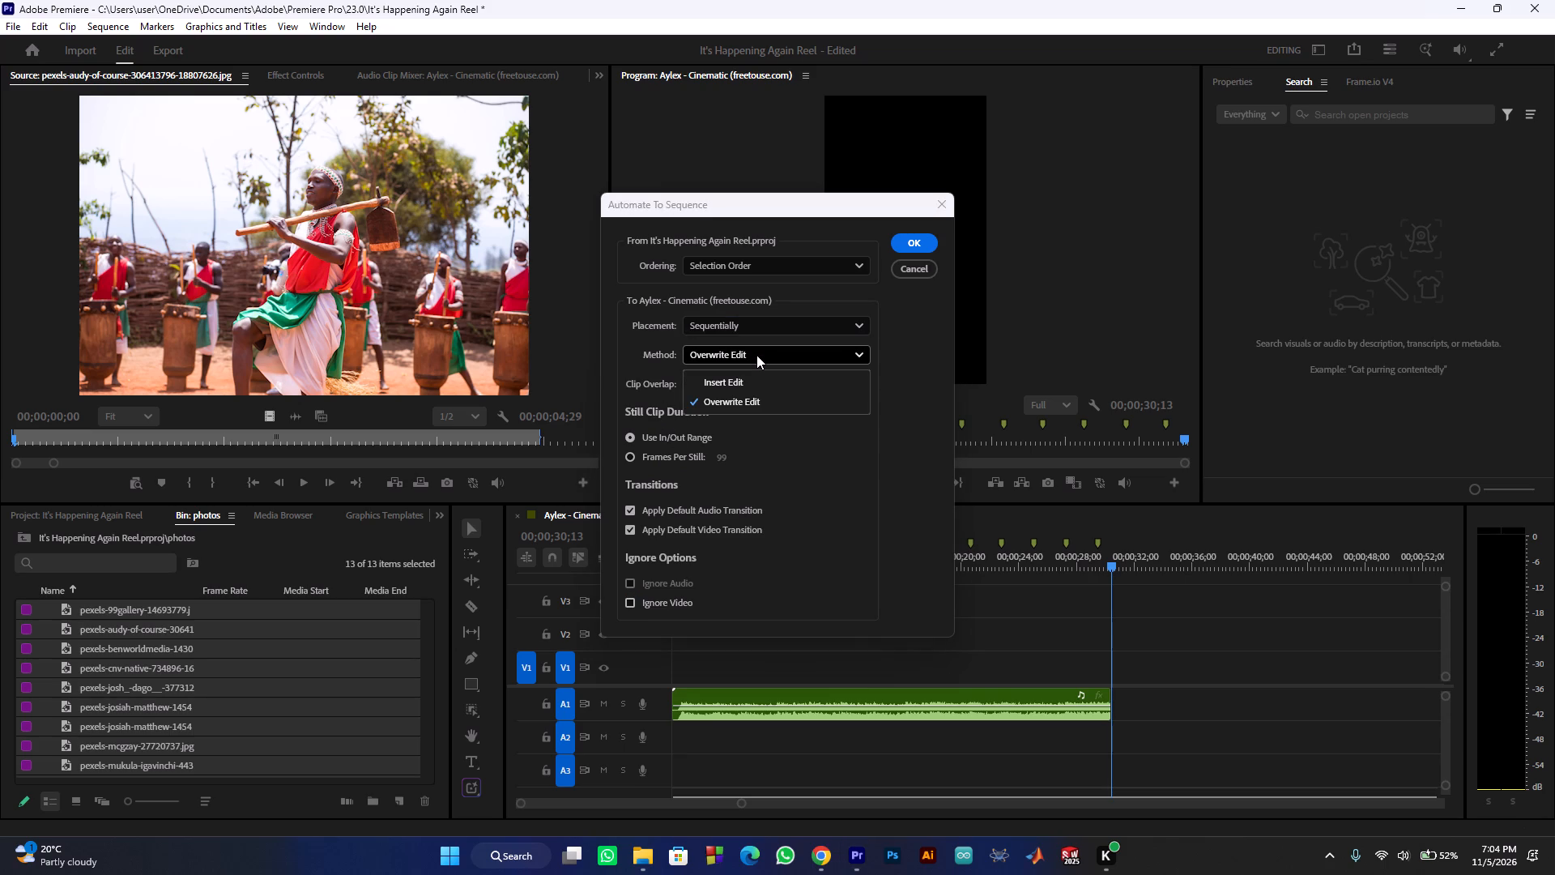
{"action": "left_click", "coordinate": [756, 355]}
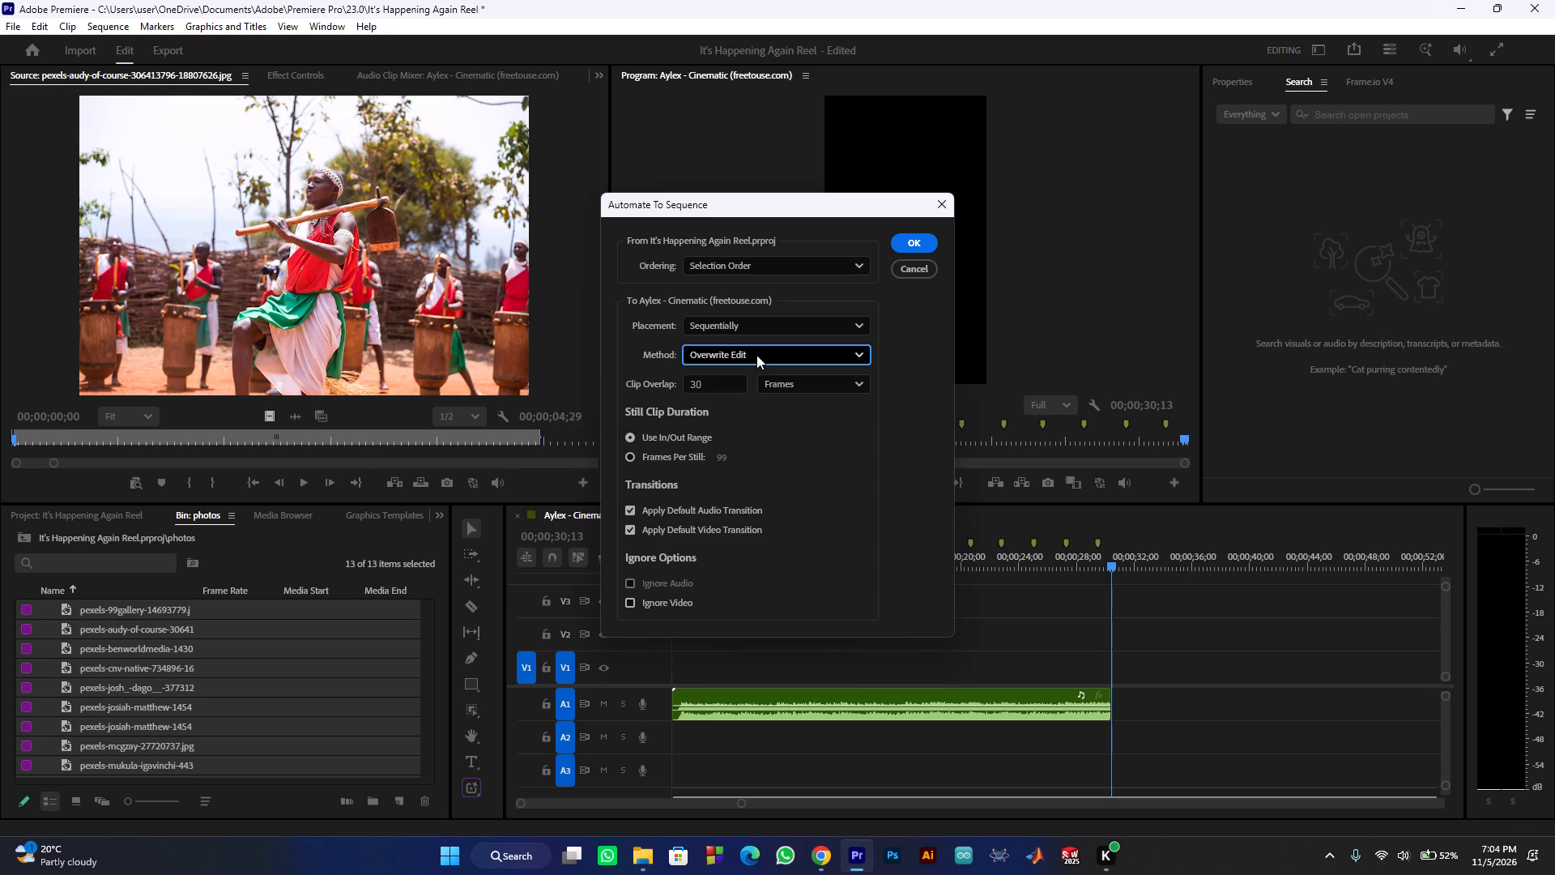
Switch to Chrome and watch the tutorial's explanation of the ordering, placement and method settings for Automate To Sequence.
{"action": "left_click", "coordinate": [826, 847]}
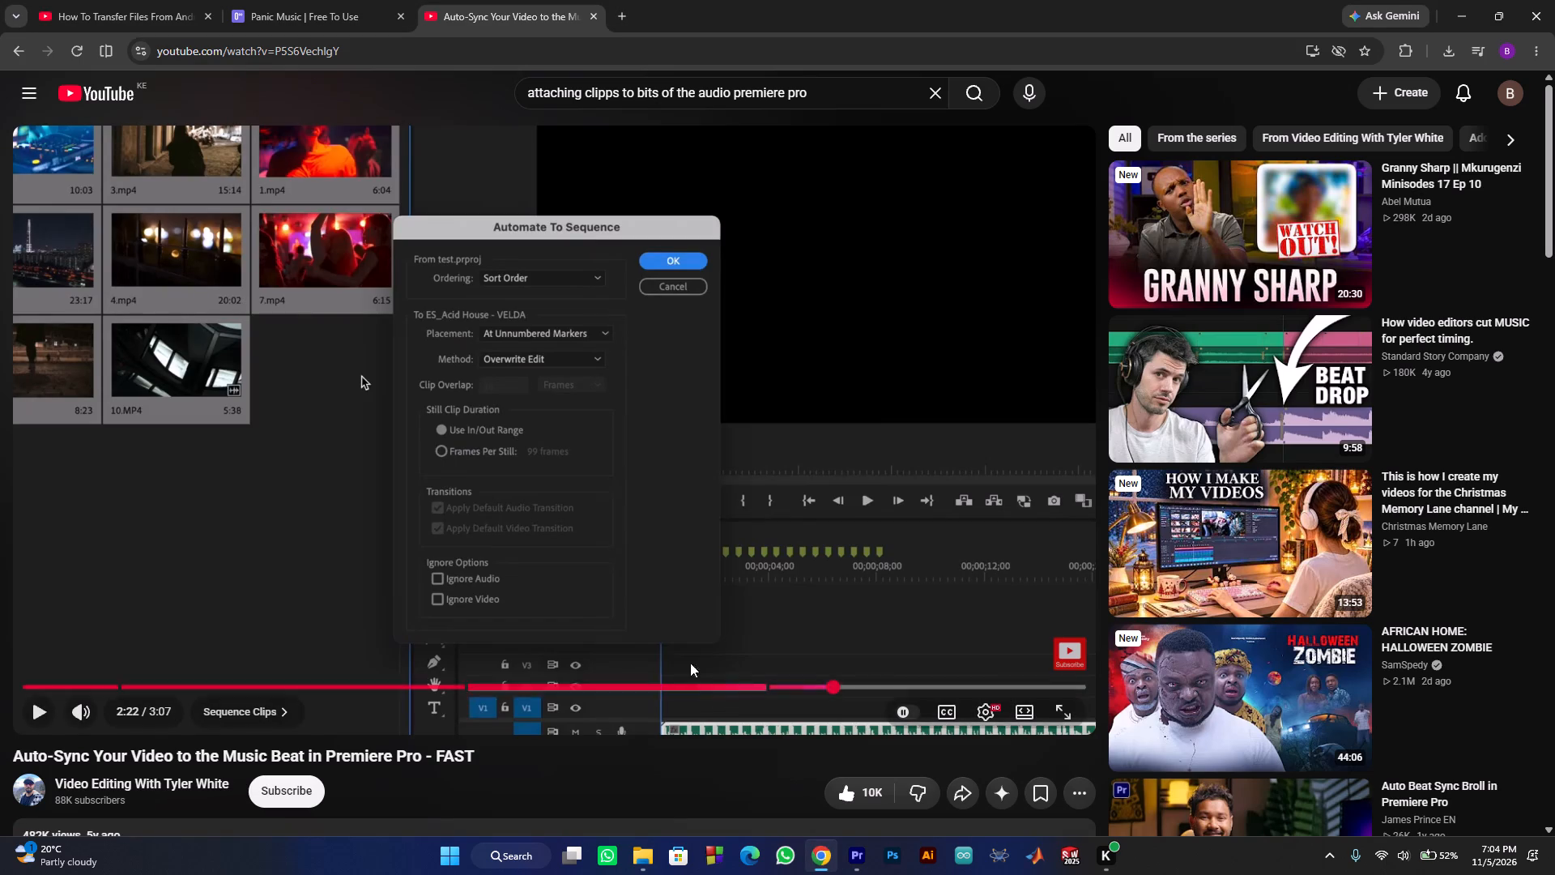
{"action": "left_click", "coordinate": [866, 361]}
{"action": "left_click", "coordinate": [866, 361]}
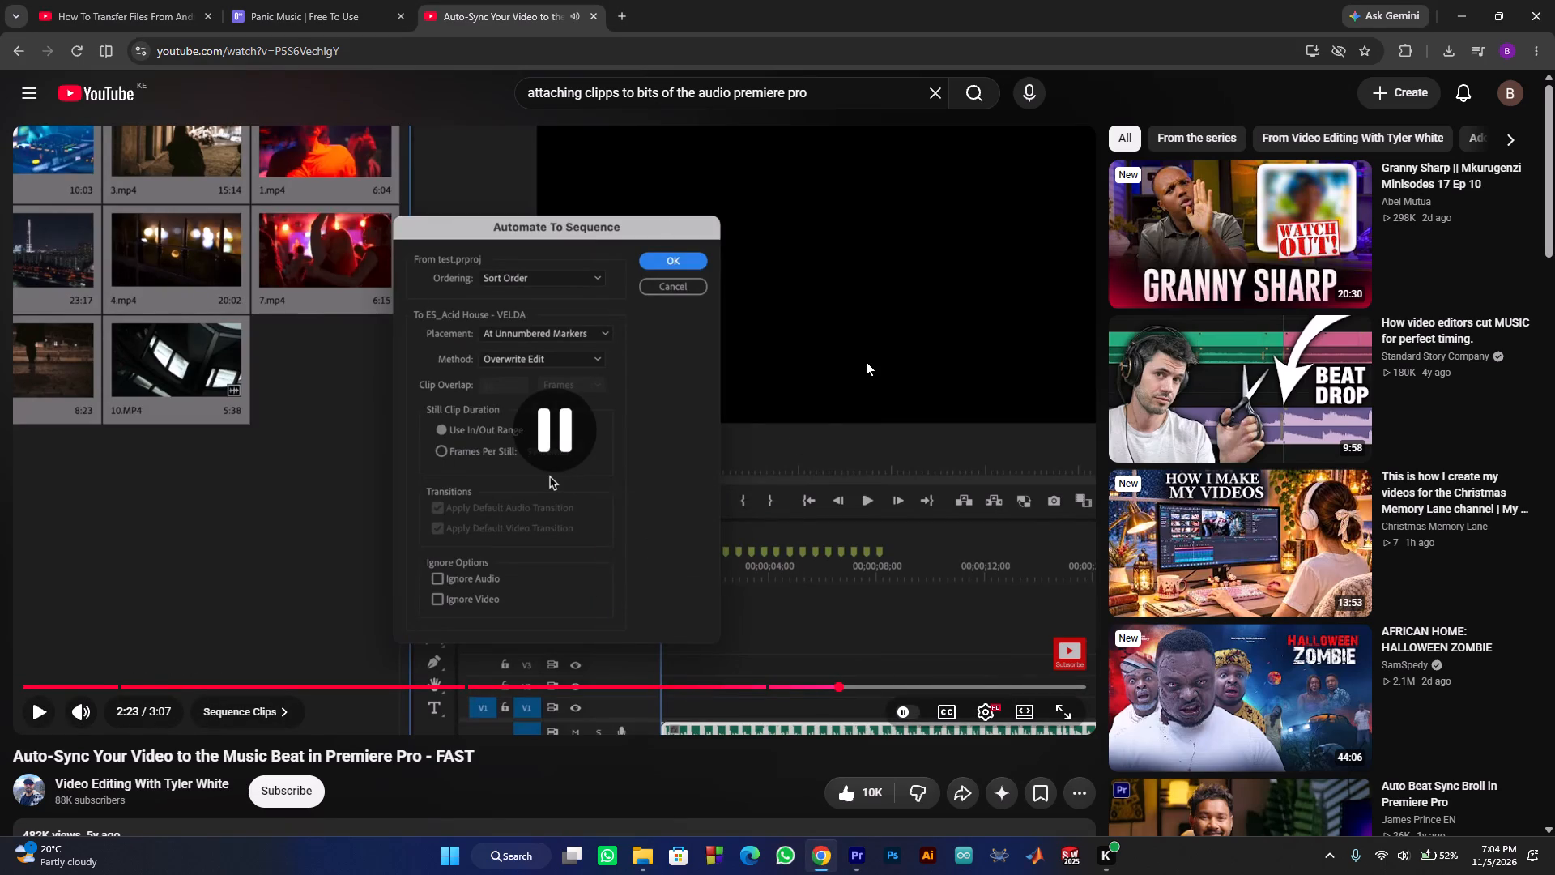
{"action": "left_click", "coordinate": [866, 361]}
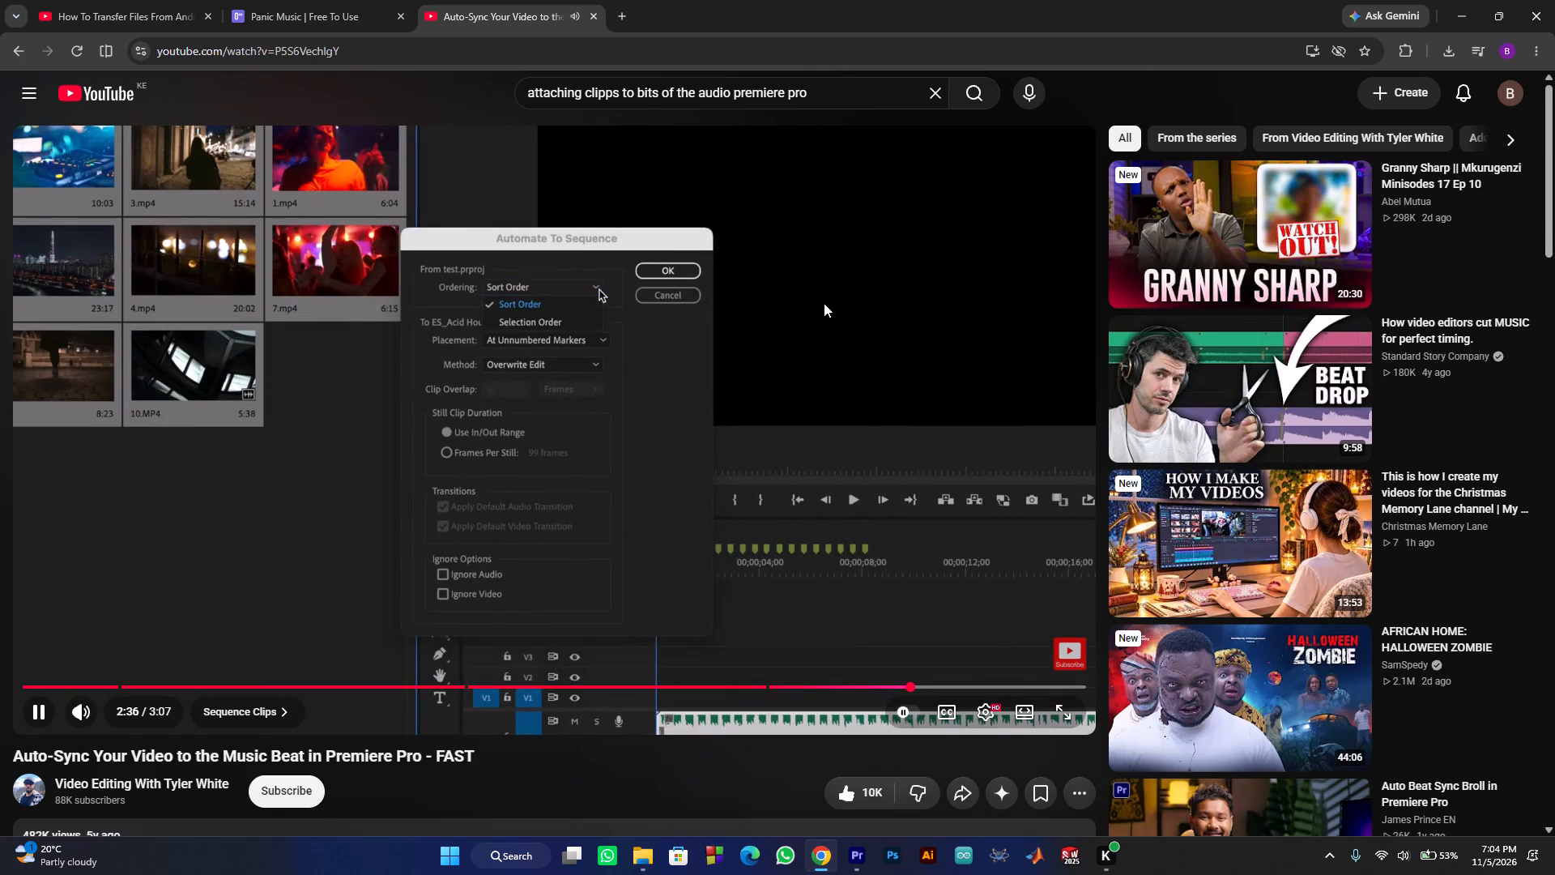
{"action": "left_click", "coordinate": [786, 279]}
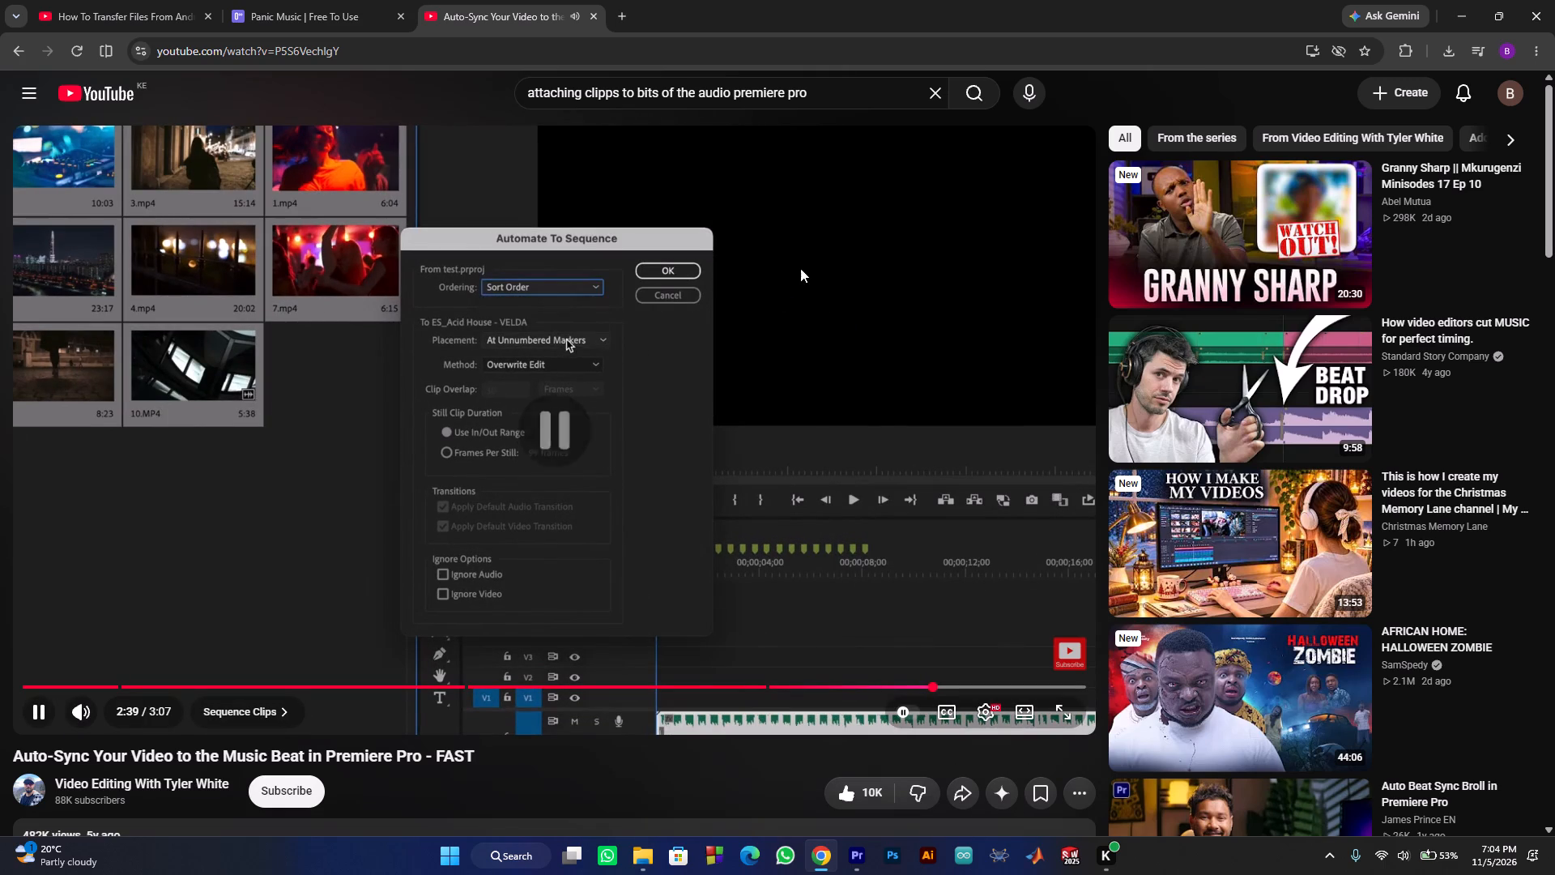
{"action": "left_click", "coordinate": [850, 847]}
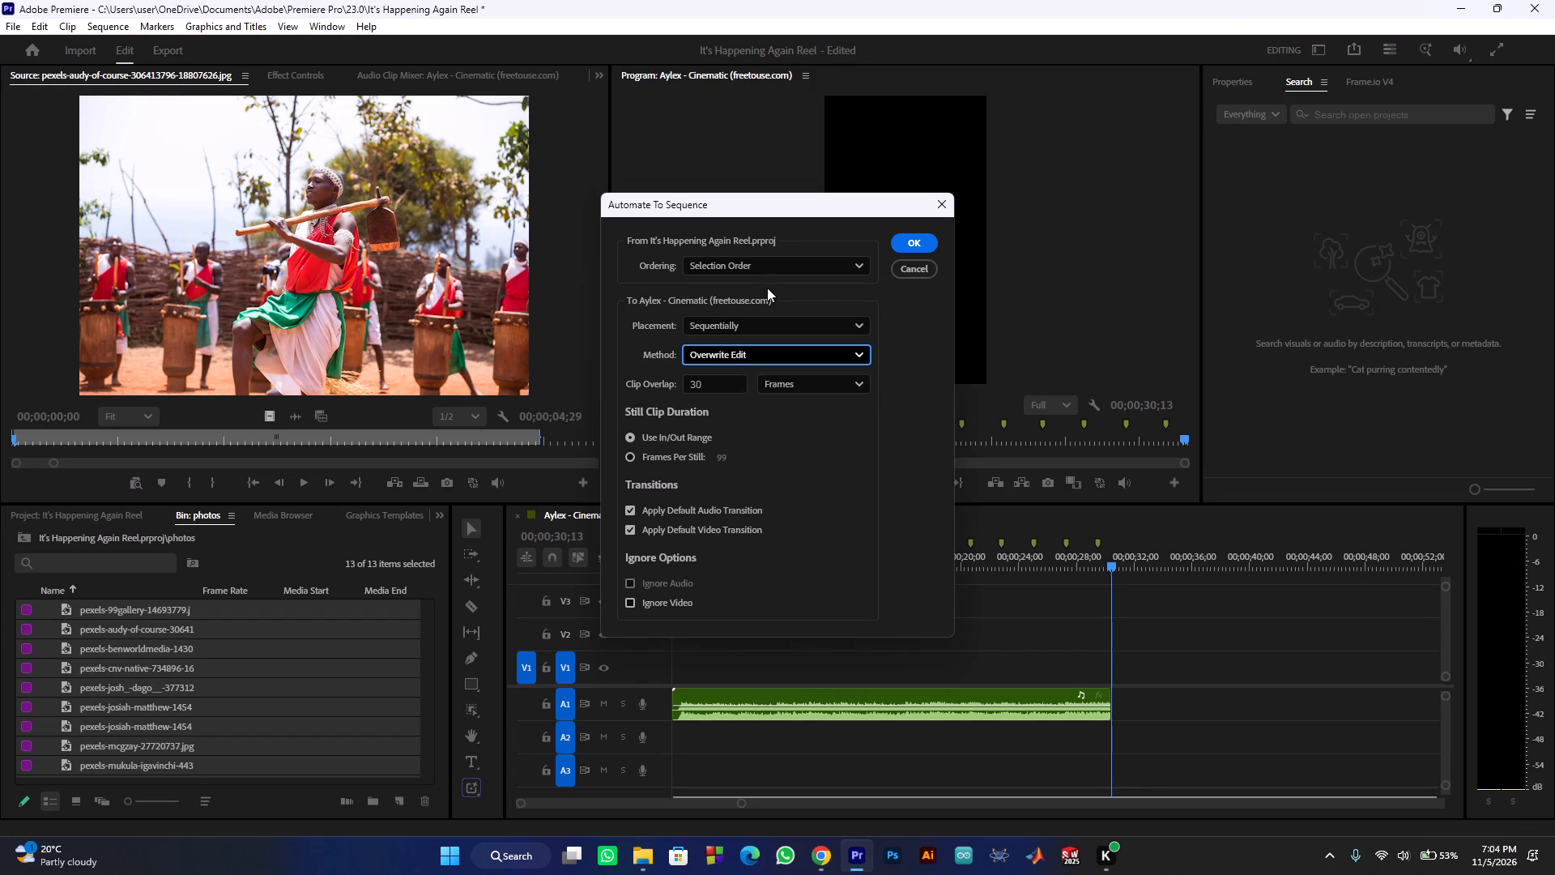
{"action": "left_click", "coordinate": [857, 856]}
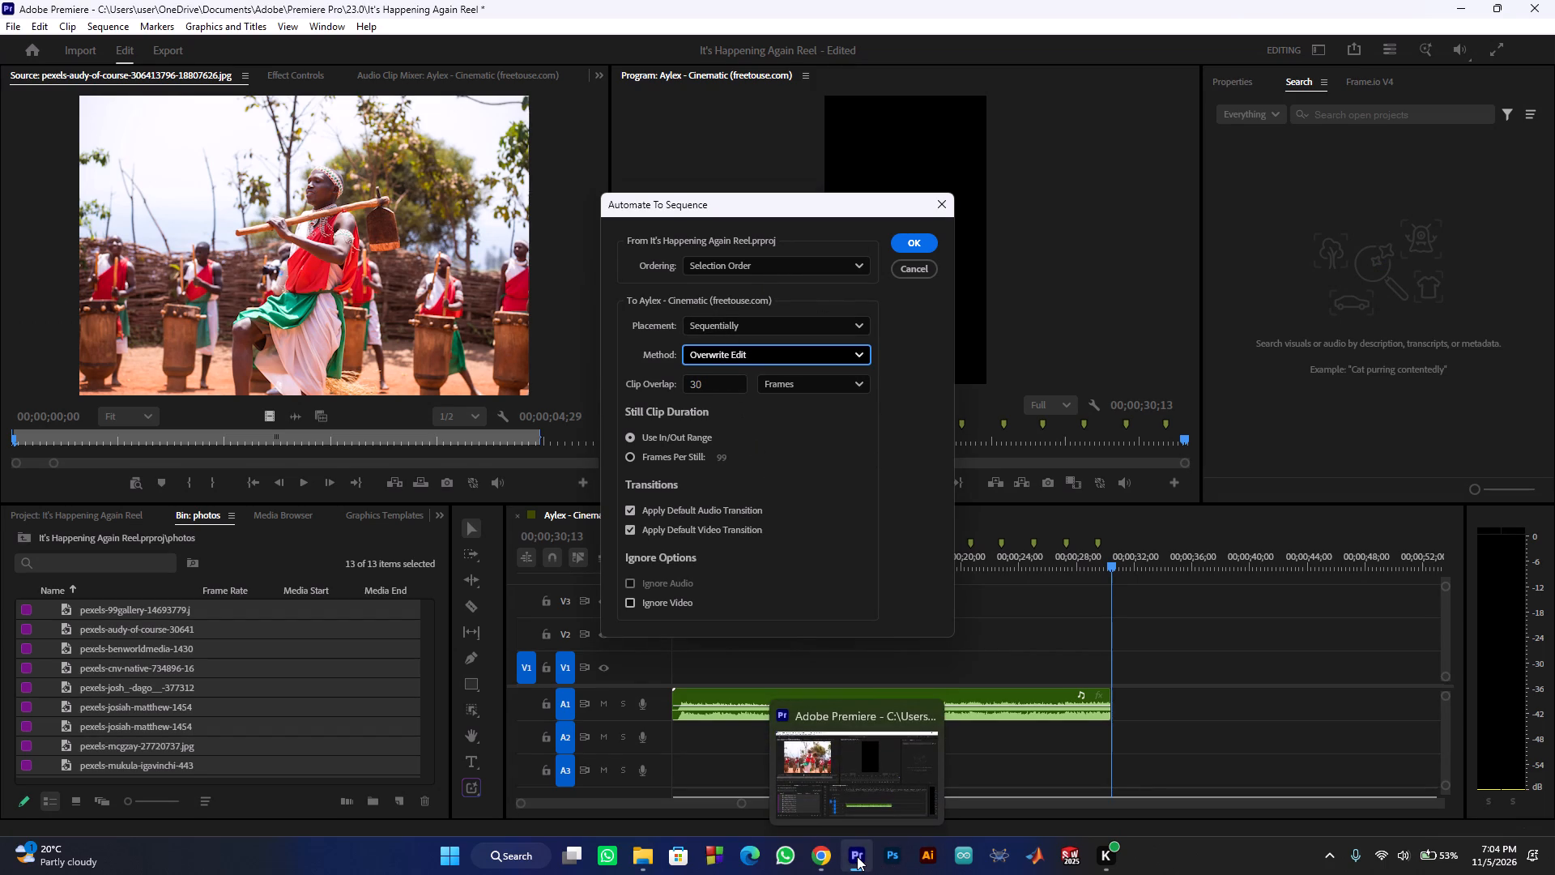
{"action": "left_click", "coordinate": [857, 856]}
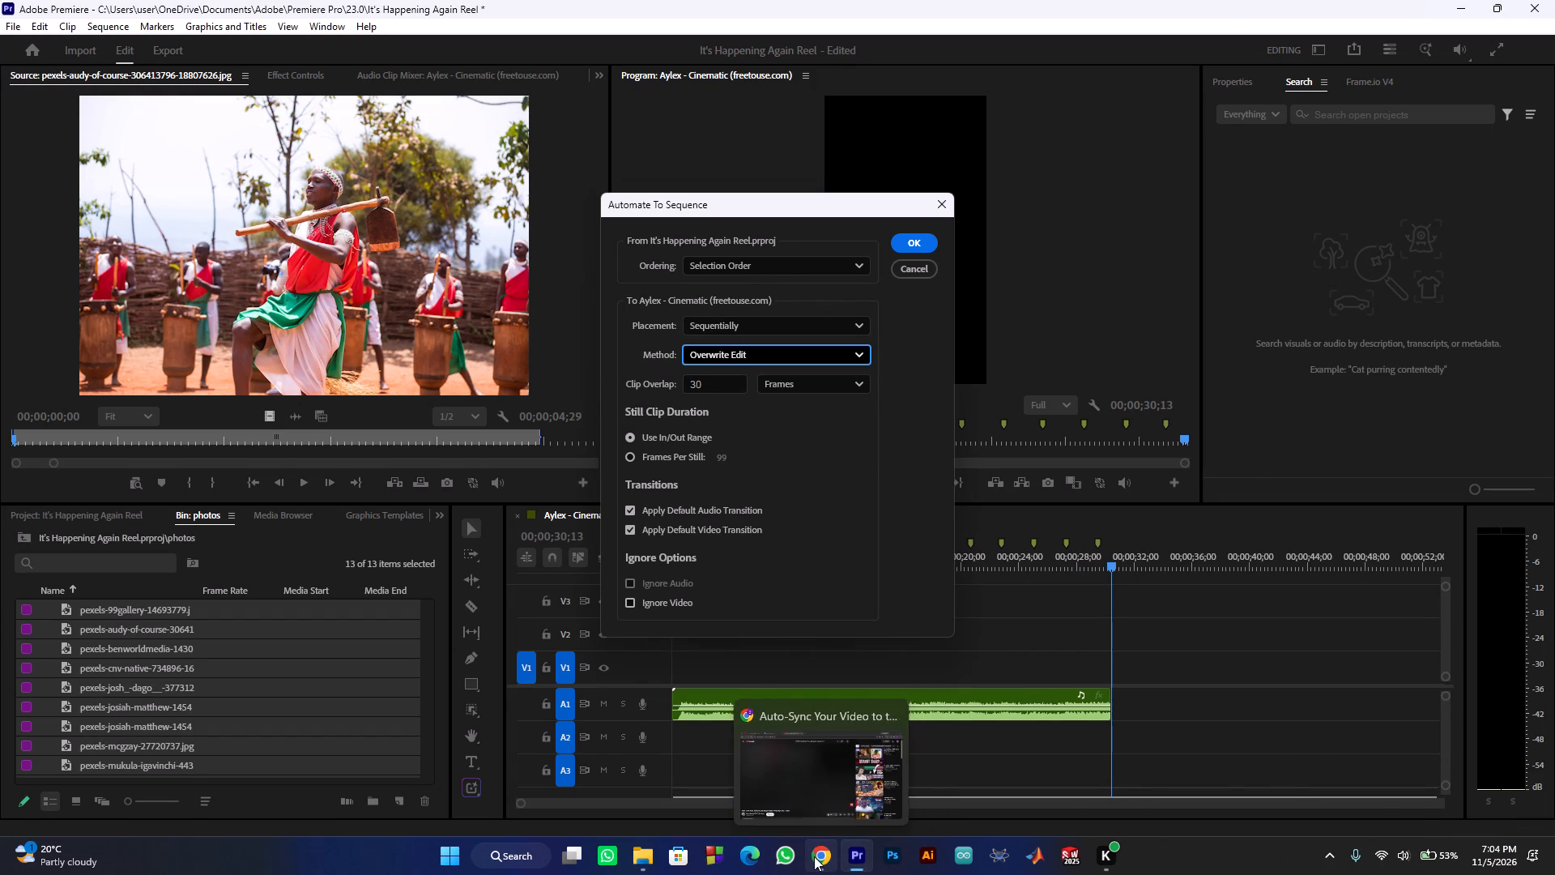
{"action": "left_click", "coordinate": [814, 856]}
{"action": "left_click", "coordinate": [829, 459]}
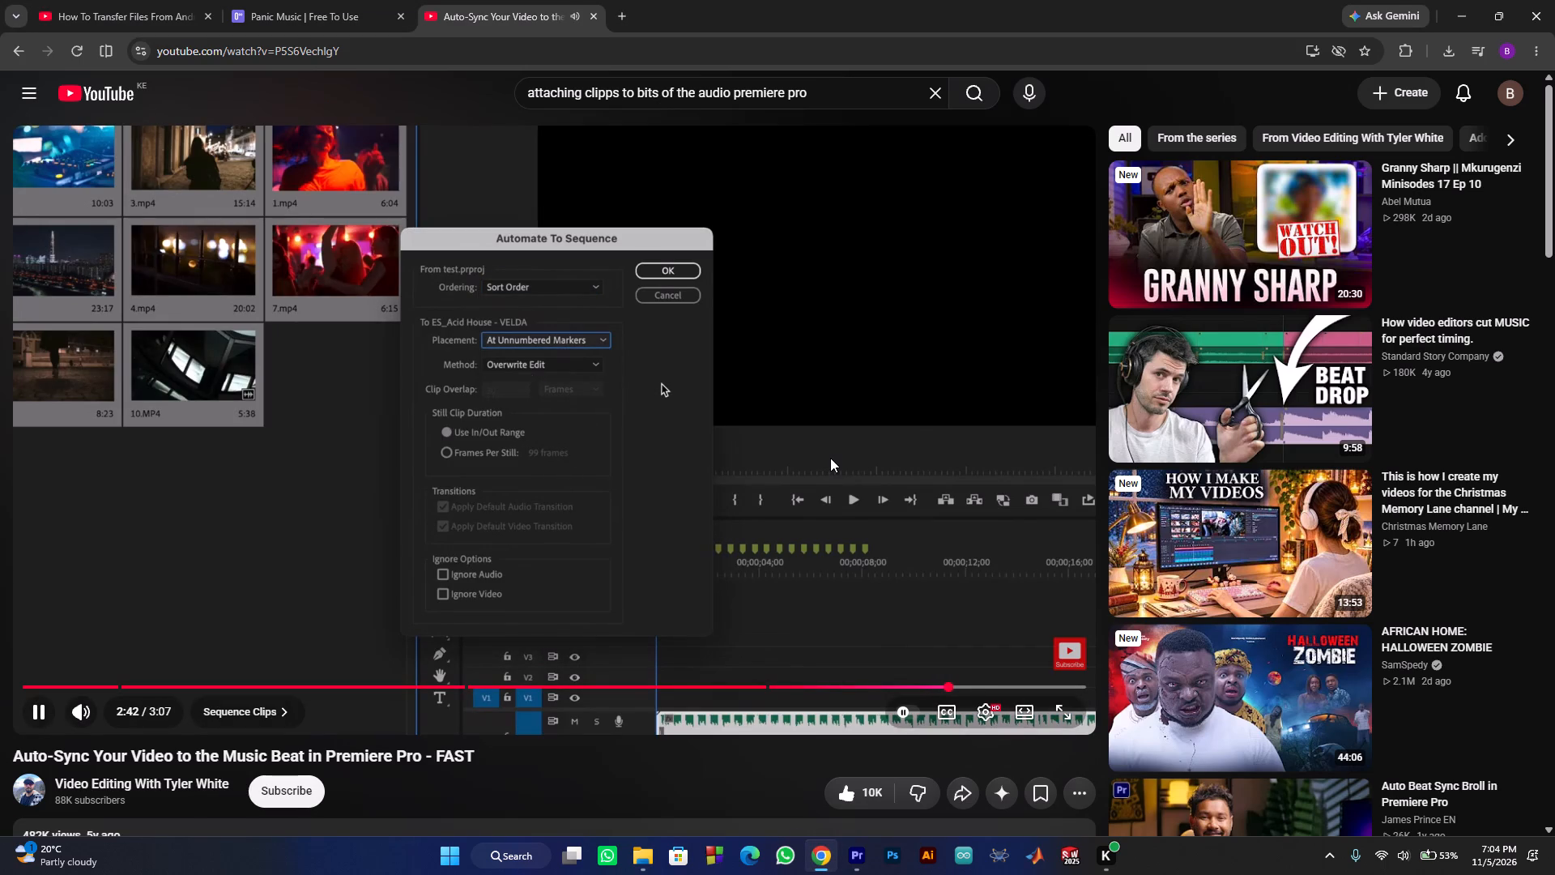
{"action": "left_click", "coordinate": [830, 458]}
Switch to Premiere and set the Automate To Sequence placement to At Unnumbered Markers.
{"action": "left_click", "coordinate": [861, 863]}
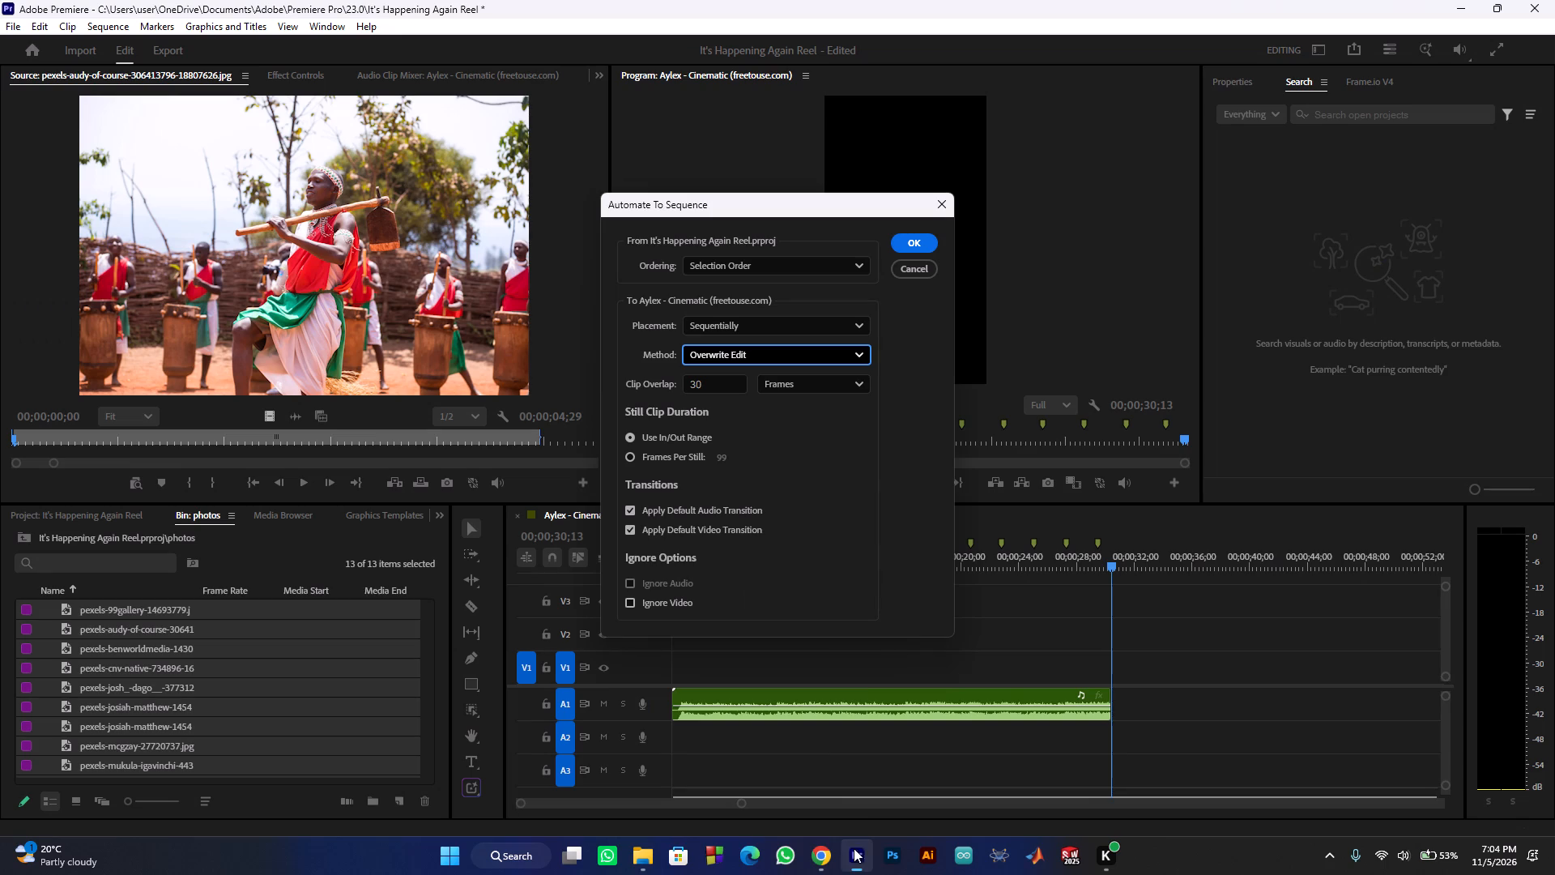
{"action": "left_click", "coordinate": [784, 353]}
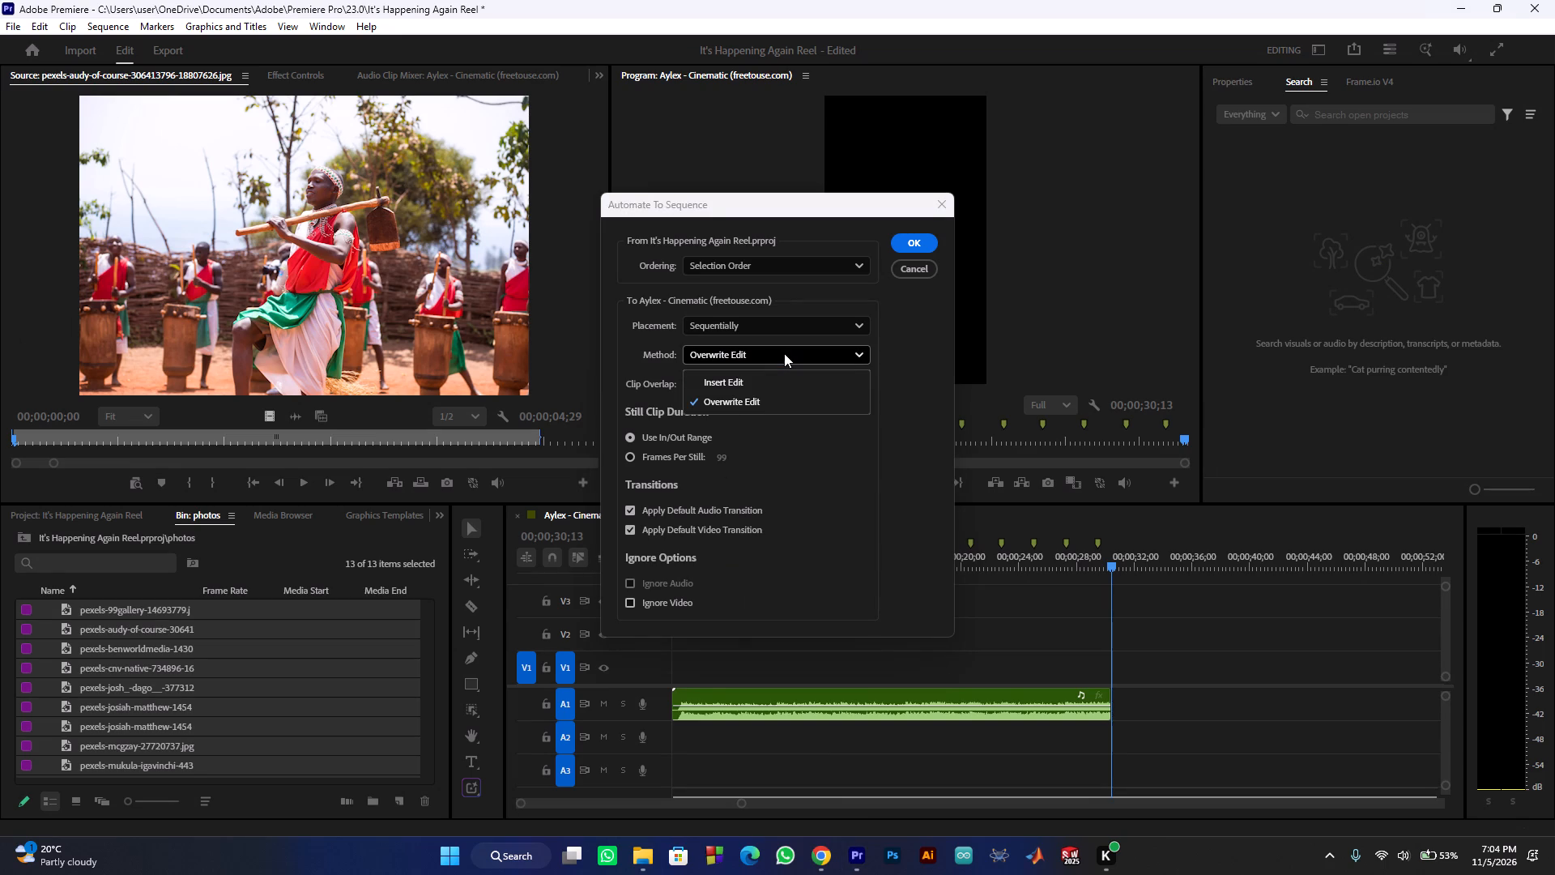
{"action": "left_click", "coordinate": [784, 353]}
{"action": "left_click", "coordinate": [803, 331]}
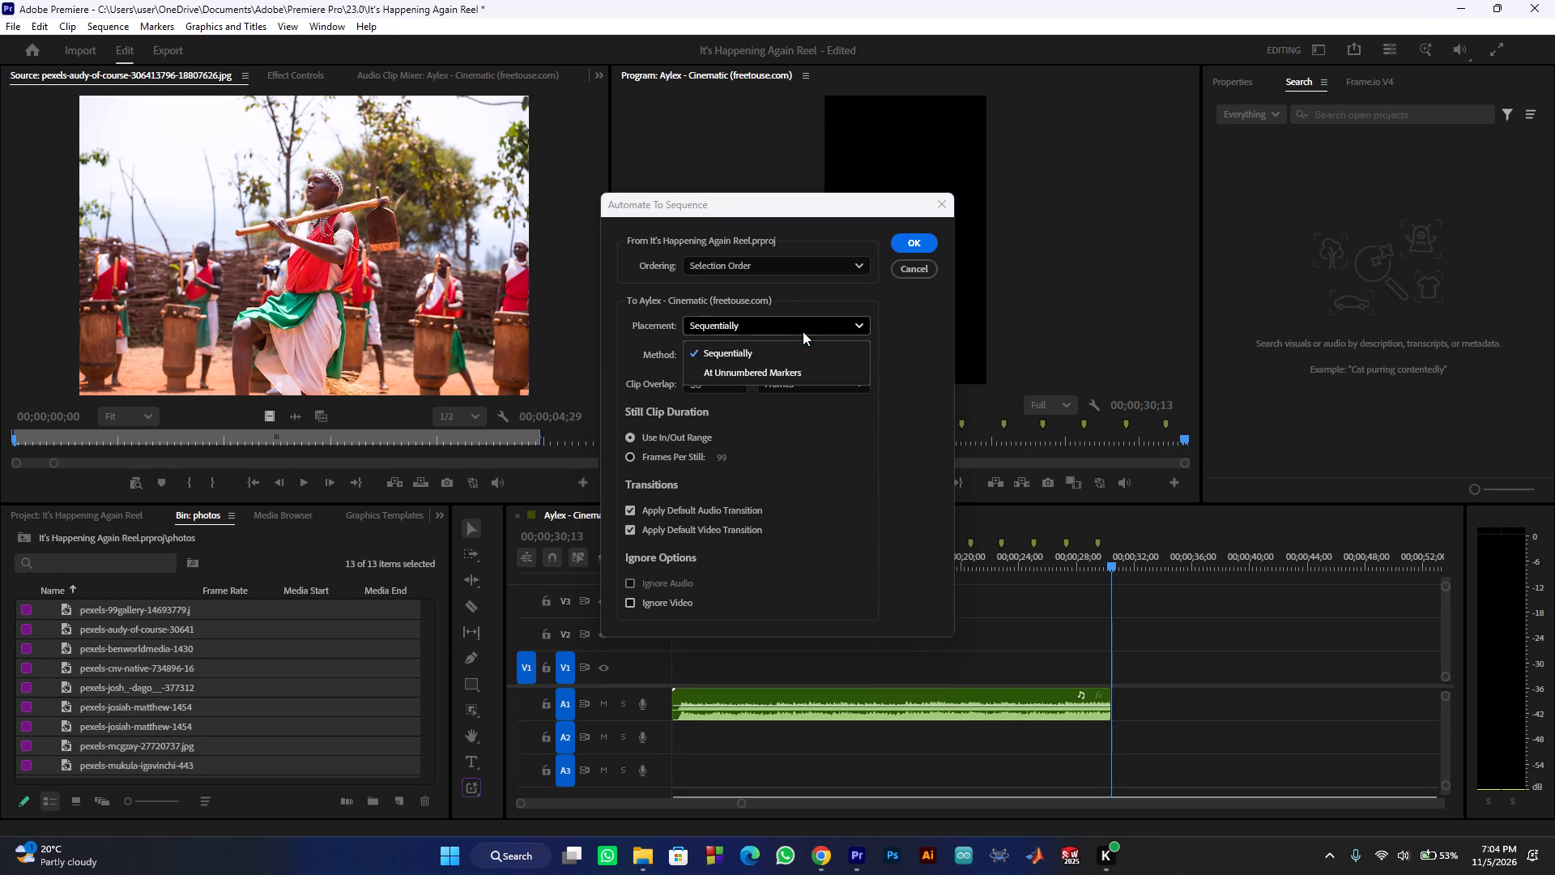
{"action": "left_click", "coordinate": [801, 375]}
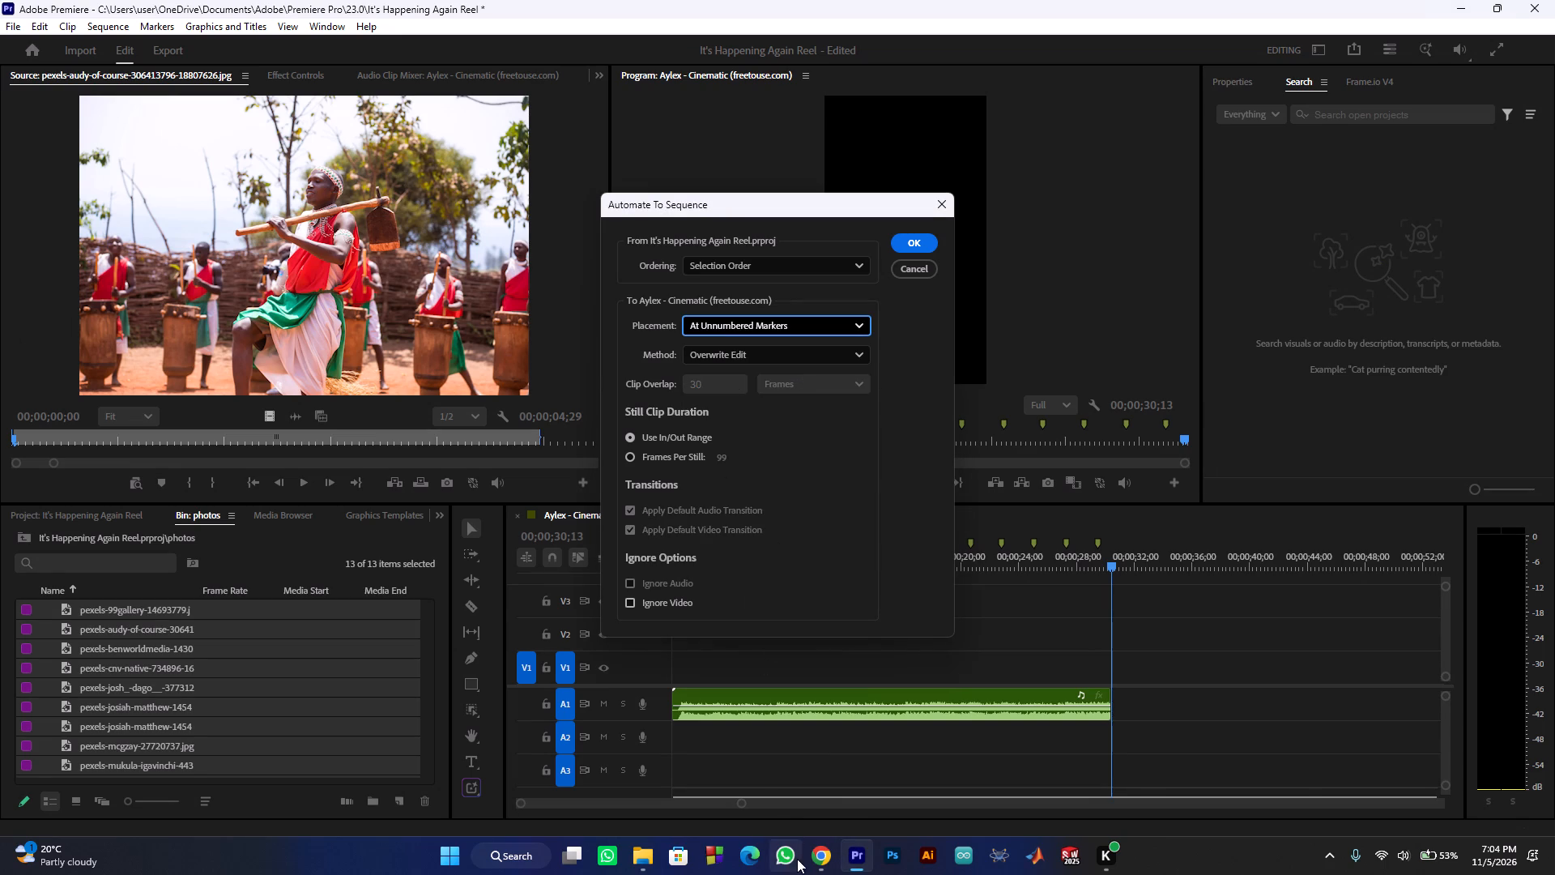
Switch to Chrome and watch the tutorial apply its remaining options and place the clips at the markers.
{"action": "left_click", "coordinate": [824, 864]}
{"action": "left_click", "coordinate": [779, 565]}
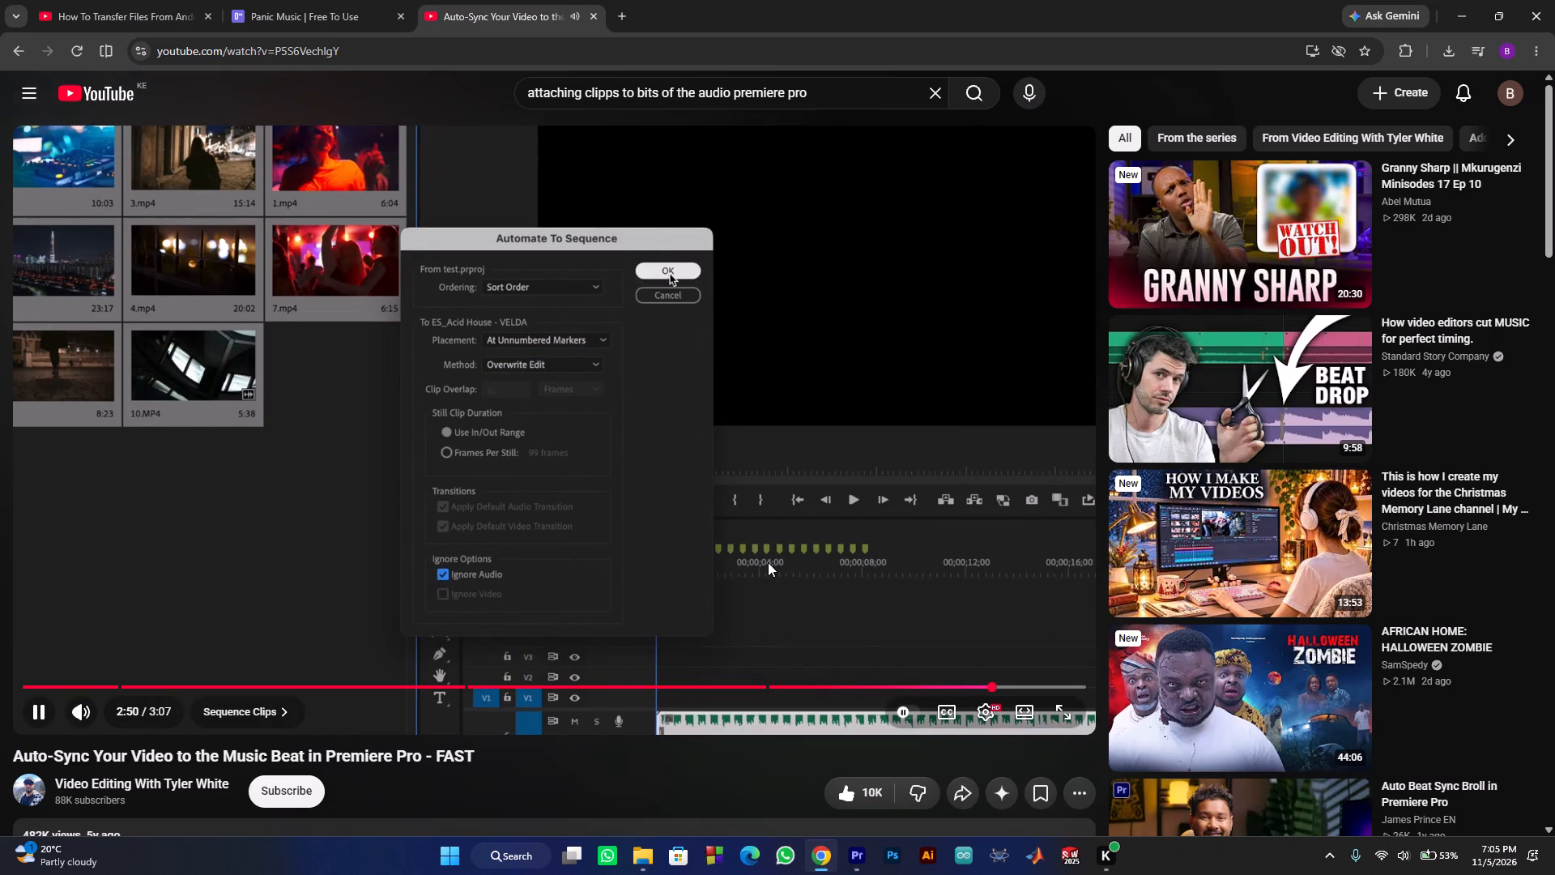
{"action": "left_click", "coordinate": [632, 379]}
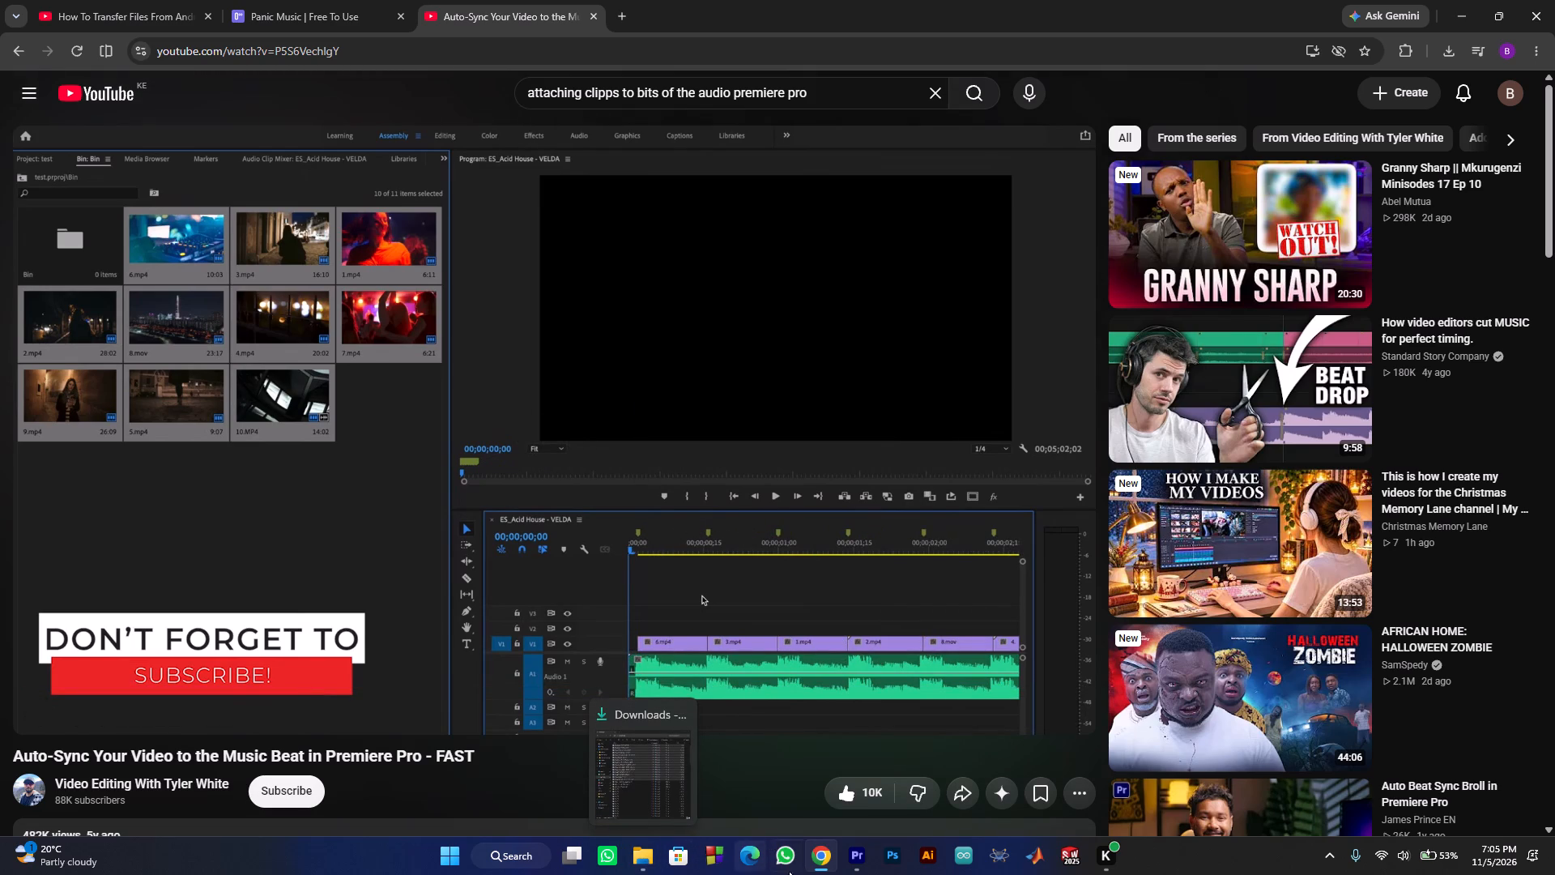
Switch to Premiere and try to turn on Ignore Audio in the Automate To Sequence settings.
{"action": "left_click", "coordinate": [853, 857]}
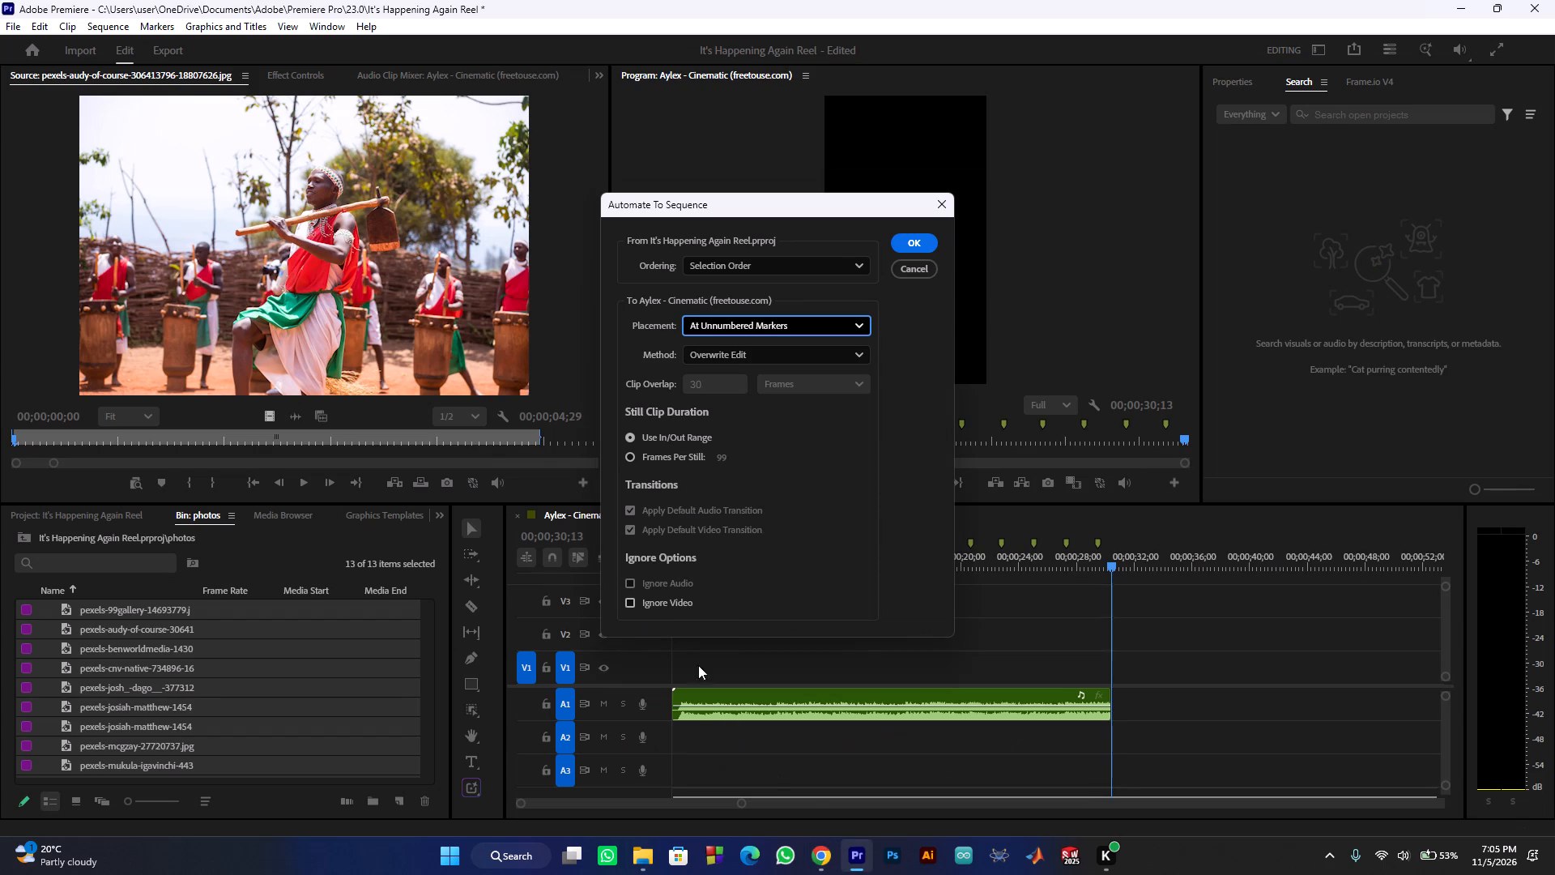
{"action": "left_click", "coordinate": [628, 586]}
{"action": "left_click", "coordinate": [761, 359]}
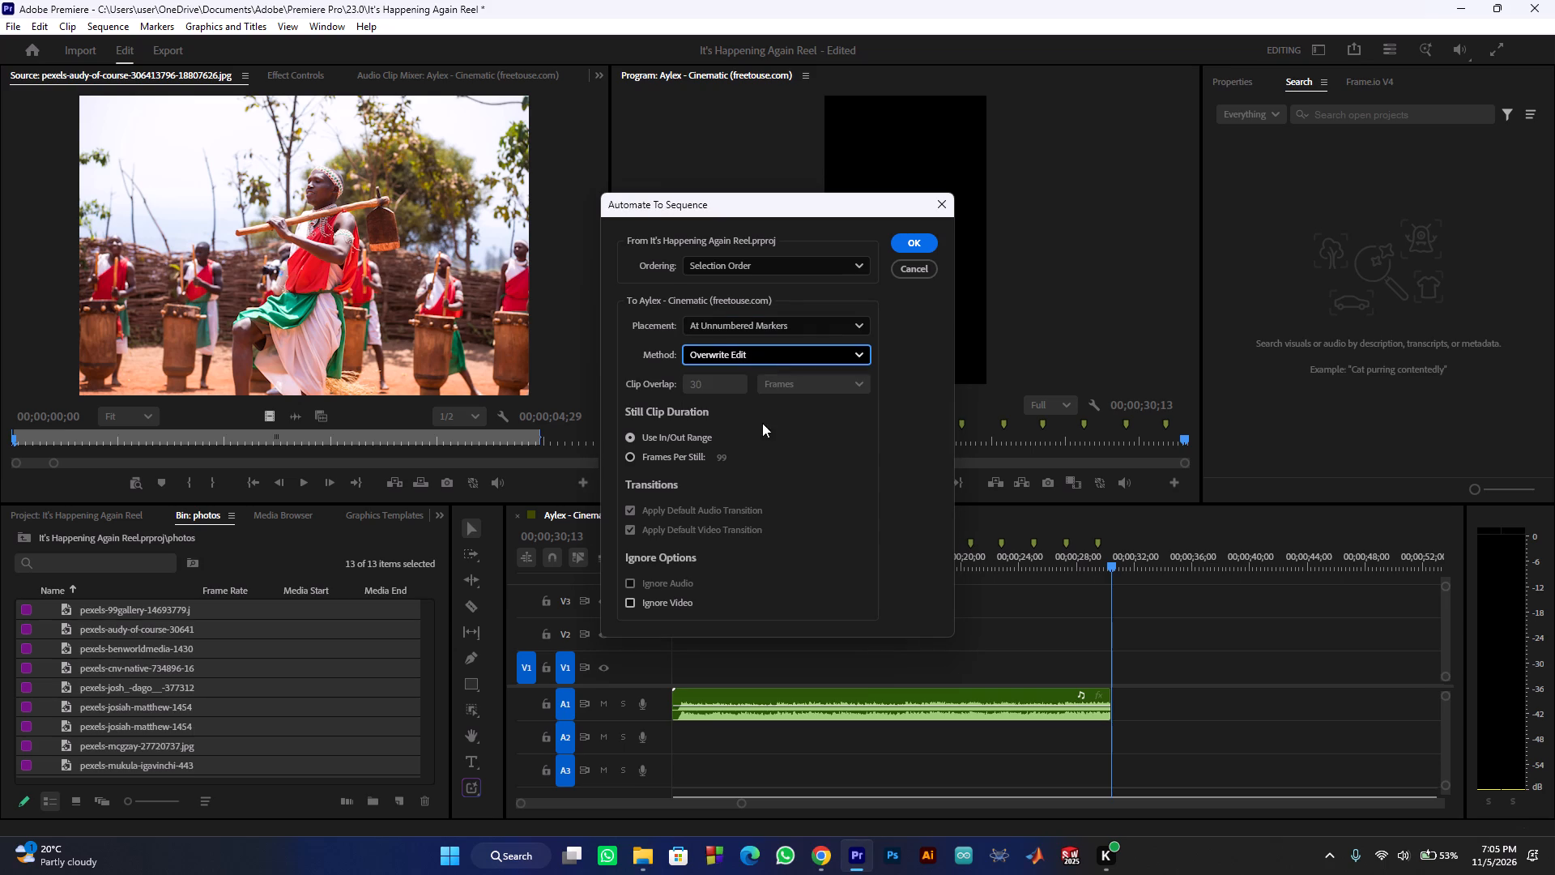
Switch to Chrome, replay the tutorial's part on the Ignore Audio option and compare its settings with the Premiere dialog.
{"action": "left_click", "coordinate": [835, 860]}
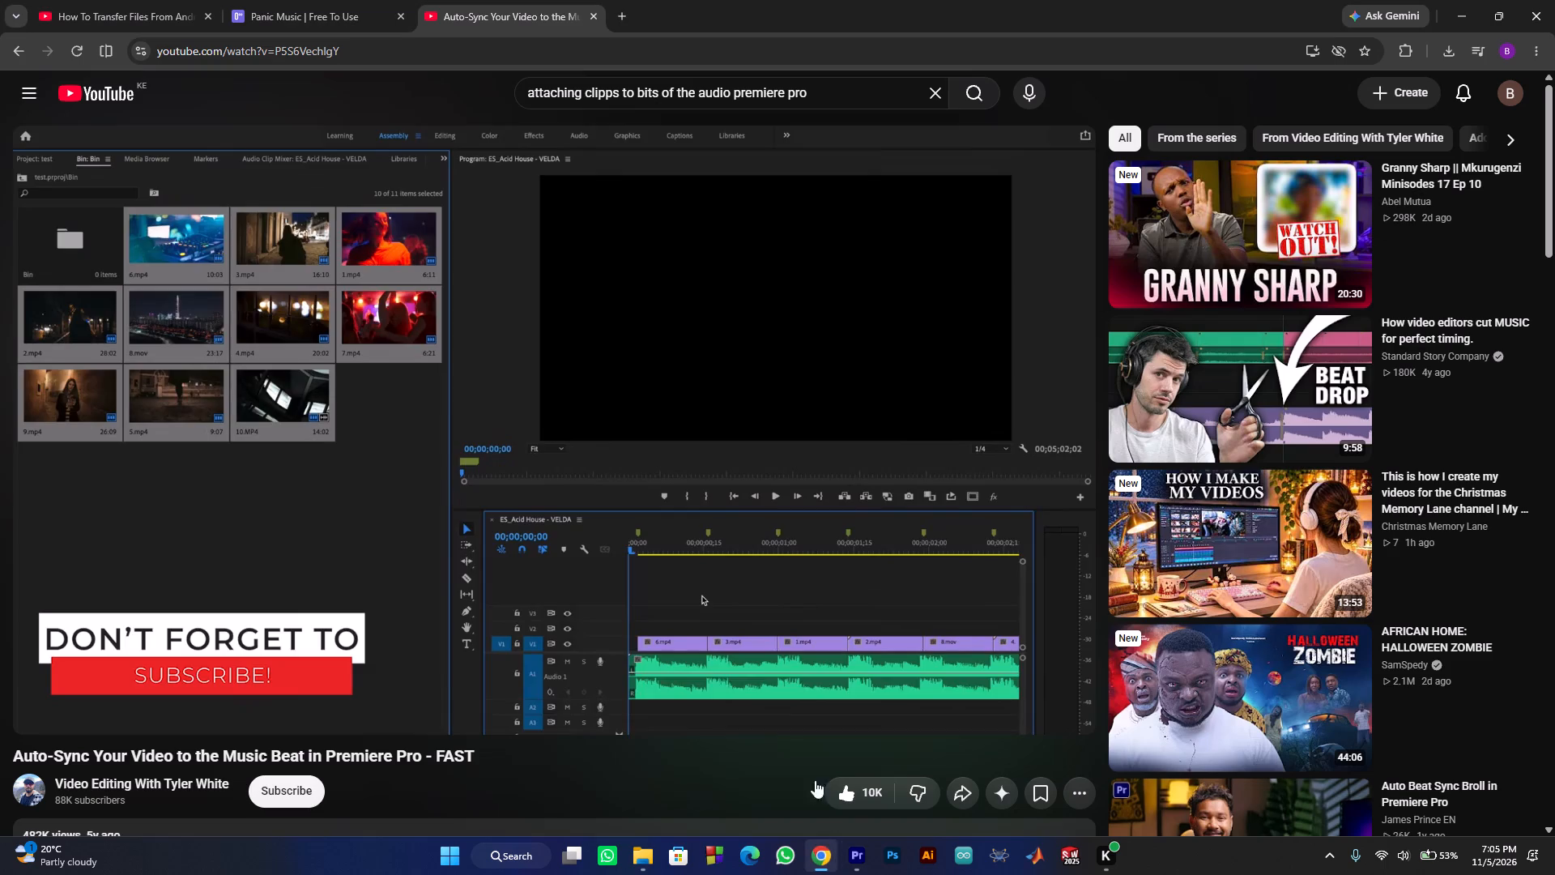
{"action": "left_click", "coordinate": [769, 467]}
{"action": "key", "text": "Left"}
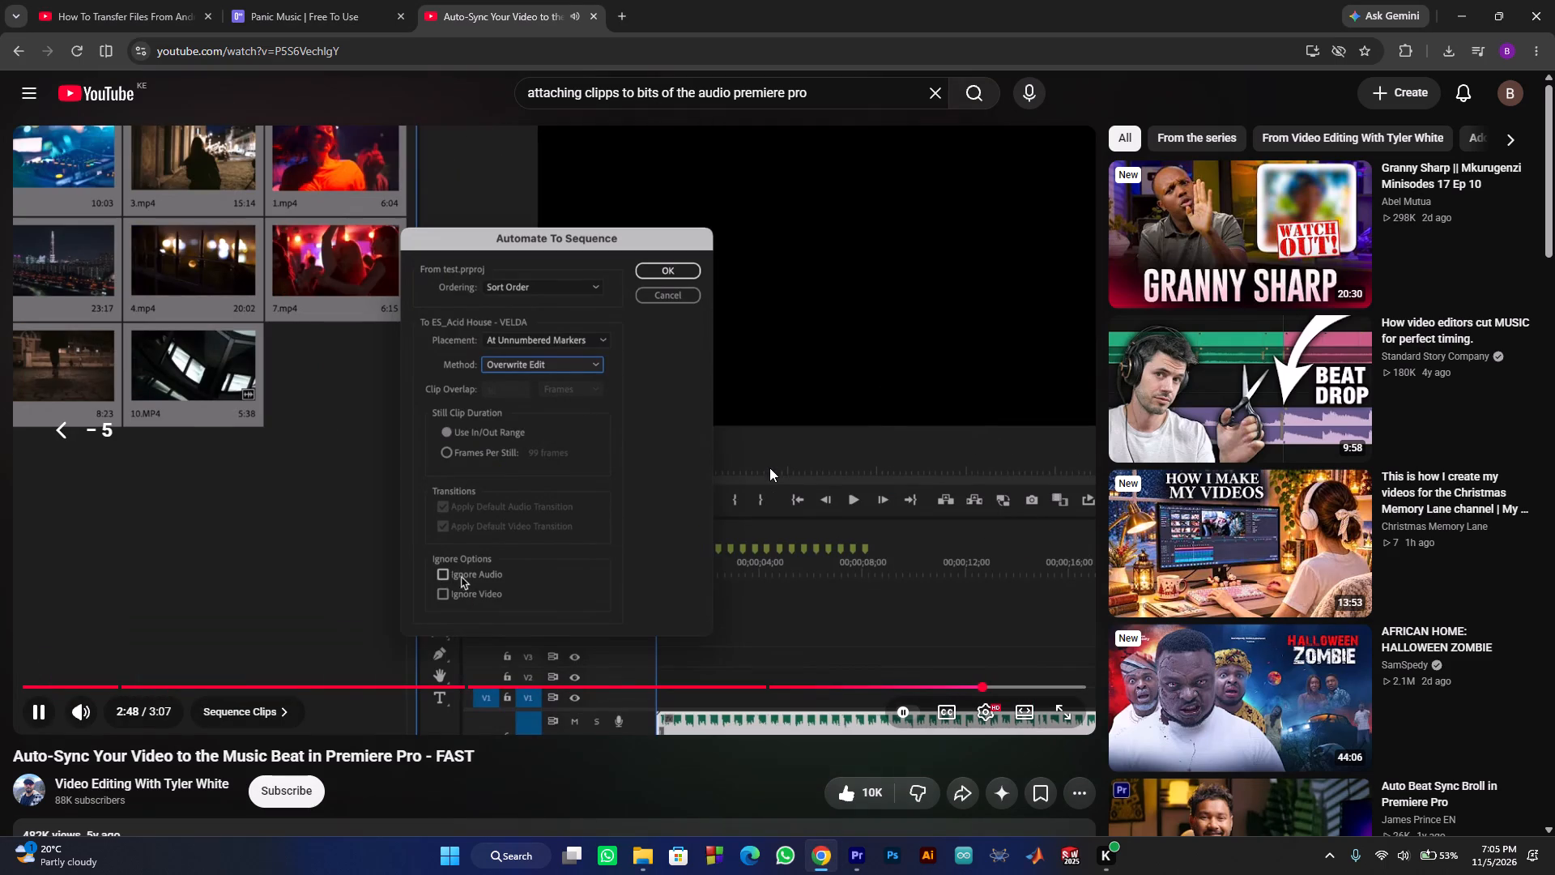
{"action": "key", "text": "Left"}
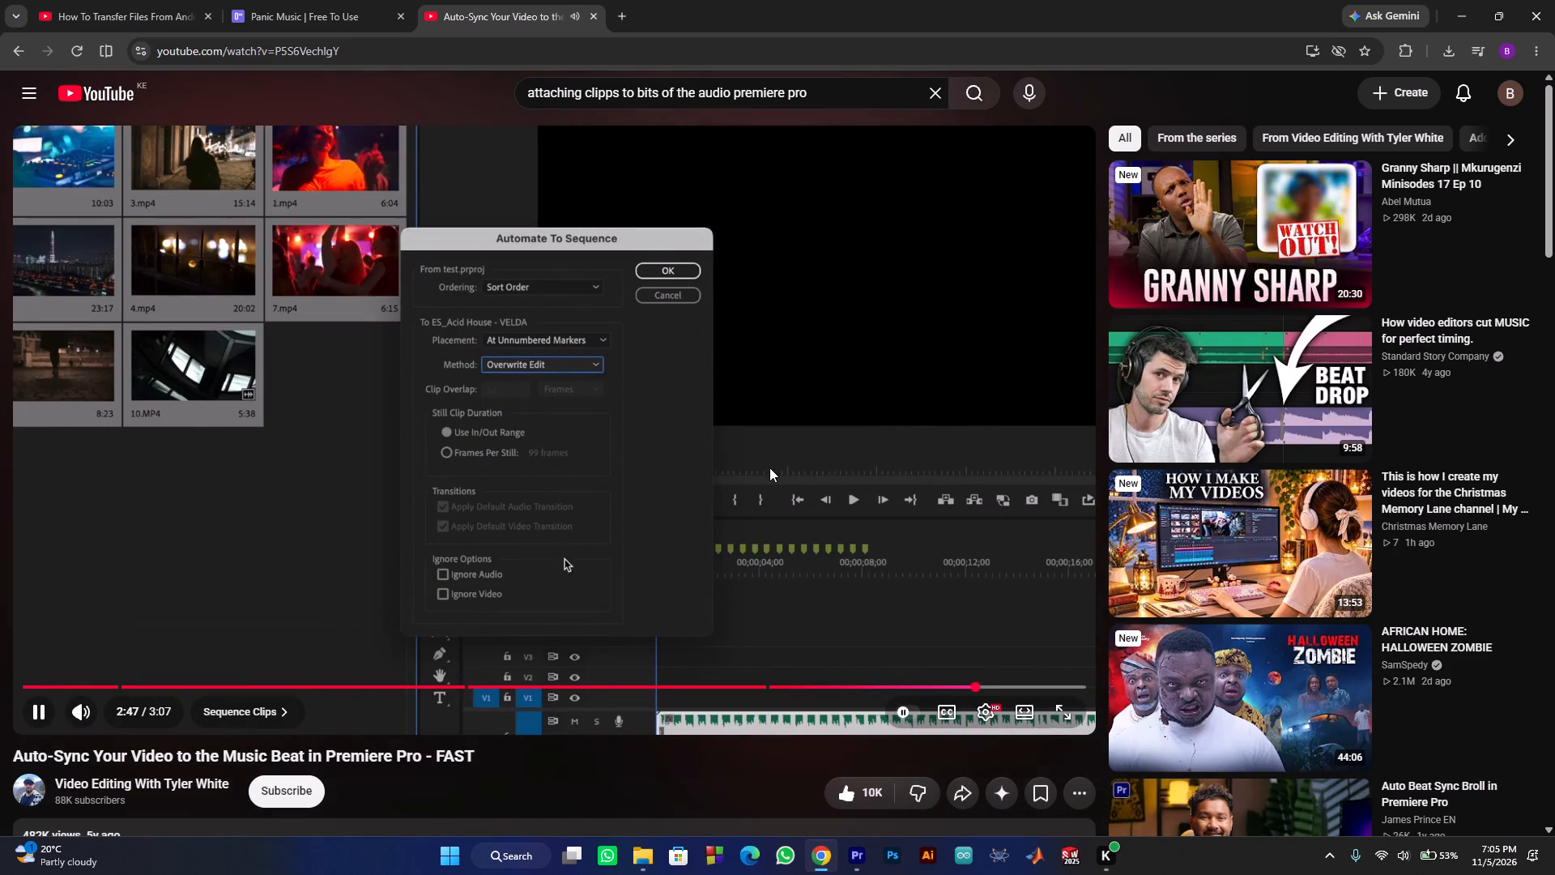
{"action": "key", "text": "Left"}
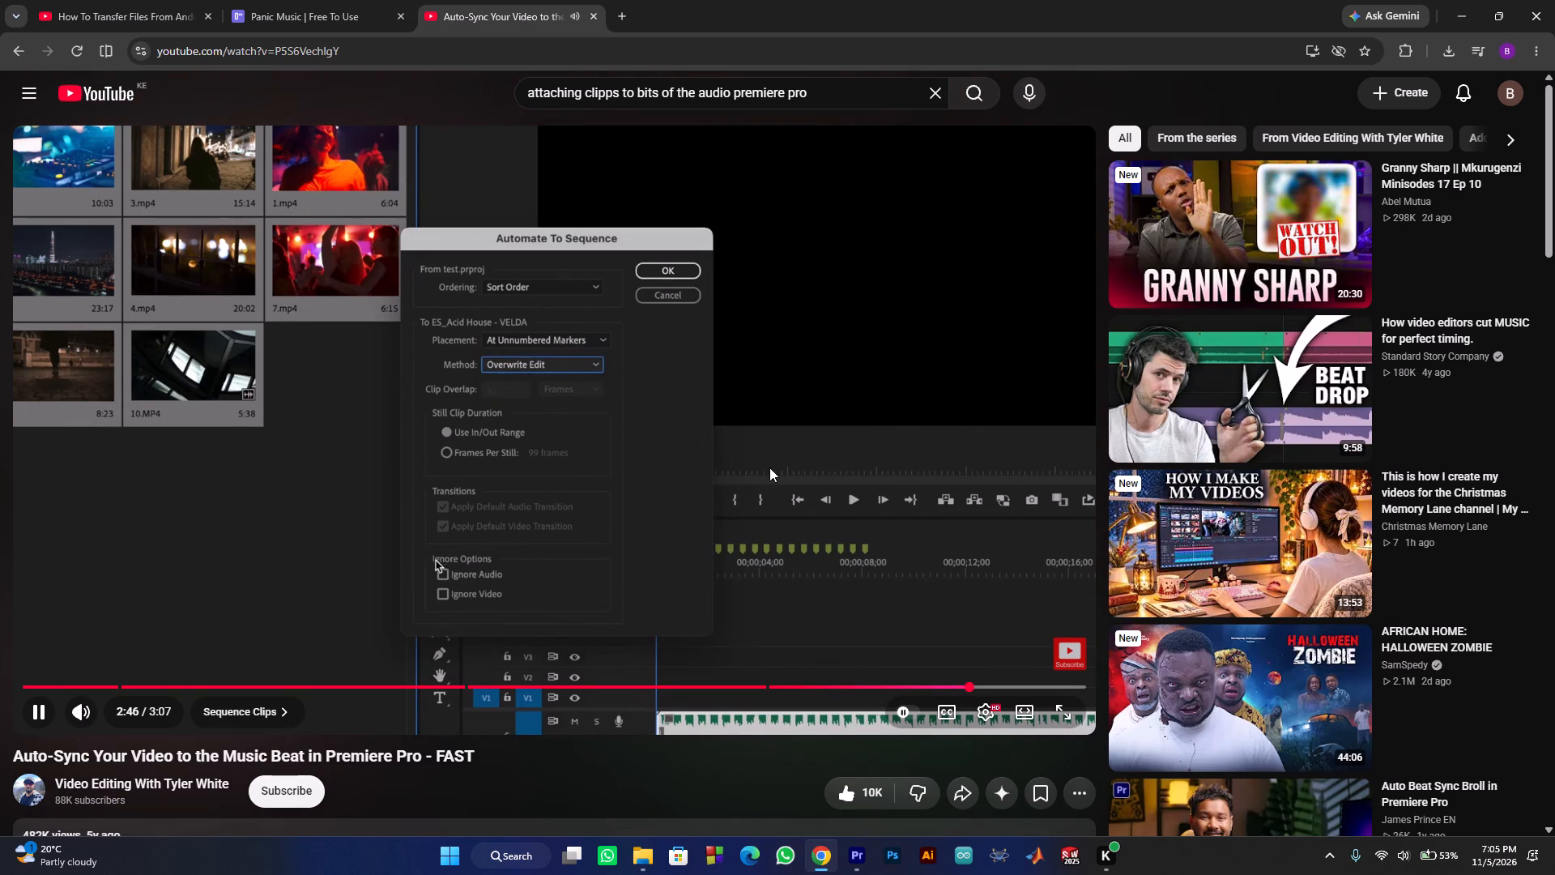
{"action": "left_click", "coordinate": [723, 384]}
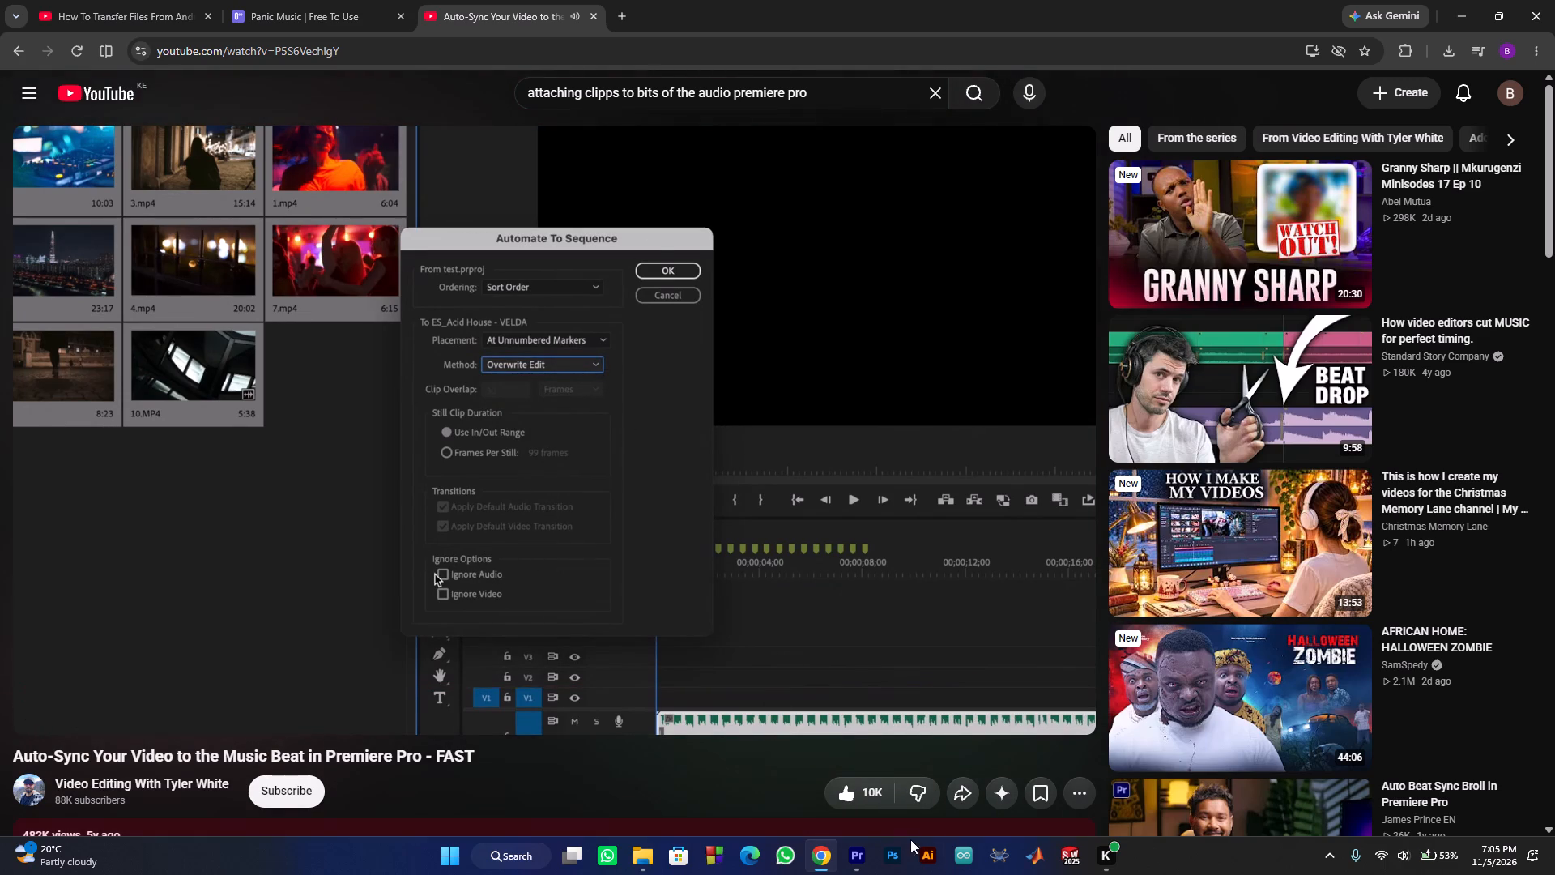
{"action": "left_click", "coordinate": [862, 856]}
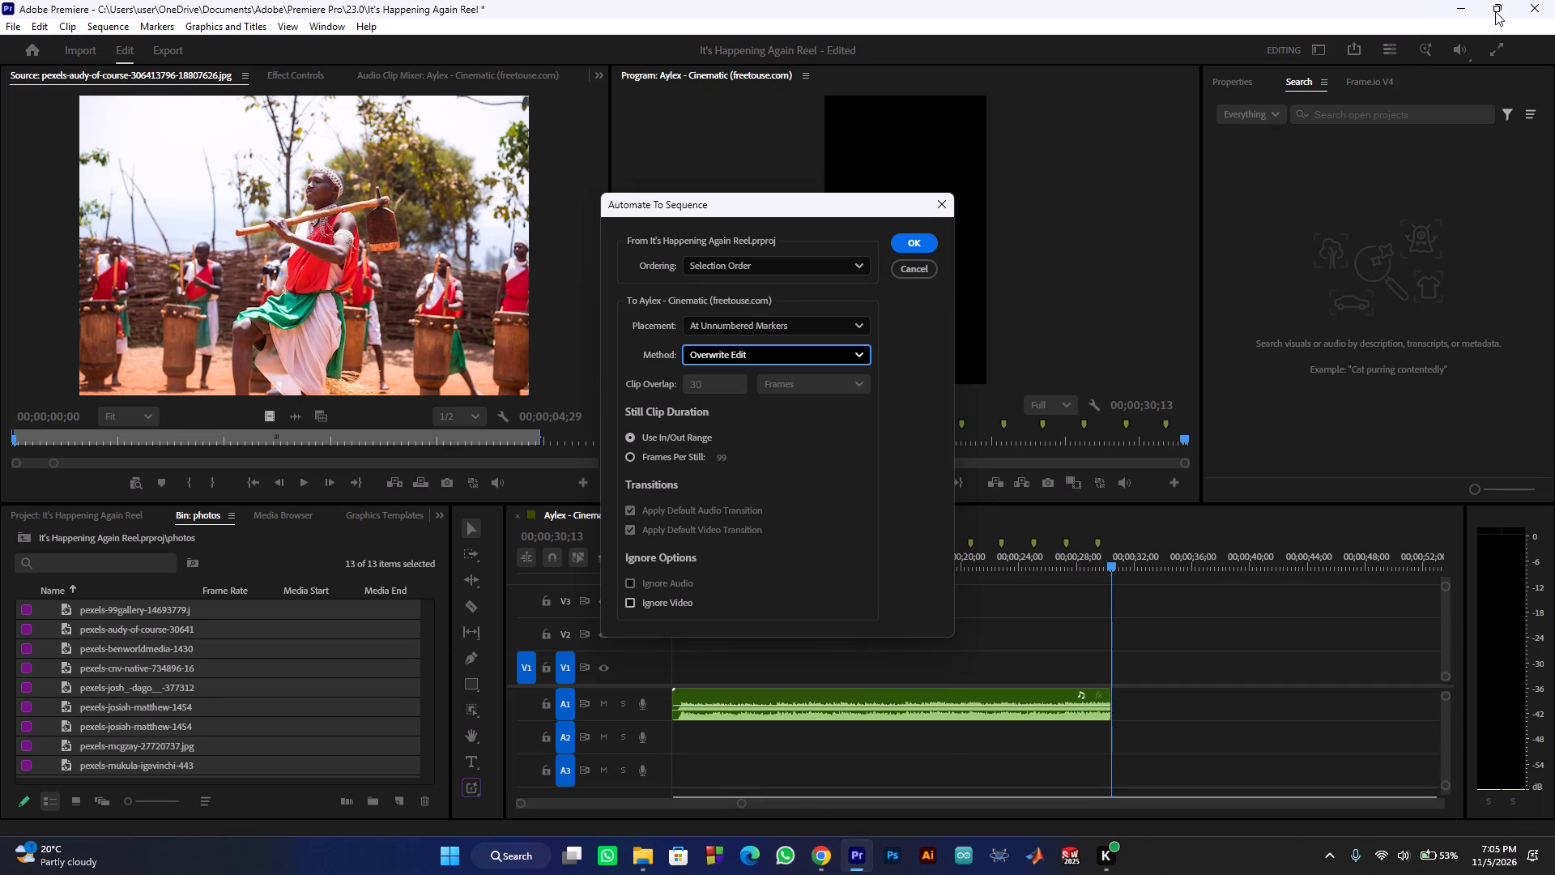
{"action": "left_click", "coordinate": [819, 859]}
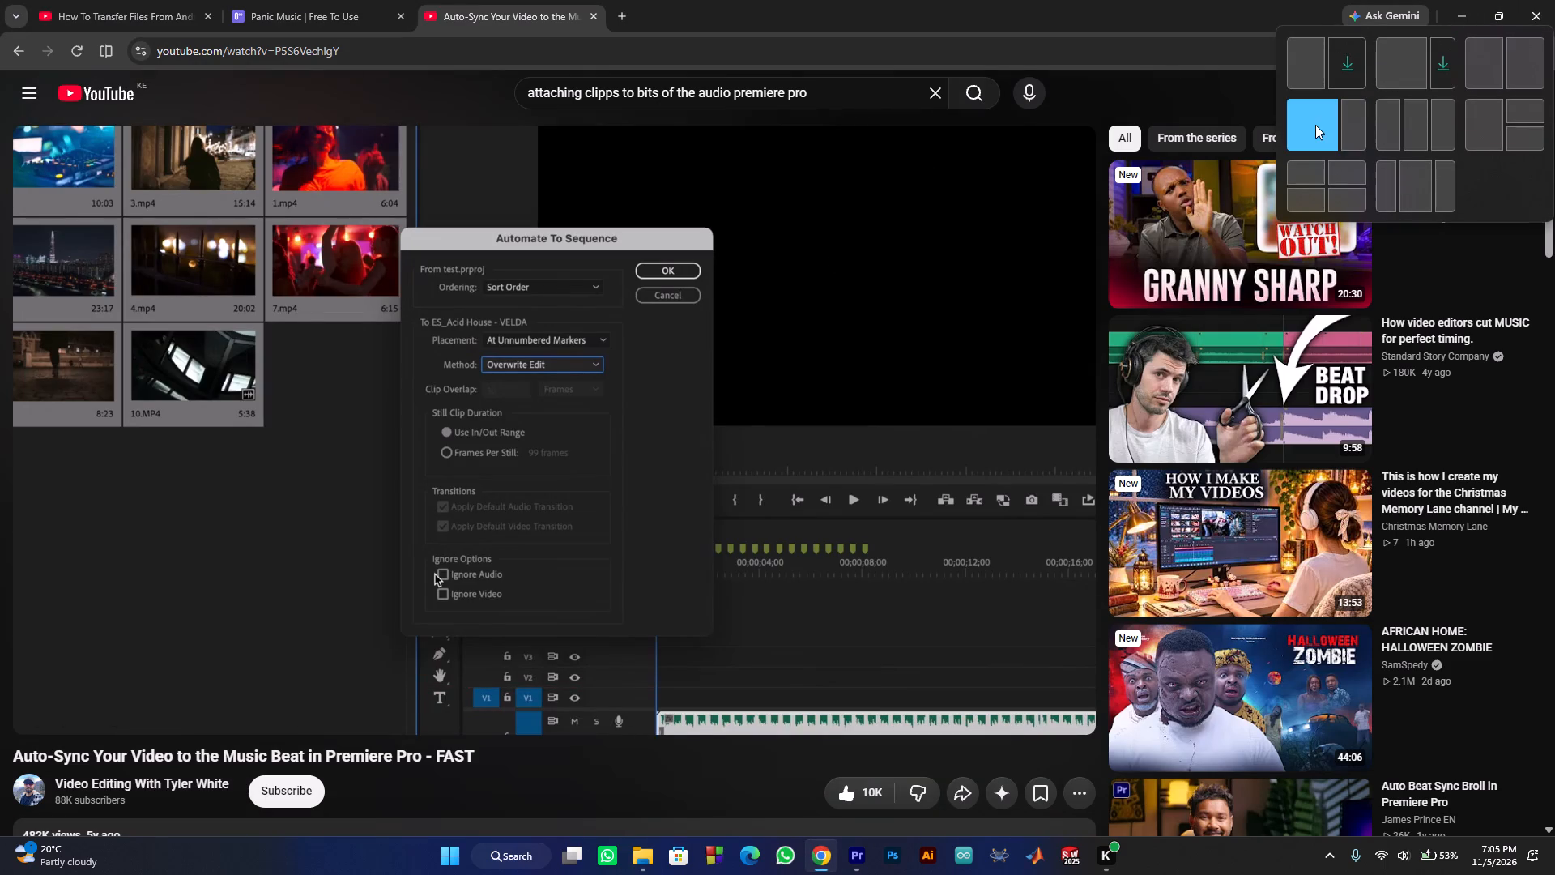
Arrange Chrome beside Premiere's Automate To Sequence dialog, compare the tutorial's settings with it, and watch the clips being placed.
{"action": "left_click", "coordinate": [1473, 66]}
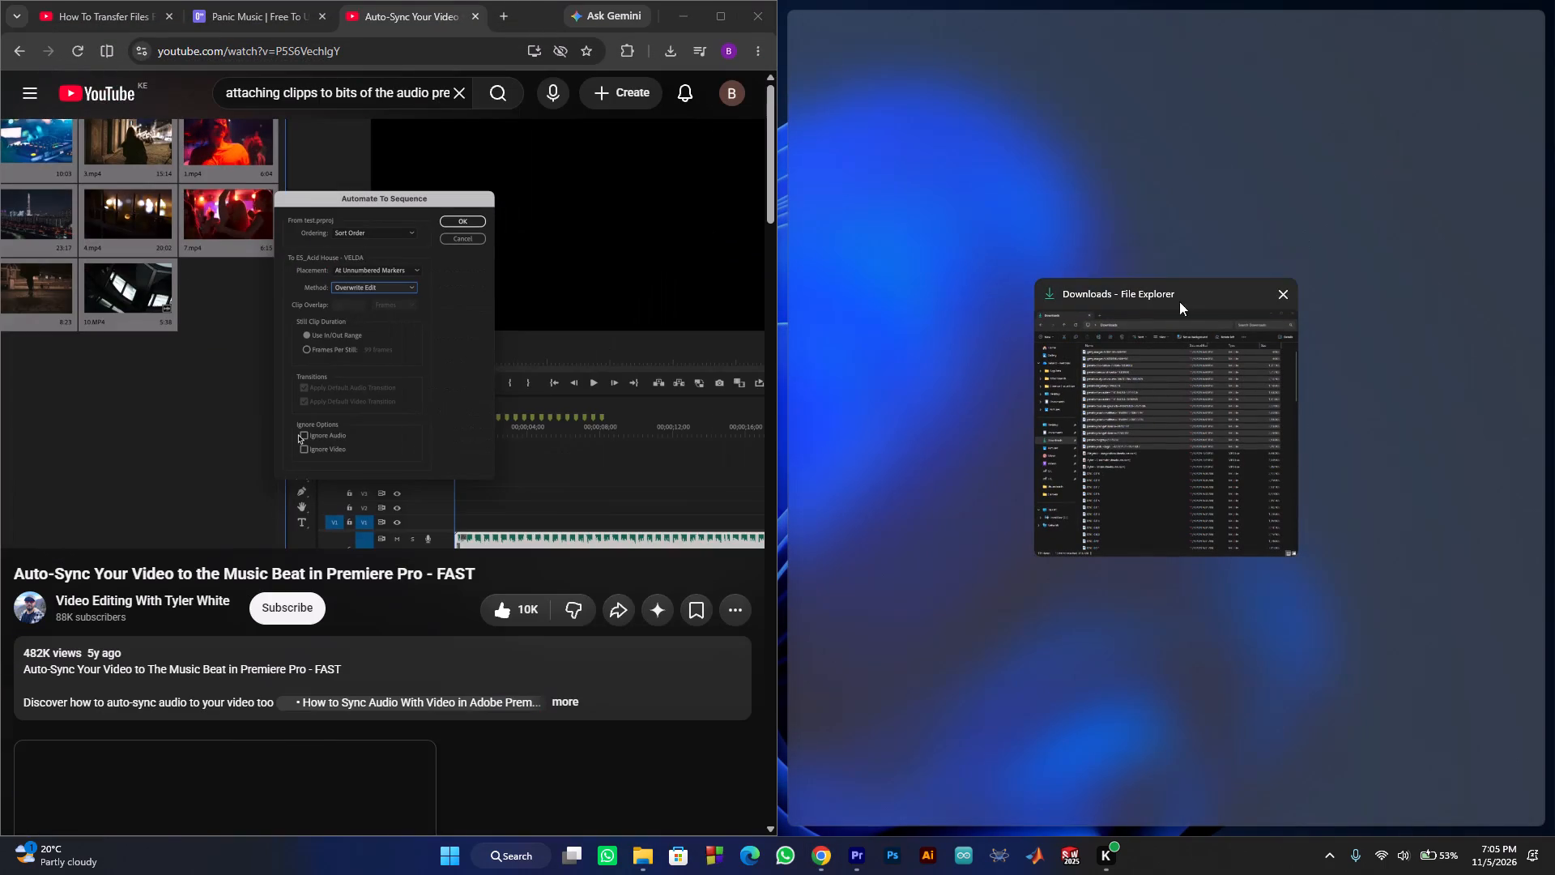
{"action": "left_click", "coordinate": [944, 659]}
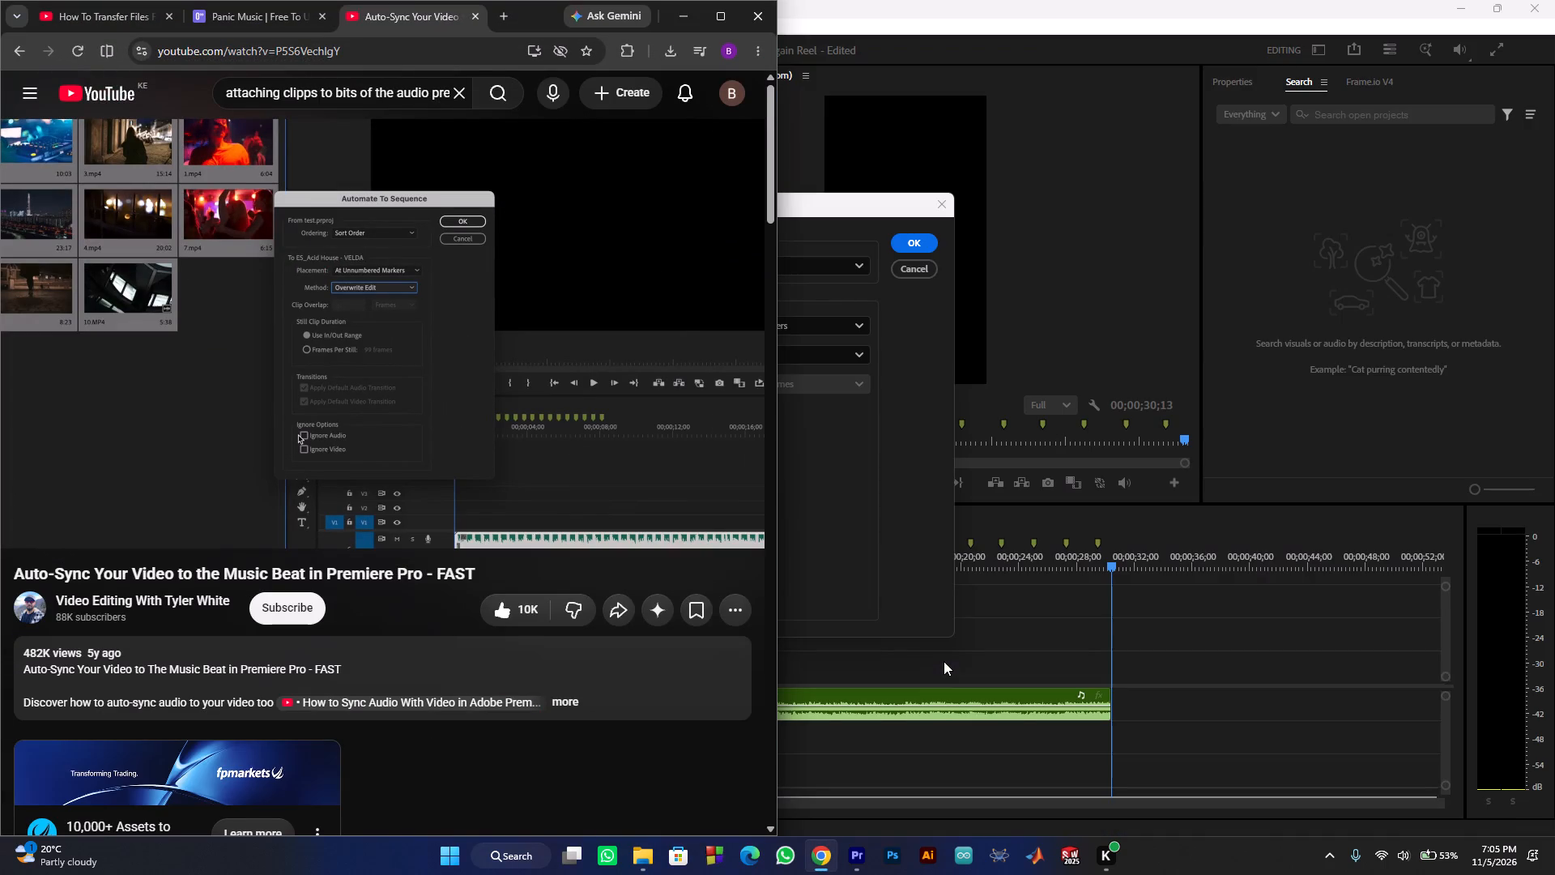
{"action": "left_click_drag", "start_coordinate": [862, 205], "coordinate": [1198, 186]}
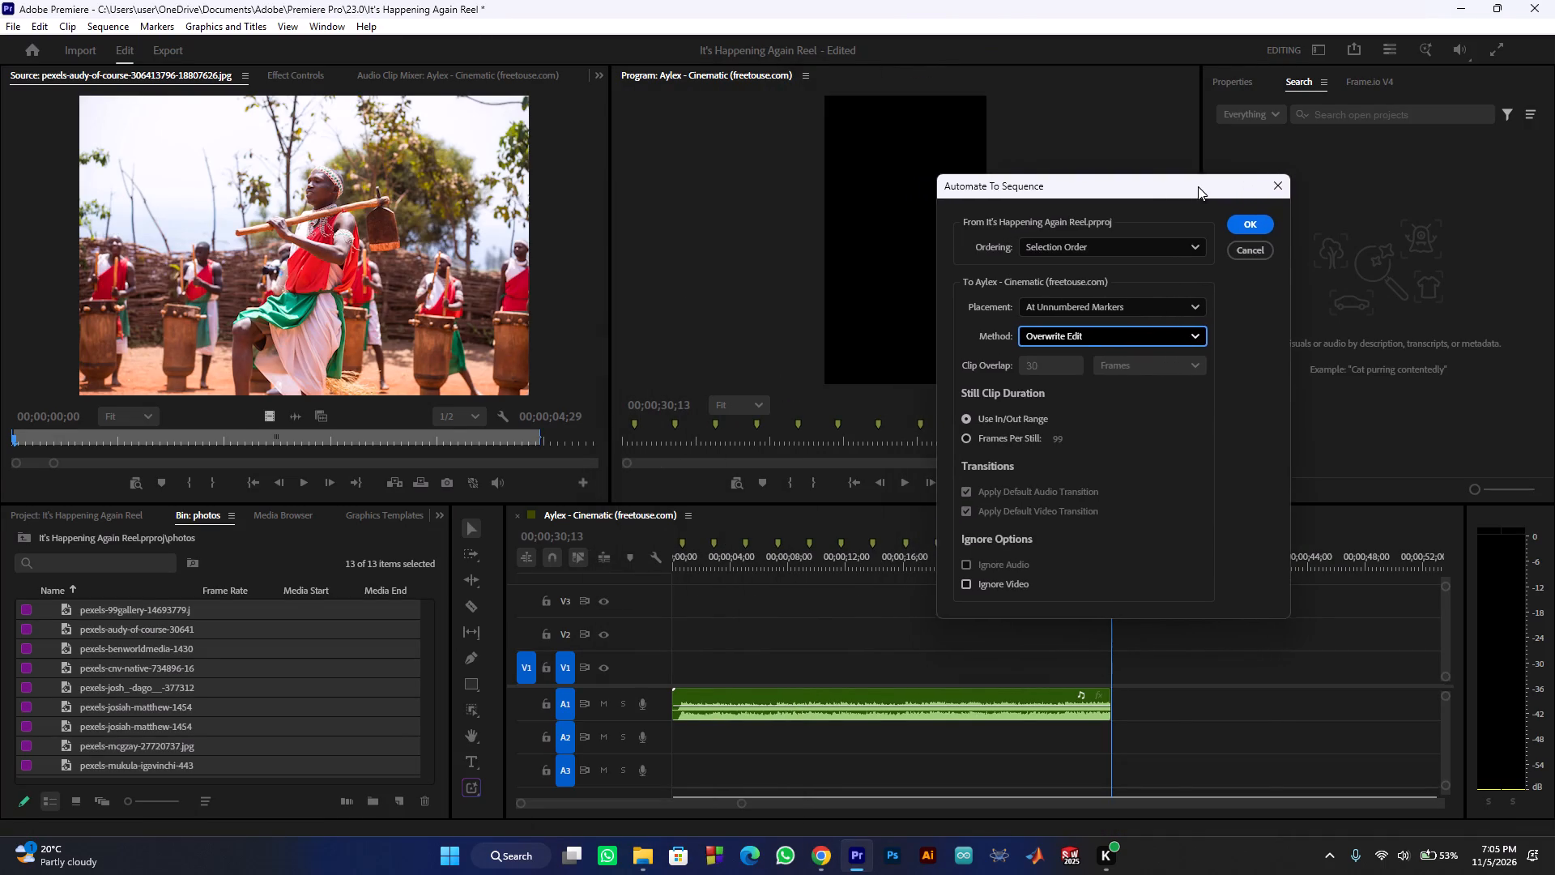
{"action": "left_click_drag", "start_coordinate": [1198, 186], "coordinate": [1258, 189]}
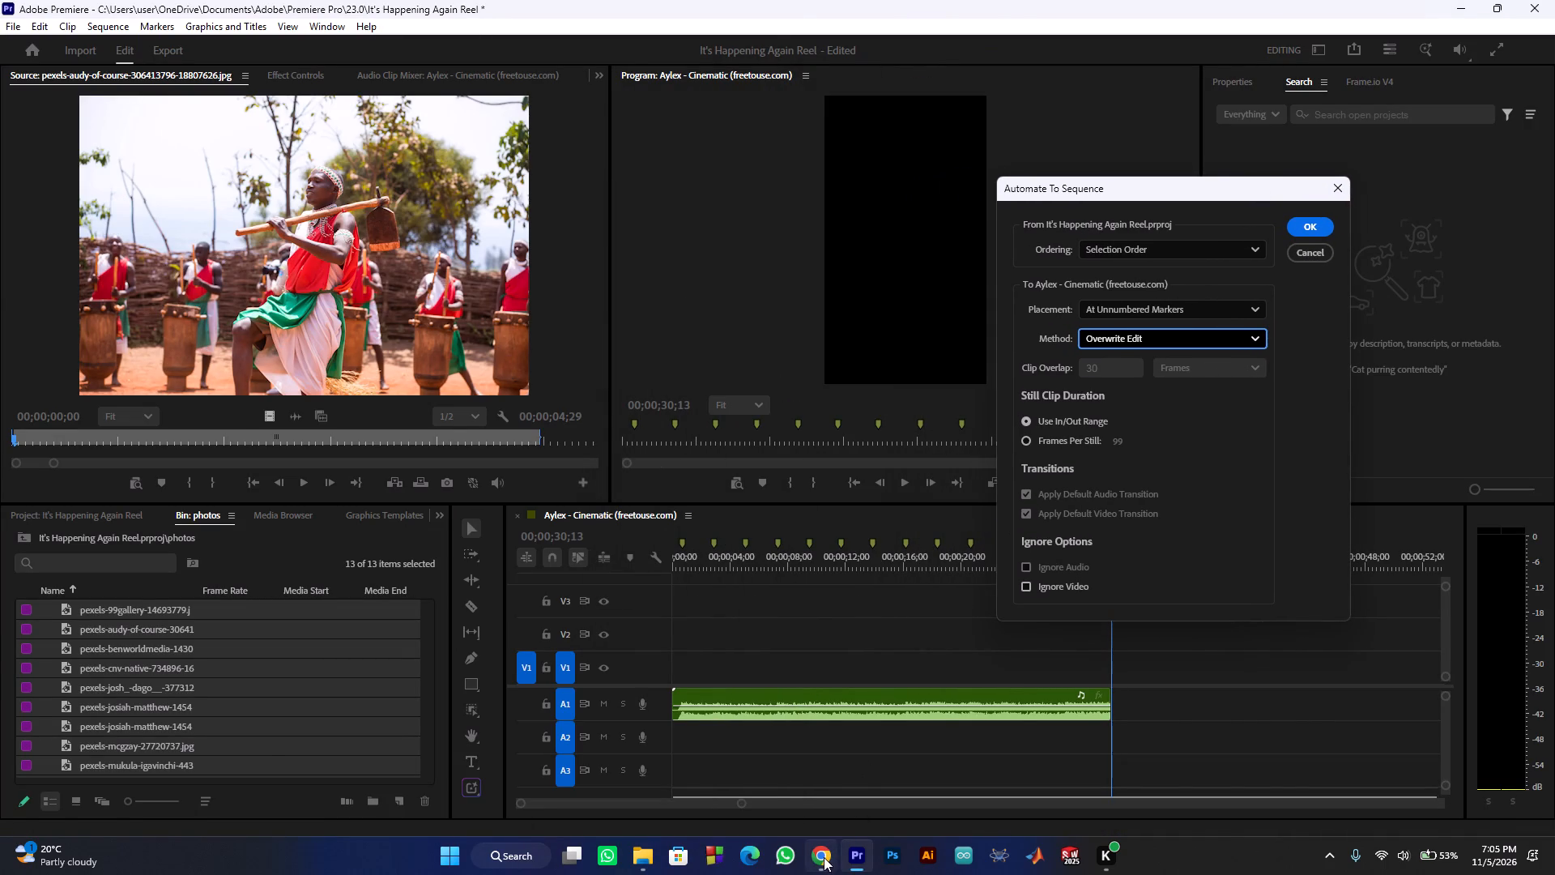
{"action": "left_click", "coordinate": [824, 857]}
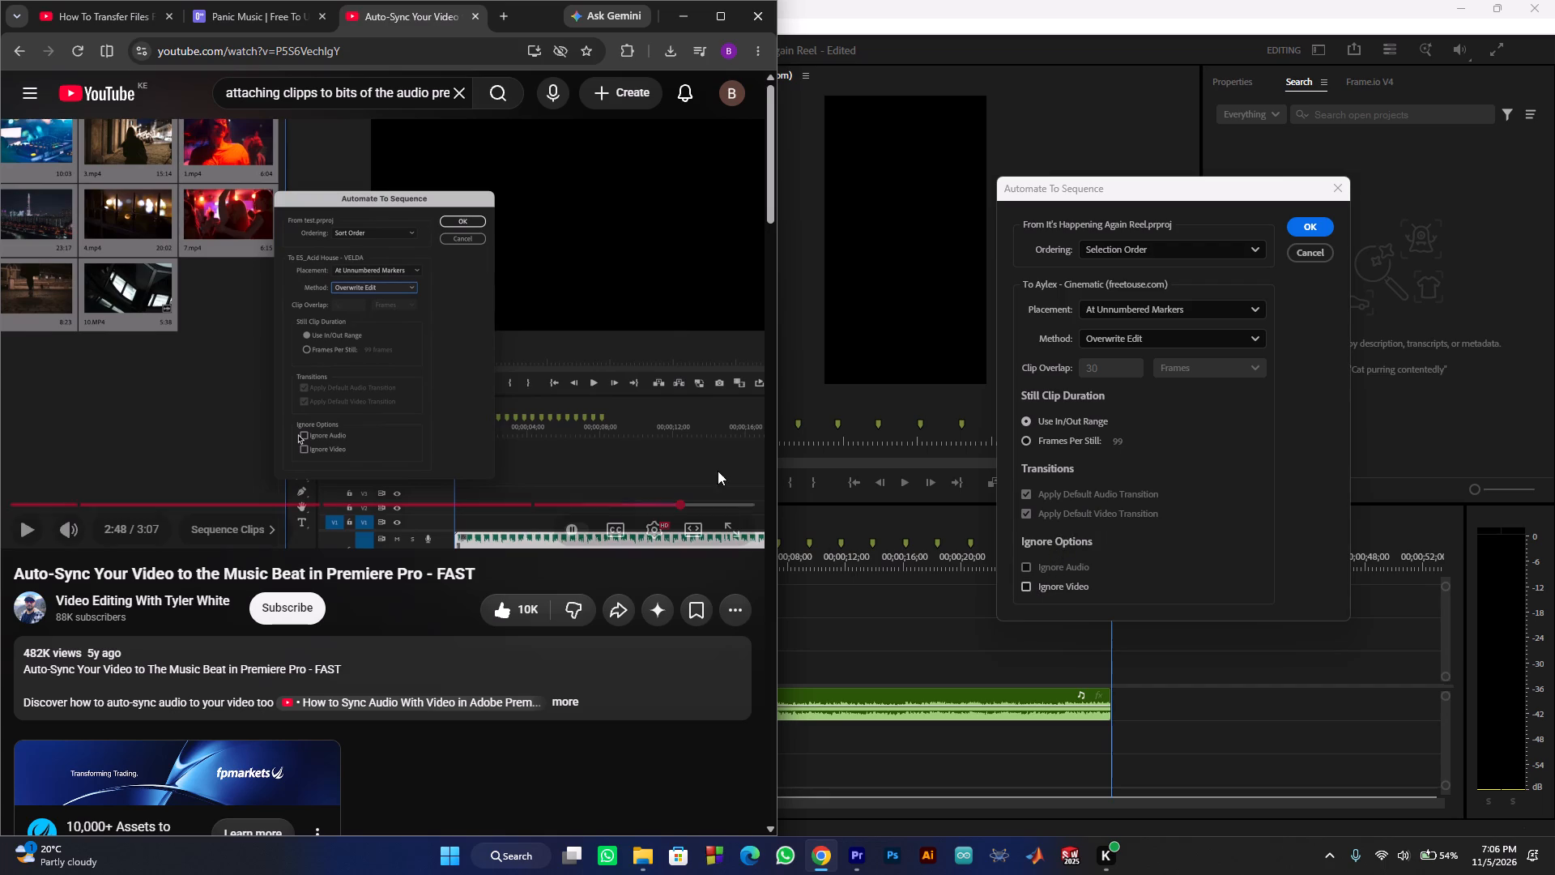
{"action": "left_click", "coordinate": [492, 271]}
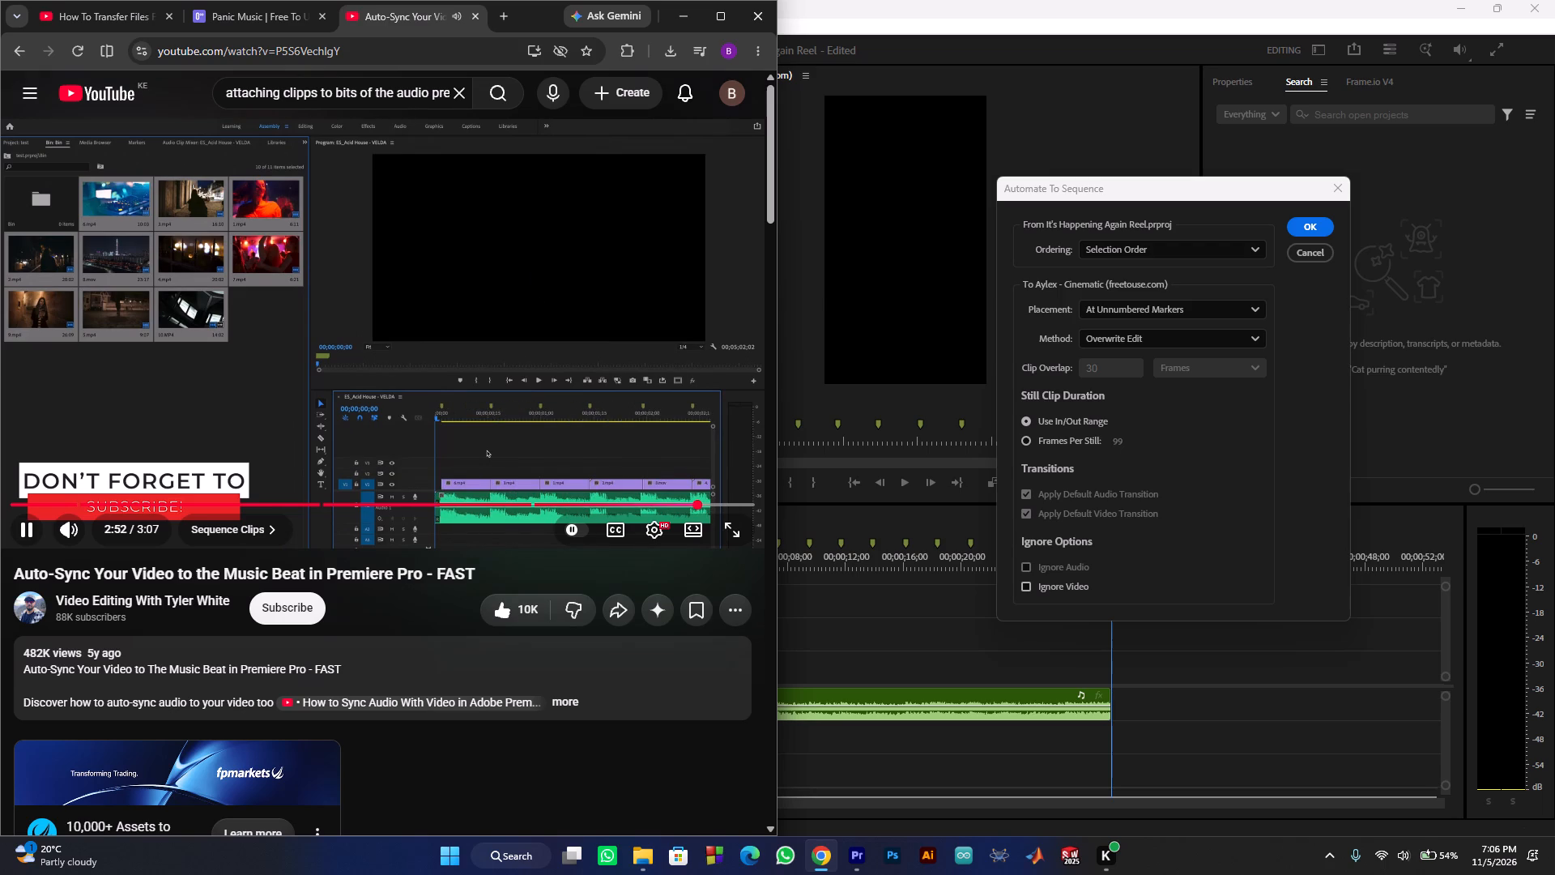
{"action": "left_click", "coordinate": [530, 256]}
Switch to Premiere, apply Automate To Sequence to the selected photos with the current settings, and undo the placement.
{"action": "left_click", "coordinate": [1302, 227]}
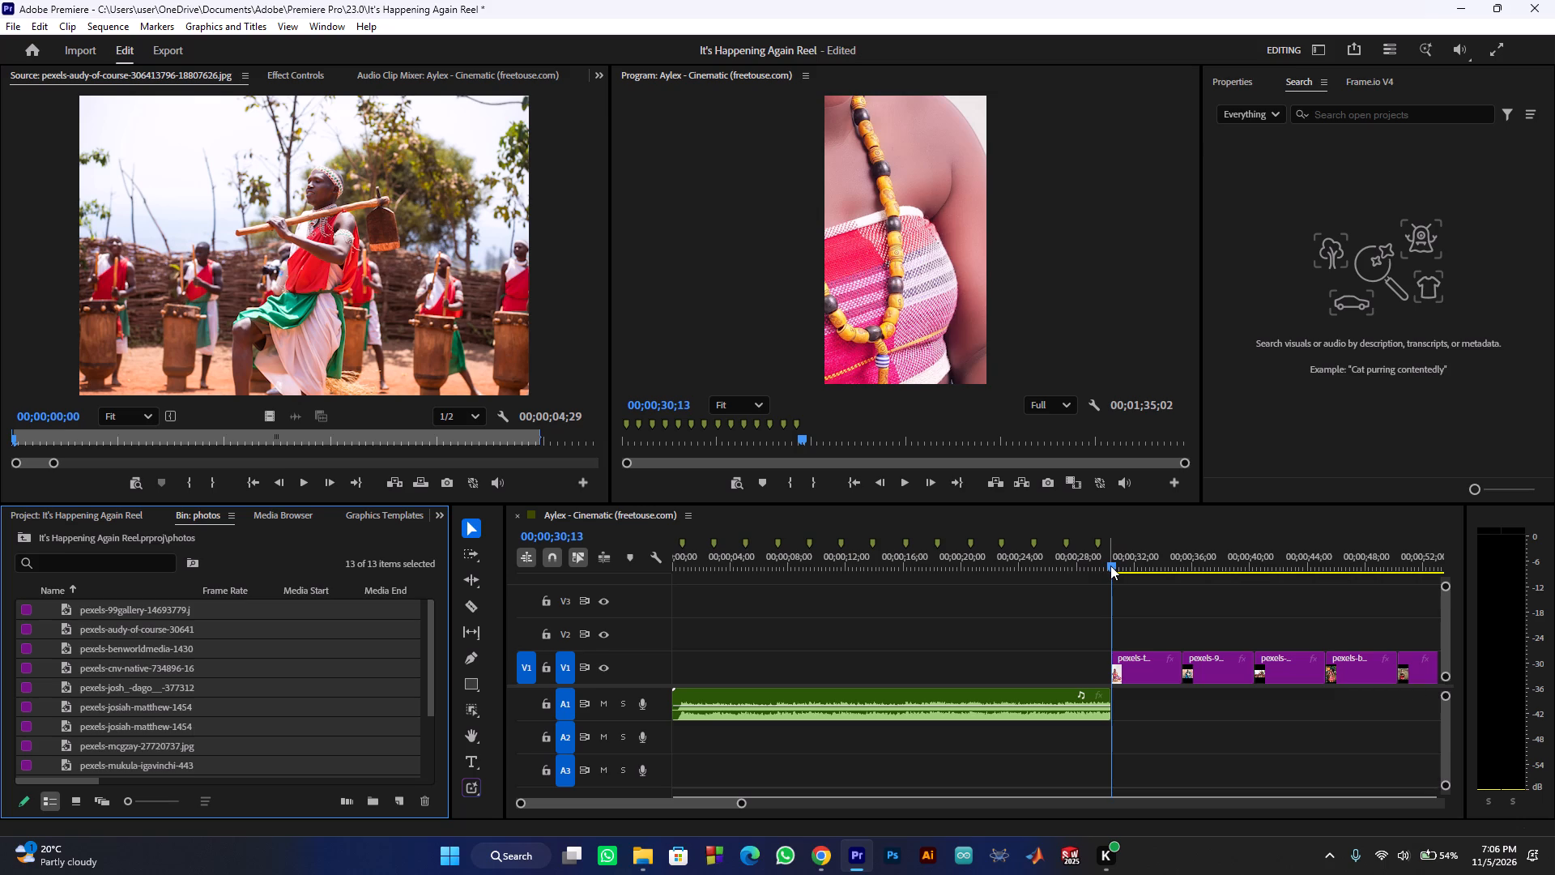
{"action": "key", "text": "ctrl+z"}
From the sequence start, automate all images in the photos bin to the sequence at unnumbered markers with Overwrite Edit.
{"action": "left_click_drag", "start_coordinate": [1110, 566], "coordinate": [638, 572]}
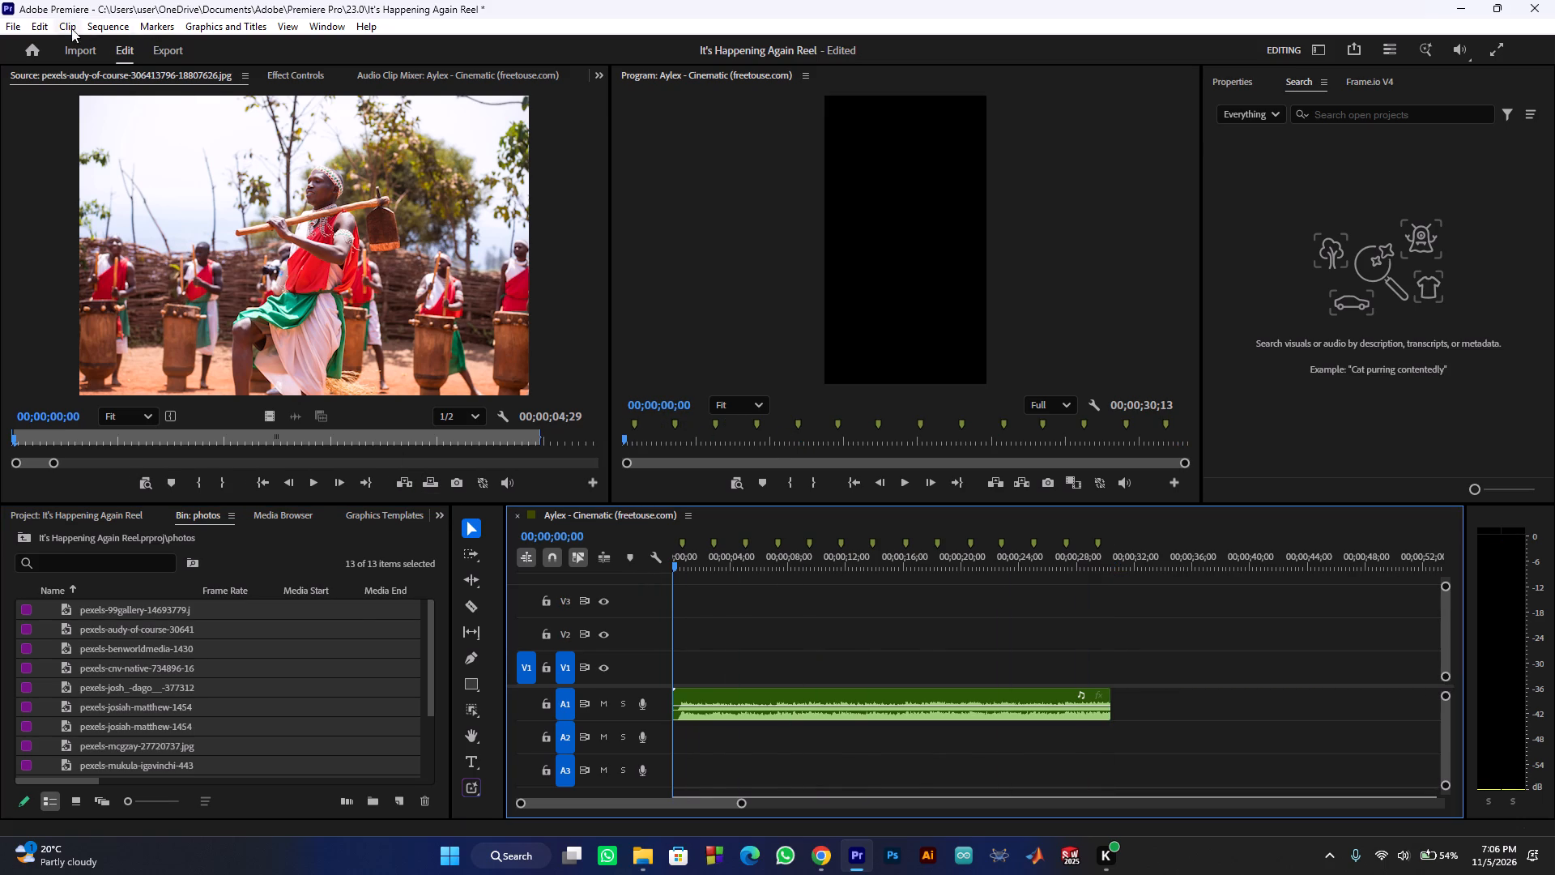
{"action": "left_click", "coordinate": [59, 27]}
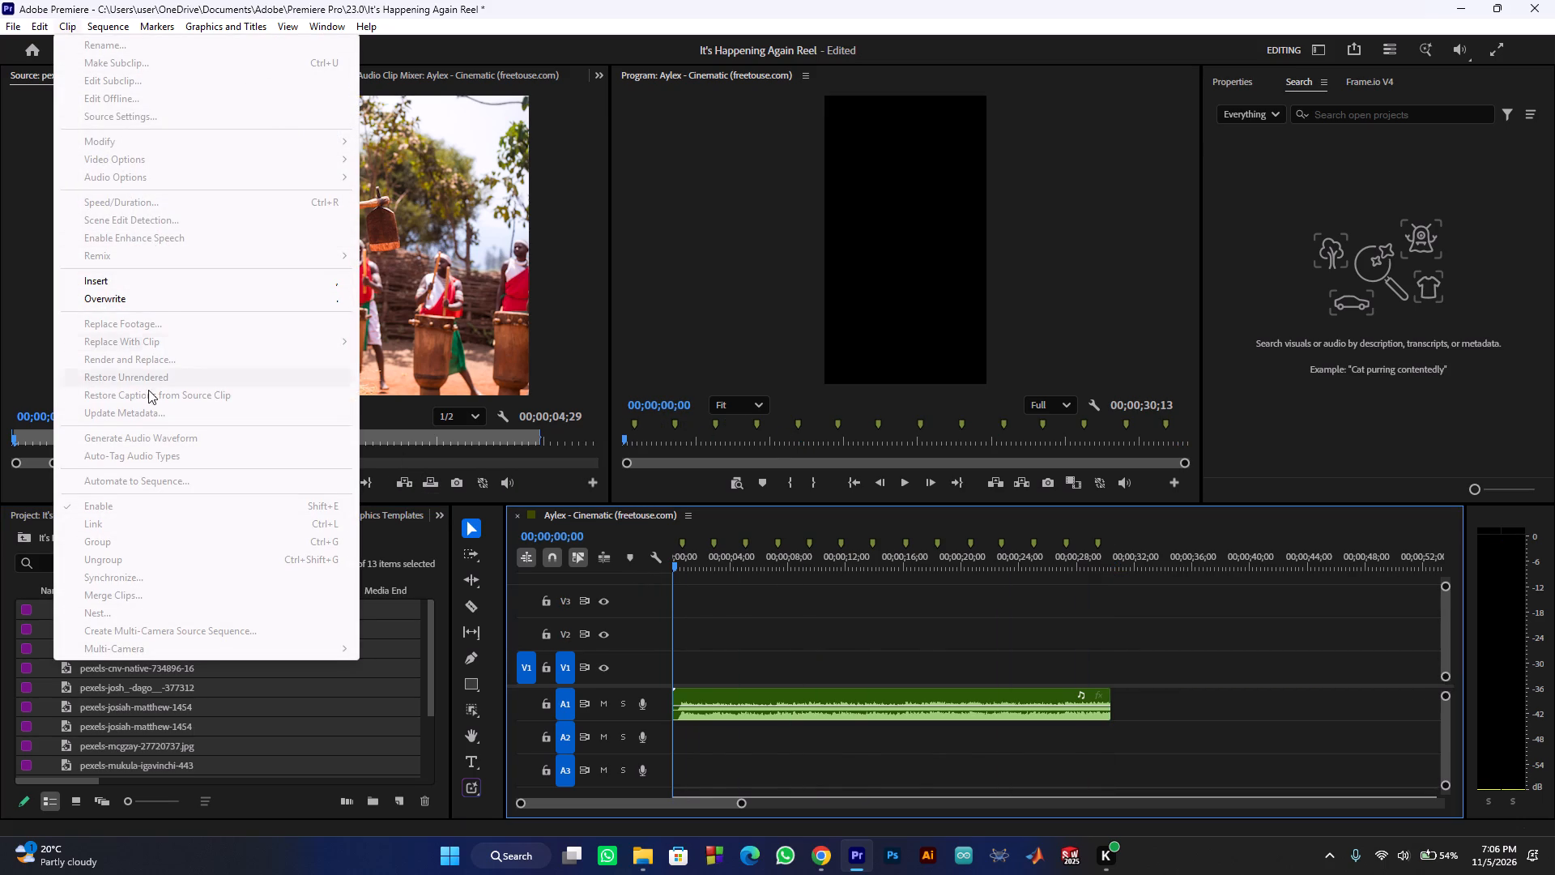
{"action": "left_click", "coordinate": [274, 762]}
{"action": "left_click", "coordinate": [735, 612]}
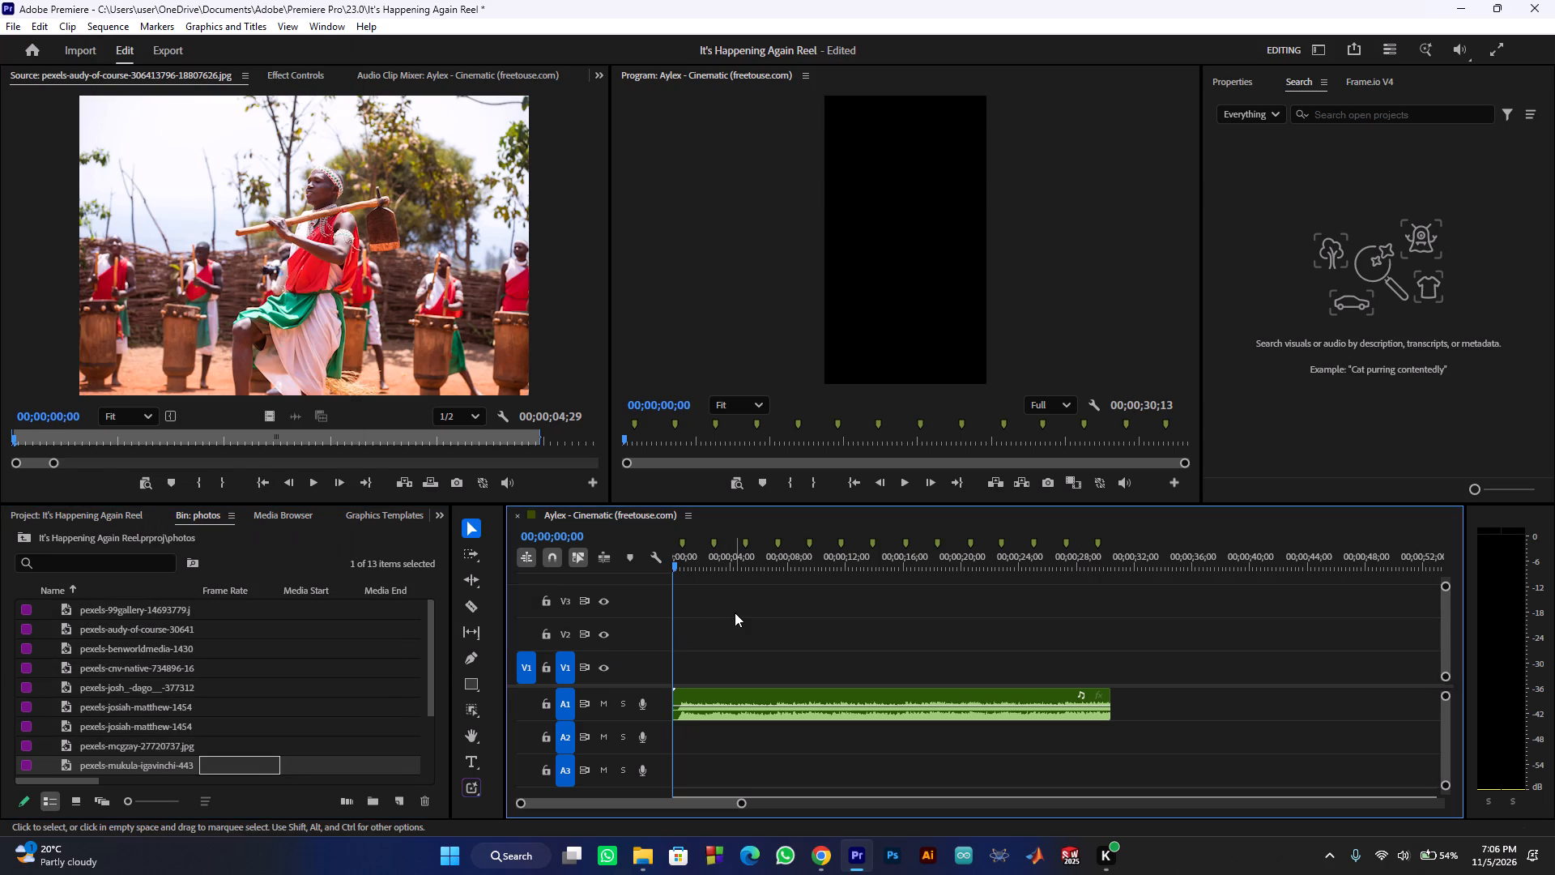
{"action": "left_click", "coordinate": [203, 694]}
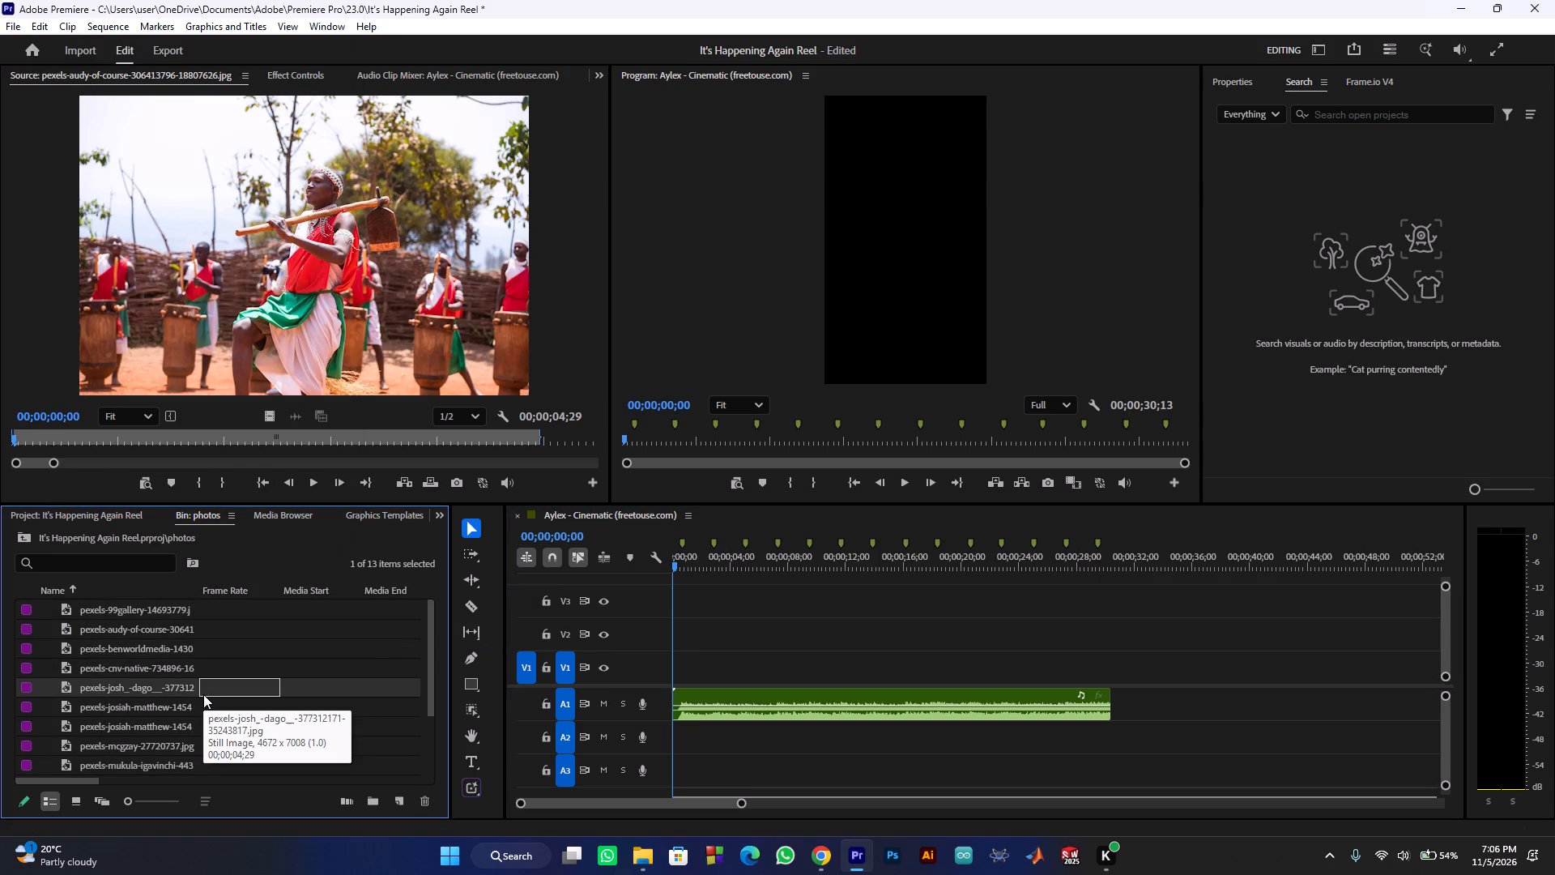
{"action": "key", "text": "ctrl+a"}
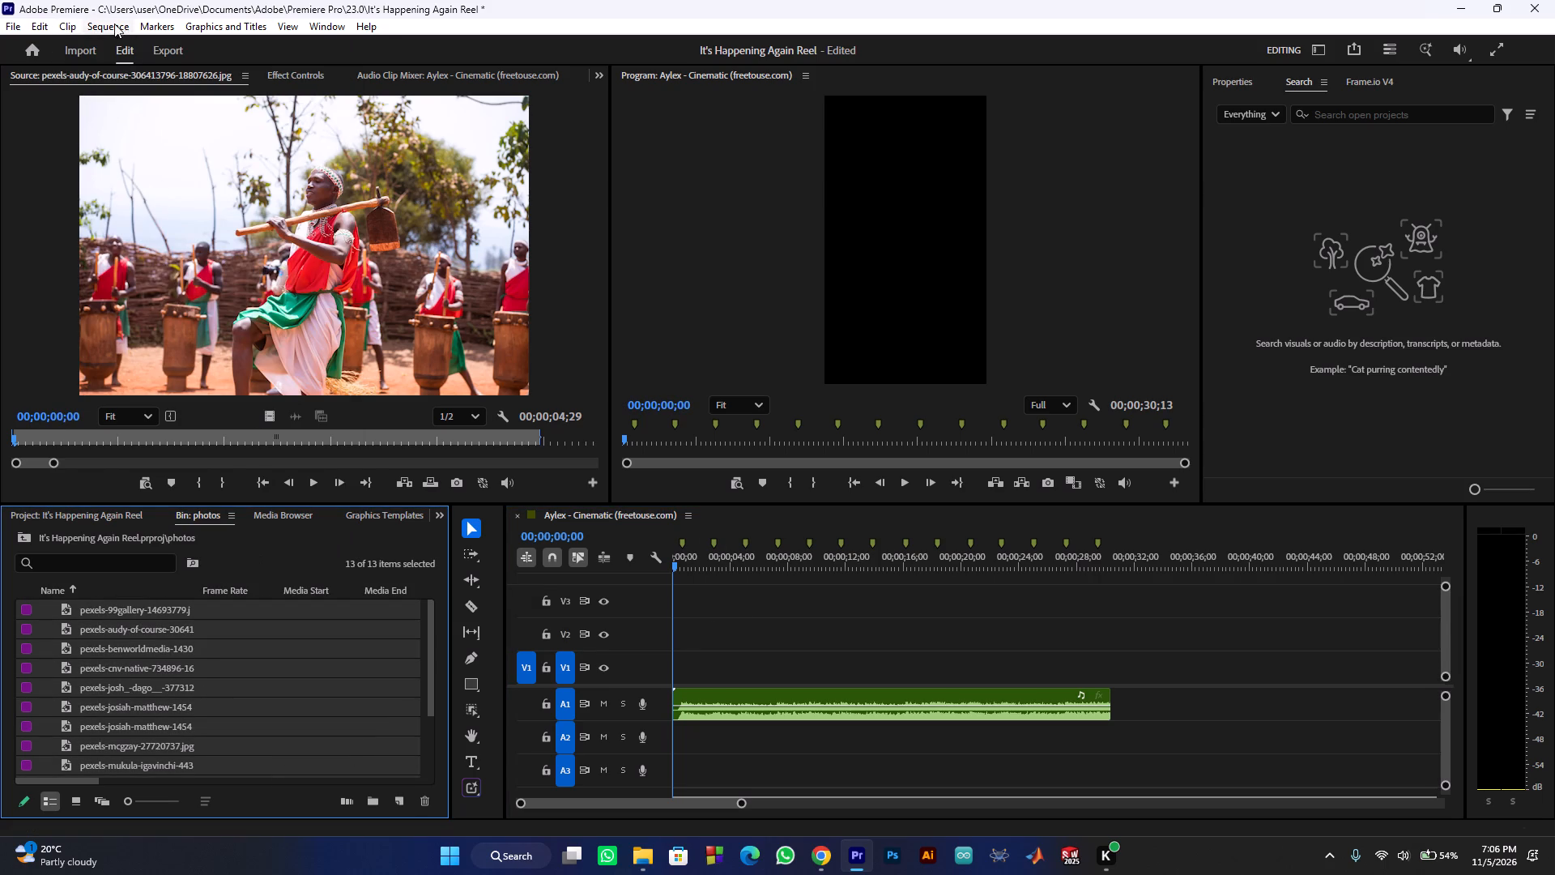
{"action": "left_click", "coordinate": [58, 27]}
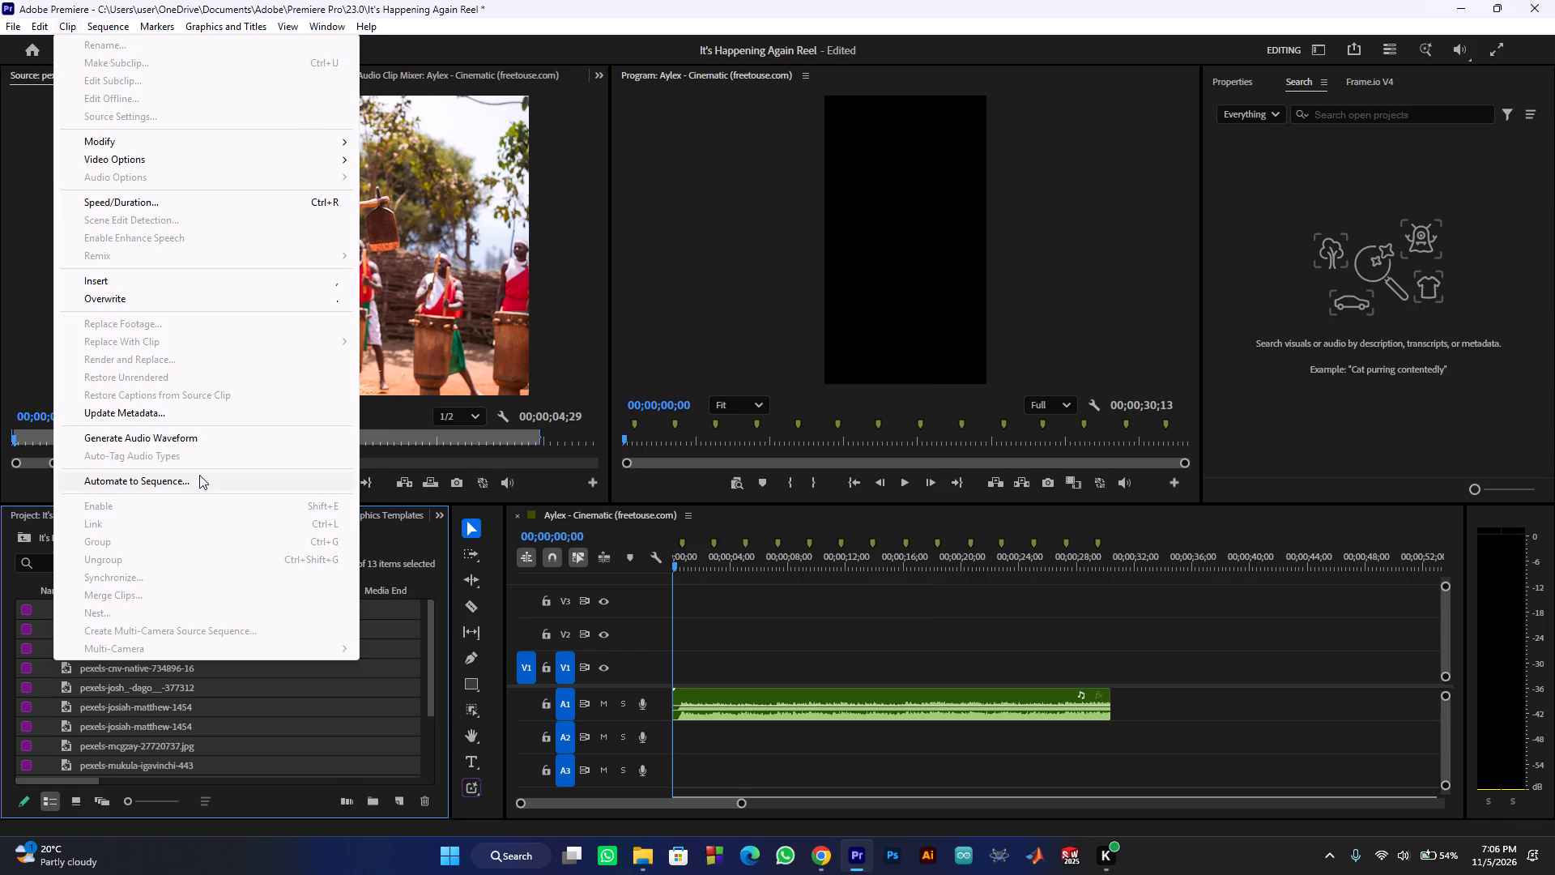
{"action": "left_click", "coordinate": [199, 475]}
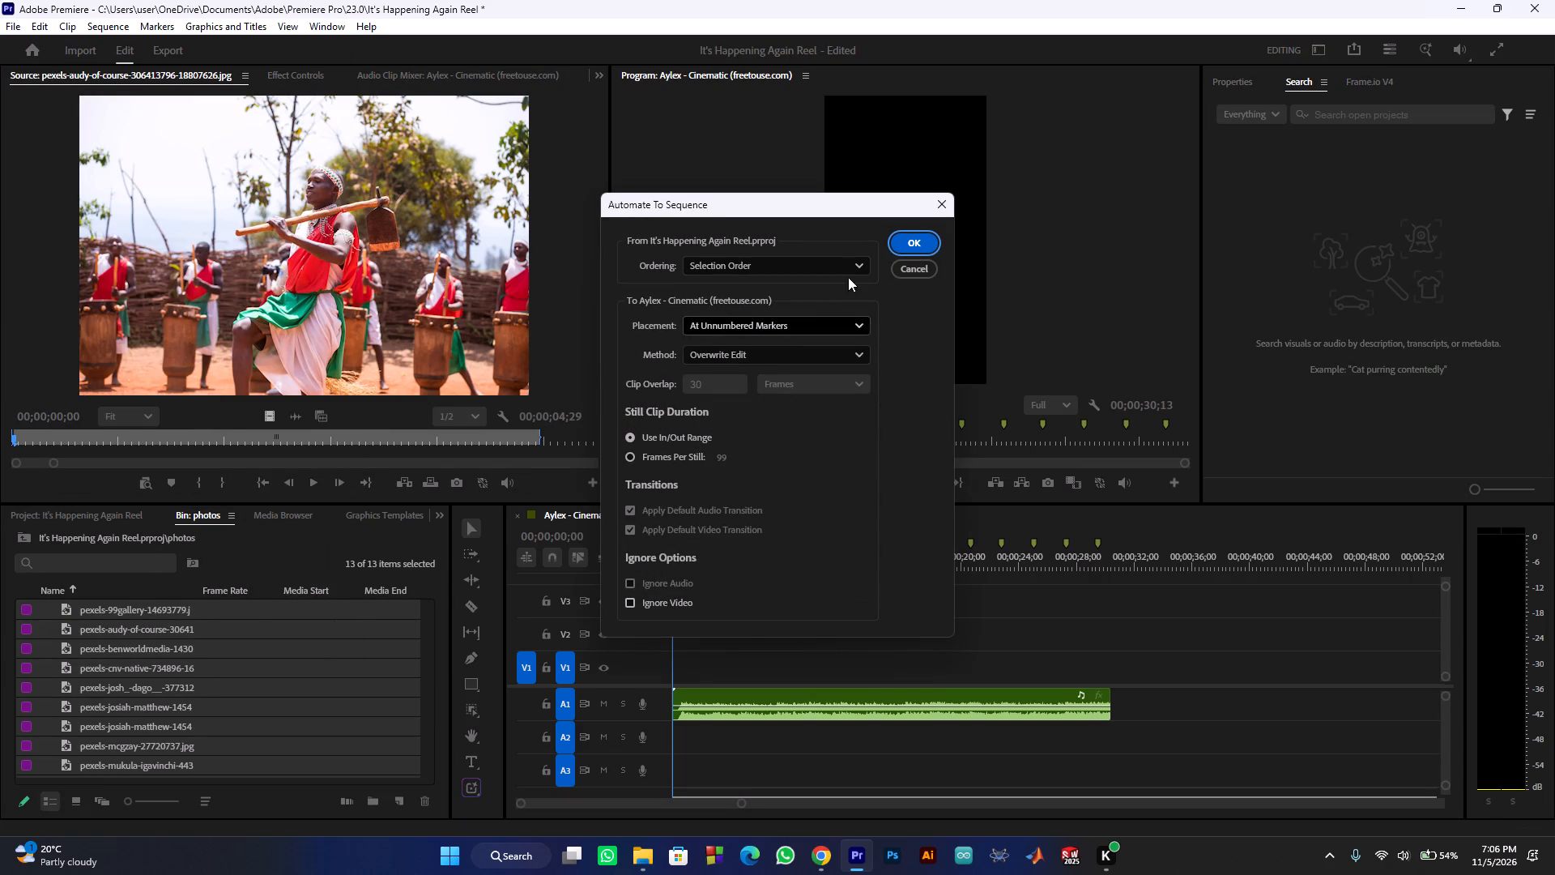
{"action": "left_click", "coordinate": [899, 245]}
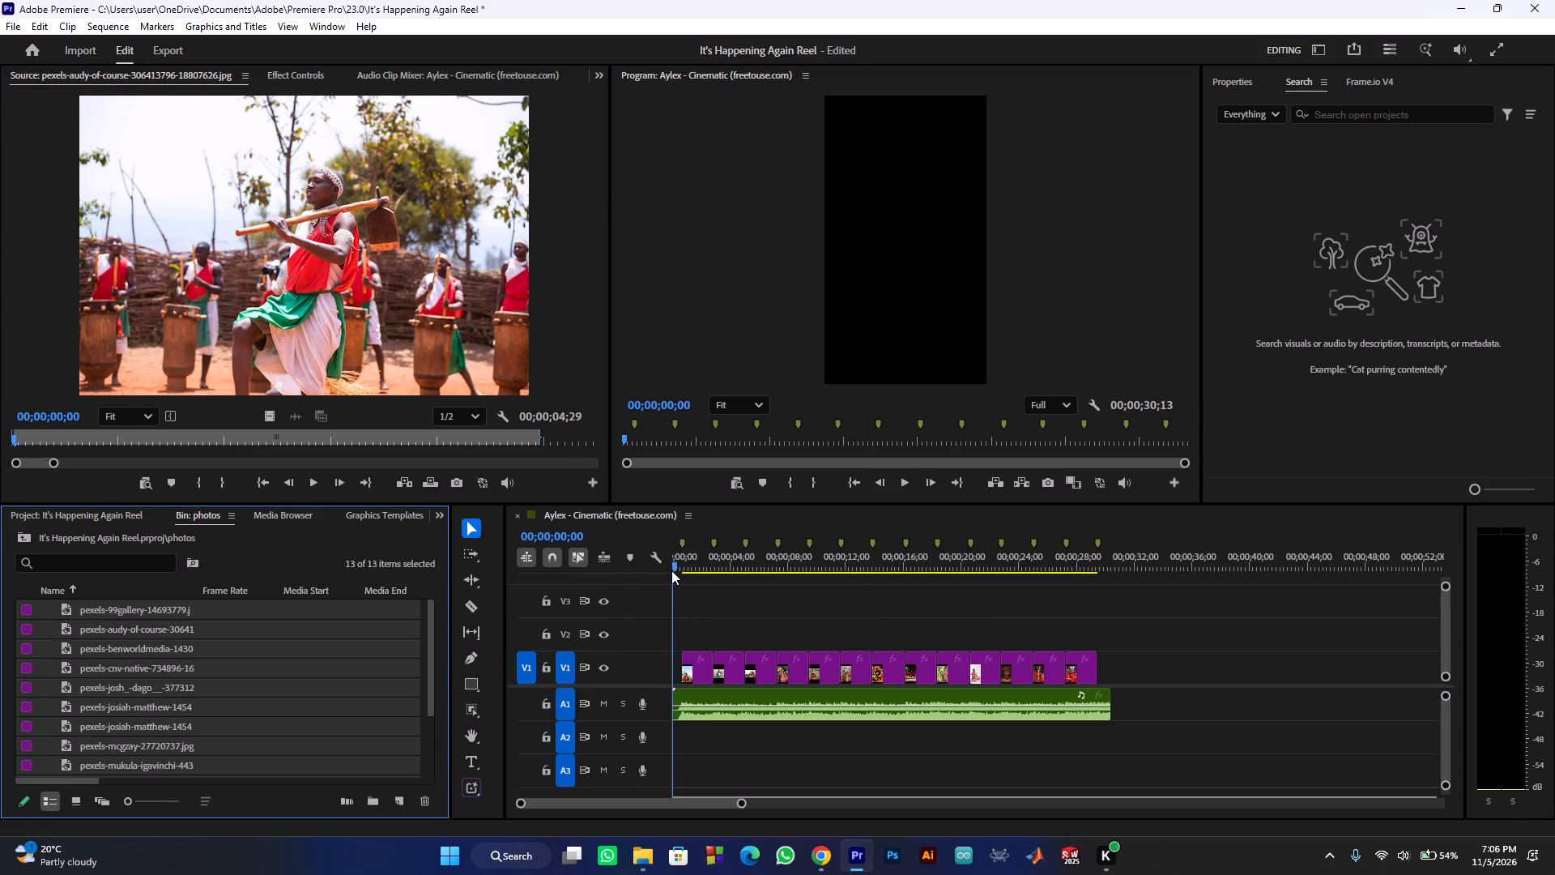
Play the sequence from the start to review the photo changes against the music.
{"action": "left_click", "coordinate": [899, 483]}
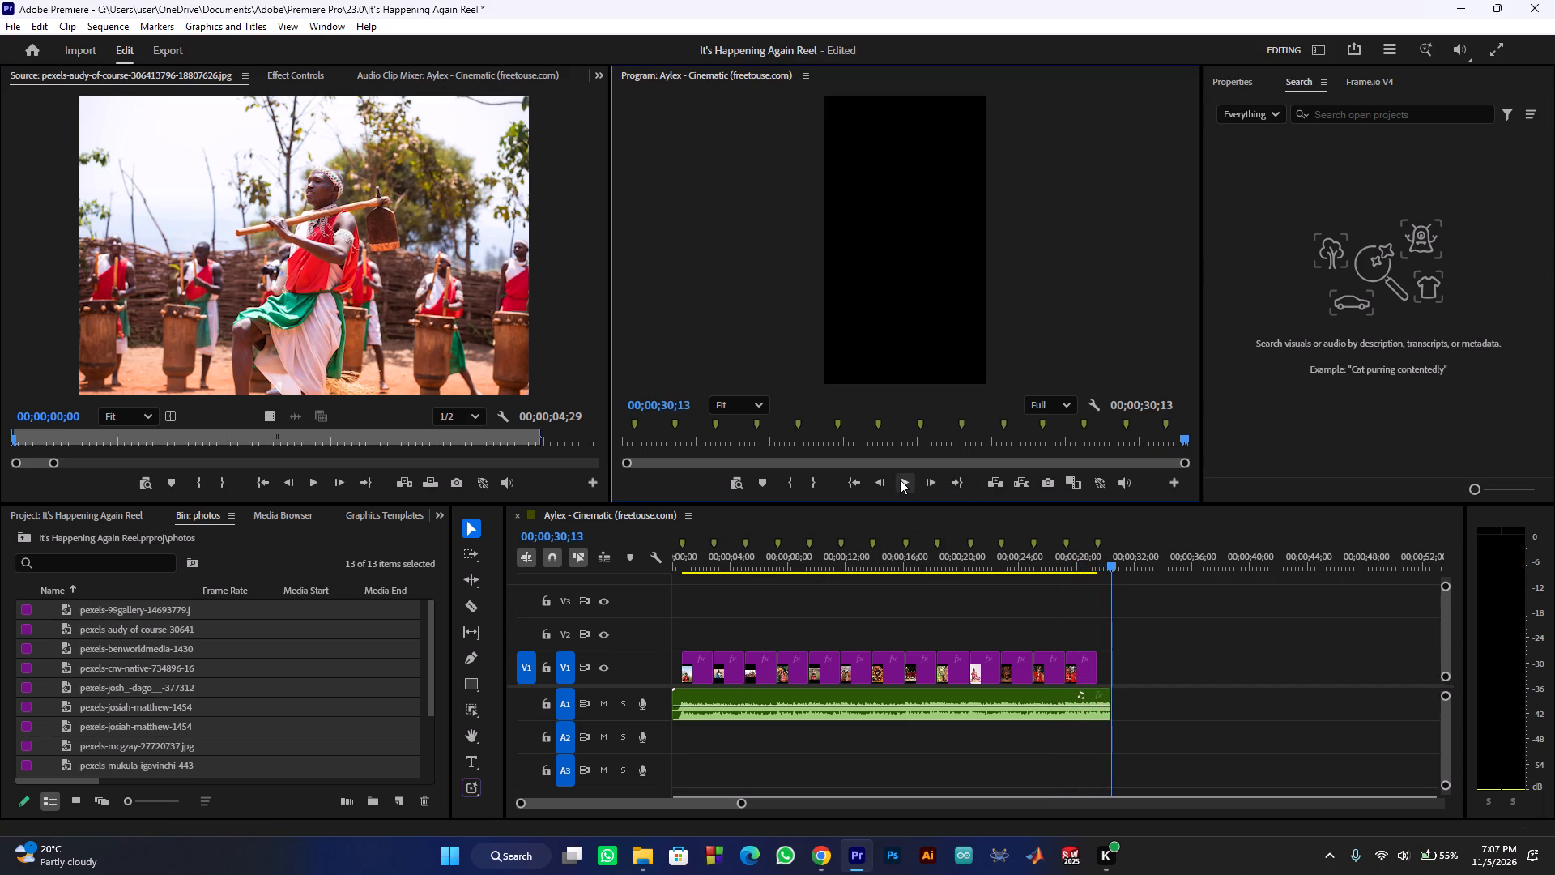
{"action": "left_click", "coordinate": [900, 480]}
{"action": "left_click", "coordinate": [900, 480]}
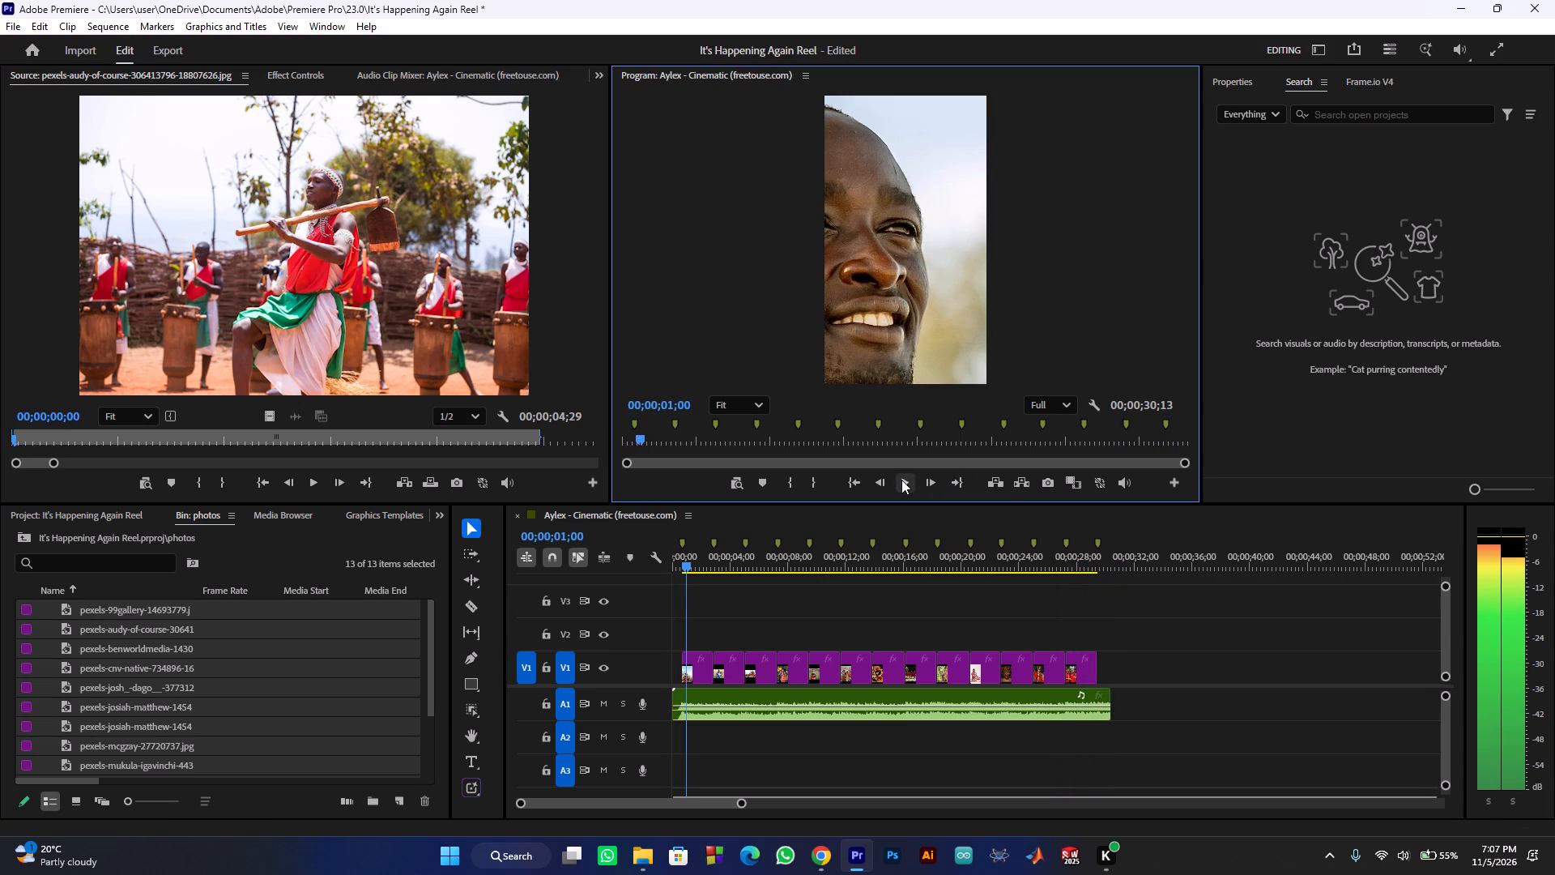
Turn off snapping in the timeline with the playhead near the first photo clip.
{"action": "left_click", "coordinate": [688, 562]}
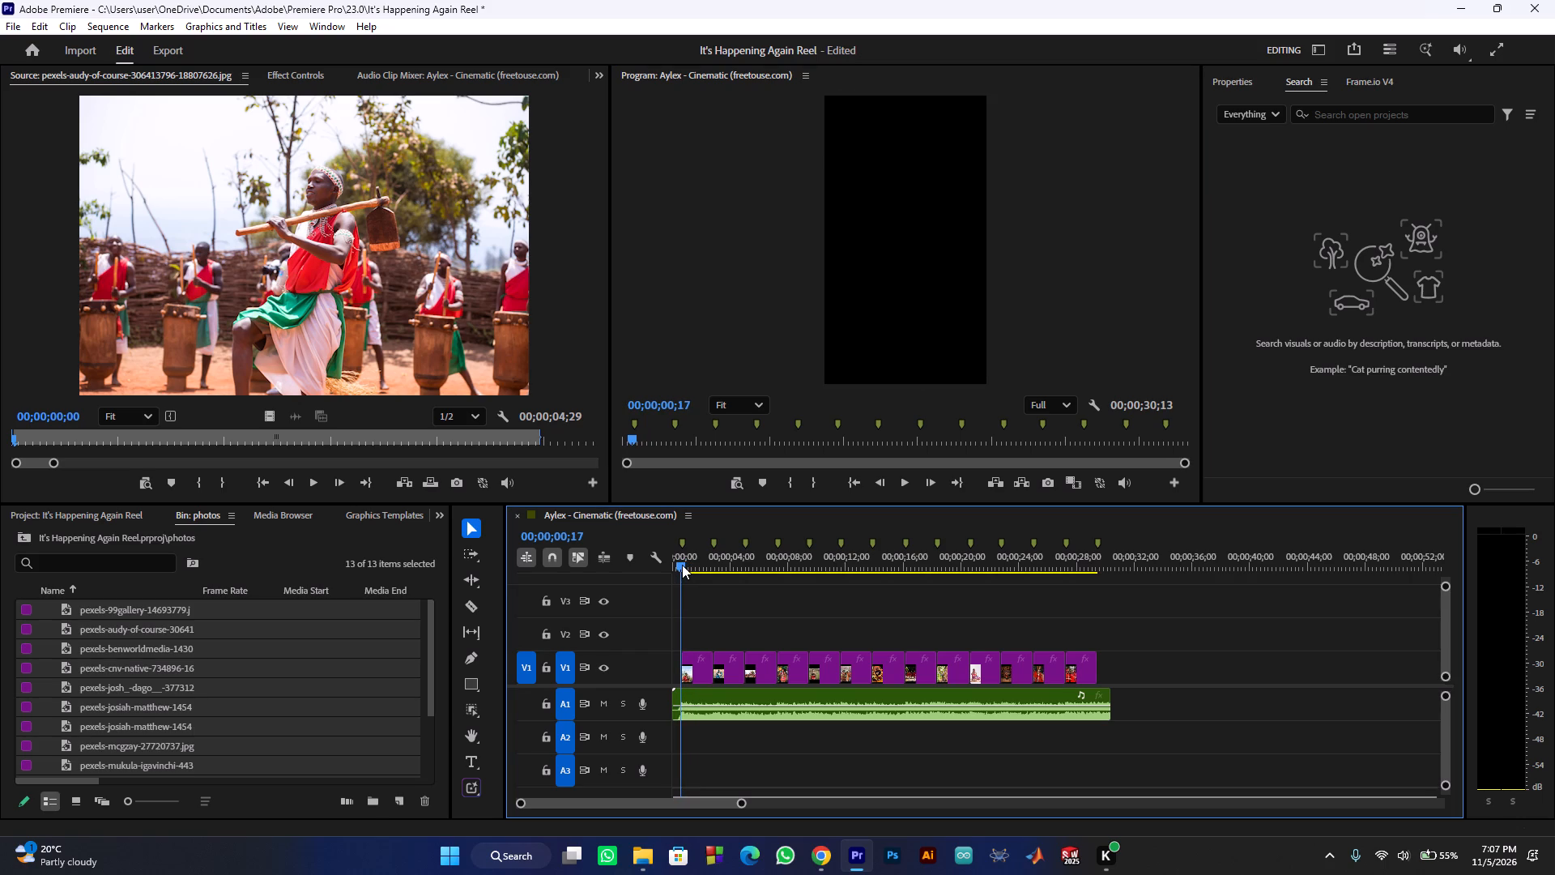
{"action": "left_click", "coordinate": [553, 566]}
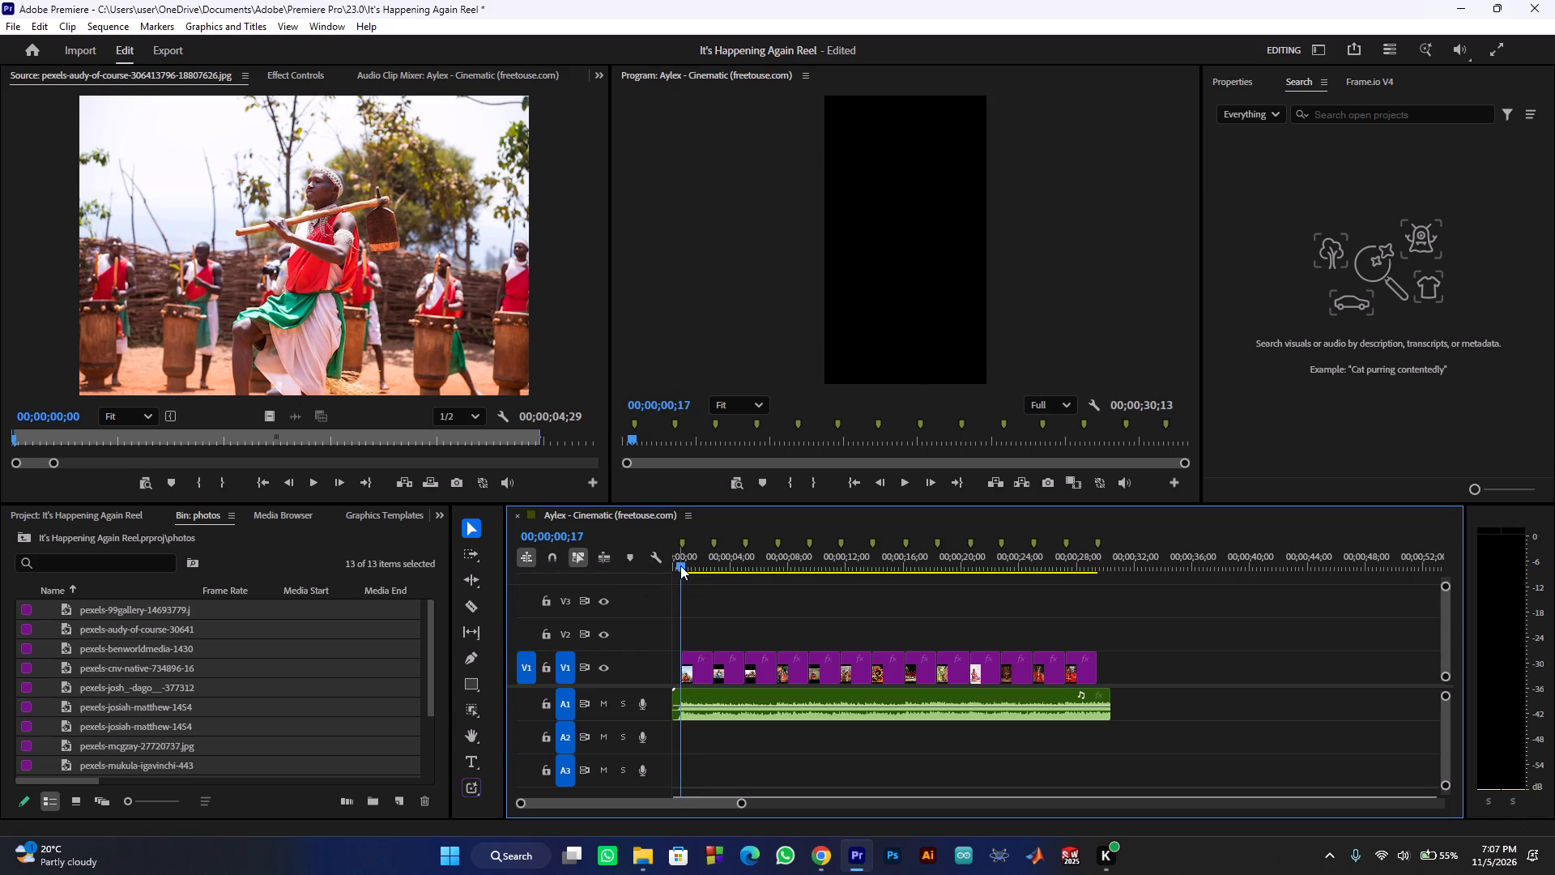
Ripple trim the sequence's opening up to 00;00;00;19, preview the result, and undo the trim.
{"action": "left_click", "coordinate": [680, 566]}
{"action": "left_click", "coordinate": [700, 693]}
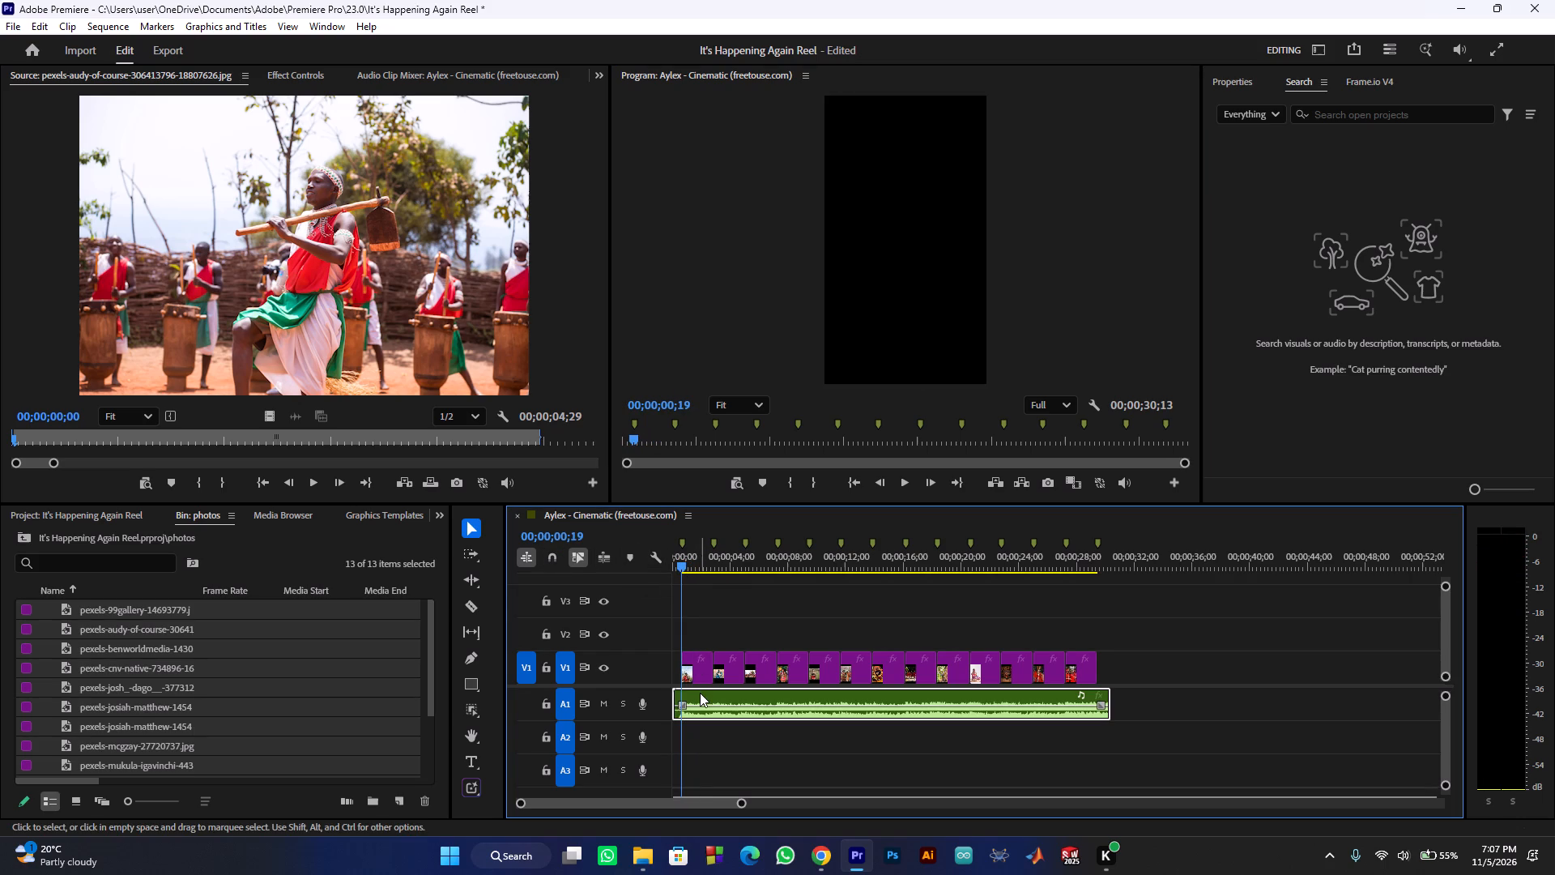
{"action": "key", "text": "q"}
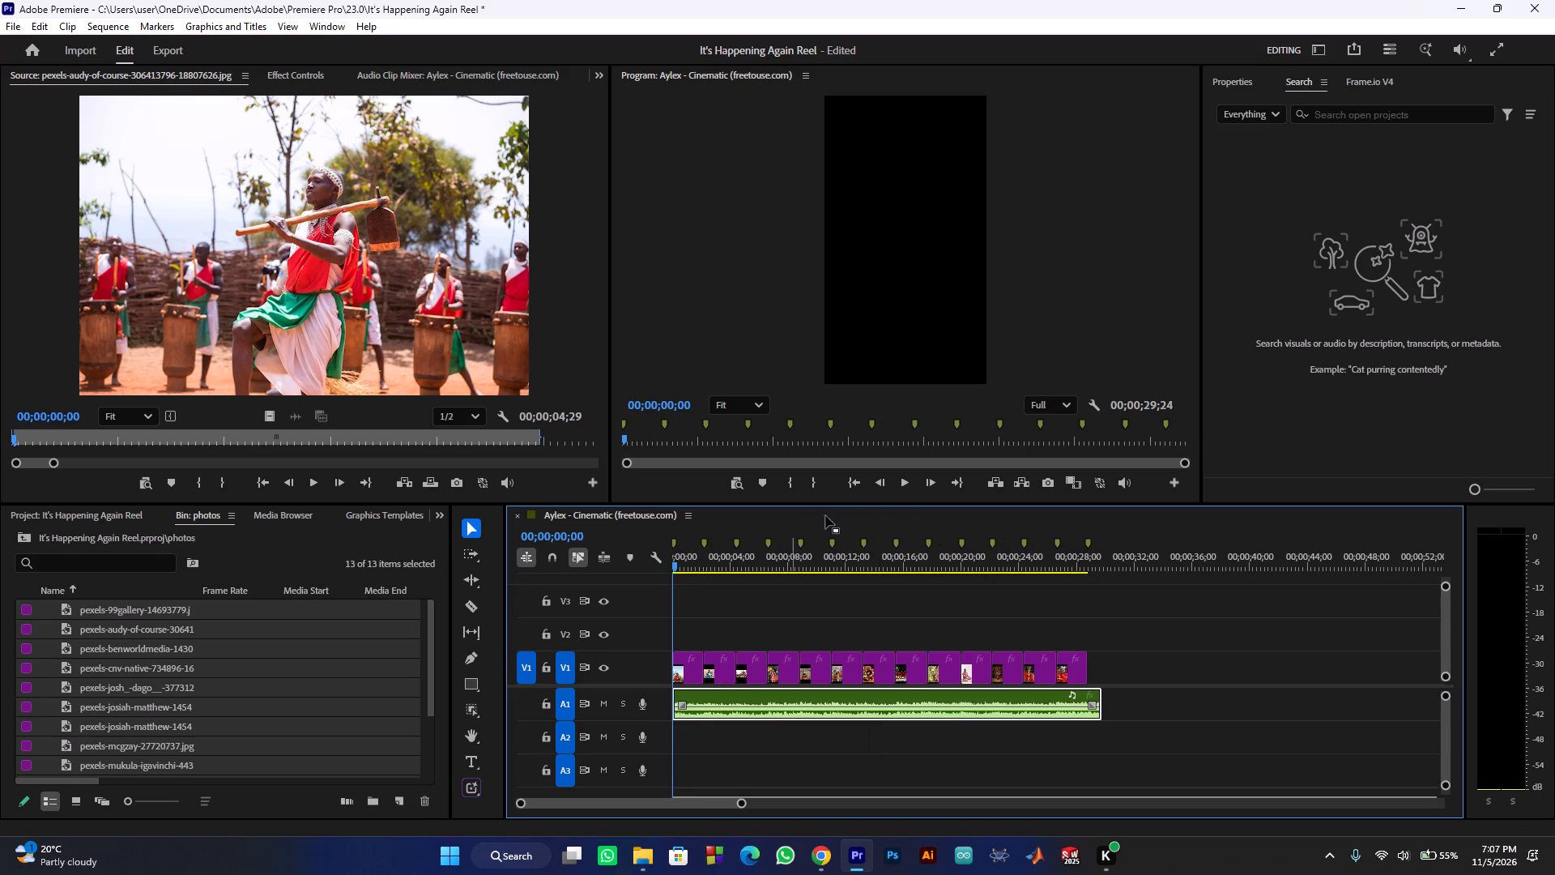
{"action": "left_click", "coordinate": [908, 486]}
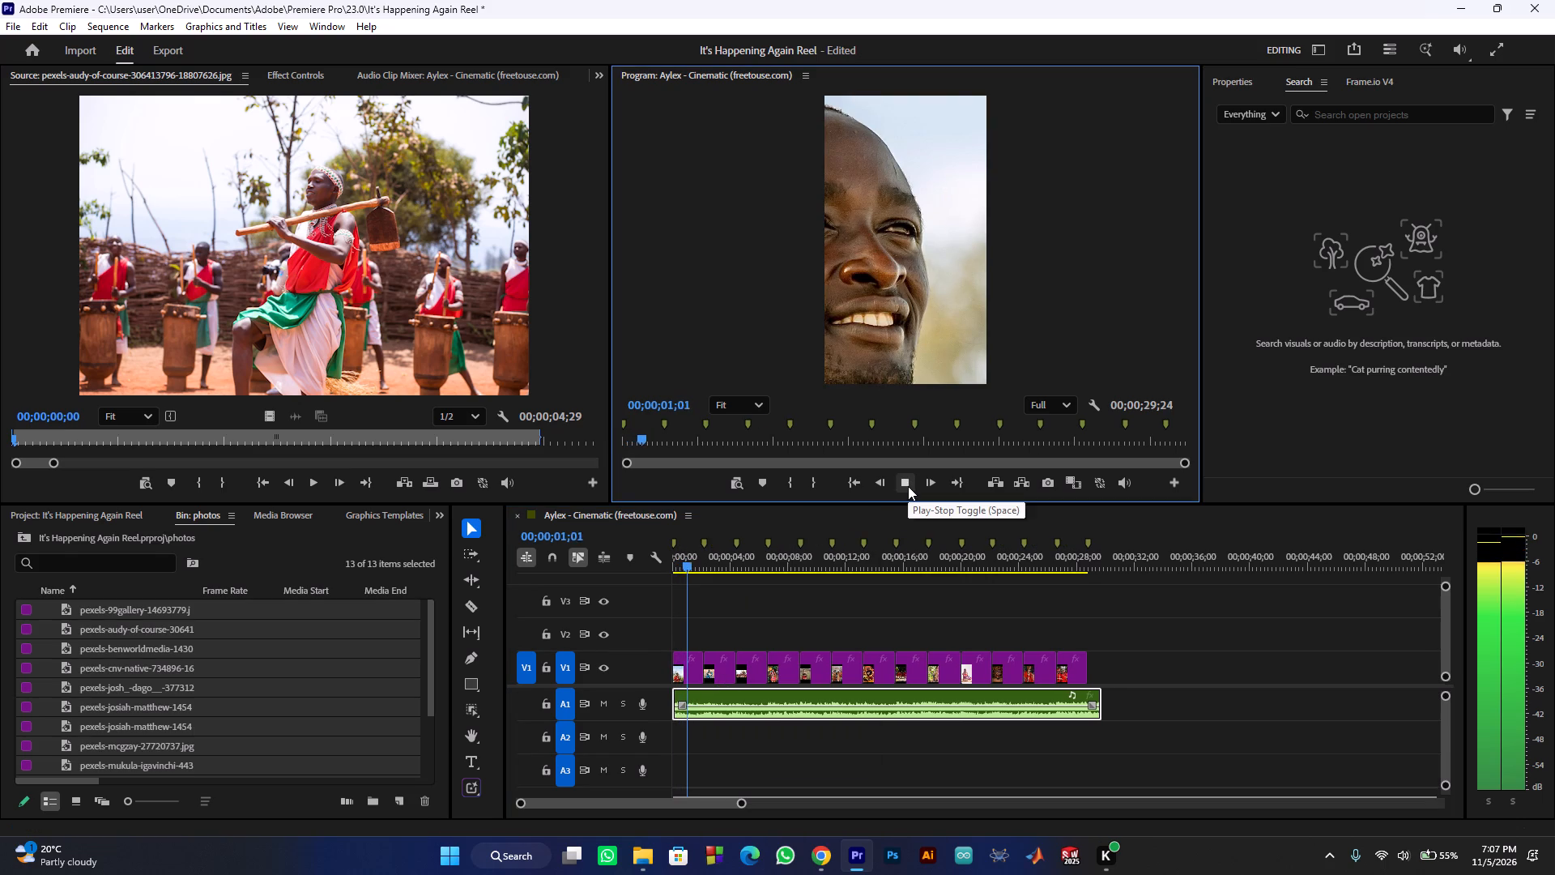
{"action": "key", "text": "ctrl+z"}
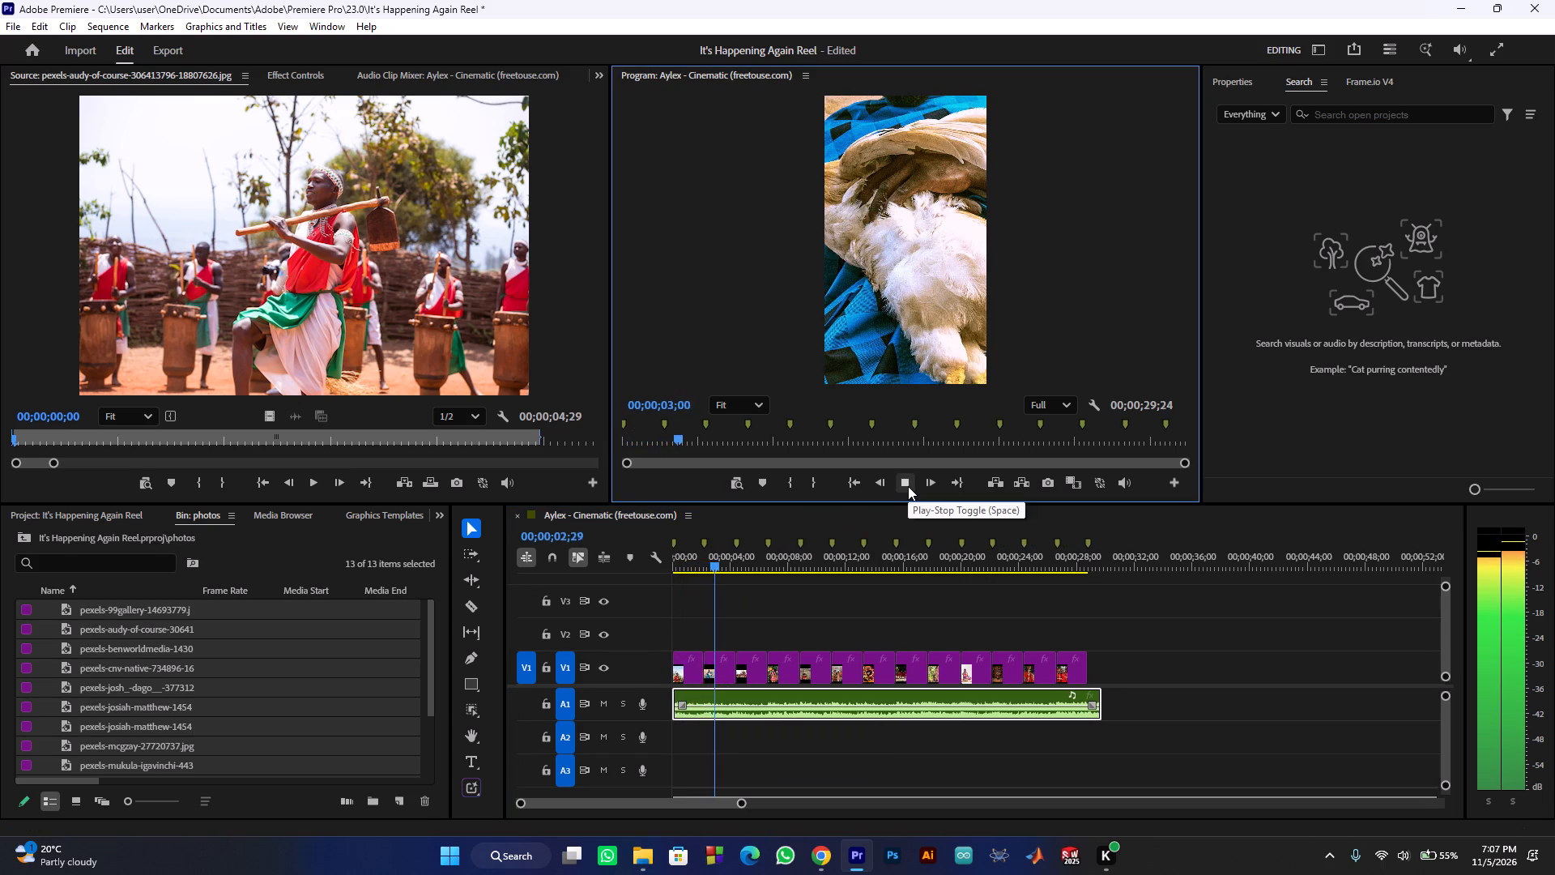
Play the opening of the sequence again from the start to check the first photo changes.
{"action": "left_click_drag", "start_coordinate": [737, 566], "coordinate": [627, 574]}
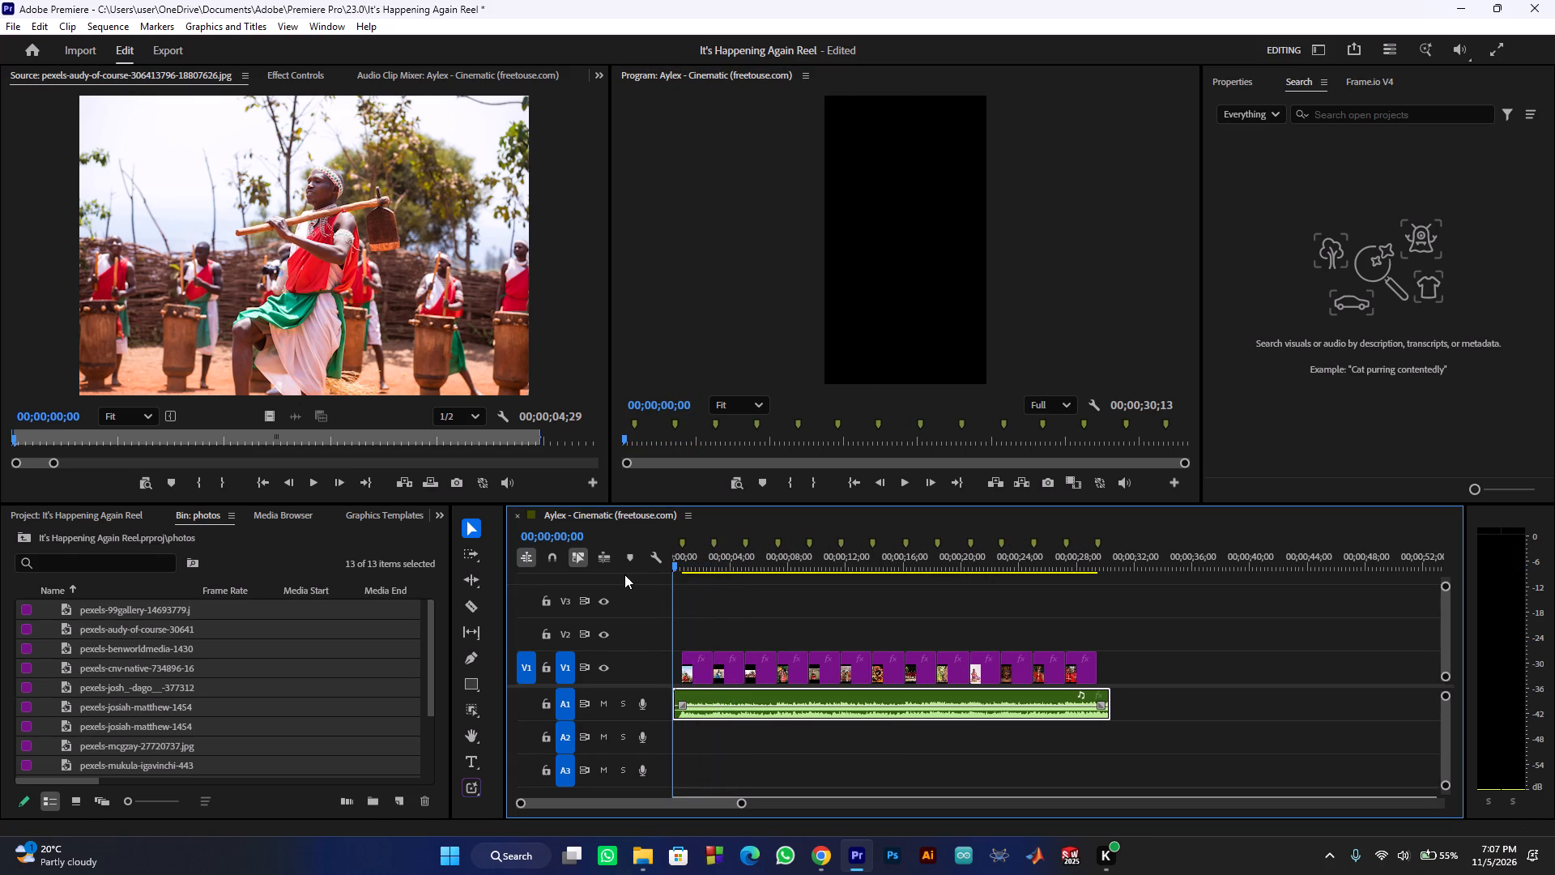
{"action": "left_click", "coordinate": [908, 485]}
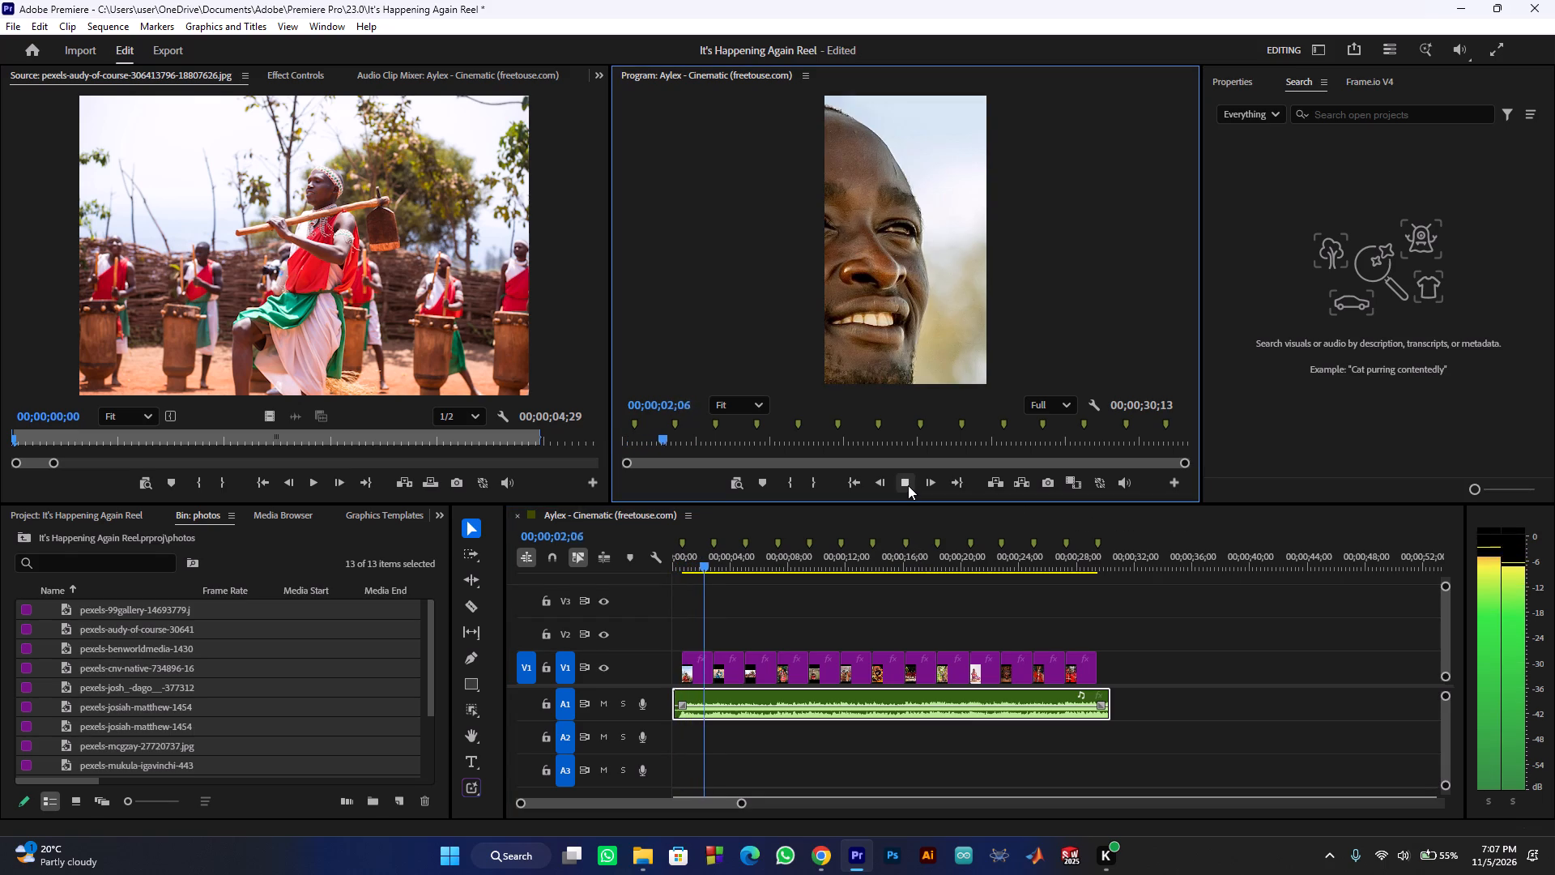
{"action": "left_click", "coordinate": [908, 485]}
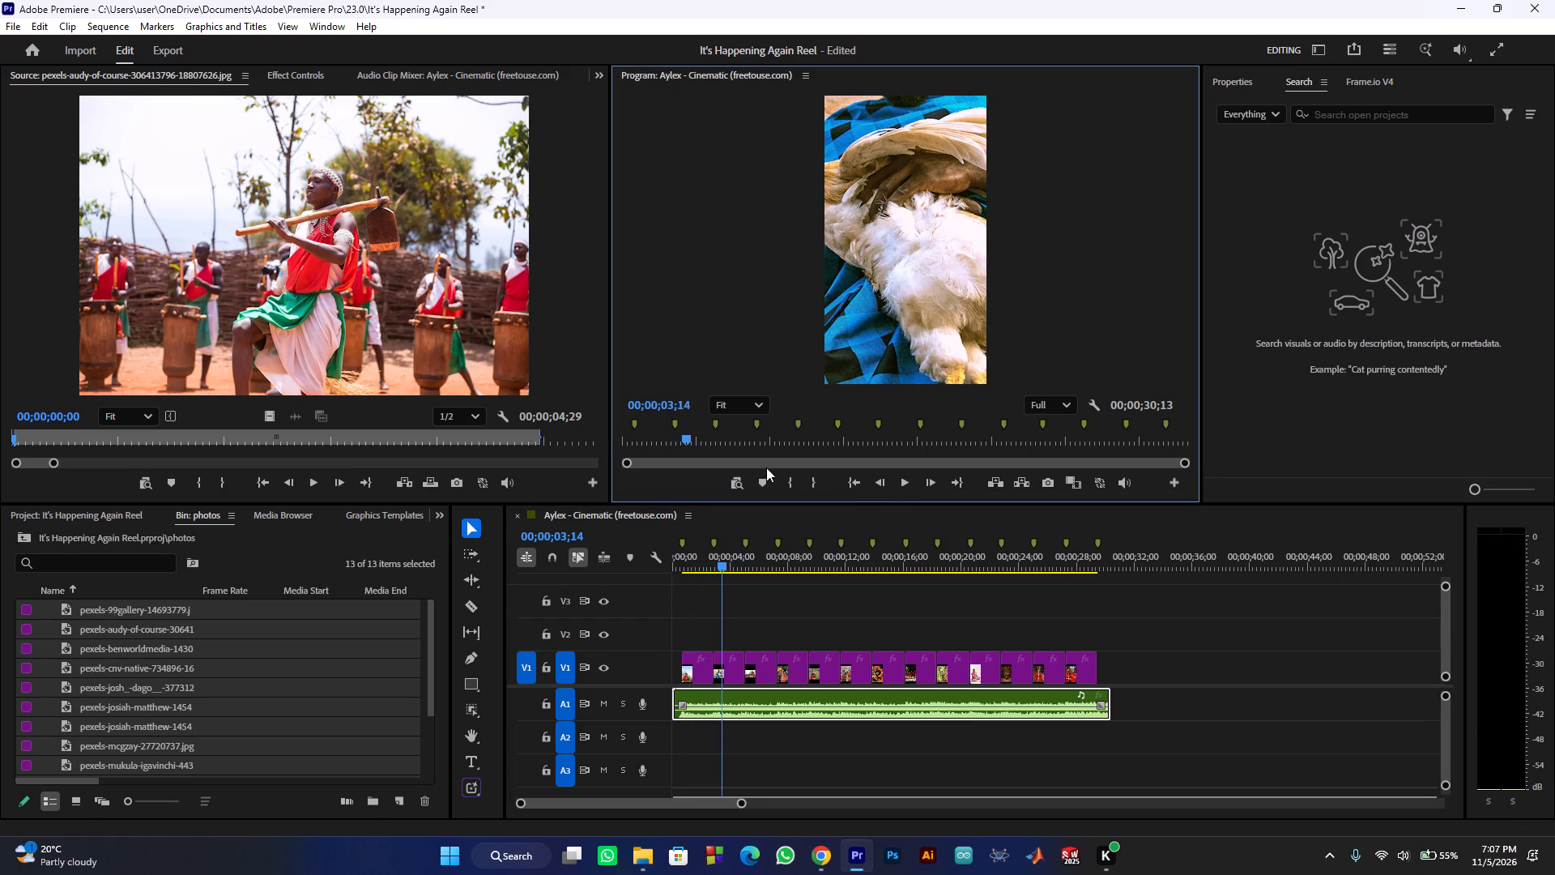
Set the sequence frame size to 1024 horizontal by 576 vertical and accept deleting the sequence previews.
{"action": "left_click", "coordinate": [109, 28]}
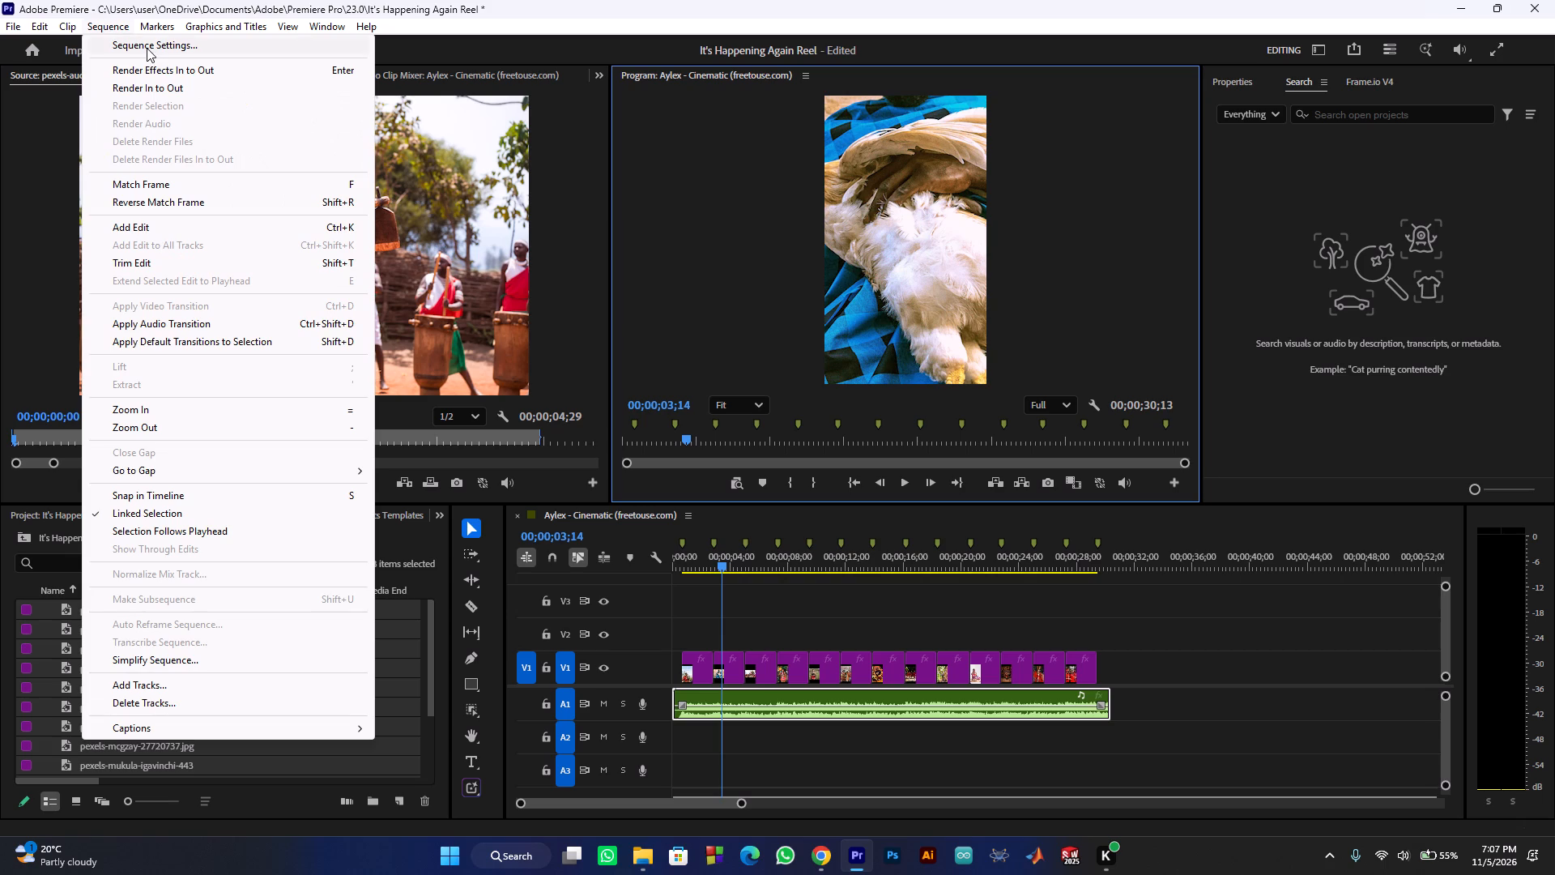
{"action": "left_click", "coordinate": [147, 49]}
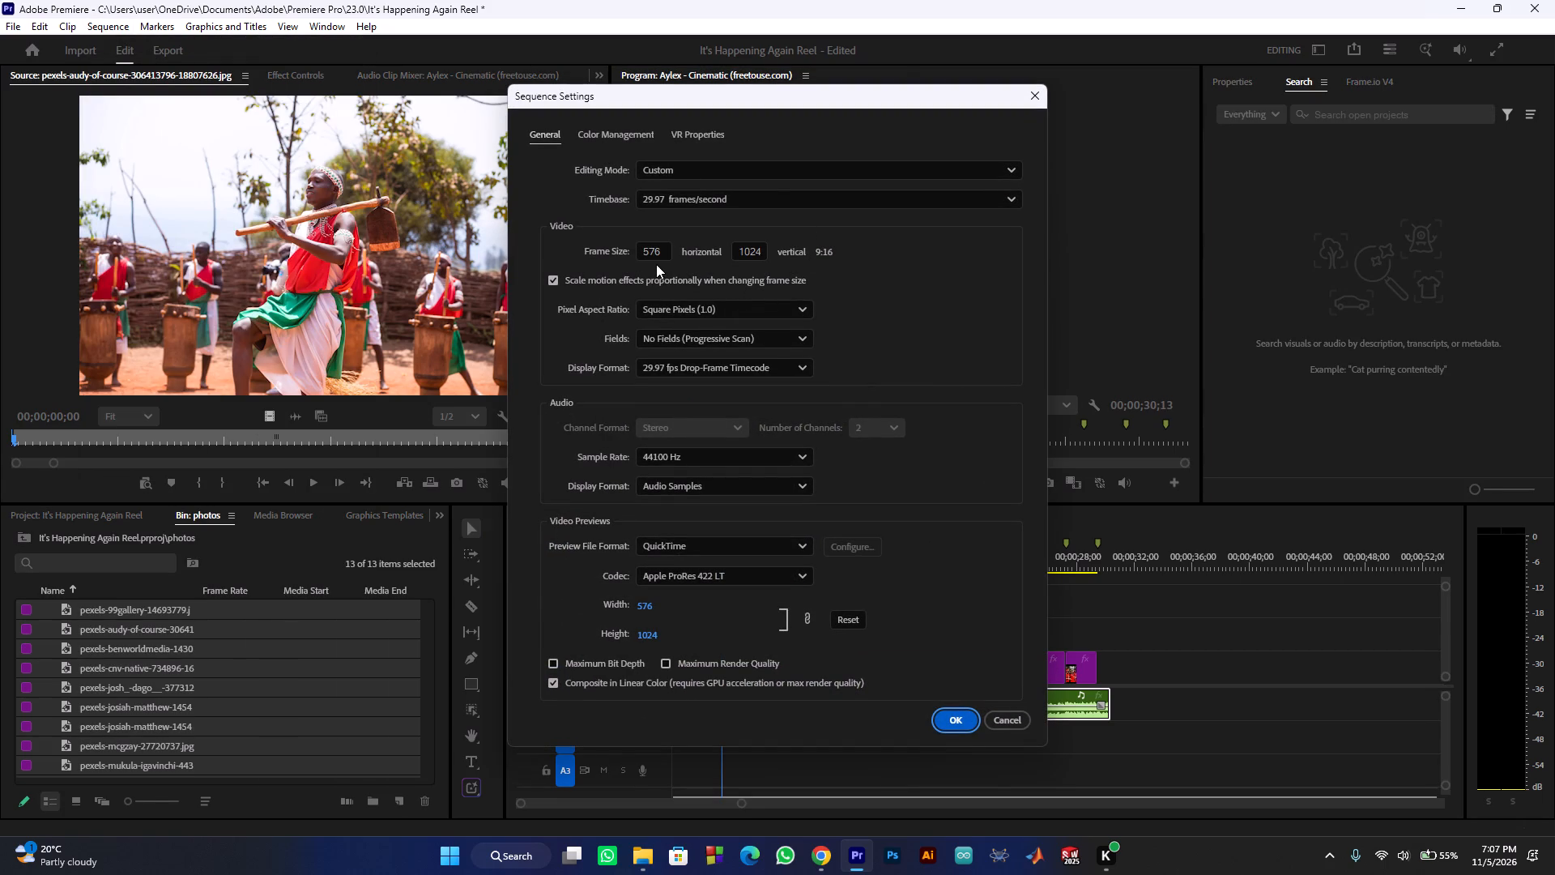
{"action": "double_click", "coordinate": [656, 256]}
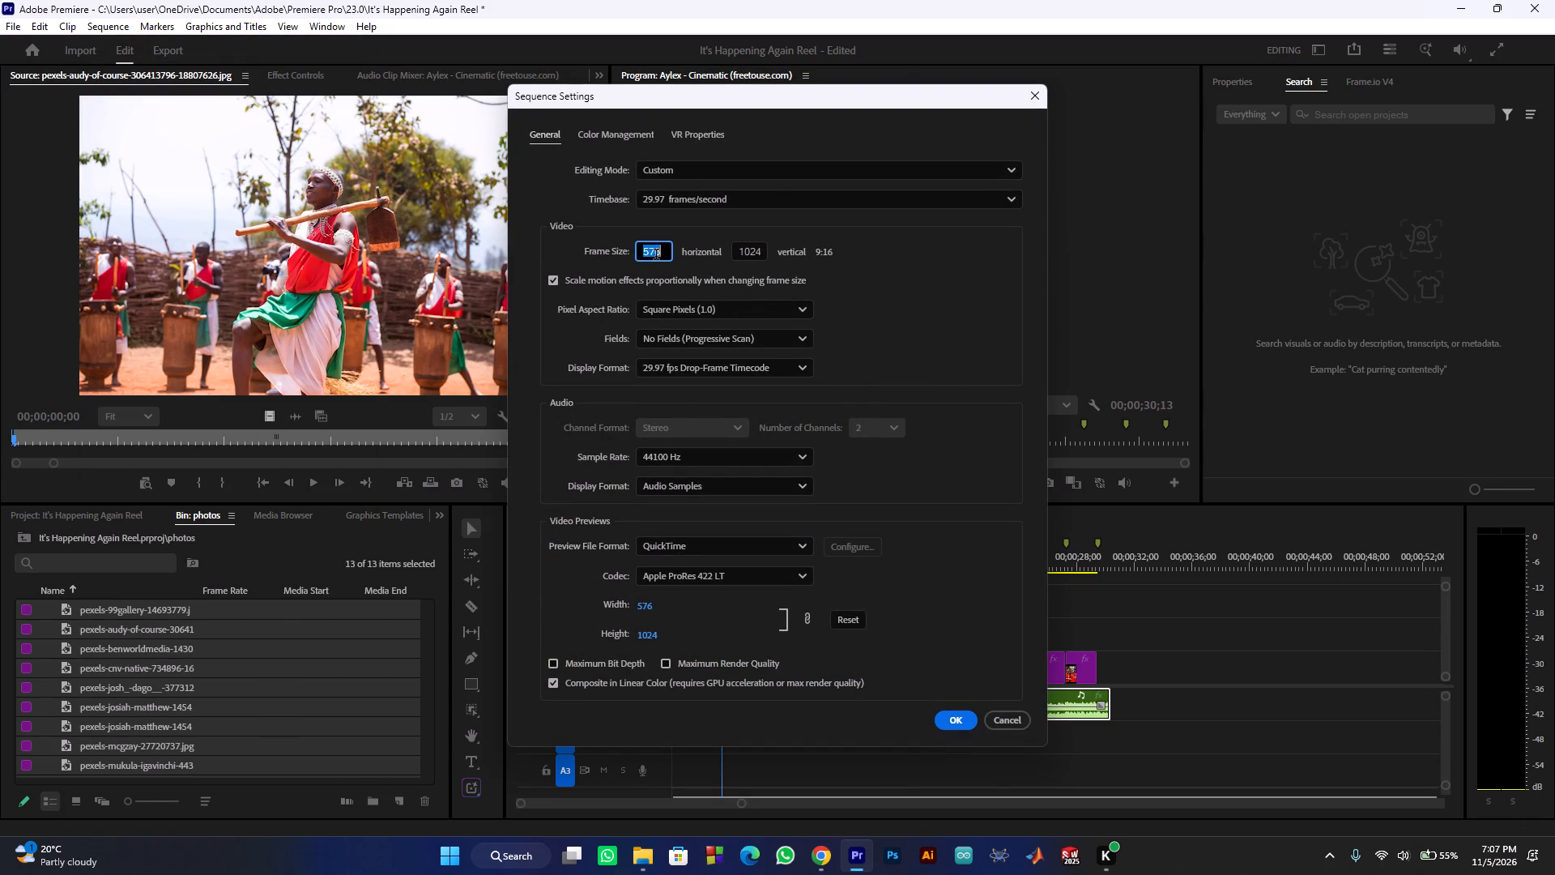
{"action": "type", "text": "1024"}
{"action": "double_click", "coordinate": [748, 252]}
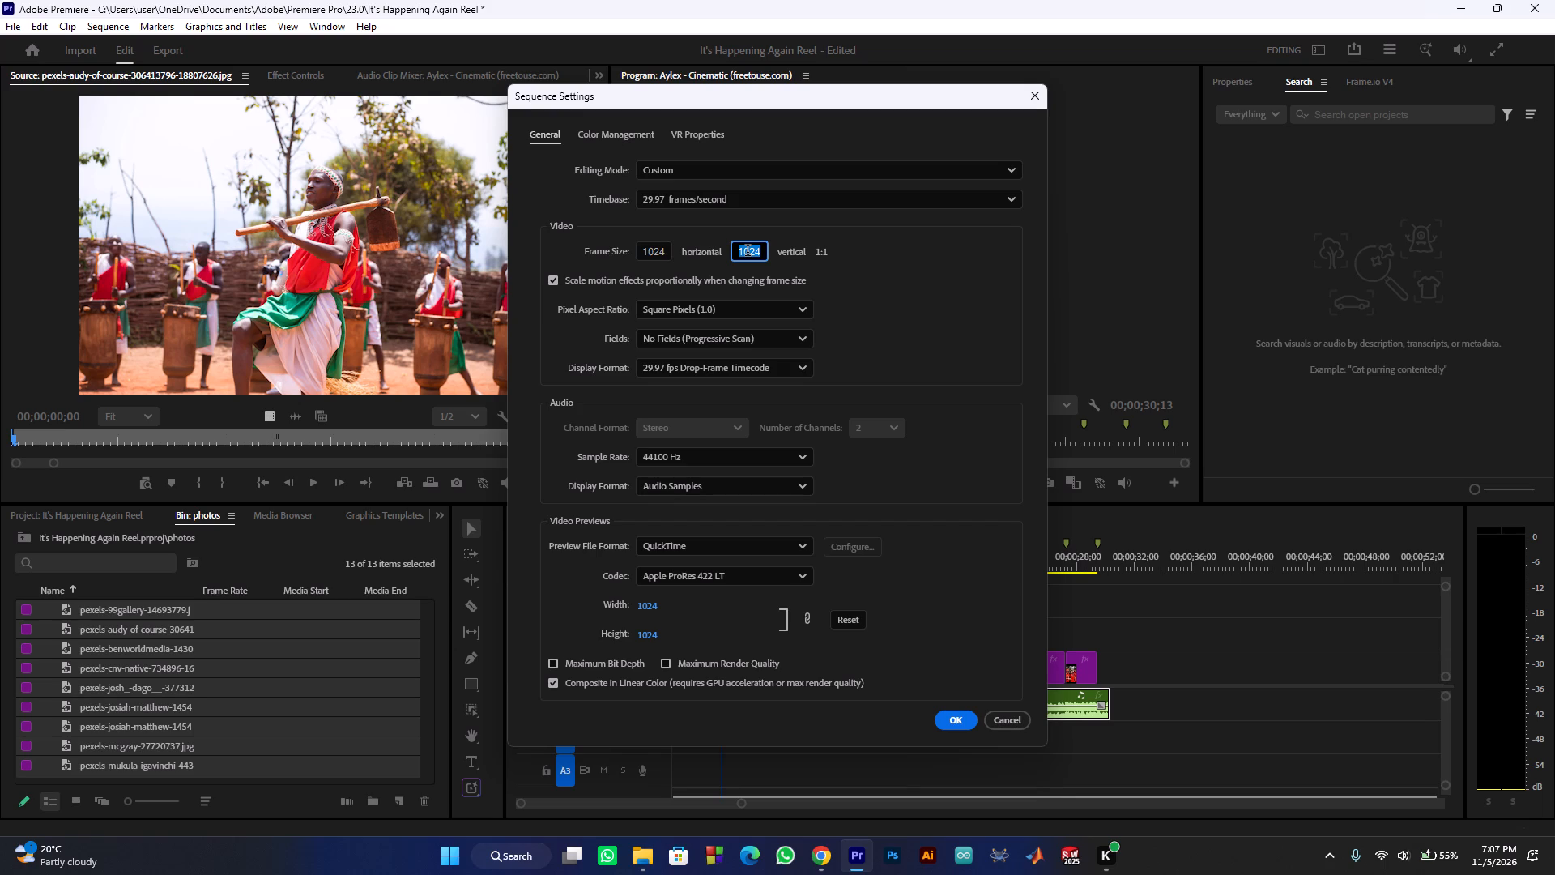
{"action": "type", "text": "57"}
{"action": "key", "text": "6"}
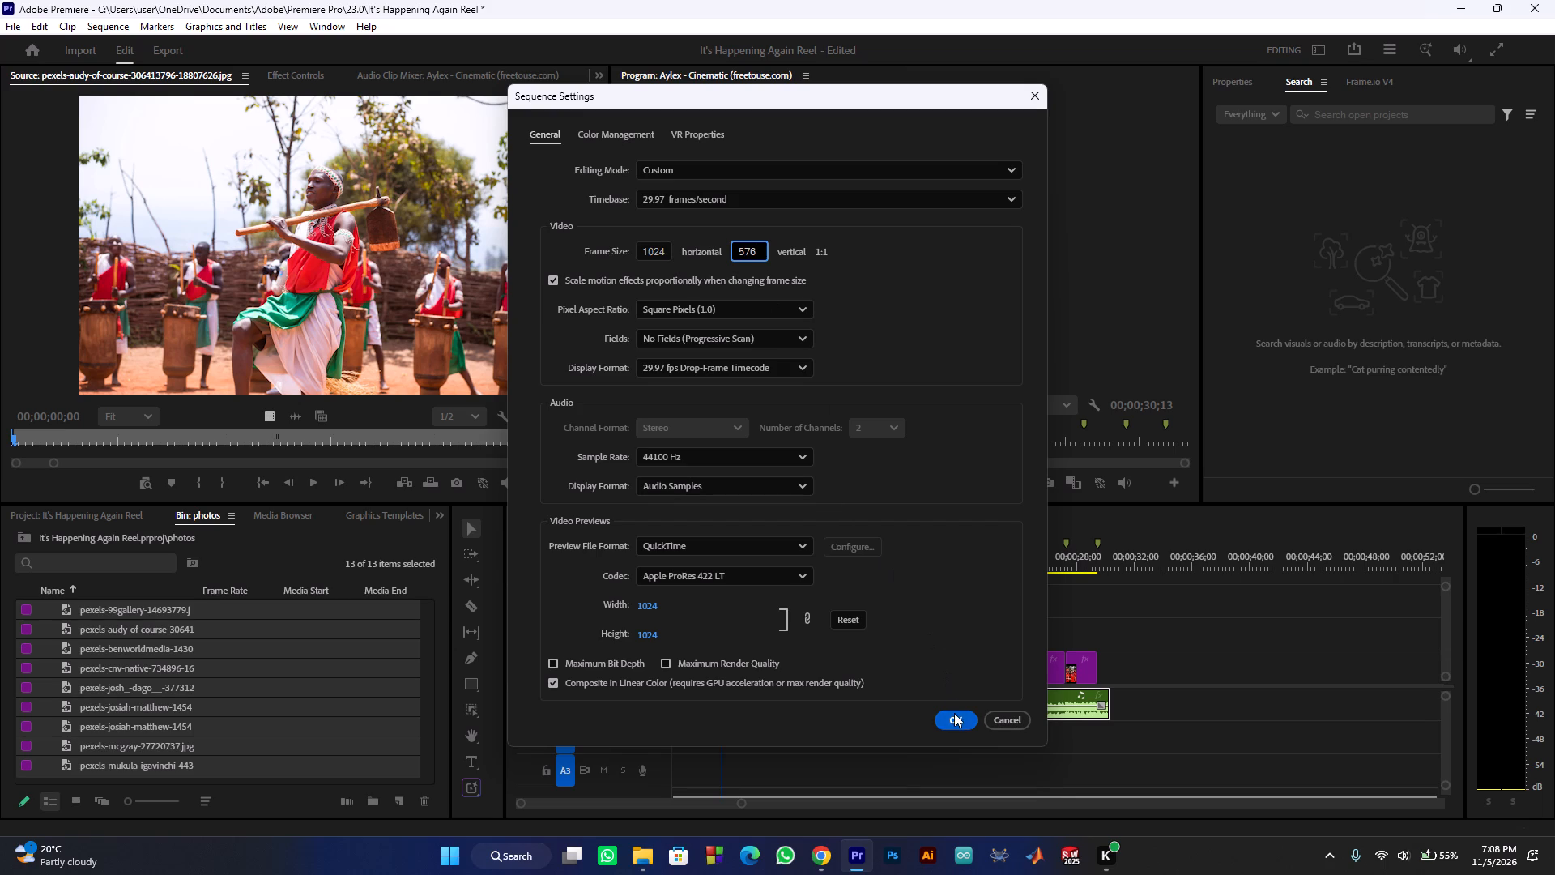
{"action": "left_click", "coordinate": [956, 718]}
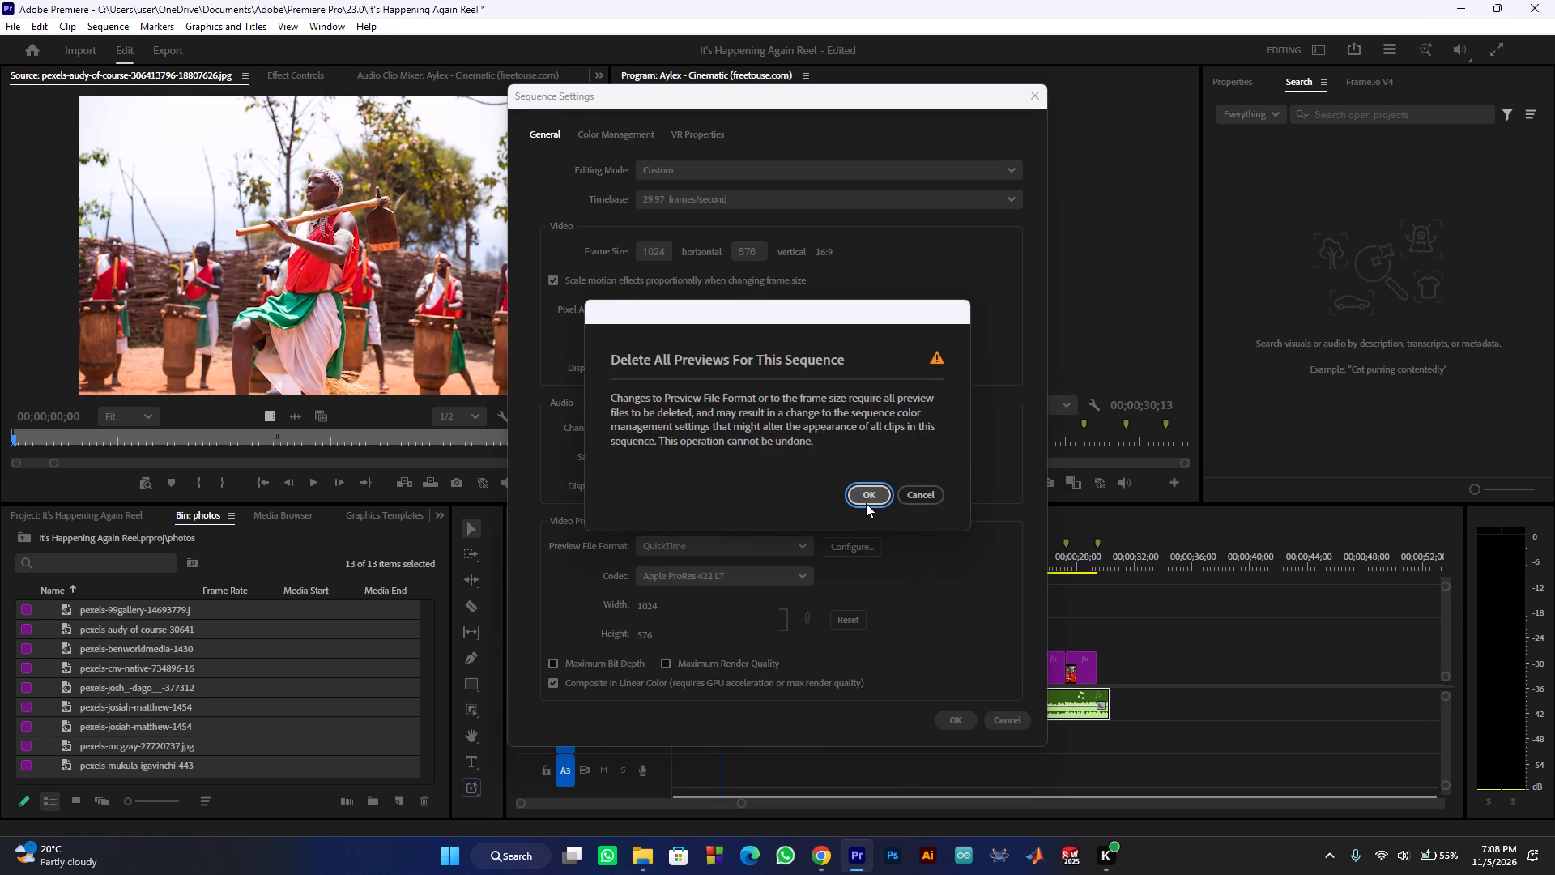
{"action": "left_click", "coordinate": [866, 503]}
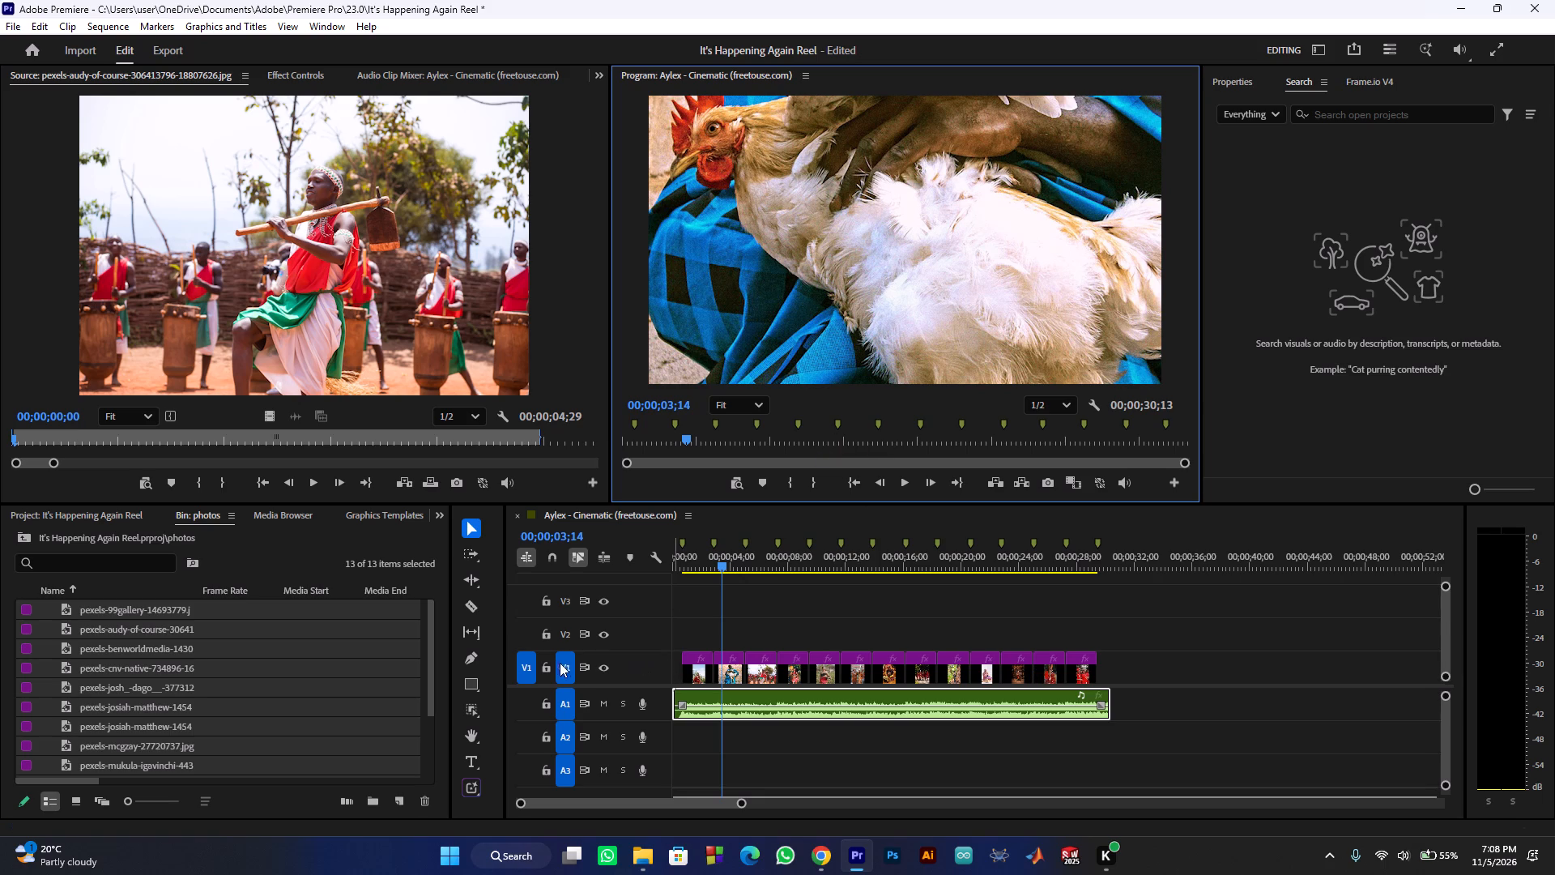
Select all photo clips and the audio track from the timeline's start with the Track Select Forward tool.
{"action": "key", "text": "a"}
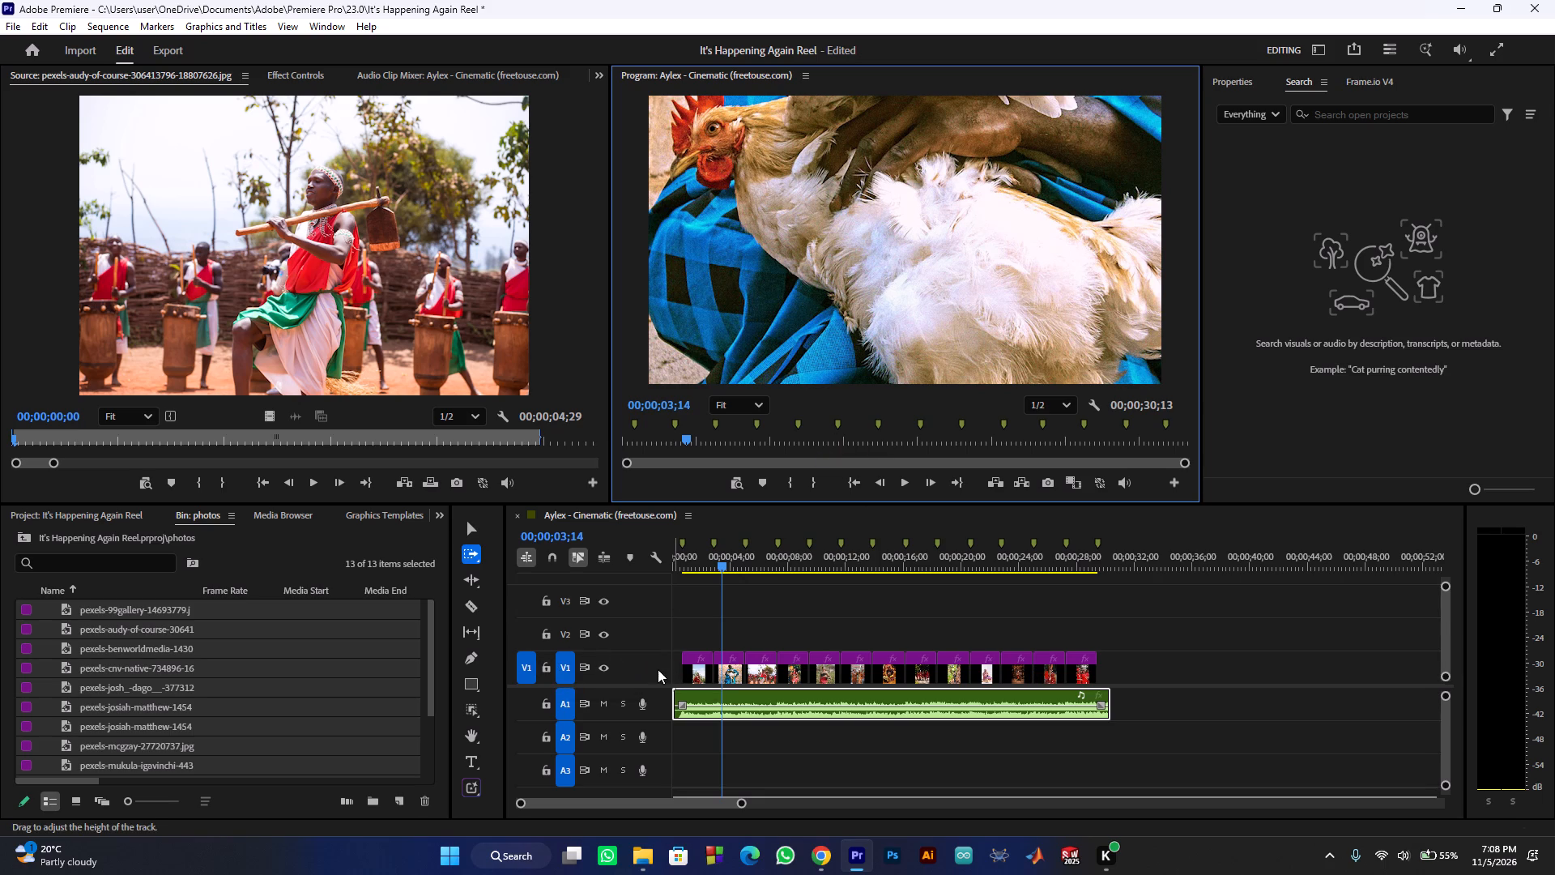
{"action": "left_click", "coordinate": [677, 669]}
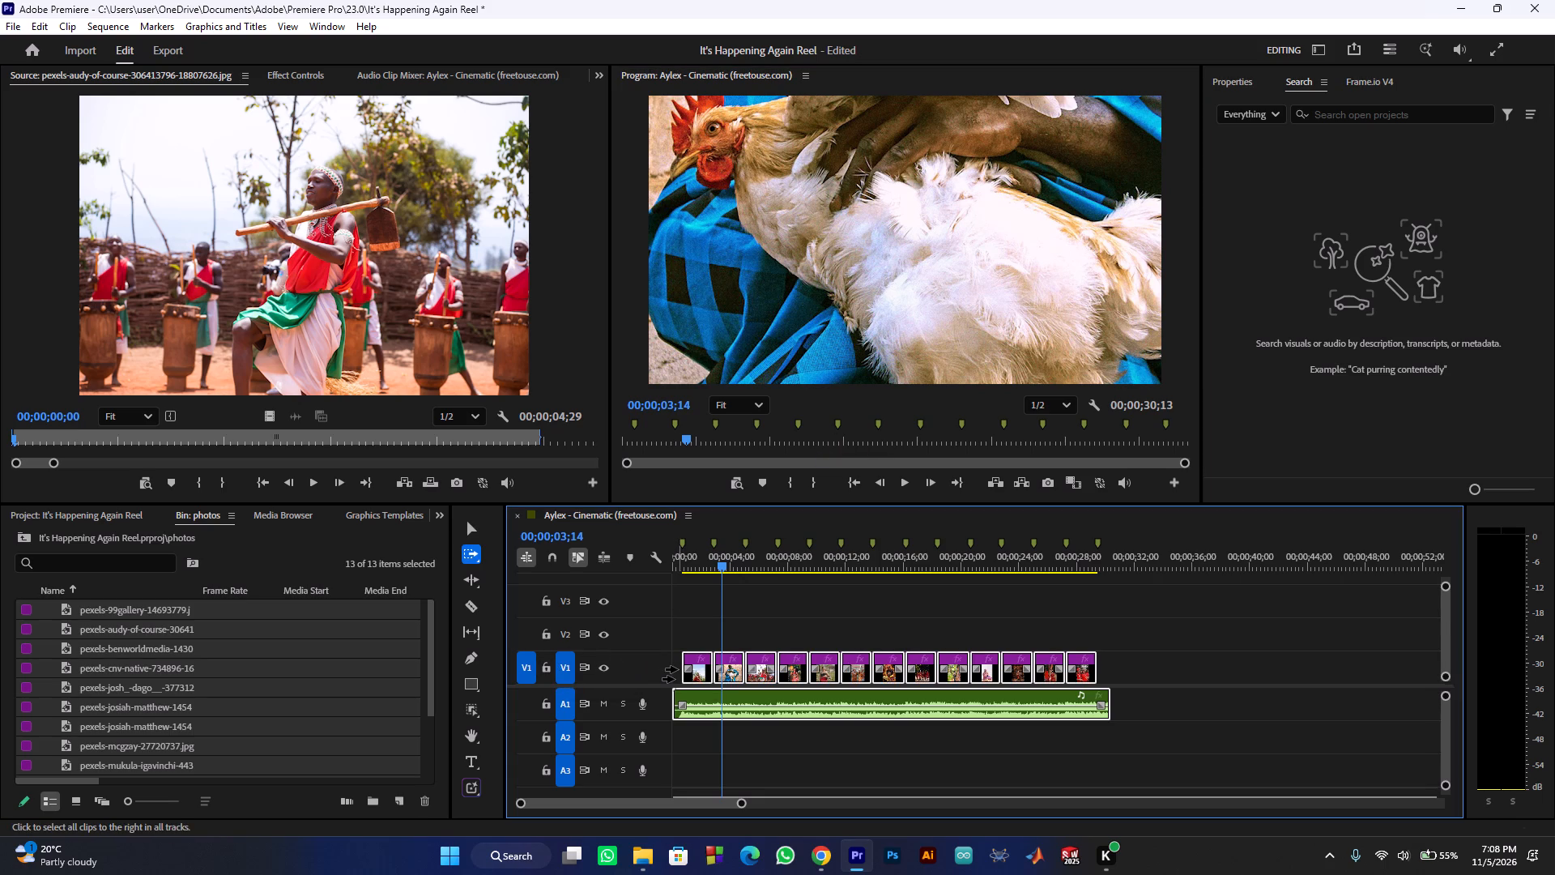
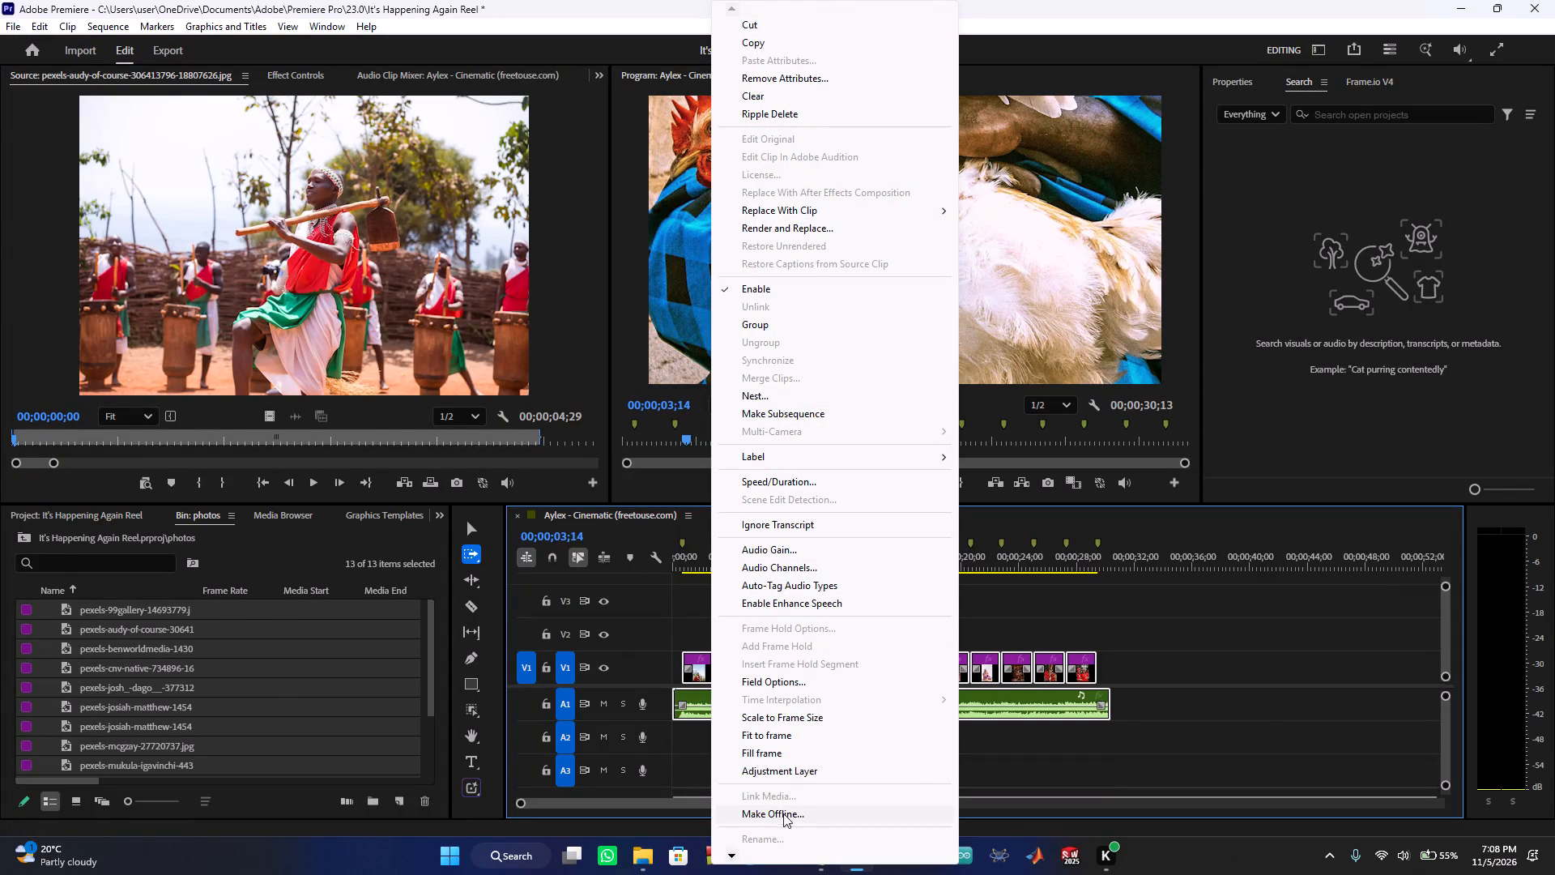
Apply Fit to frame to all the selected photo clips and play the sequence through to its end to check them.
{"action": "left_click", "coordinate": [777, 737]}
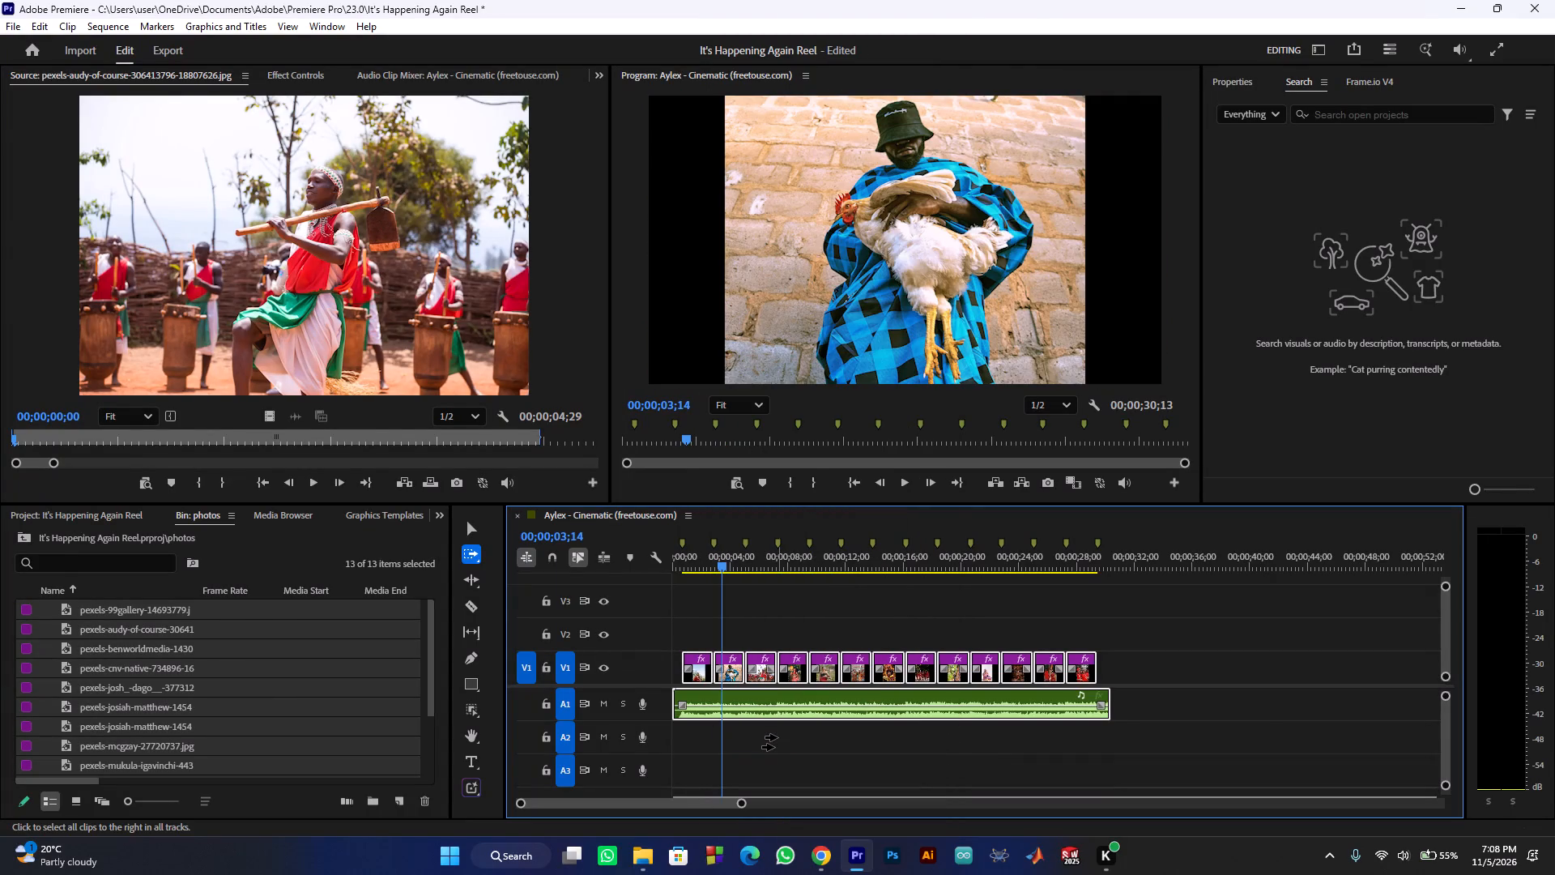
{"action": "left_click", "coordinate": [907, 475]}
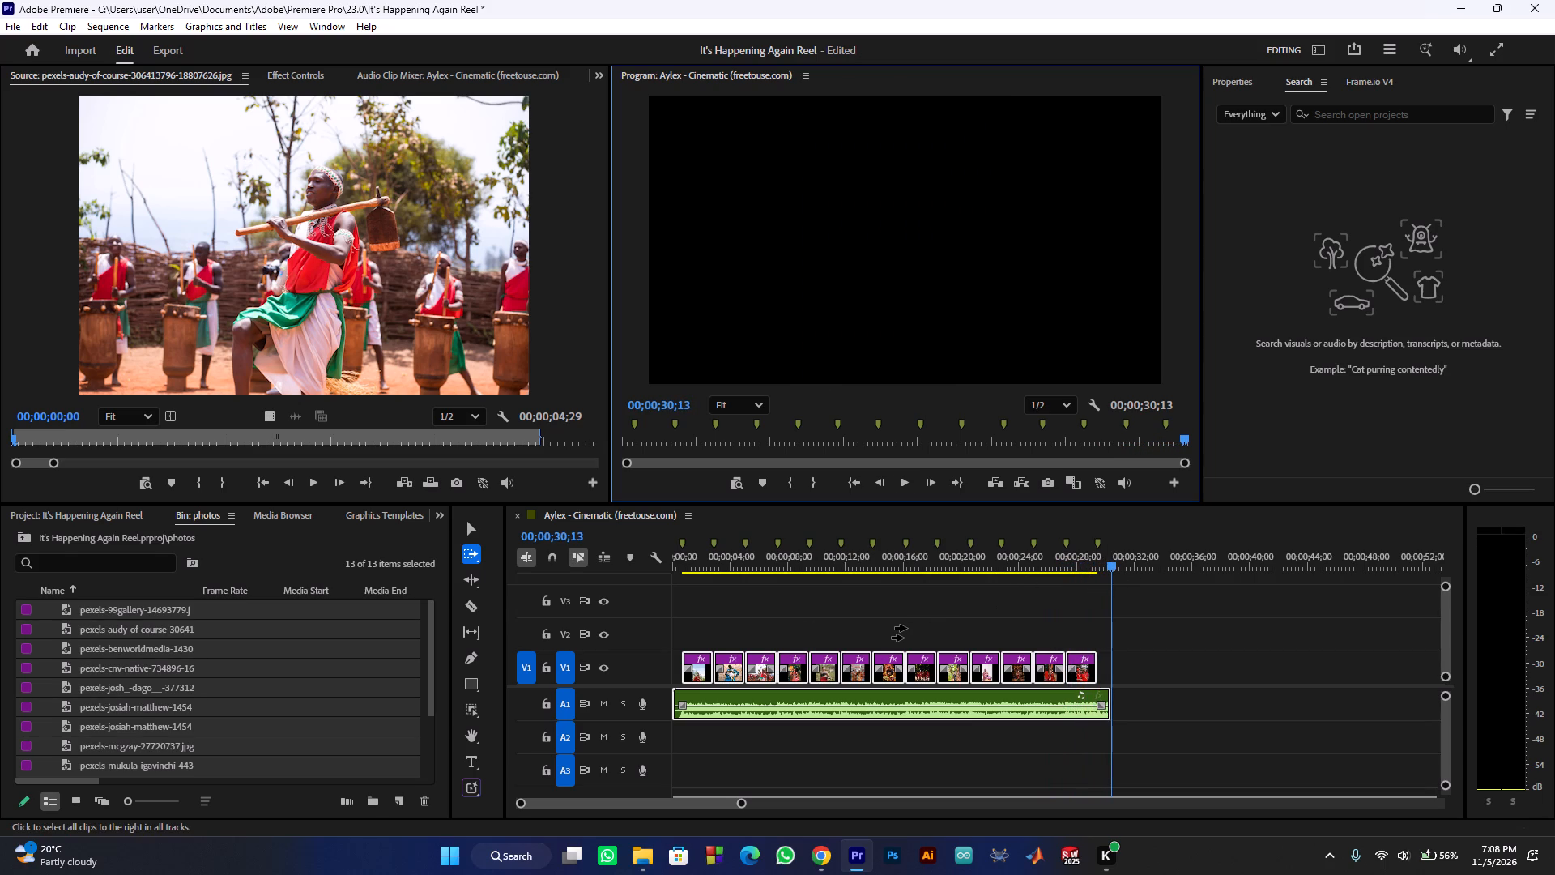
Audition the track's ending around the last photo and ripple trim the audio's end to 00;00;29;18.
{"action": "key", "text": "v"}
{"action": "left_click_drag", "start_coordinate": [1110, 565], "coordinate": [1101, 565]}
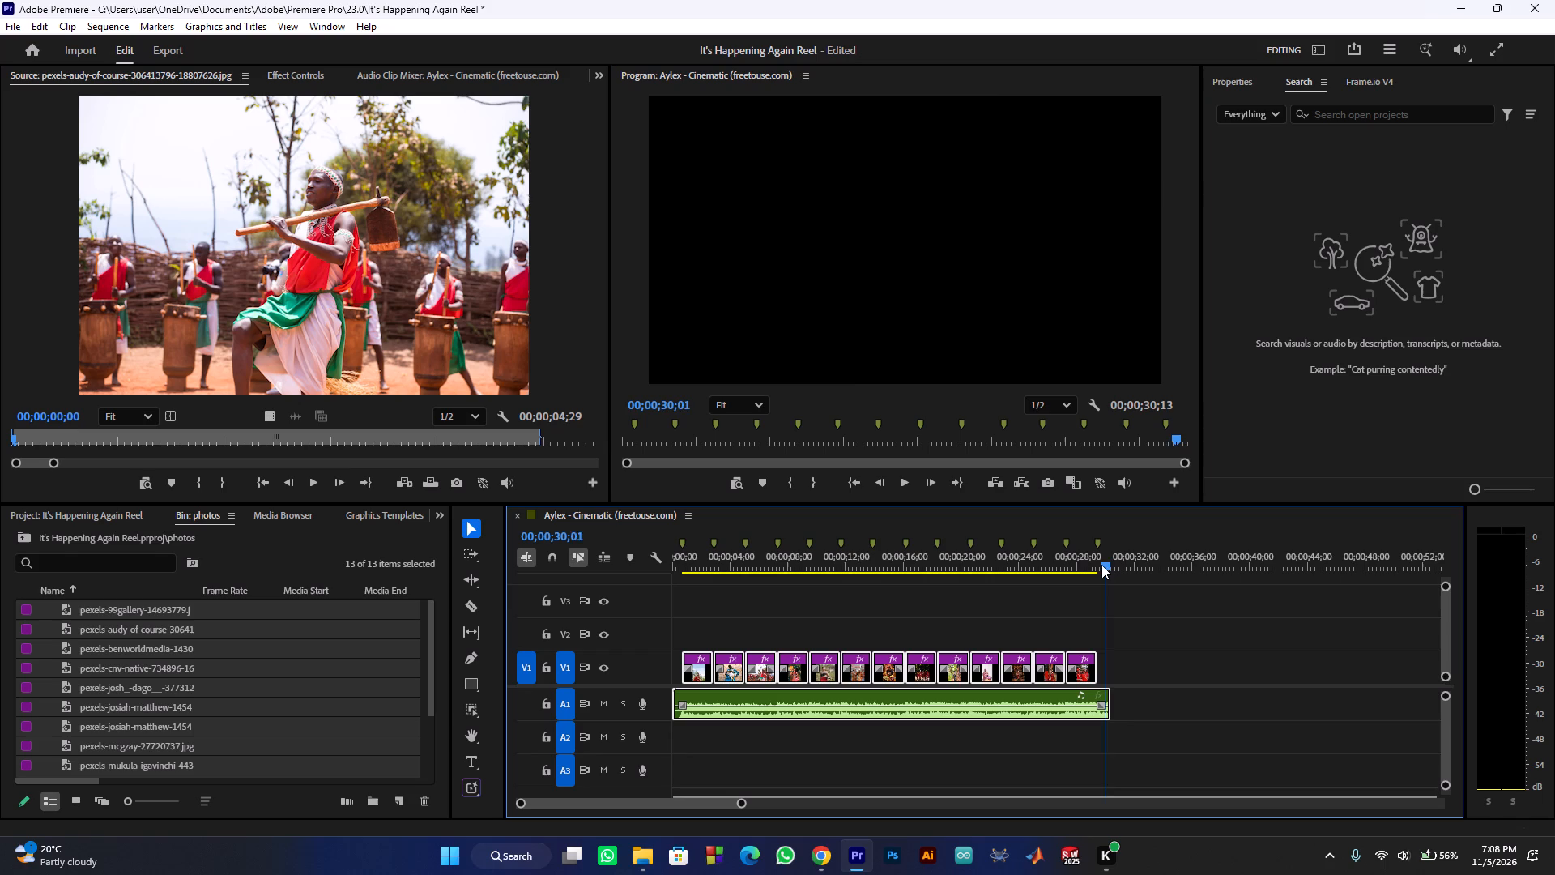
{"action": "left_click_drag", "start_coordinate": [1101, 565], "coordinate": [1099, 565]}
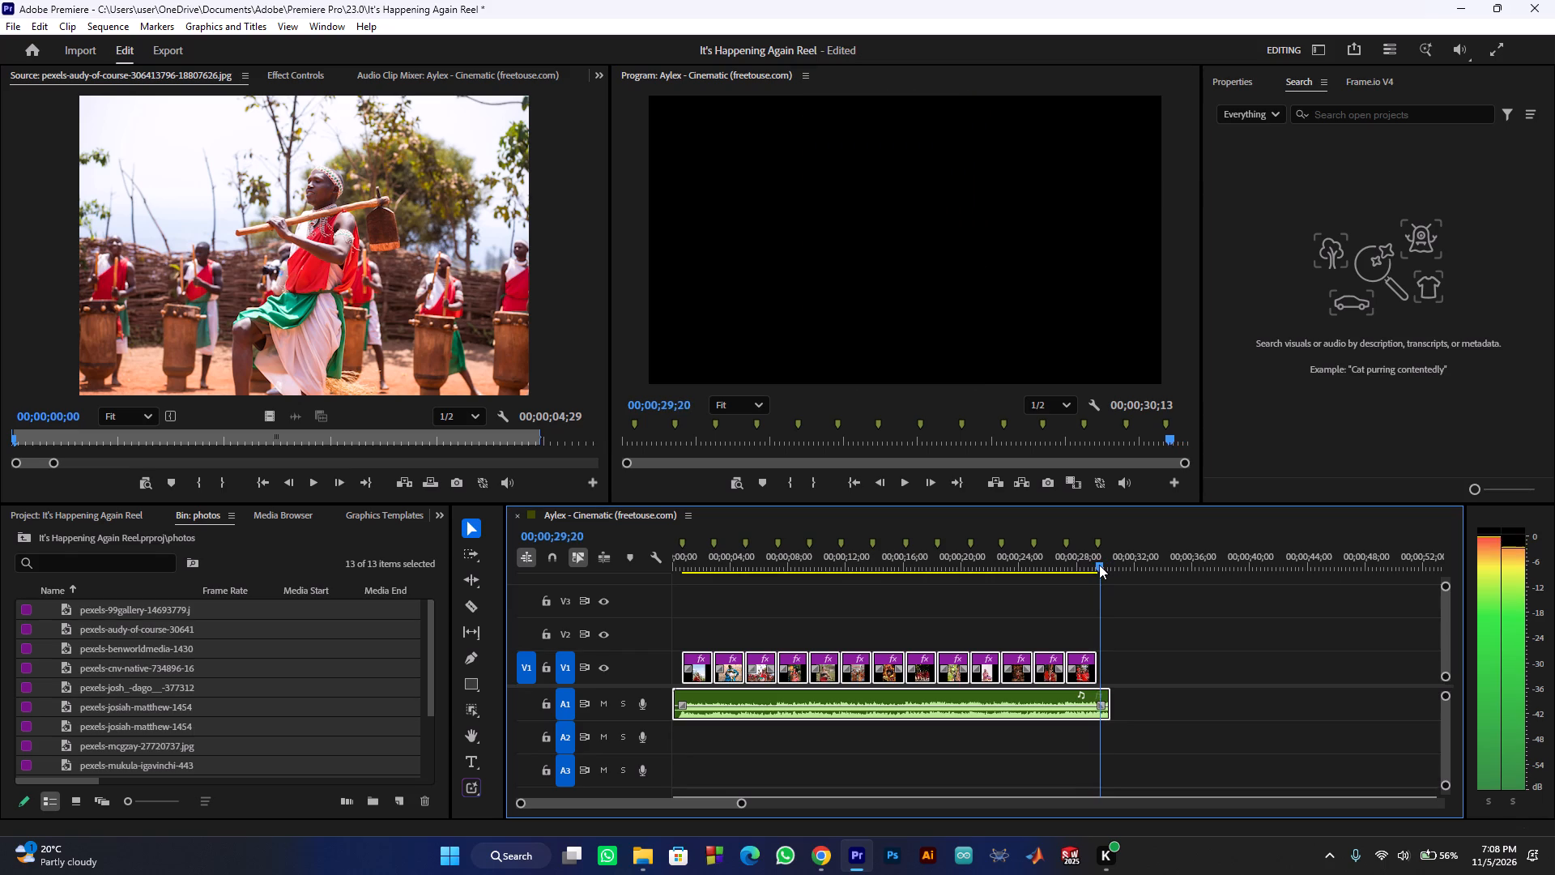
{"action": "left_click_drag", "start_coordinate": [1099, 565], "coordinate": [1093, 566]}
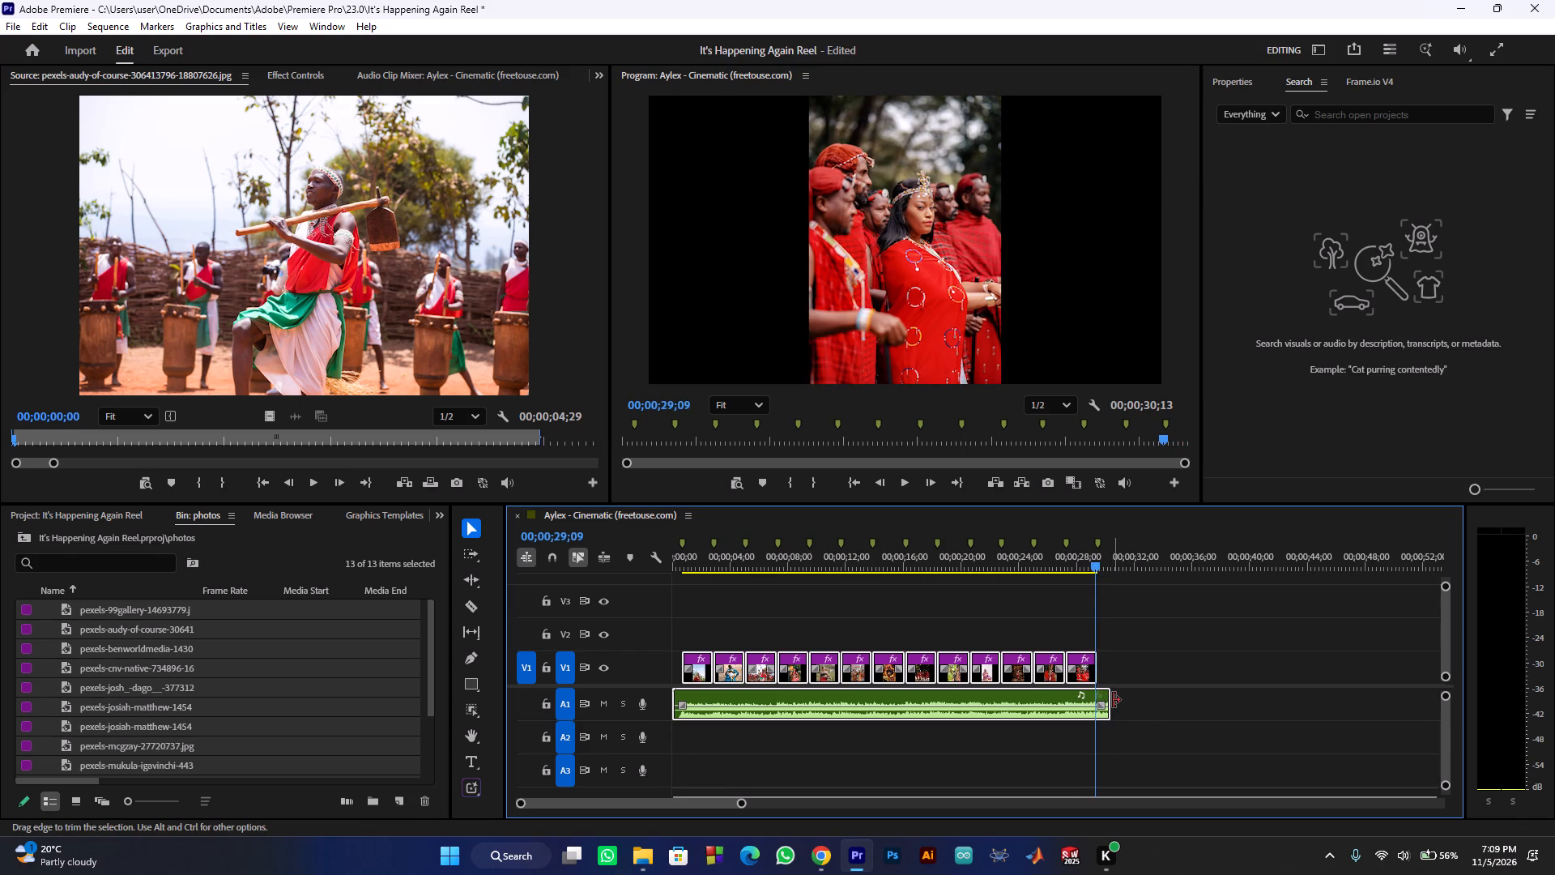
{"action": "left_click_drag", "start_coordinate": [1113, 700], "coordinate": [1113, 691]}
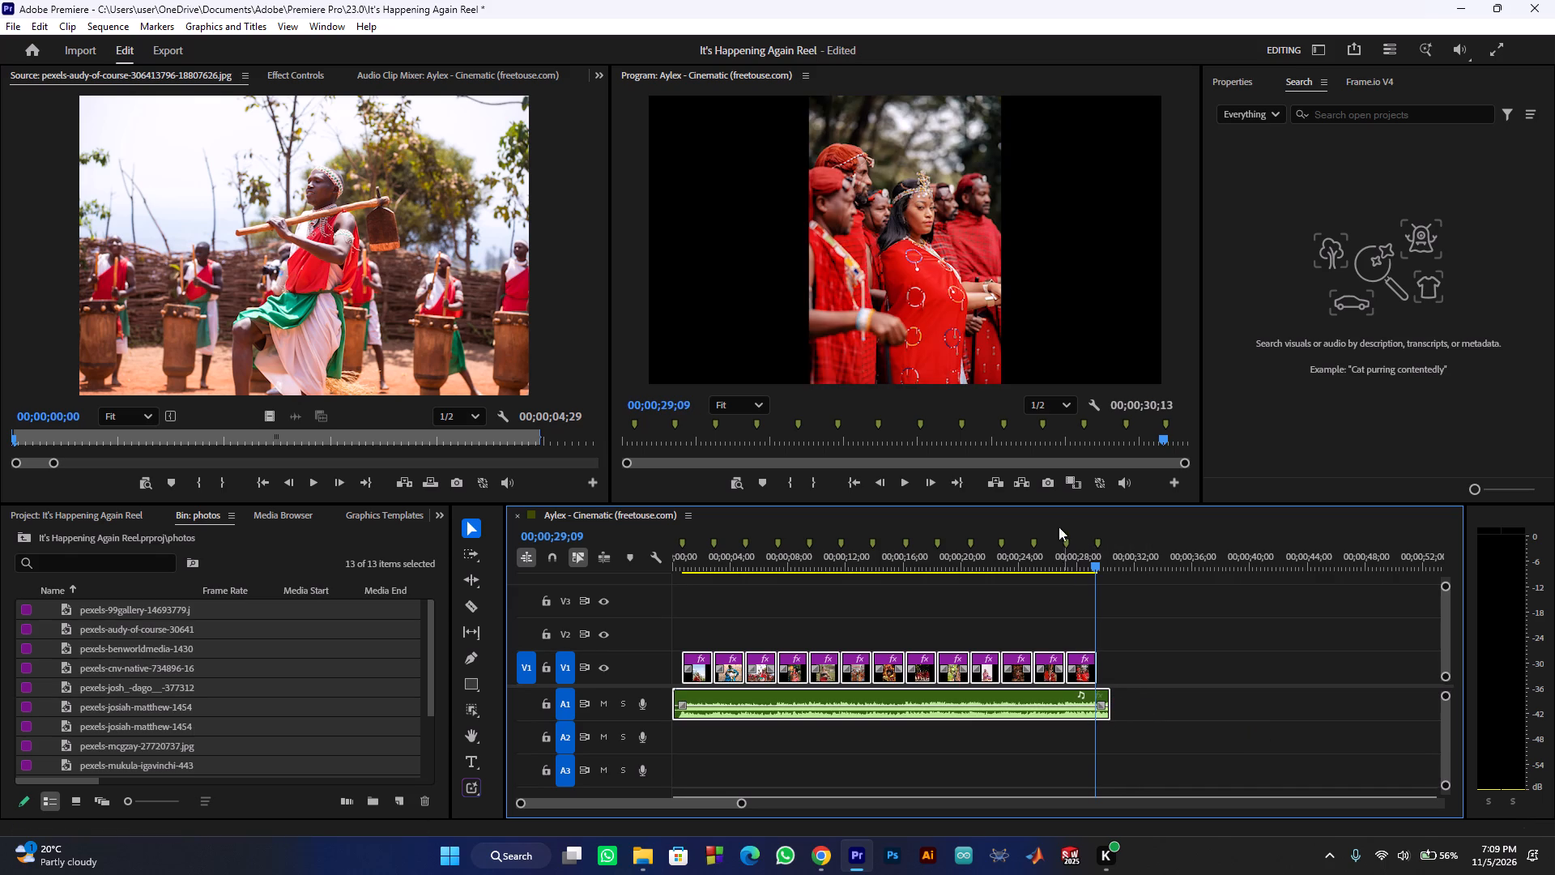
{"action": "key", "text": "space"}
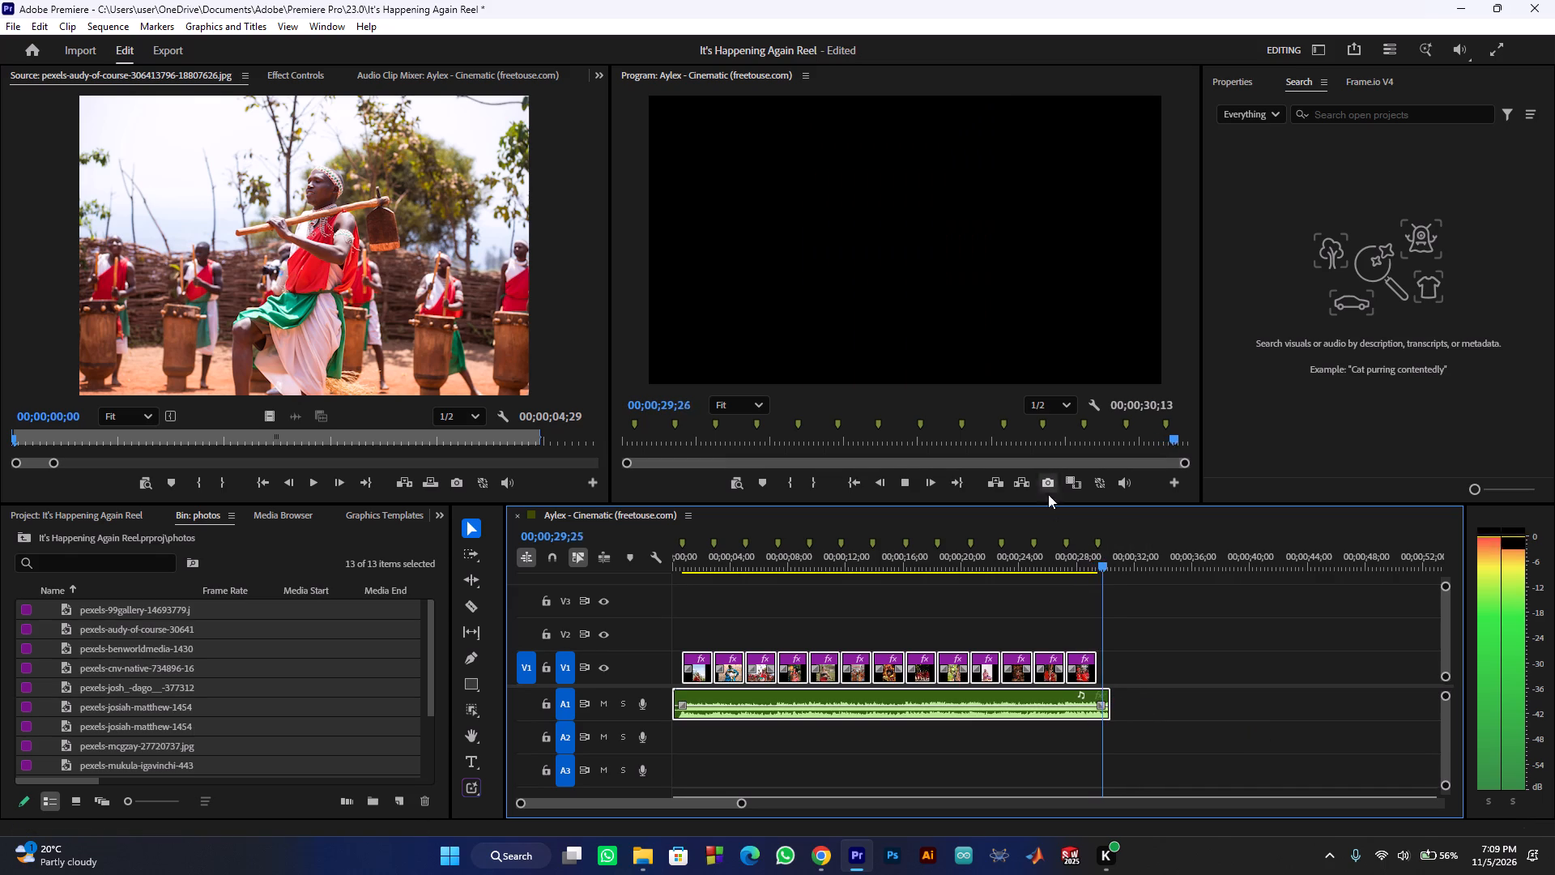
{"action": "left_click", "coordinate": [1053, 560]}
{"action": "key", "text": "space"}
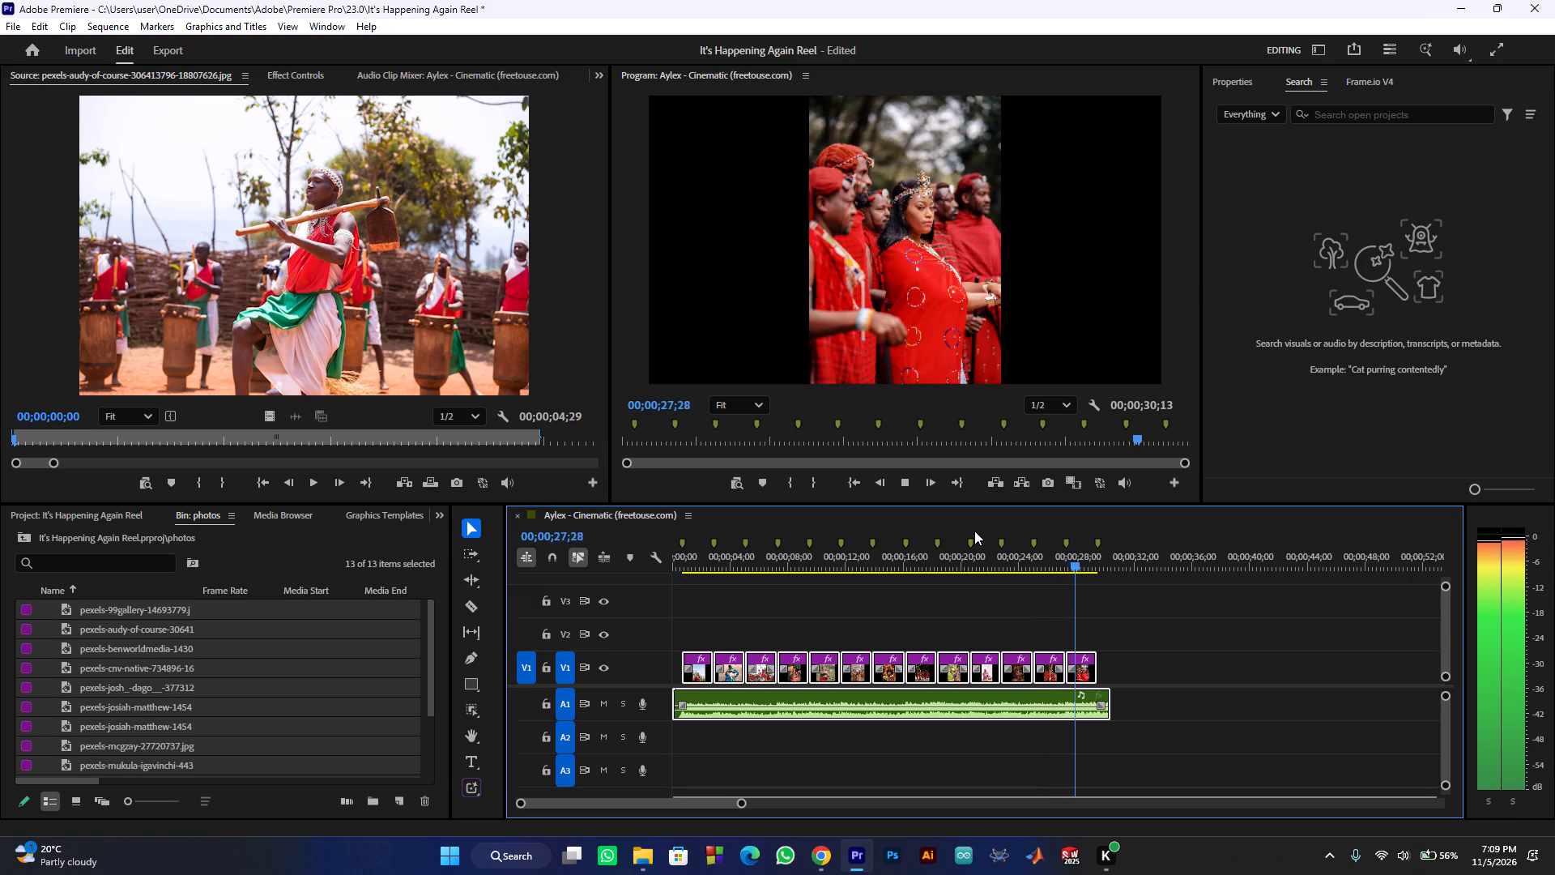
{"action": "key", "text": "space"}
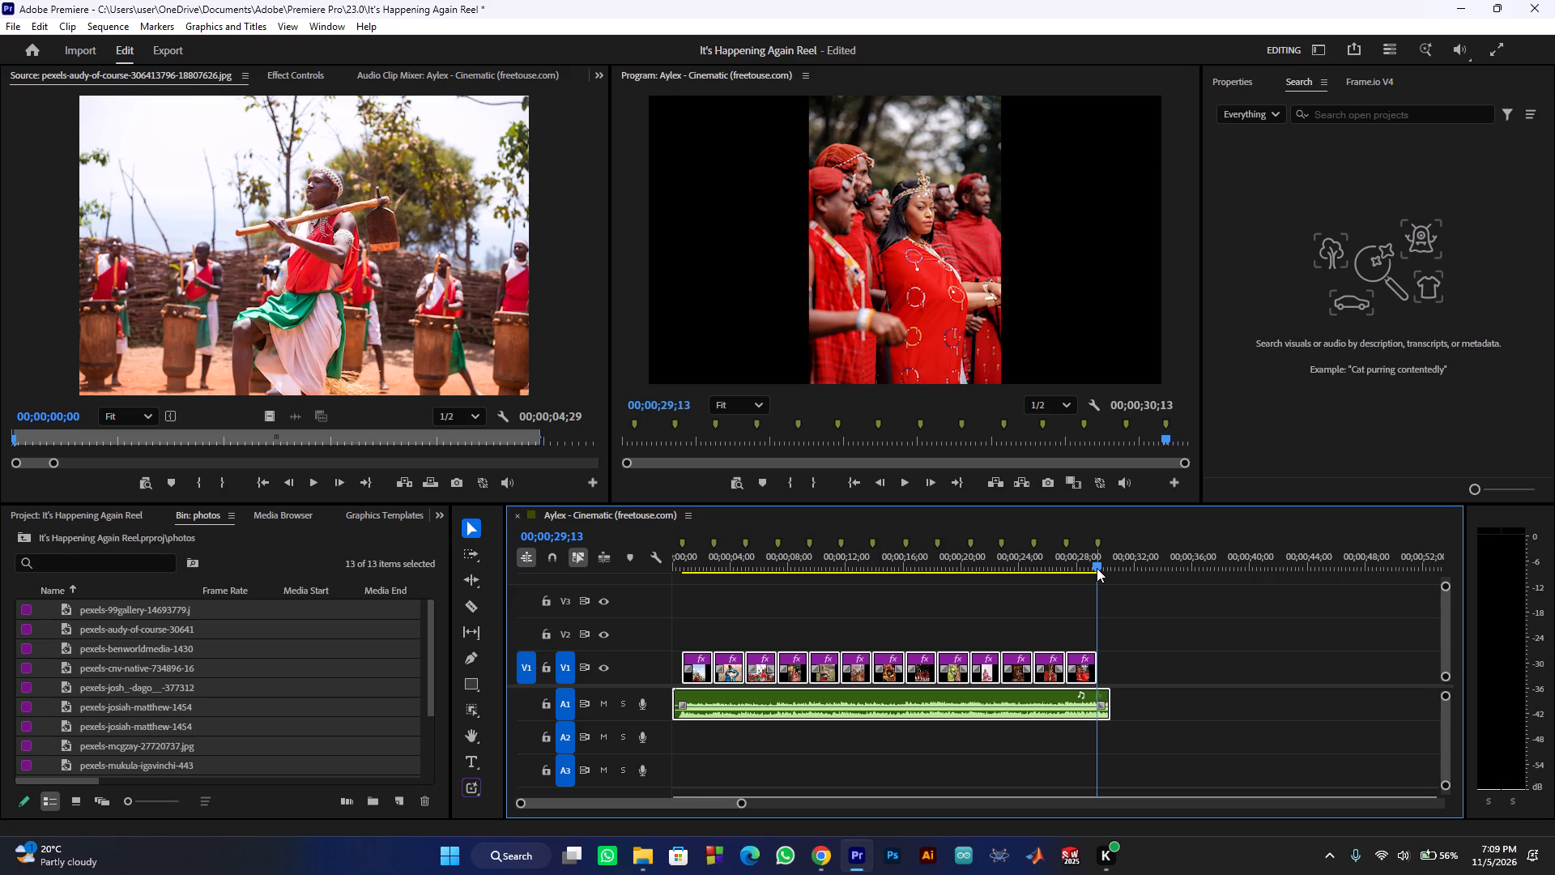
{"action": "key", "text": "space"}
{"action": "key", "text": "space"}
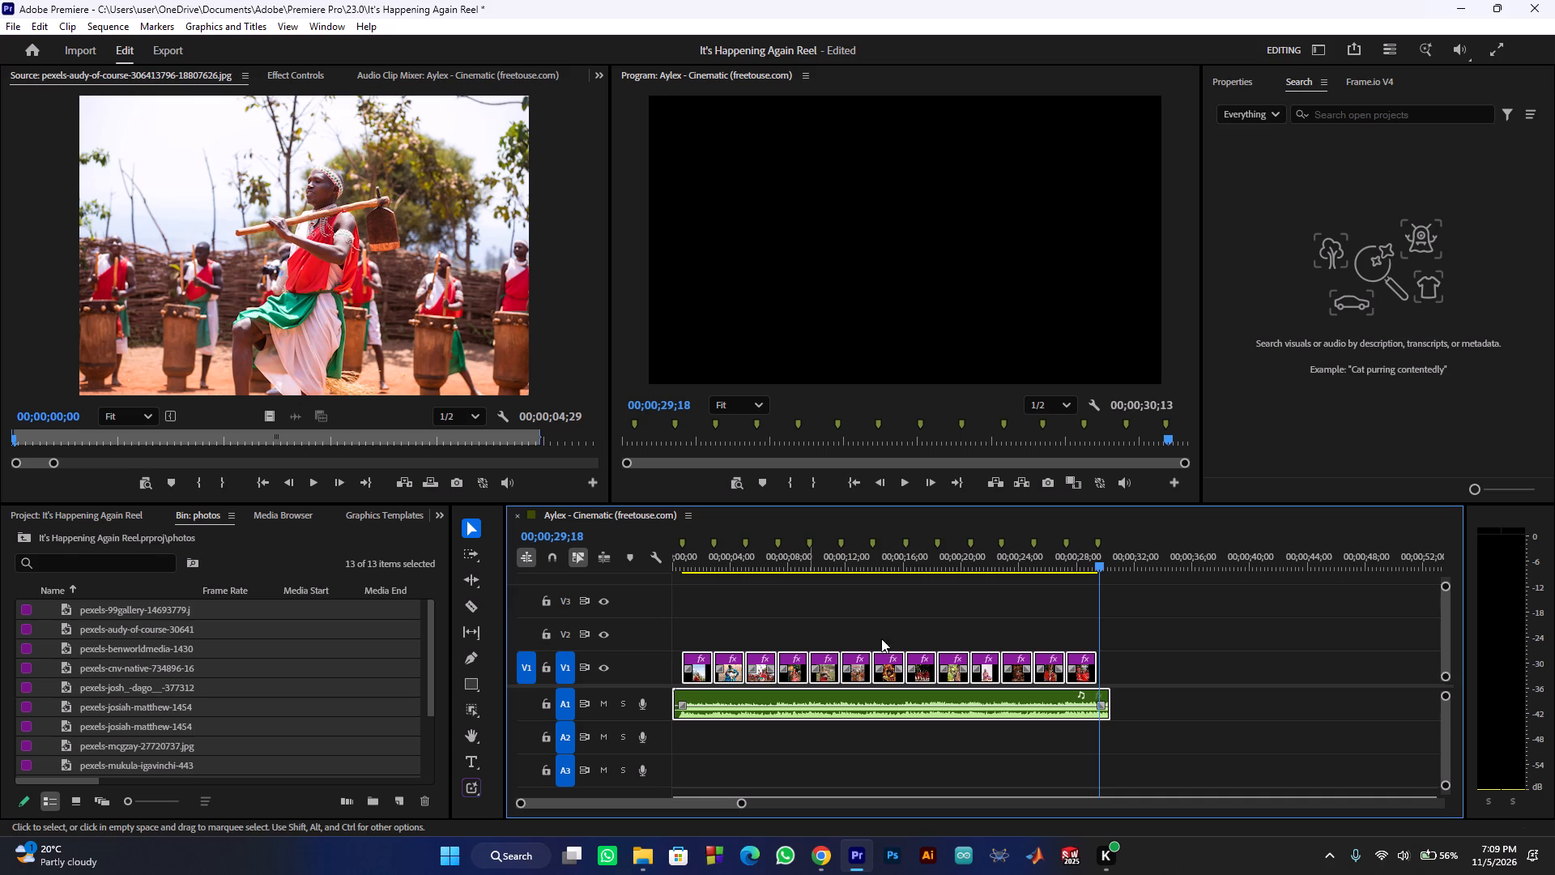
{"action": "left_click", "coordinate": [975, 702]}
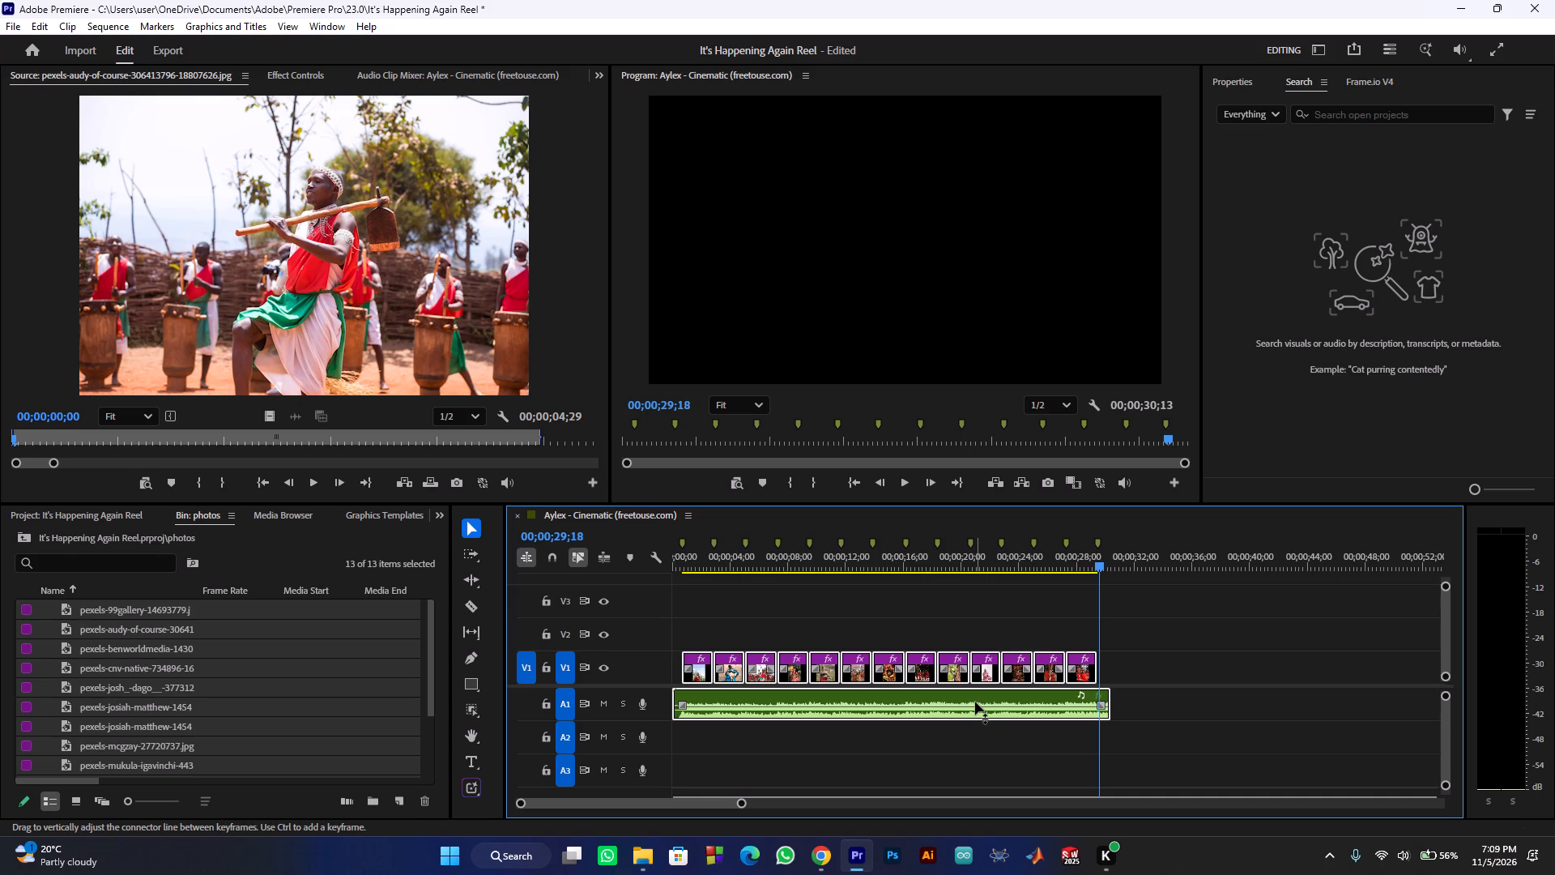
{"action": "key", "text": "w"}
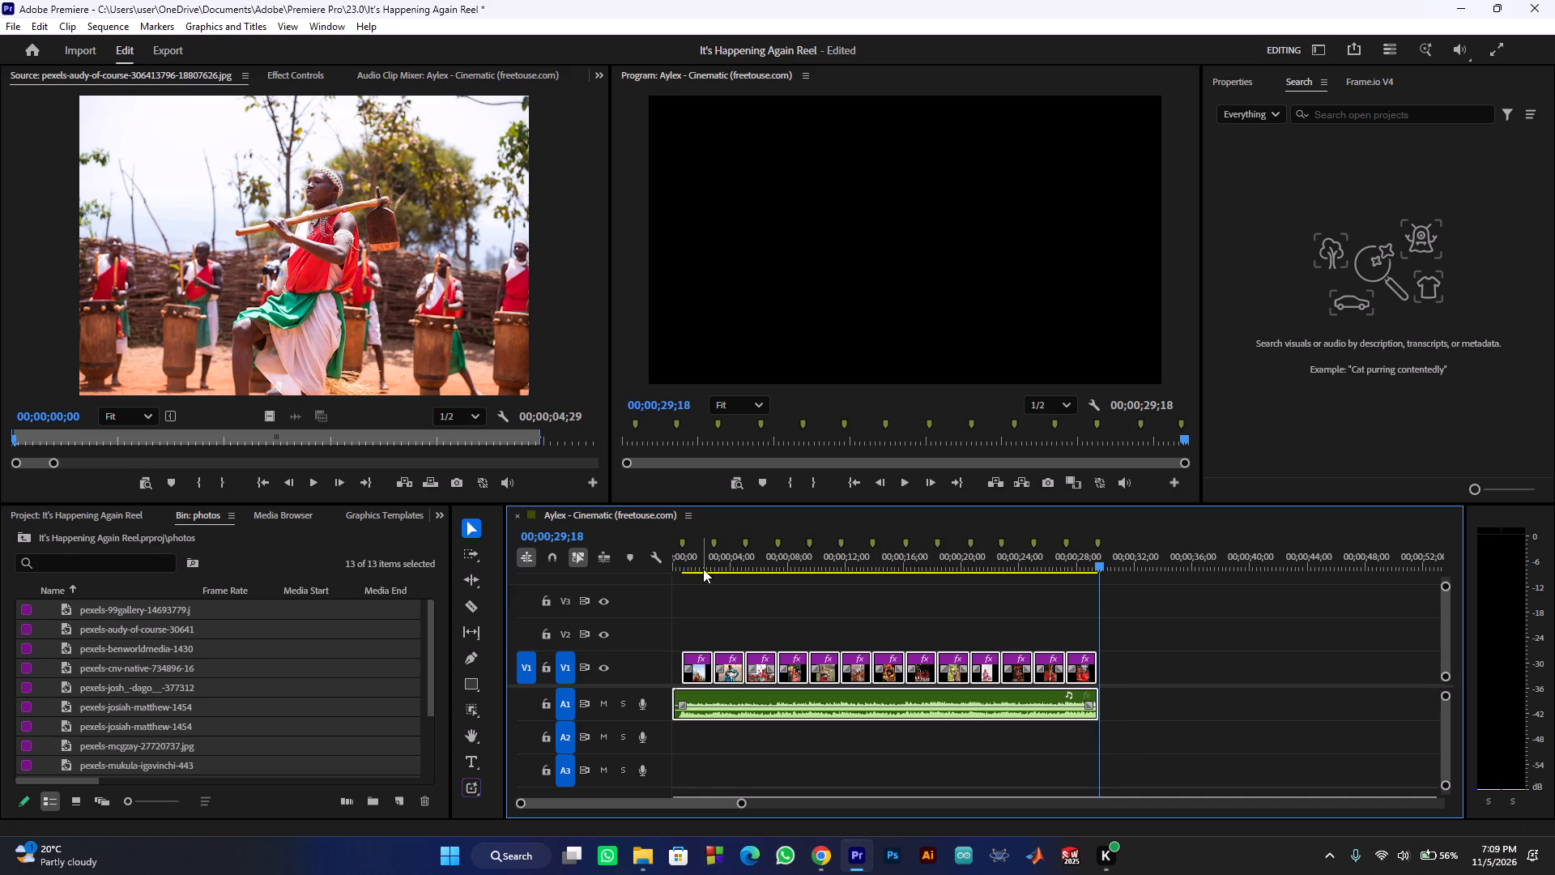
Play the trimmed sequence from the start to review the fitted photos against the music.
{"action": "left_click_drag", "start_coordinate": [700, 566], "coordinate": [653, 570]}
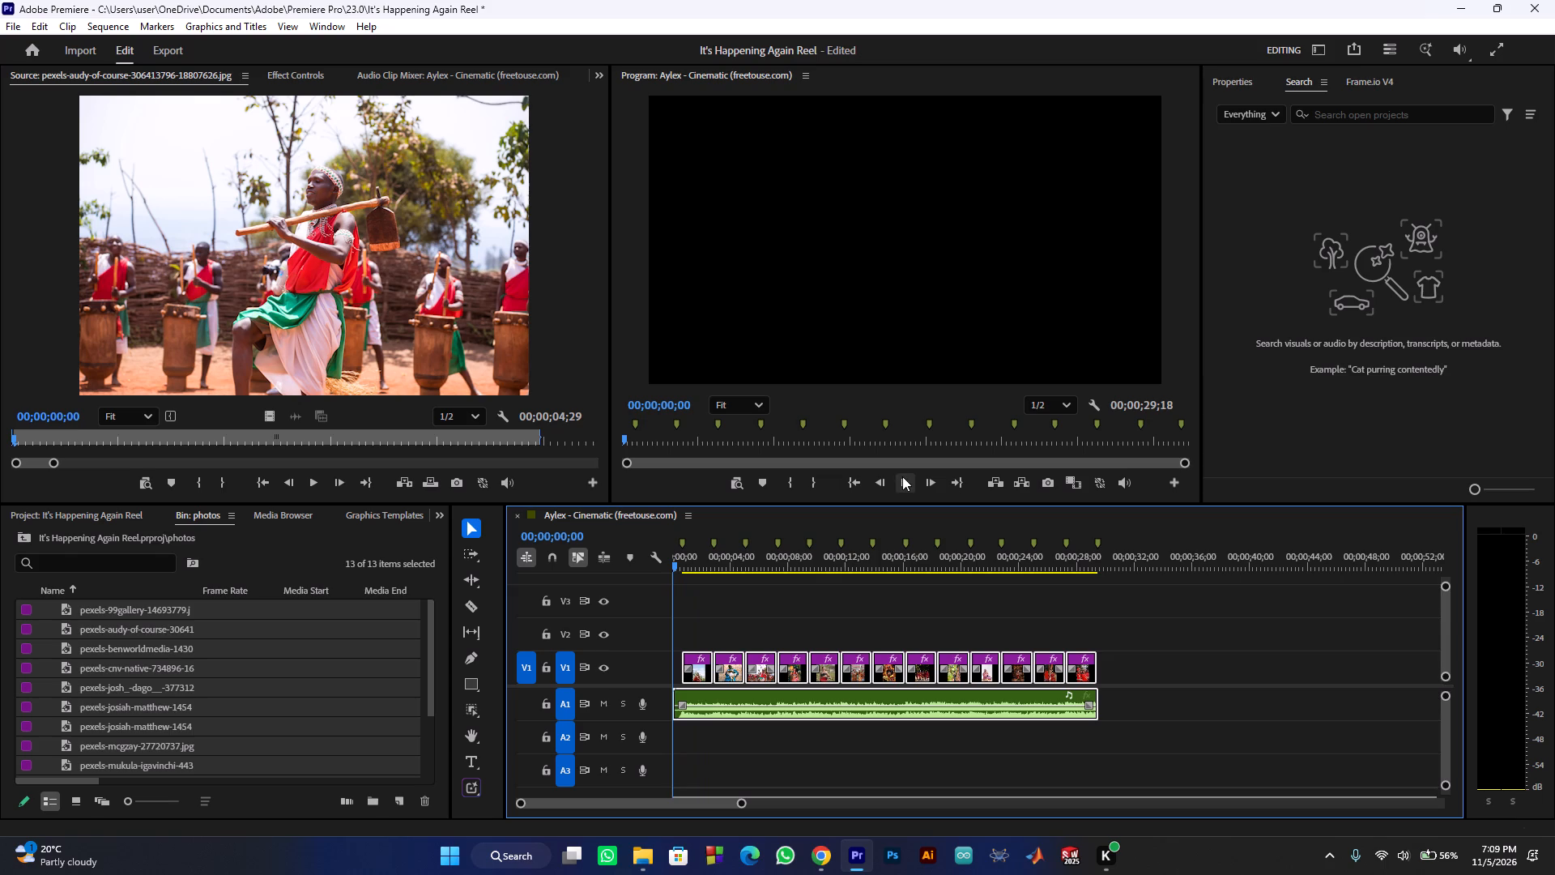
{"action": "left_click", "coordinate": [902, 476]}
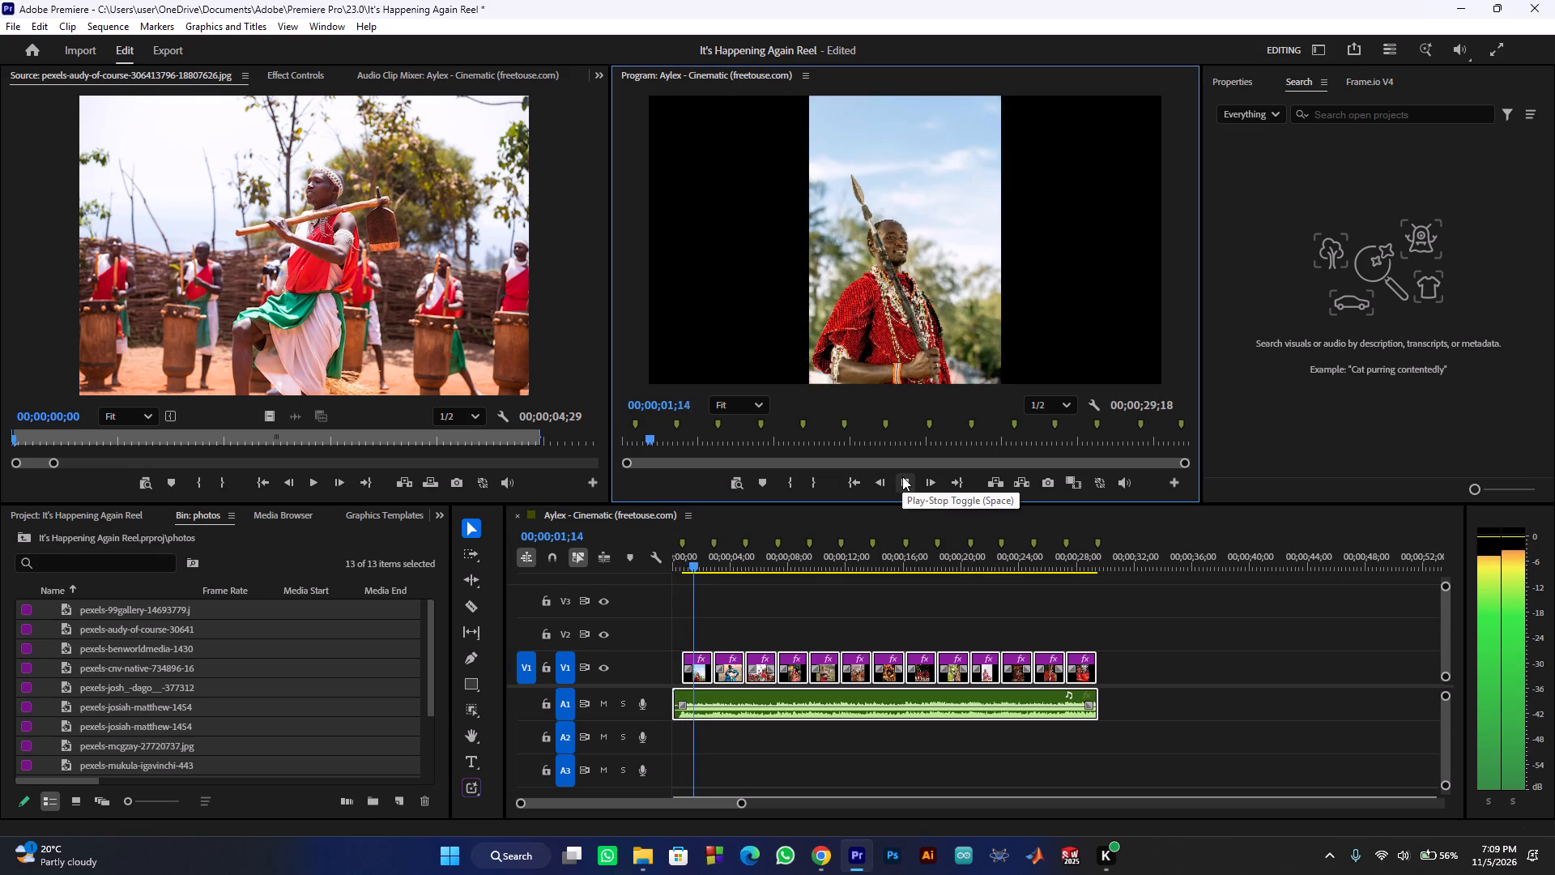
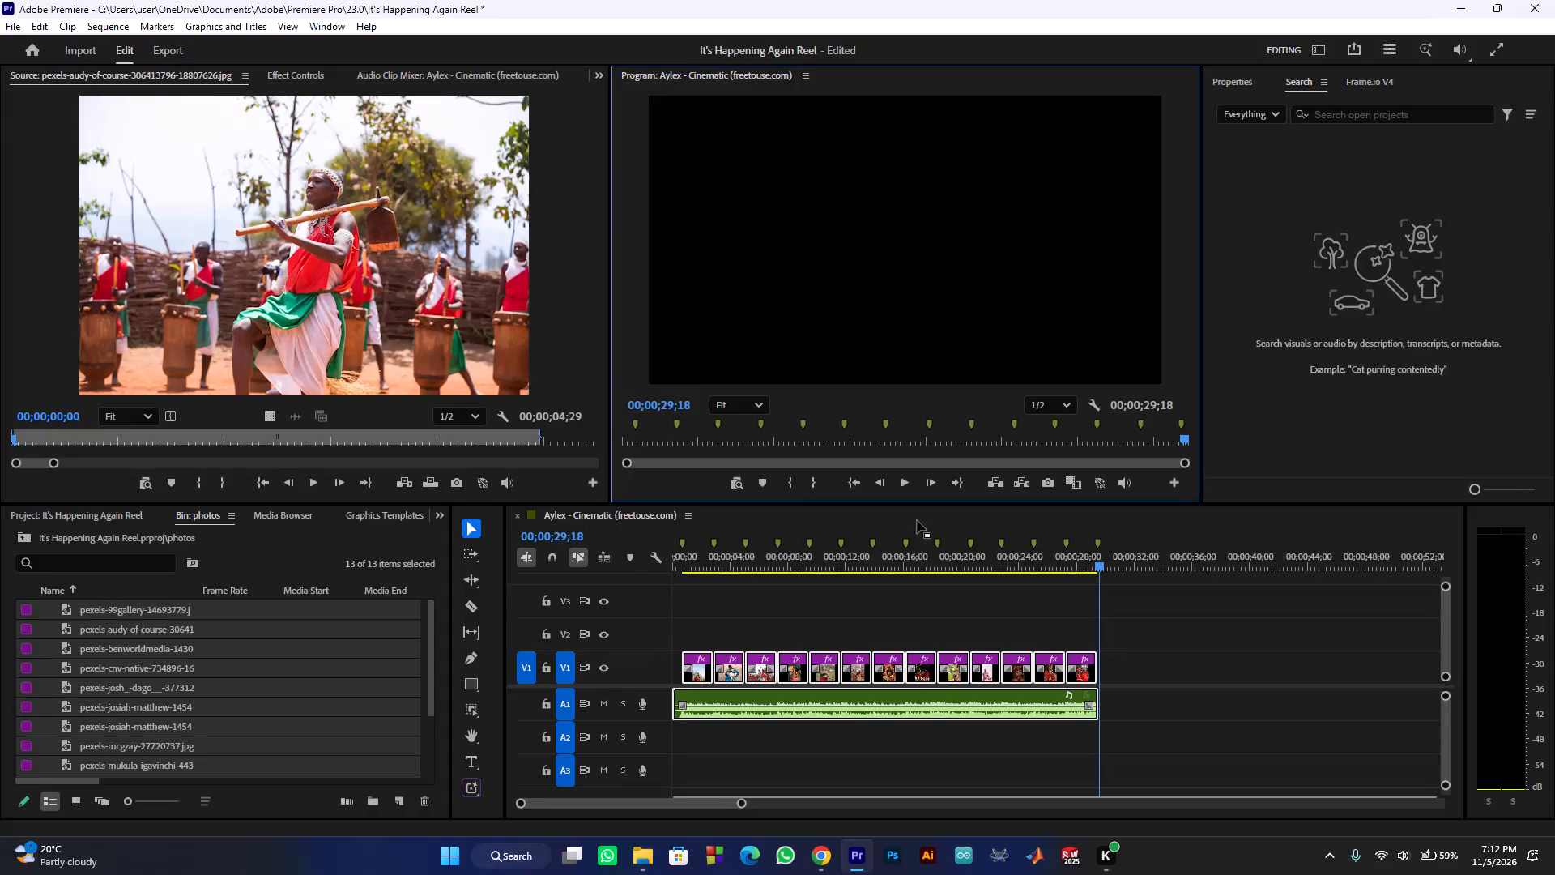
Play the sequence from the start and stop it while the first photo is showing.
{"action": "left_click", "coordinate": [898, 480]}
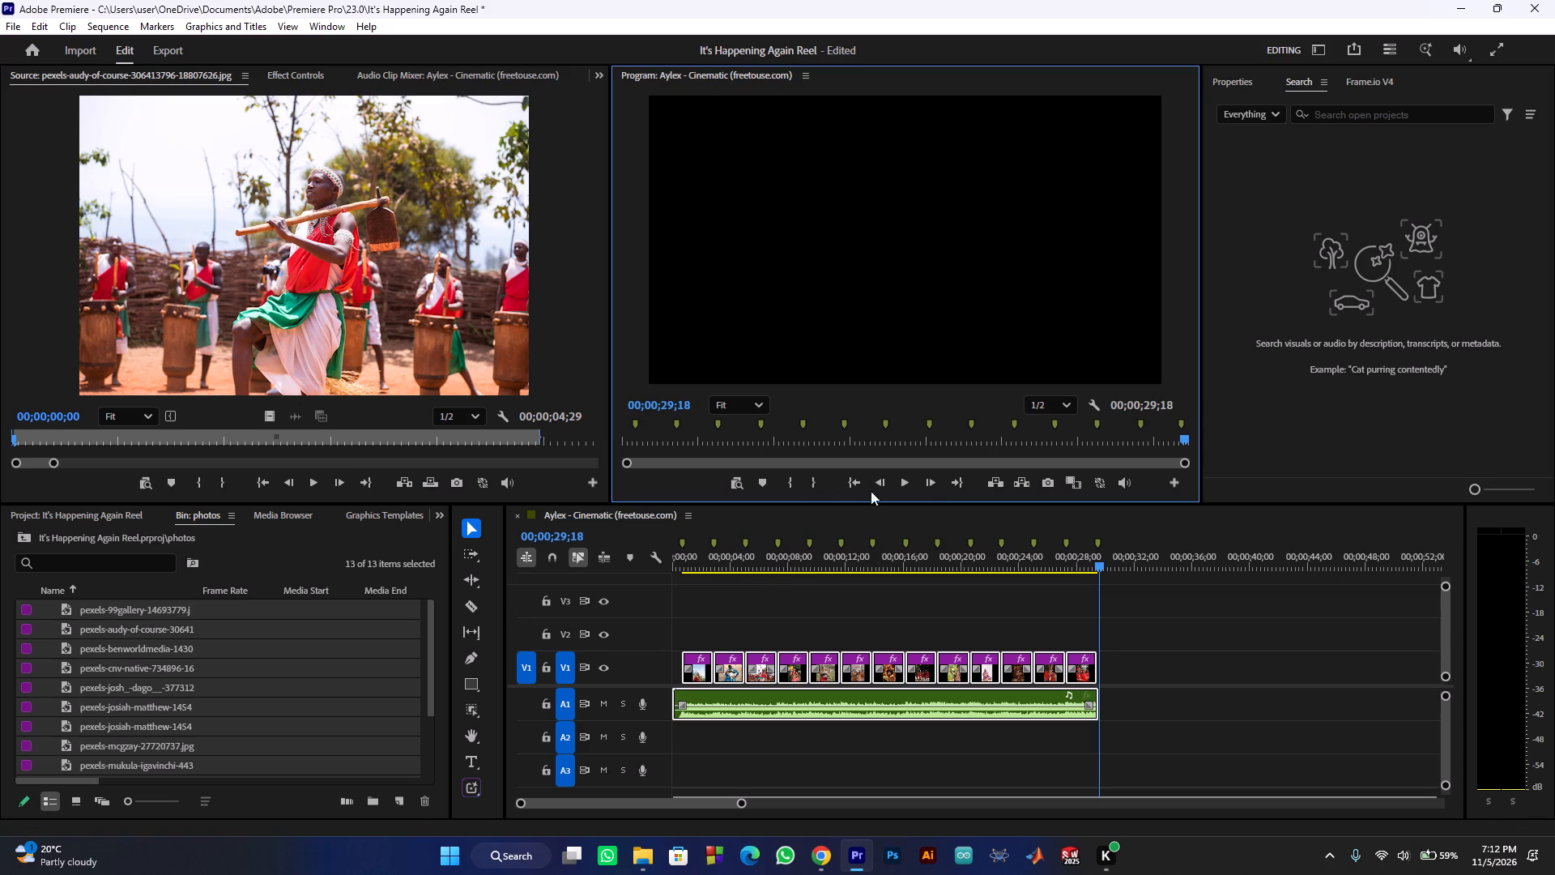
{"action": "left_click", "coordinate": [905, 491]}
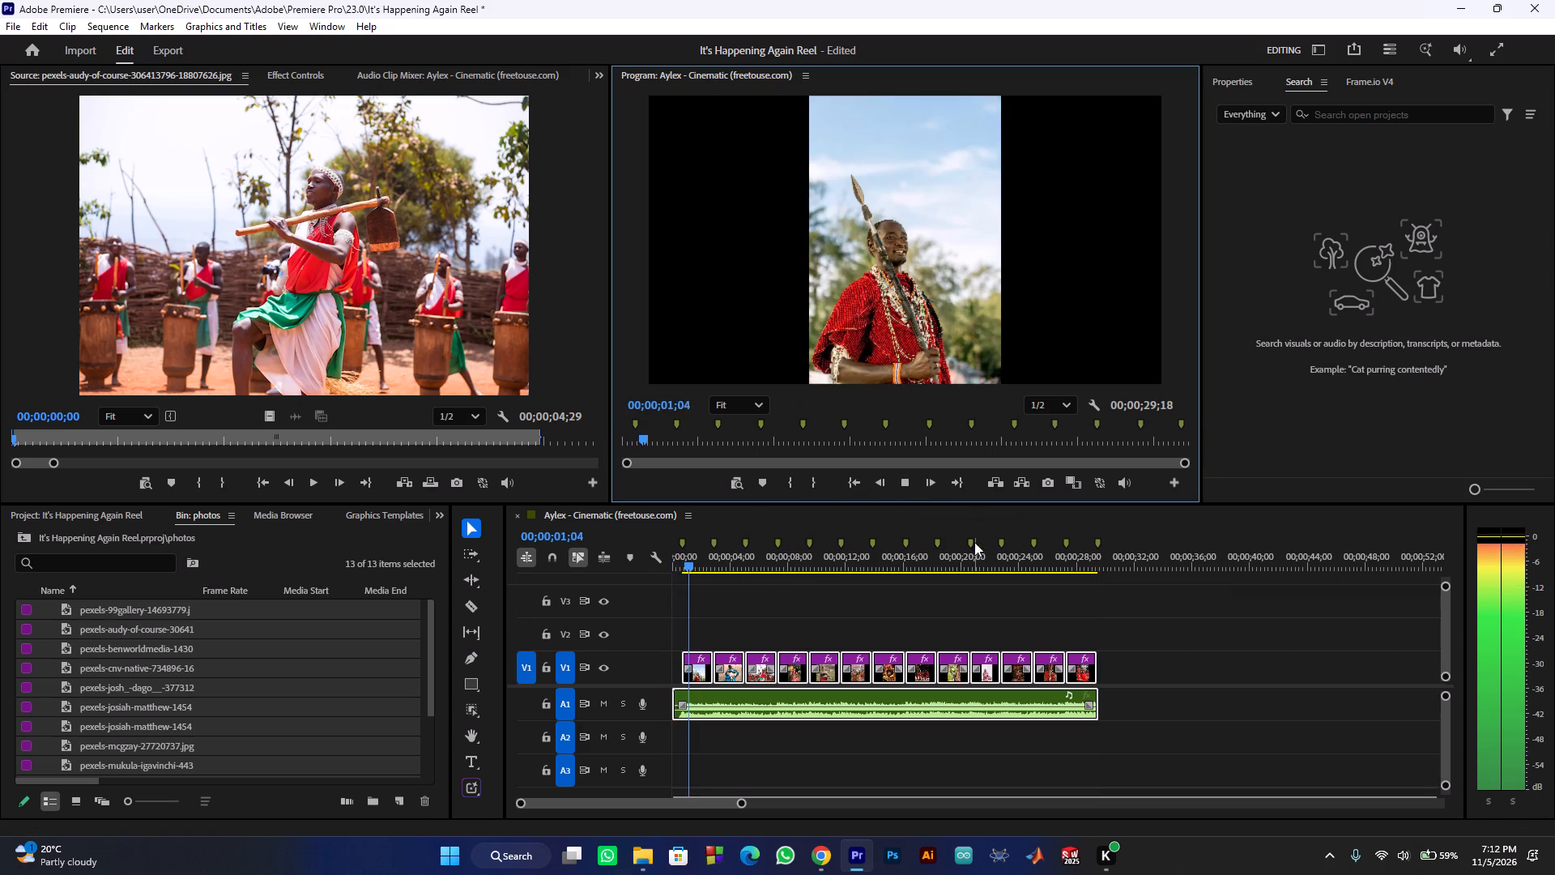
{"action": "left_click", "coordinate": [904, 490]}
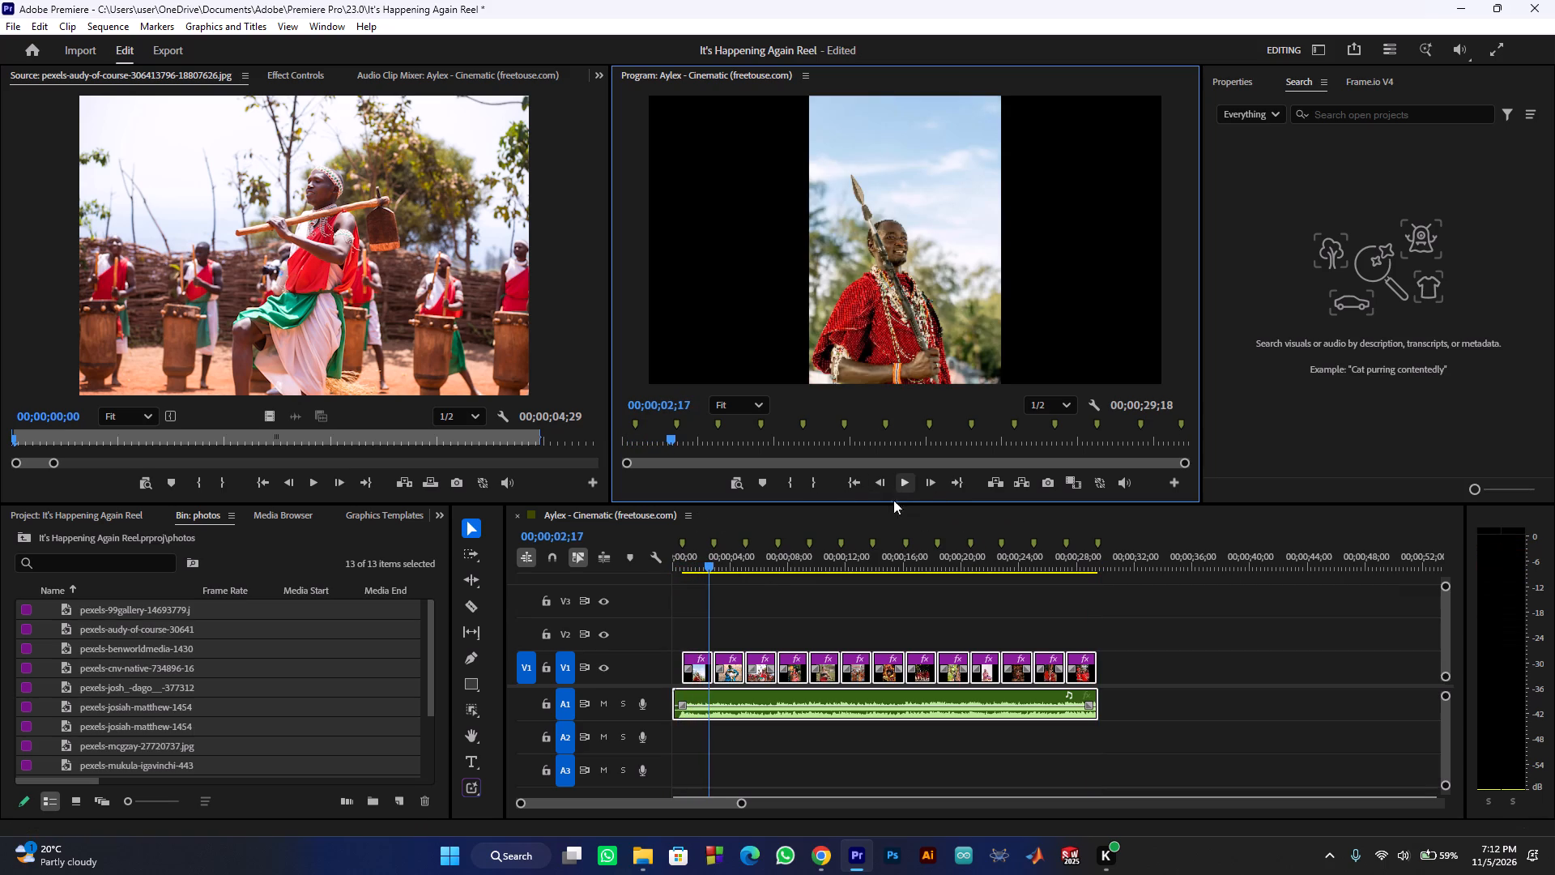
Open Effect Controls for the first photo clip on V1 and place the playhead at 00;00;01;19.
{"action": "left_click", "coordinate": [692, 675]}
{"action": "left_click", "coordinate": [292, 75]}
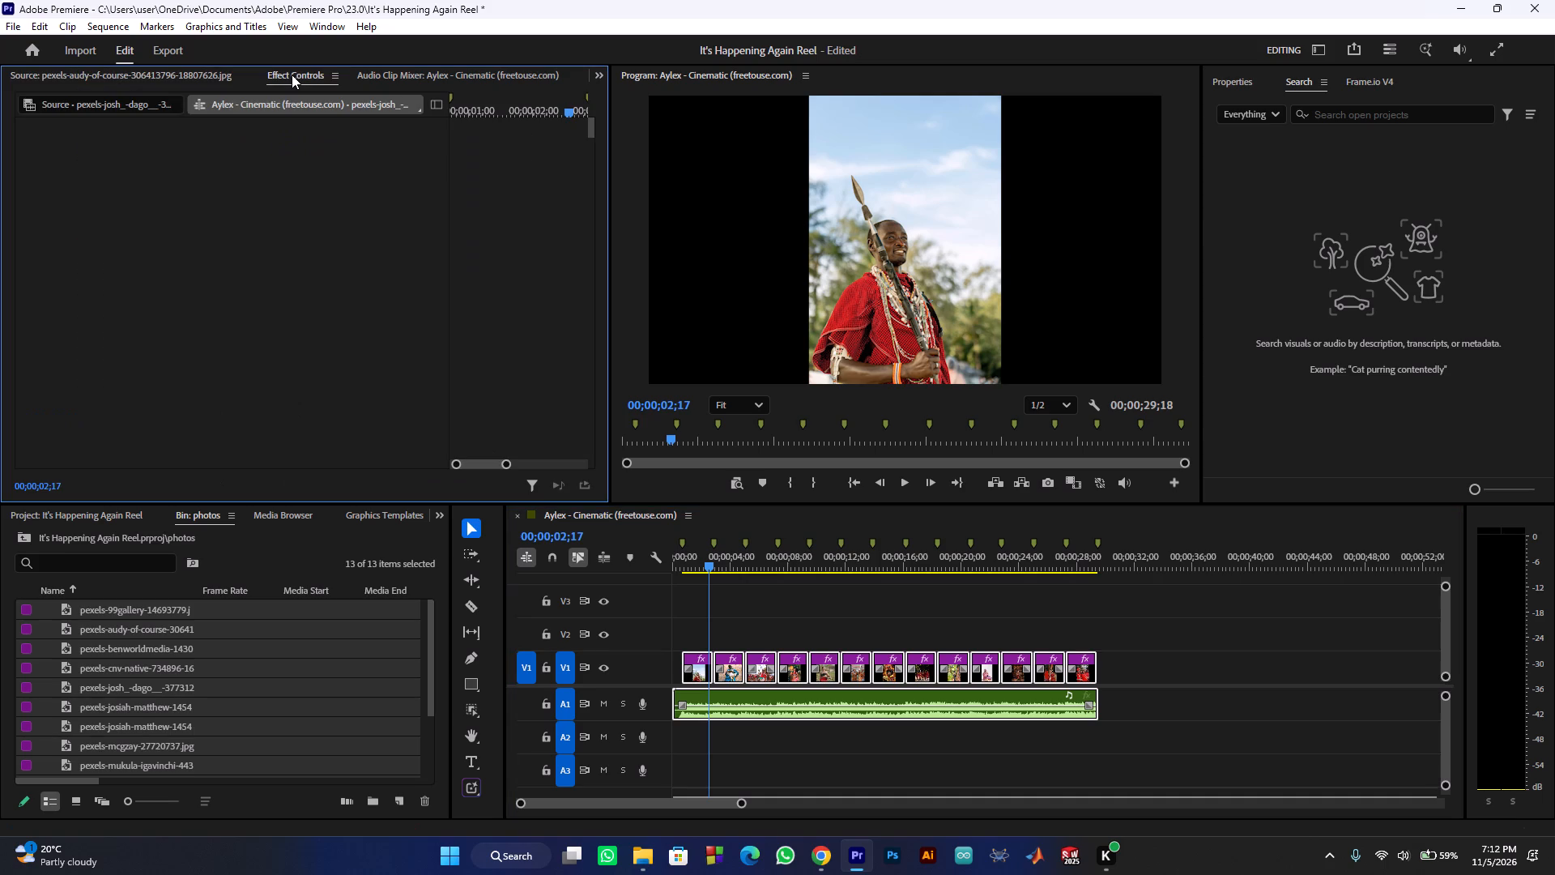
{"action": "scroll", "coordinate": [280, 277], "scroll_direction": "up", "scroll_amount": 3}
{"action": "scroll", "coordinate": [173, 219], "scroll_direction": "up", "scroll_amount": 1}
{"action": "left_click", "coordinate": [692, 663]}
{"action": "left_click", "coordinate": [697, 664]}
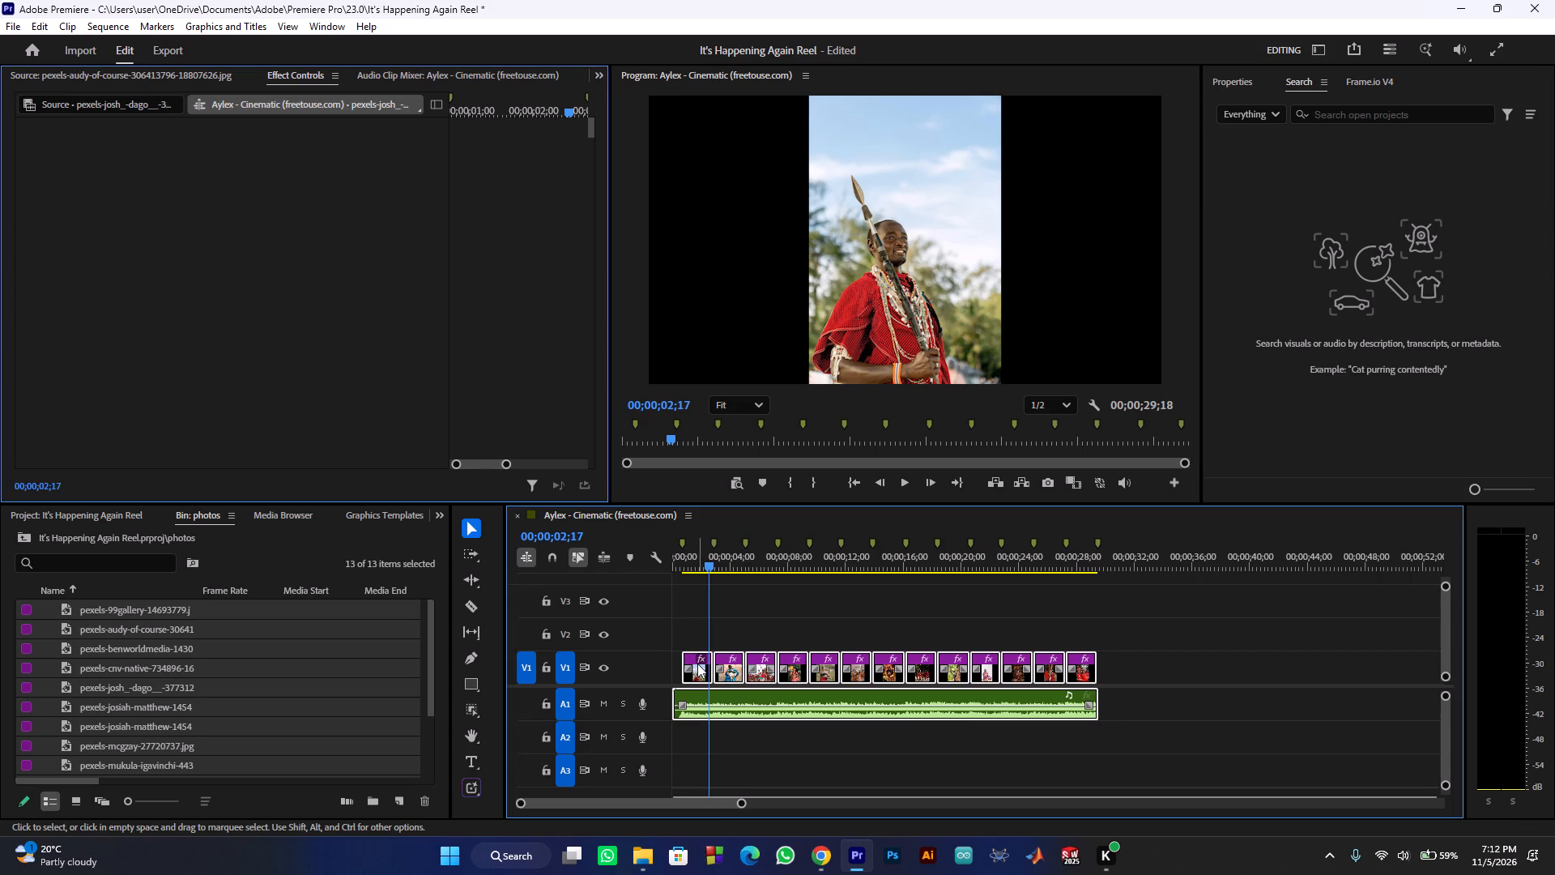
{"action": "left_click_drag", "start_coordinate": [705, 560], "coordinate": [697, 559]}
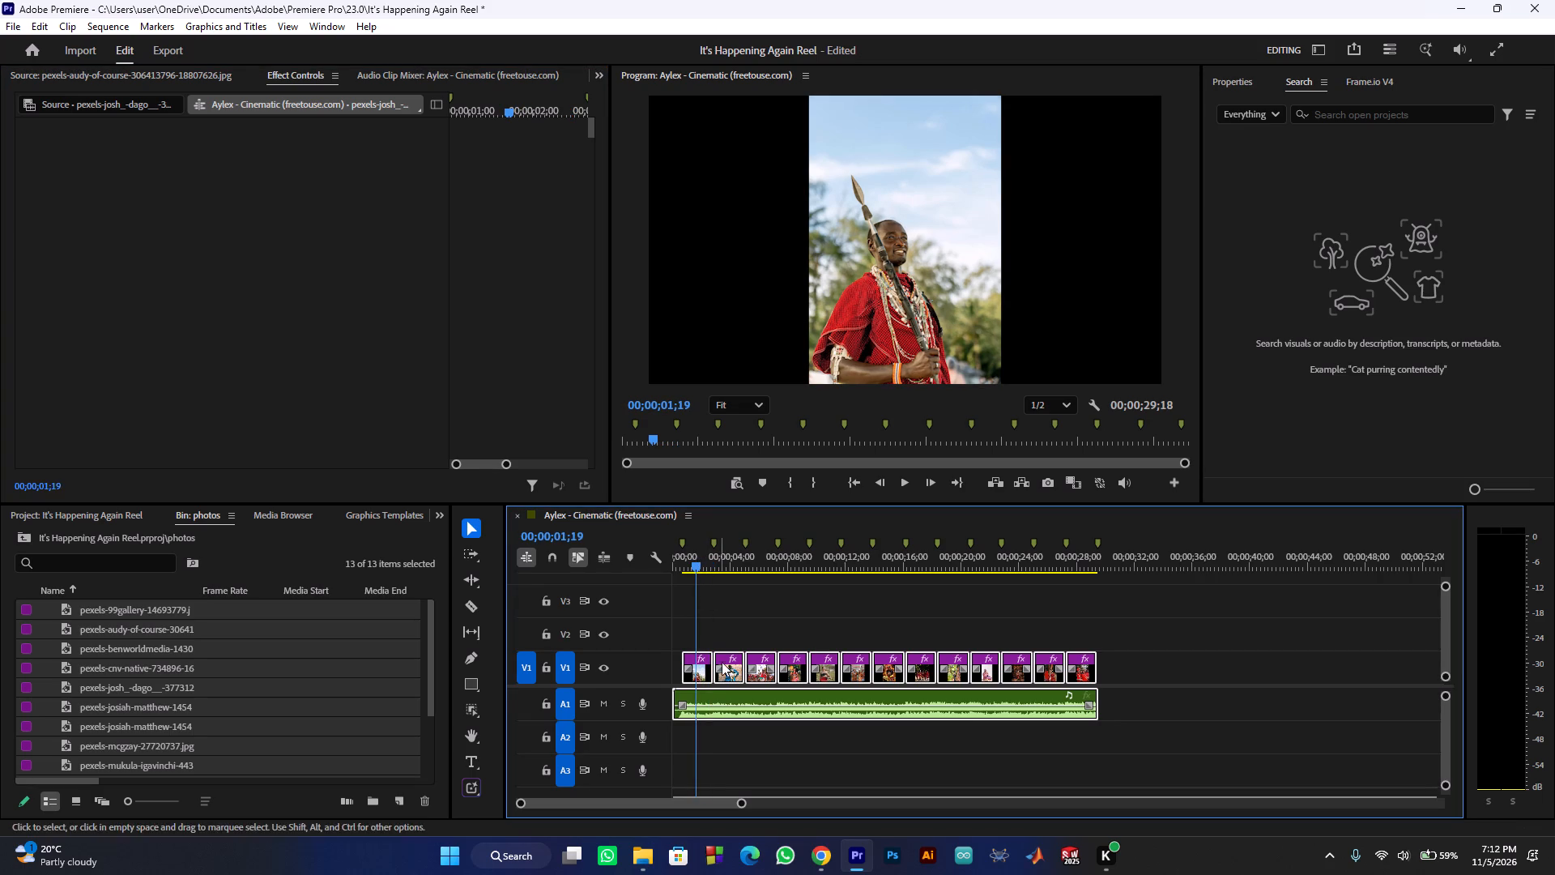
{"action": "left_click", "coordinate": [699, 662]}
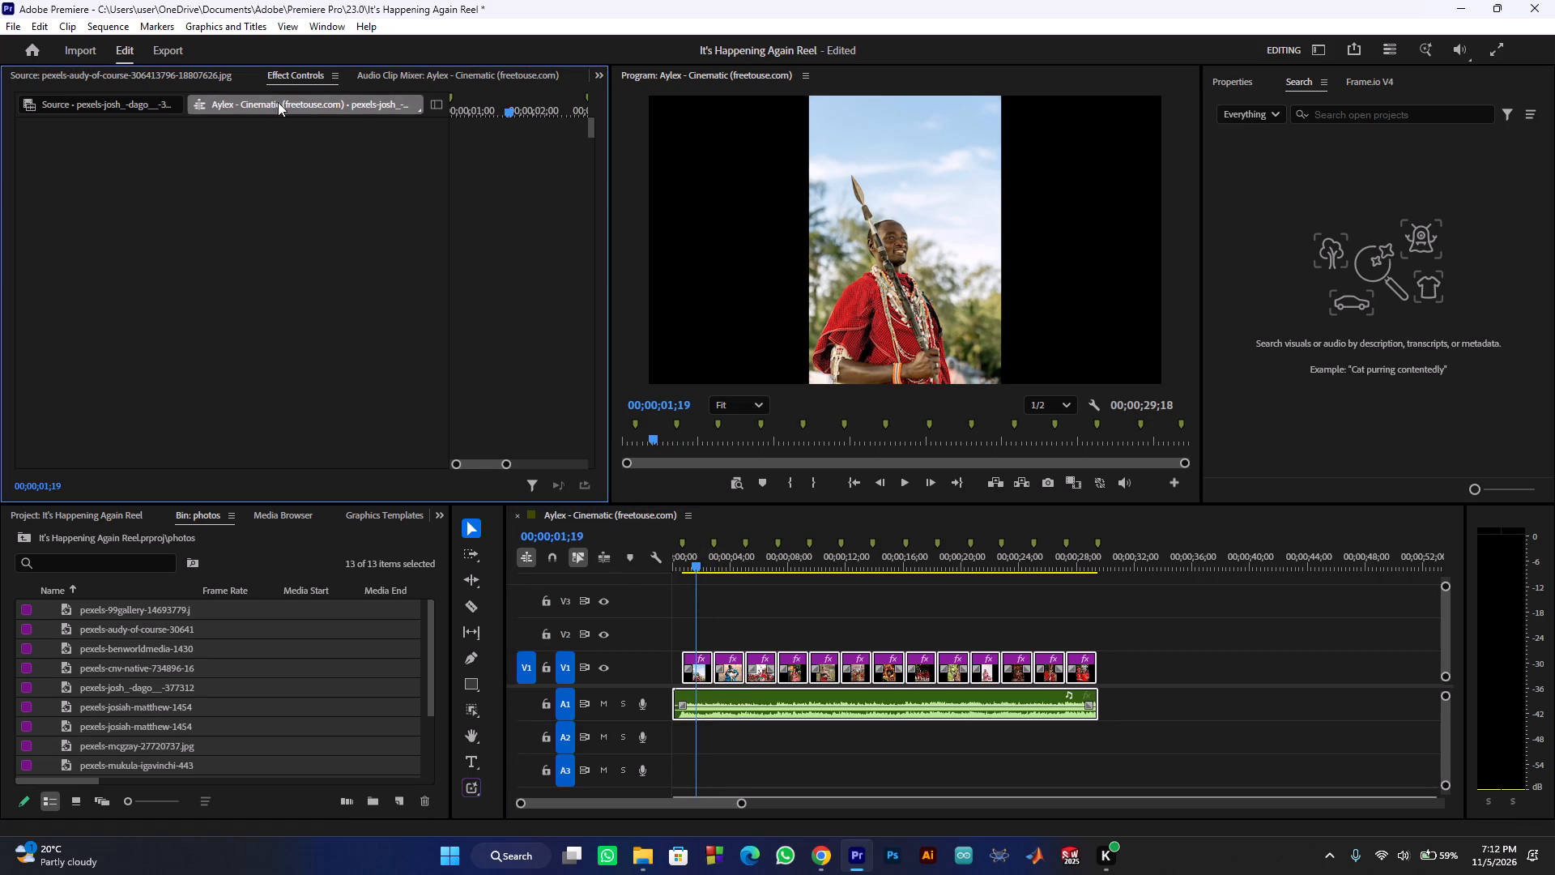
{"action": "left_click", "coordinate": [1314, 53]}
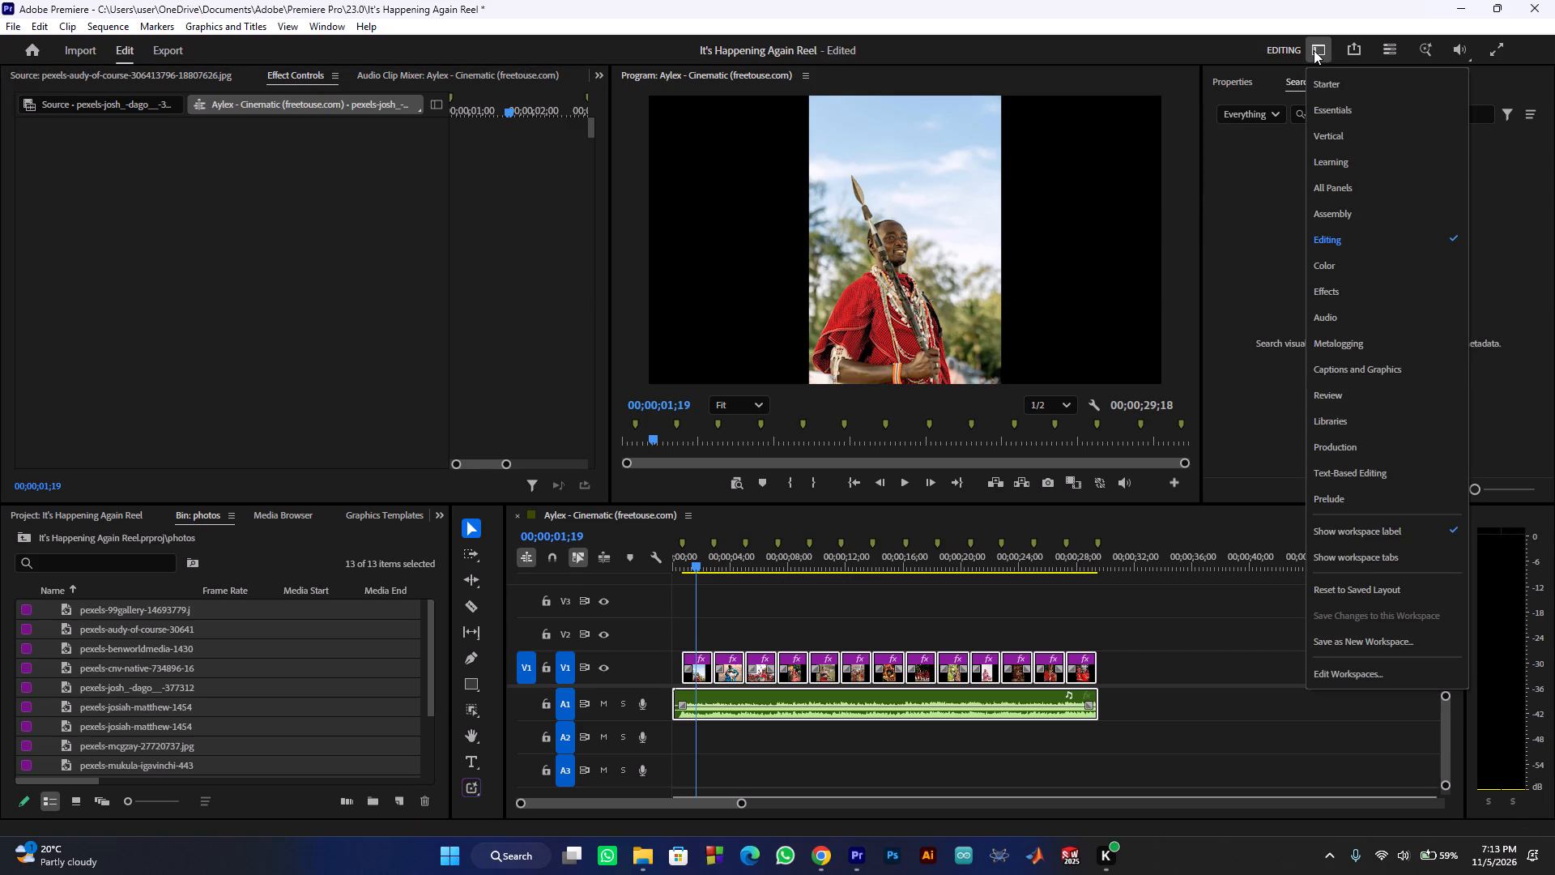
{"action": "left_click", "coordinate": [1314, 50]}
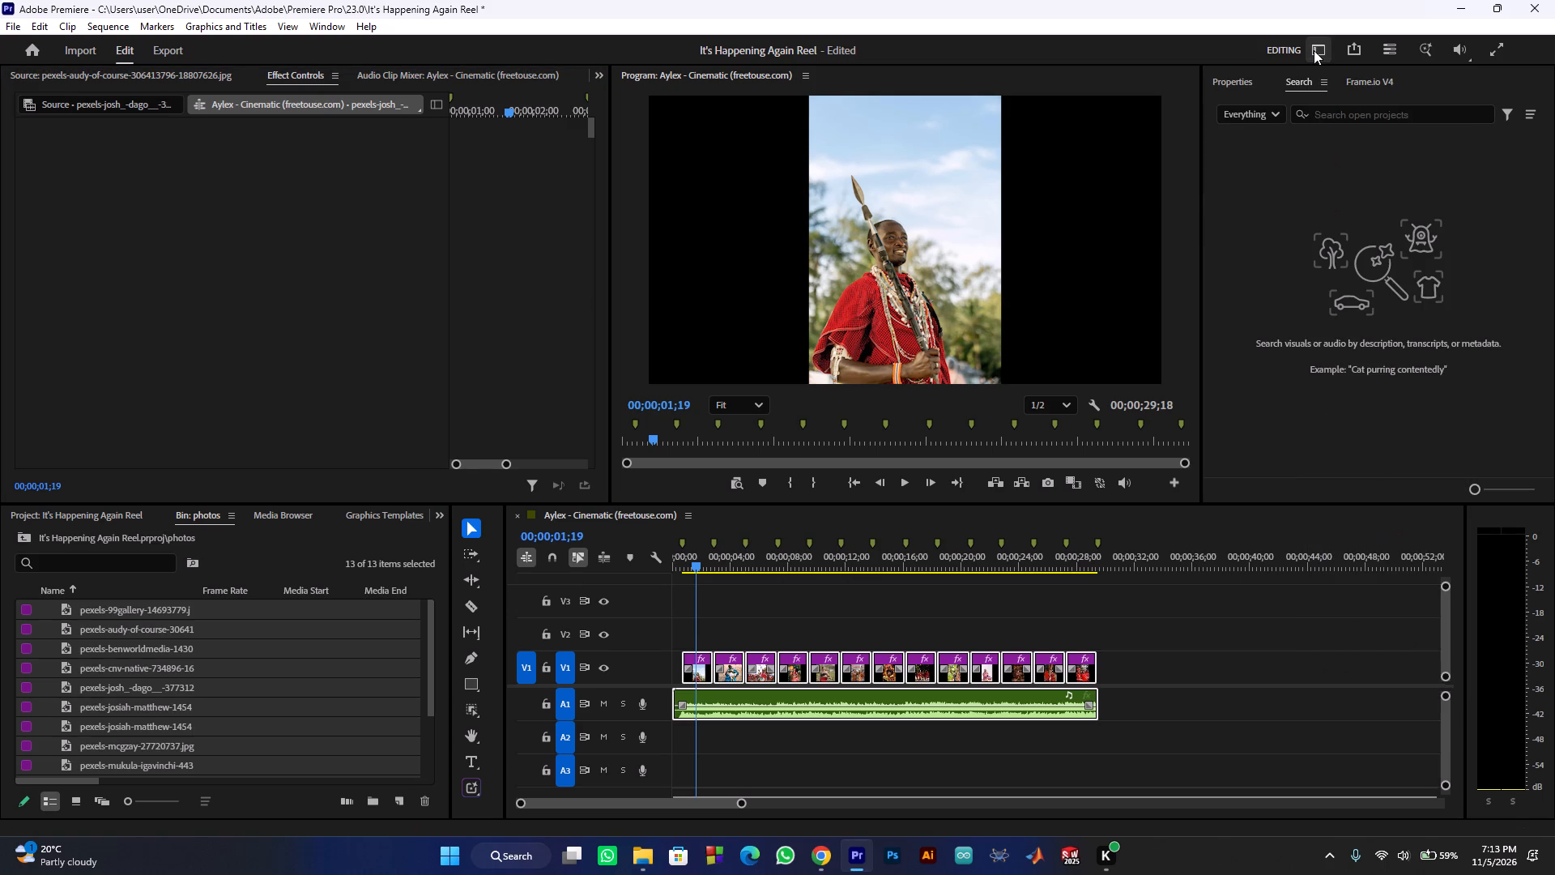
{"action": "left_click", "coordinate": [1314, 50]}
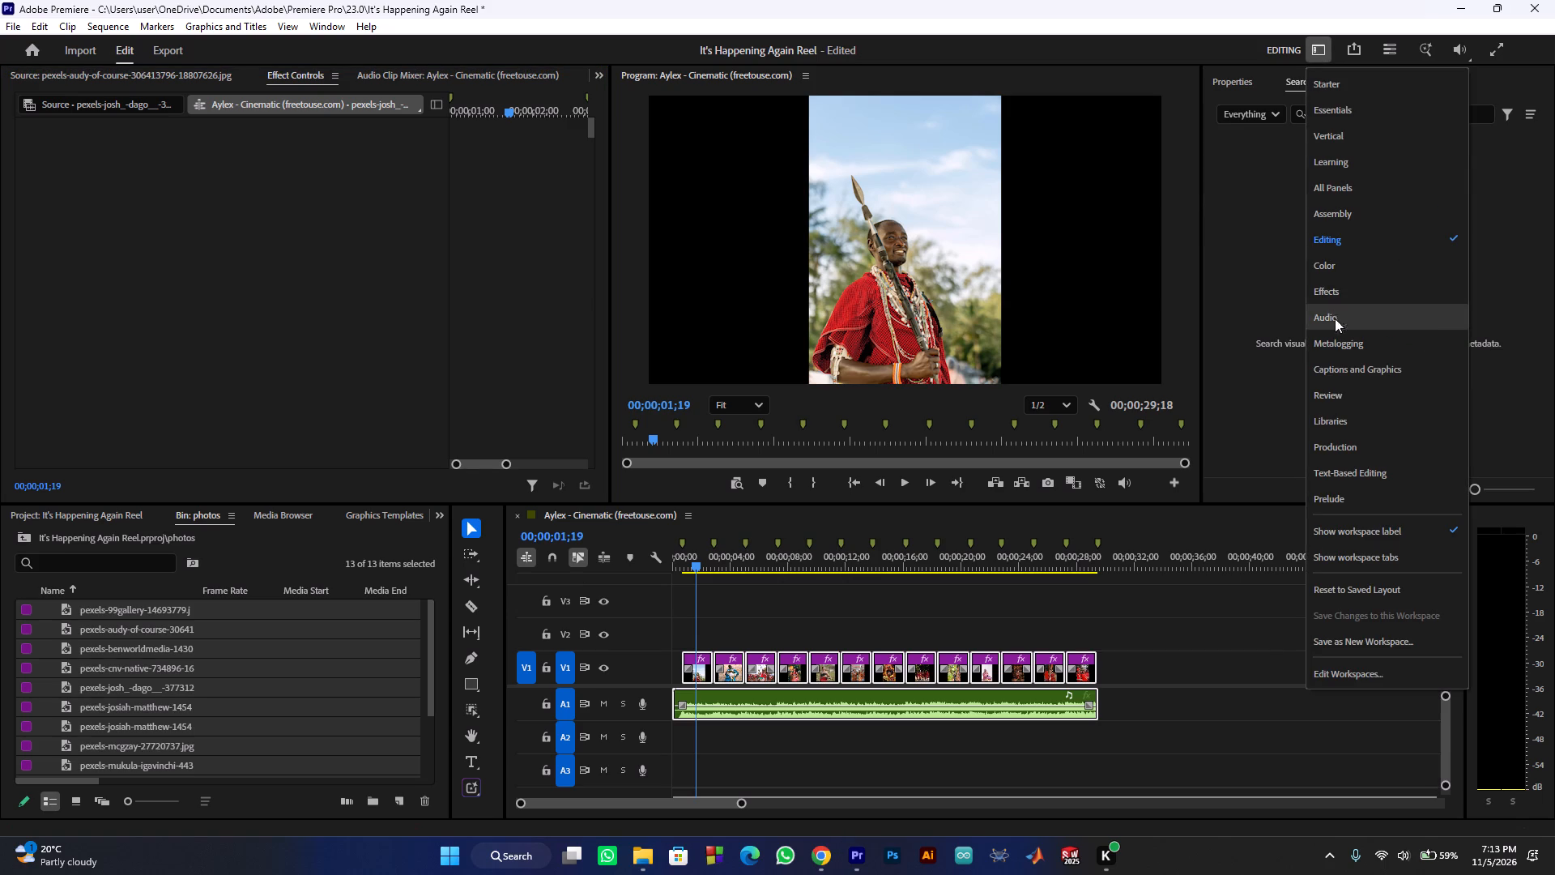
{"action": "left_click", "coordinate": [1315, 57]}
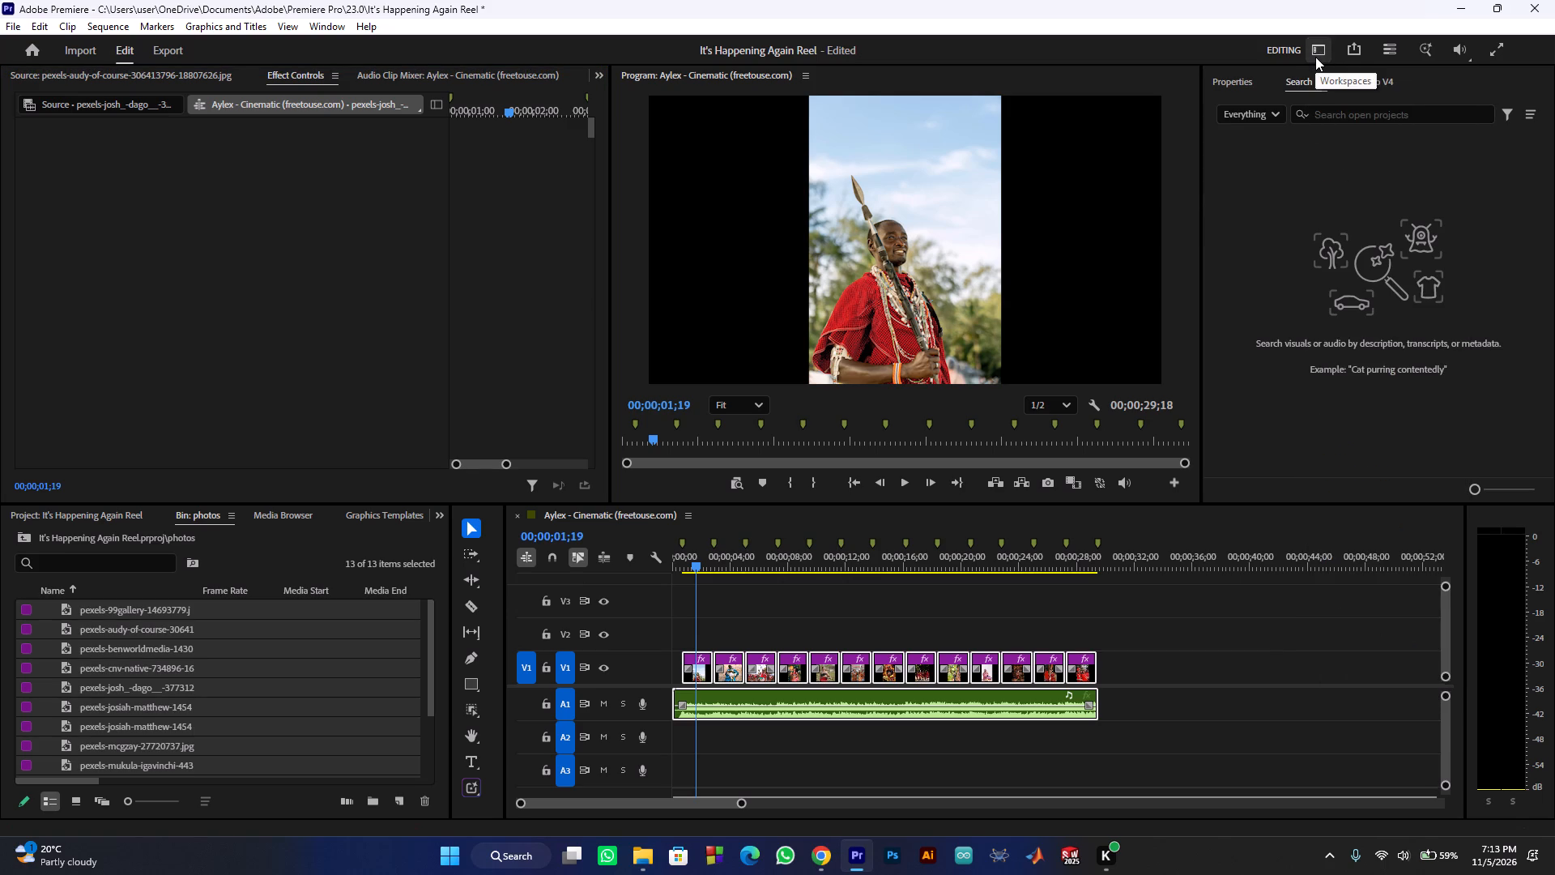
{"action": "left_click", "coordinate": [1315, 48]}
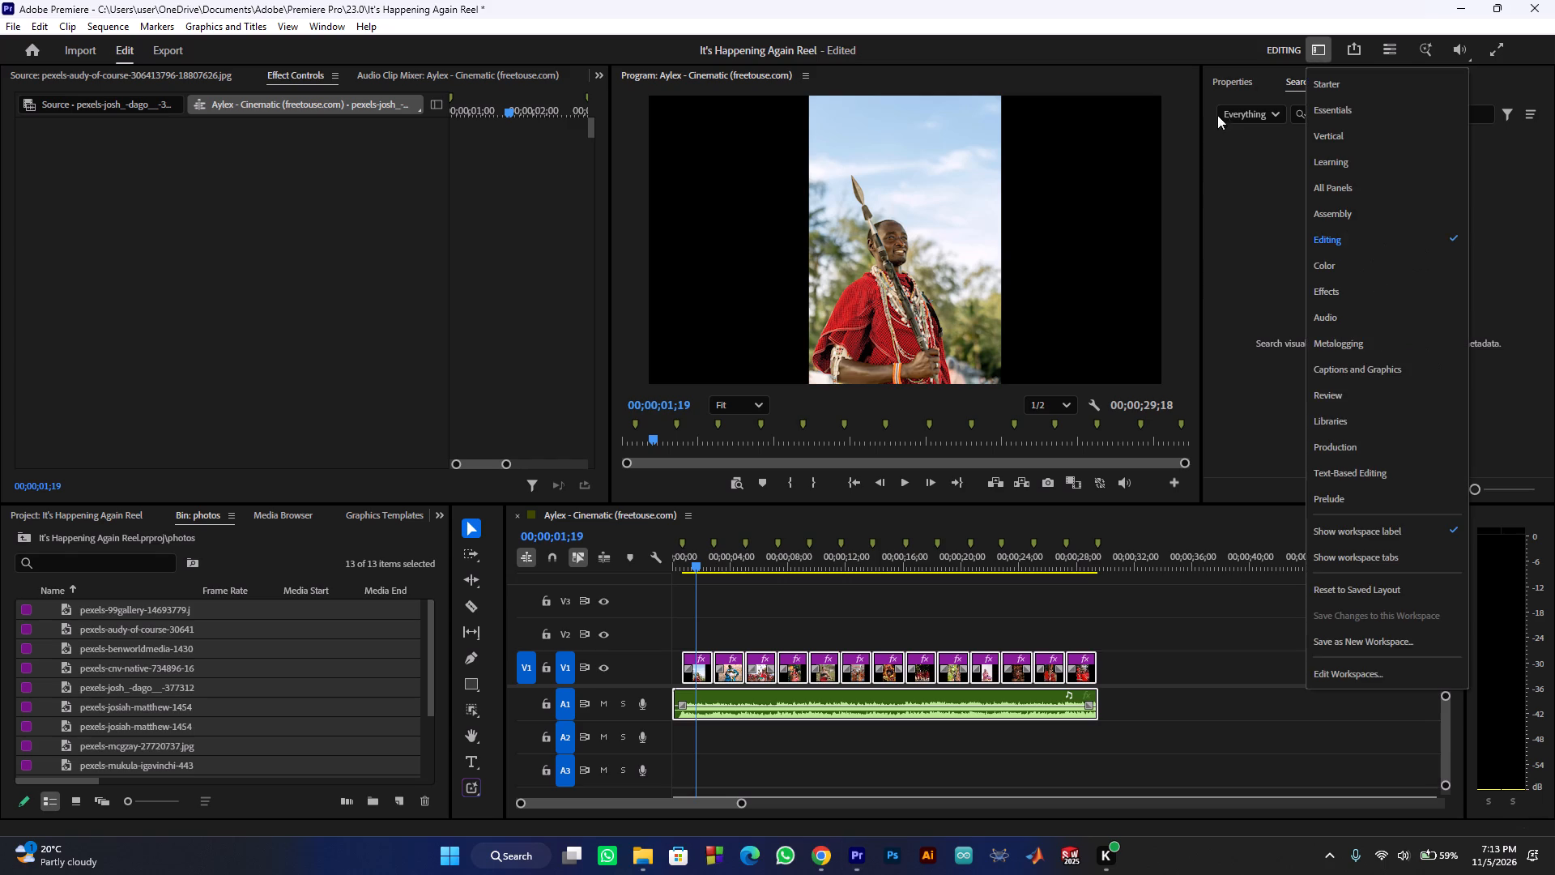
Select only the first photo, the man with the spear, directly in the program preview to load its Motion properties.
{"action": "left_click", "coordinate": [984, 278]}
{"action": "double_click", "coordinate": [936, 271]}
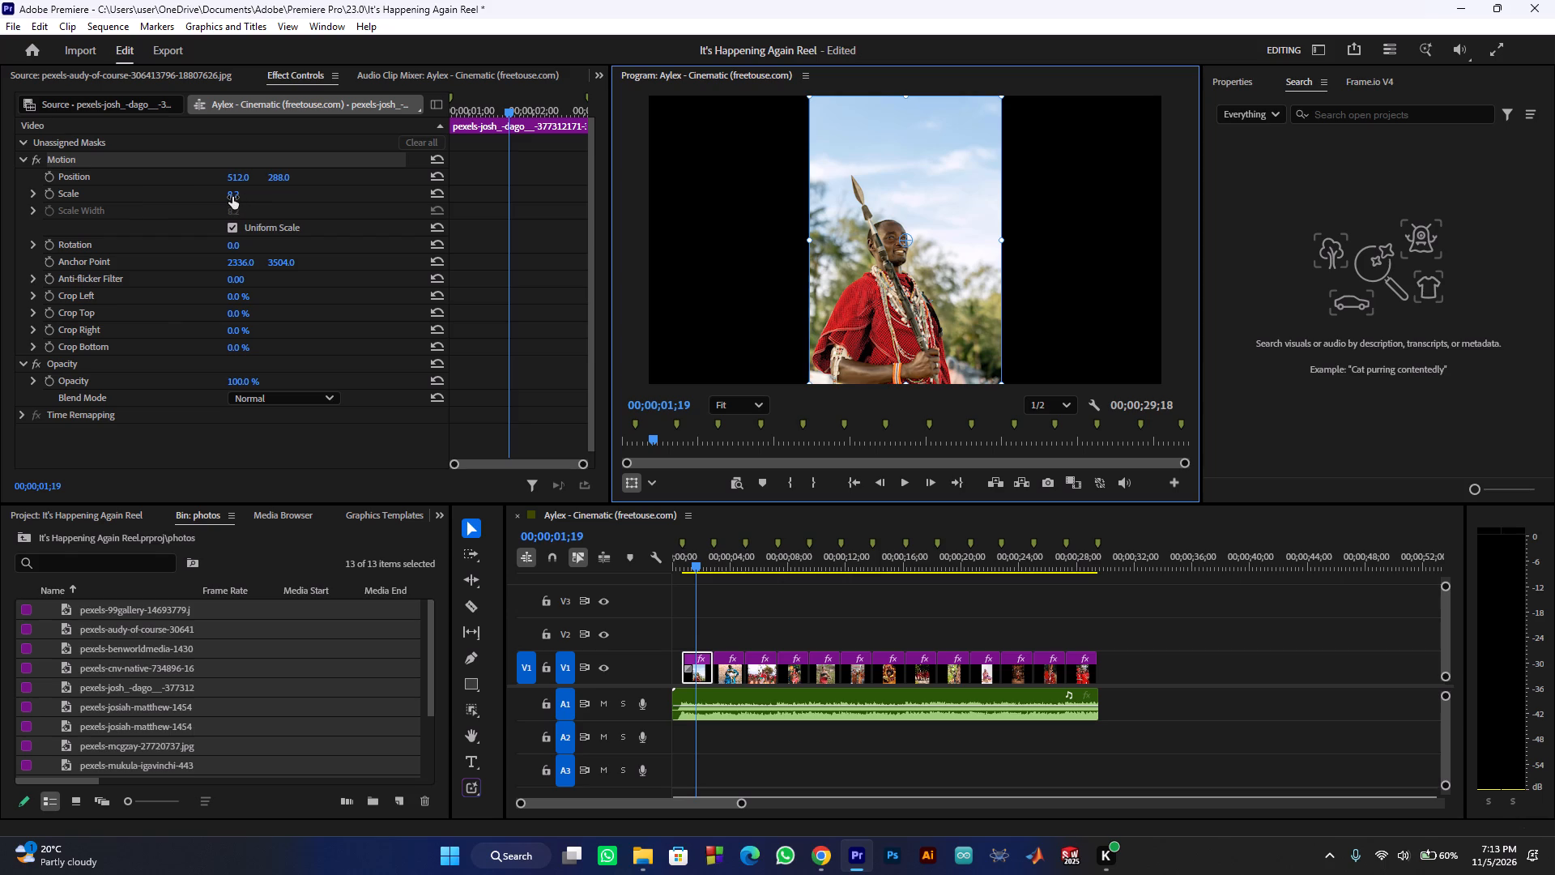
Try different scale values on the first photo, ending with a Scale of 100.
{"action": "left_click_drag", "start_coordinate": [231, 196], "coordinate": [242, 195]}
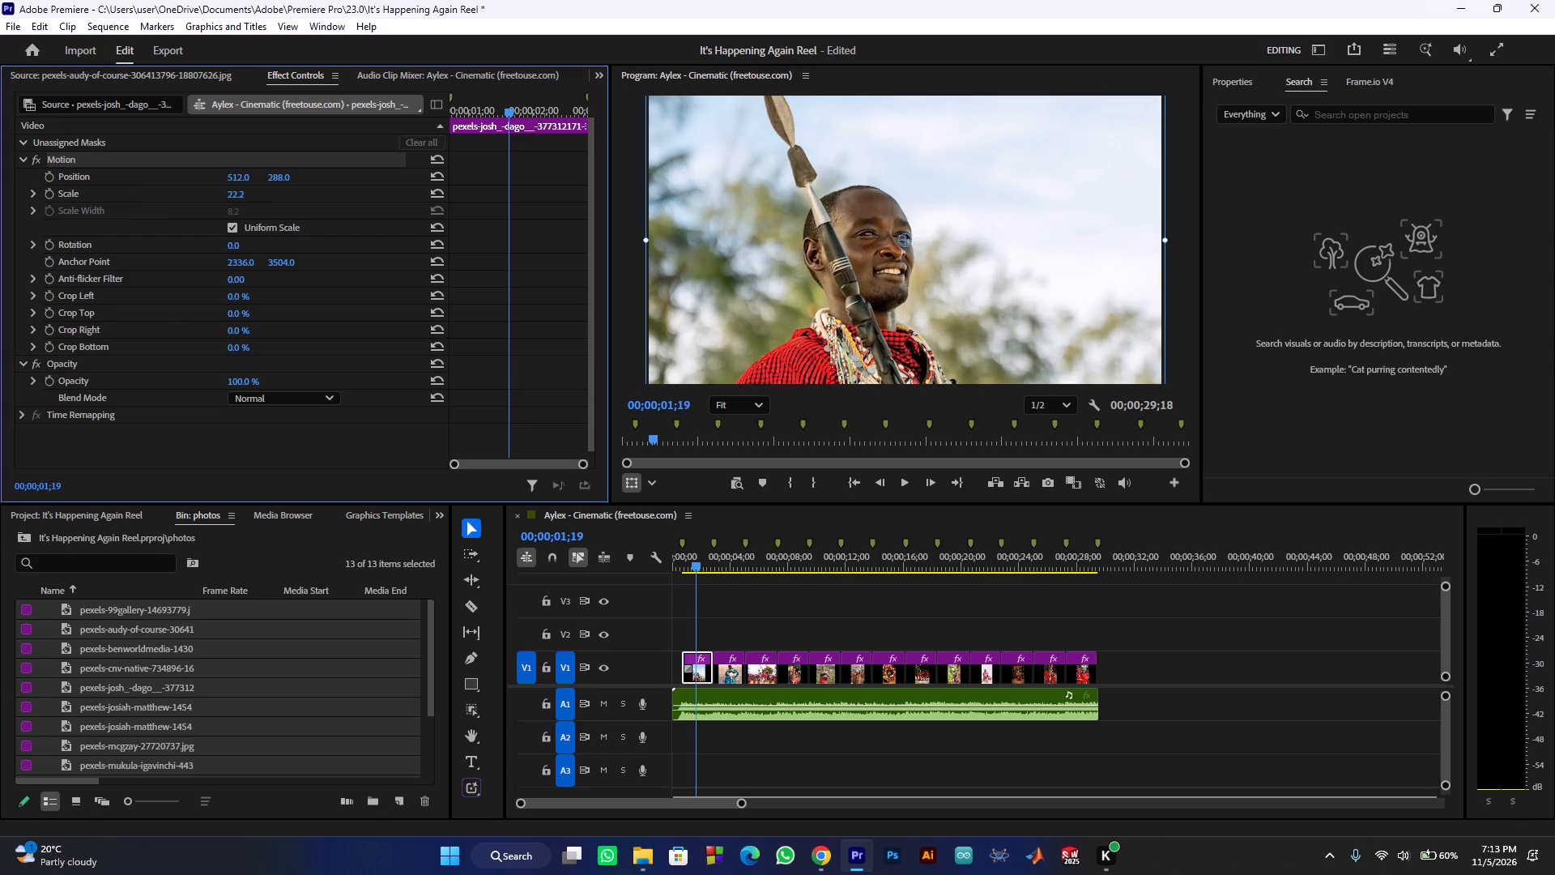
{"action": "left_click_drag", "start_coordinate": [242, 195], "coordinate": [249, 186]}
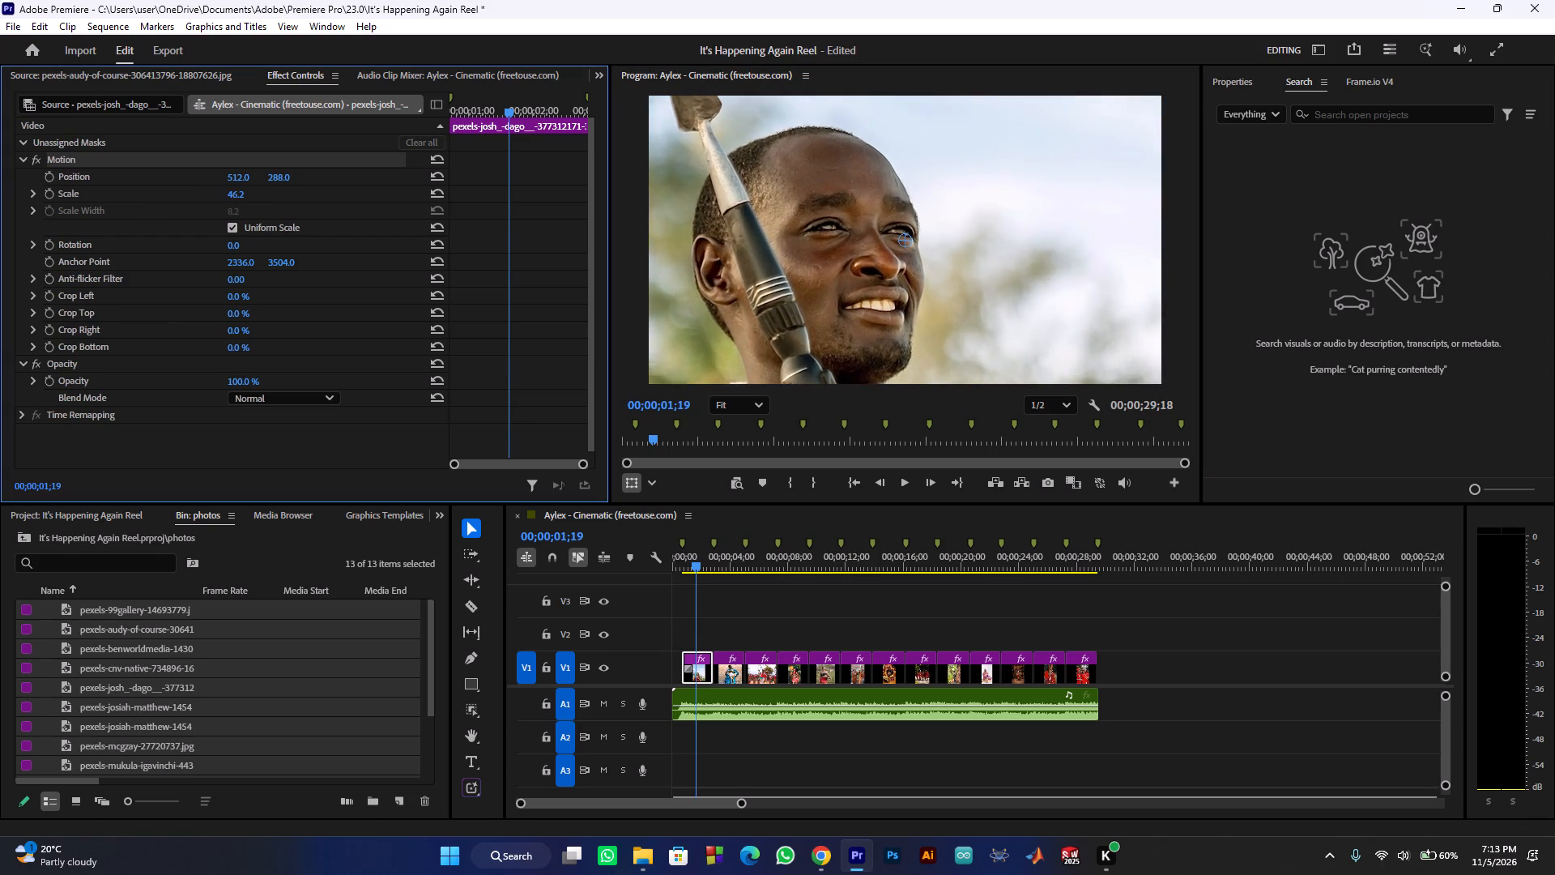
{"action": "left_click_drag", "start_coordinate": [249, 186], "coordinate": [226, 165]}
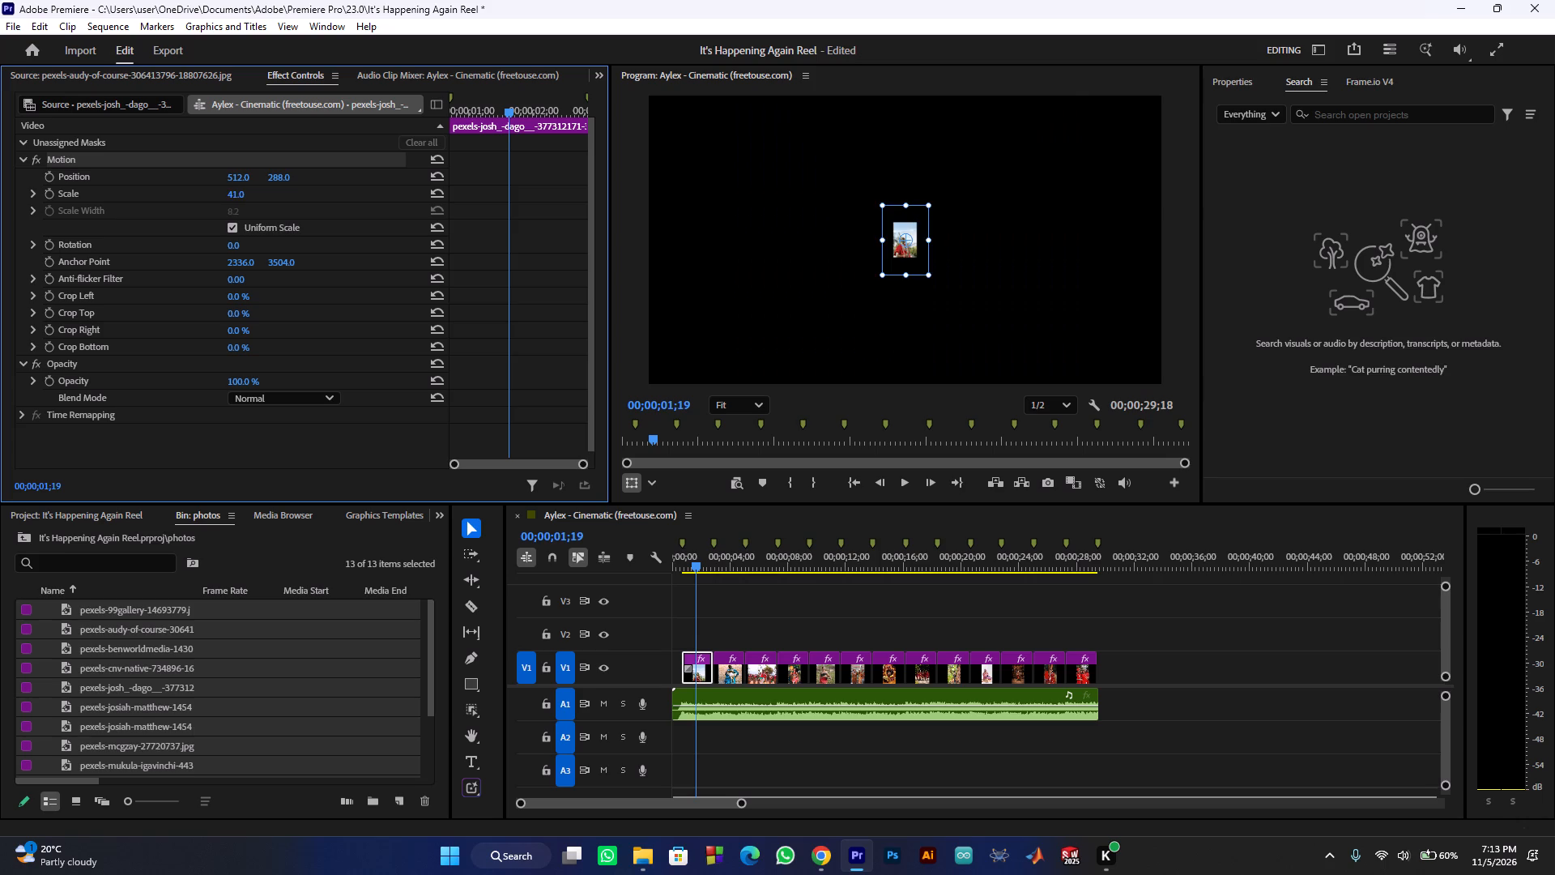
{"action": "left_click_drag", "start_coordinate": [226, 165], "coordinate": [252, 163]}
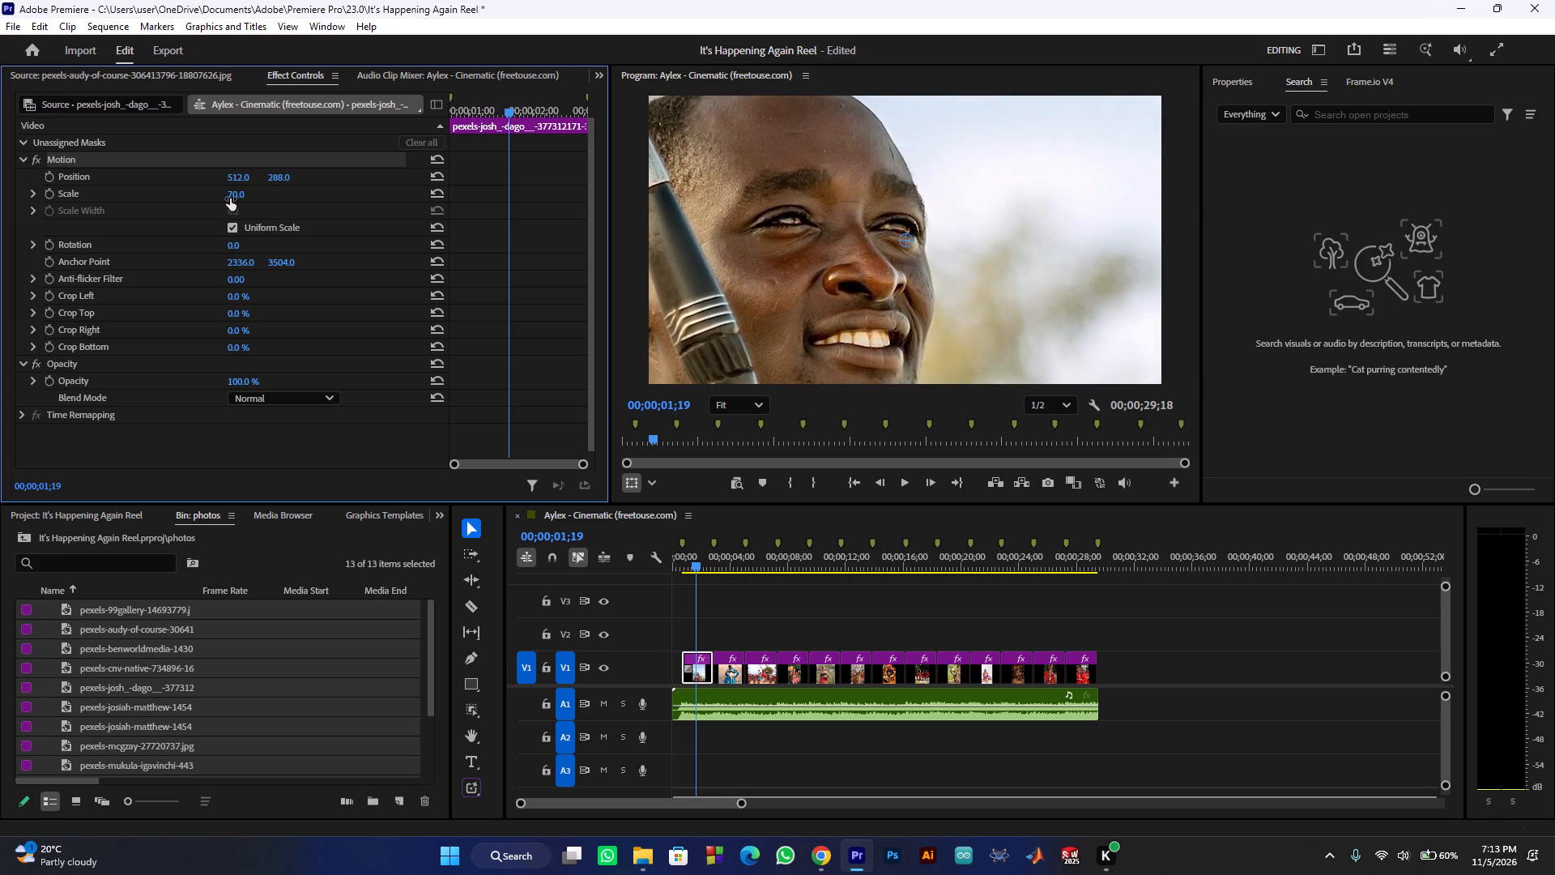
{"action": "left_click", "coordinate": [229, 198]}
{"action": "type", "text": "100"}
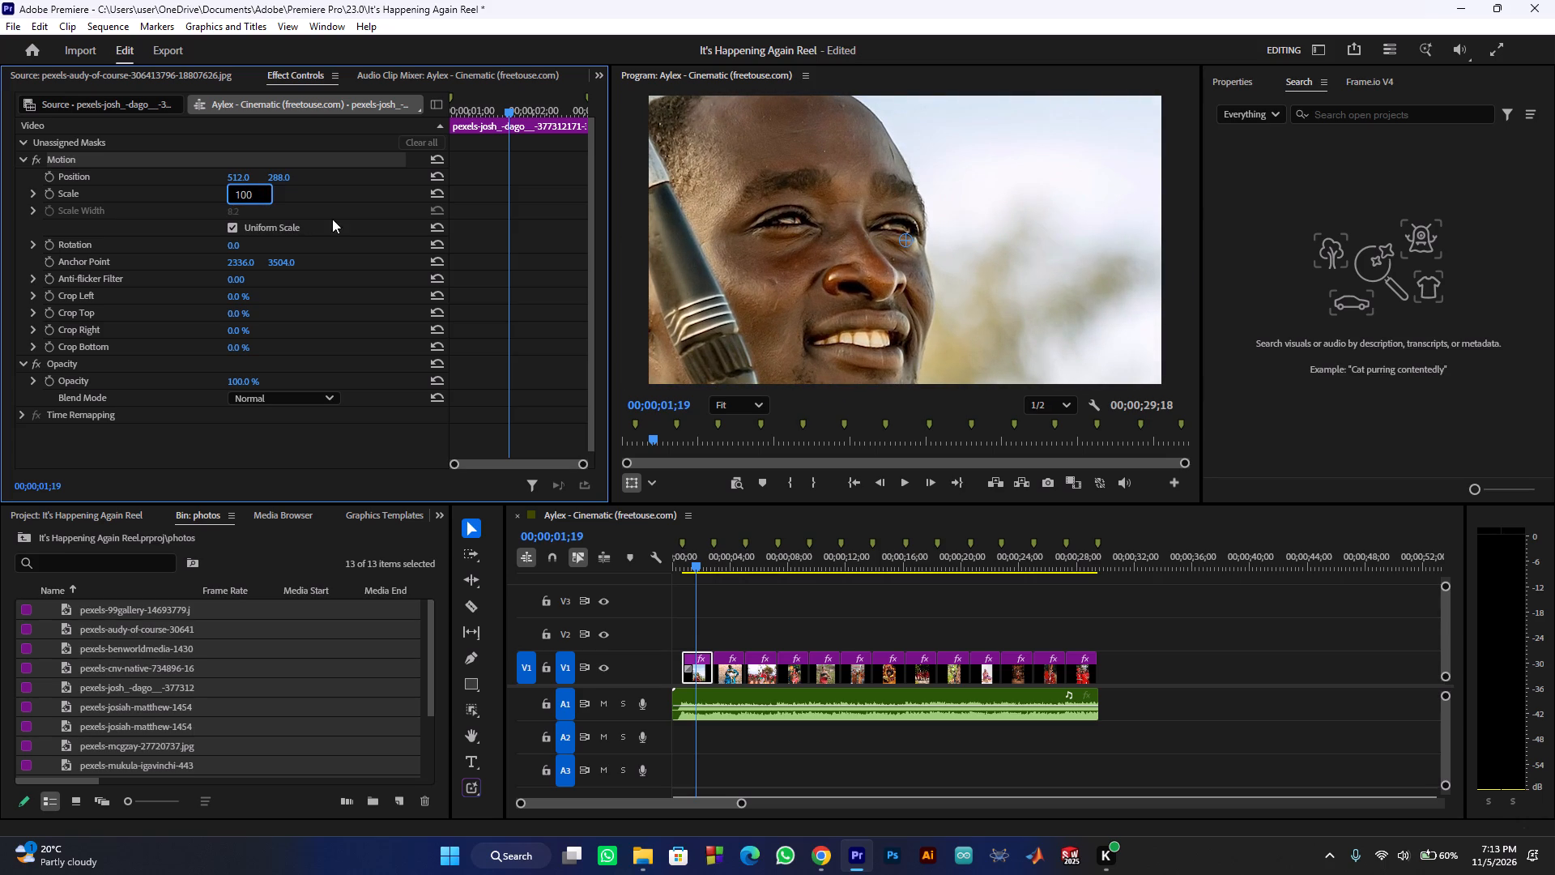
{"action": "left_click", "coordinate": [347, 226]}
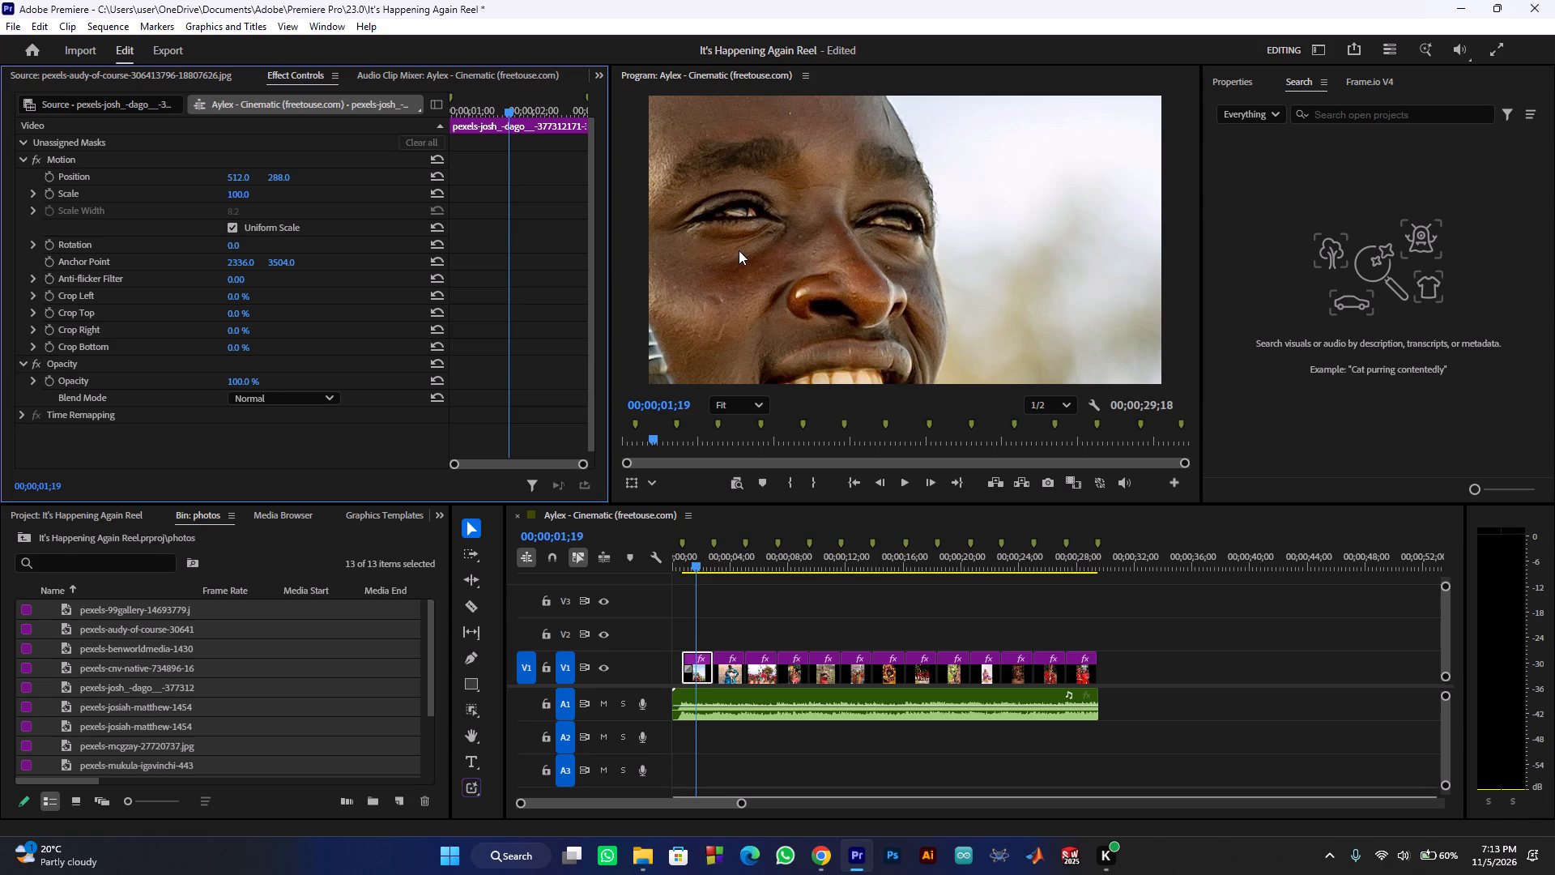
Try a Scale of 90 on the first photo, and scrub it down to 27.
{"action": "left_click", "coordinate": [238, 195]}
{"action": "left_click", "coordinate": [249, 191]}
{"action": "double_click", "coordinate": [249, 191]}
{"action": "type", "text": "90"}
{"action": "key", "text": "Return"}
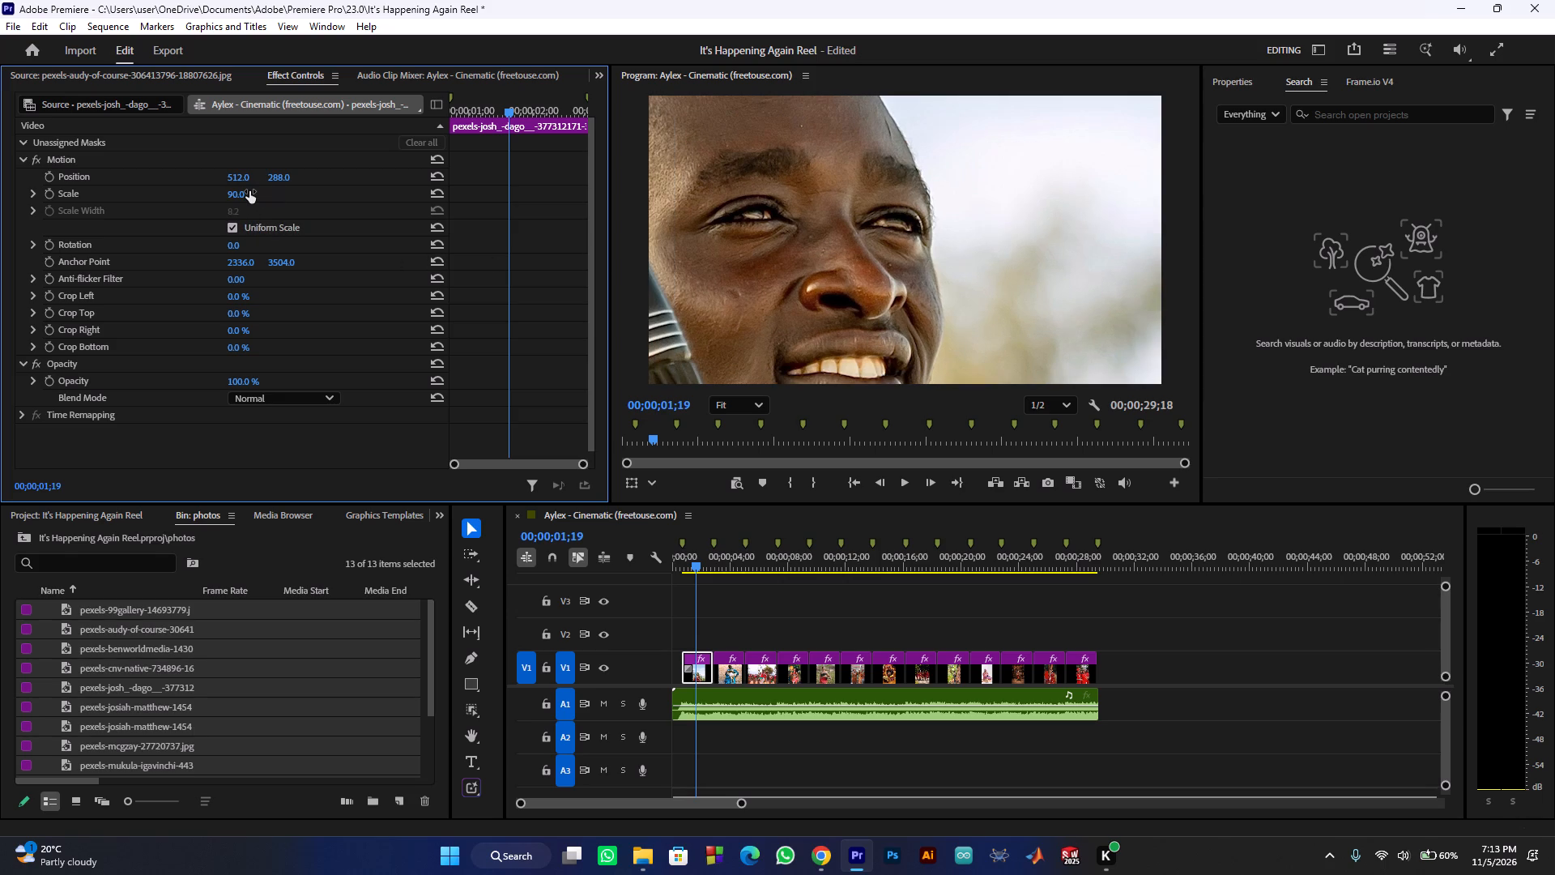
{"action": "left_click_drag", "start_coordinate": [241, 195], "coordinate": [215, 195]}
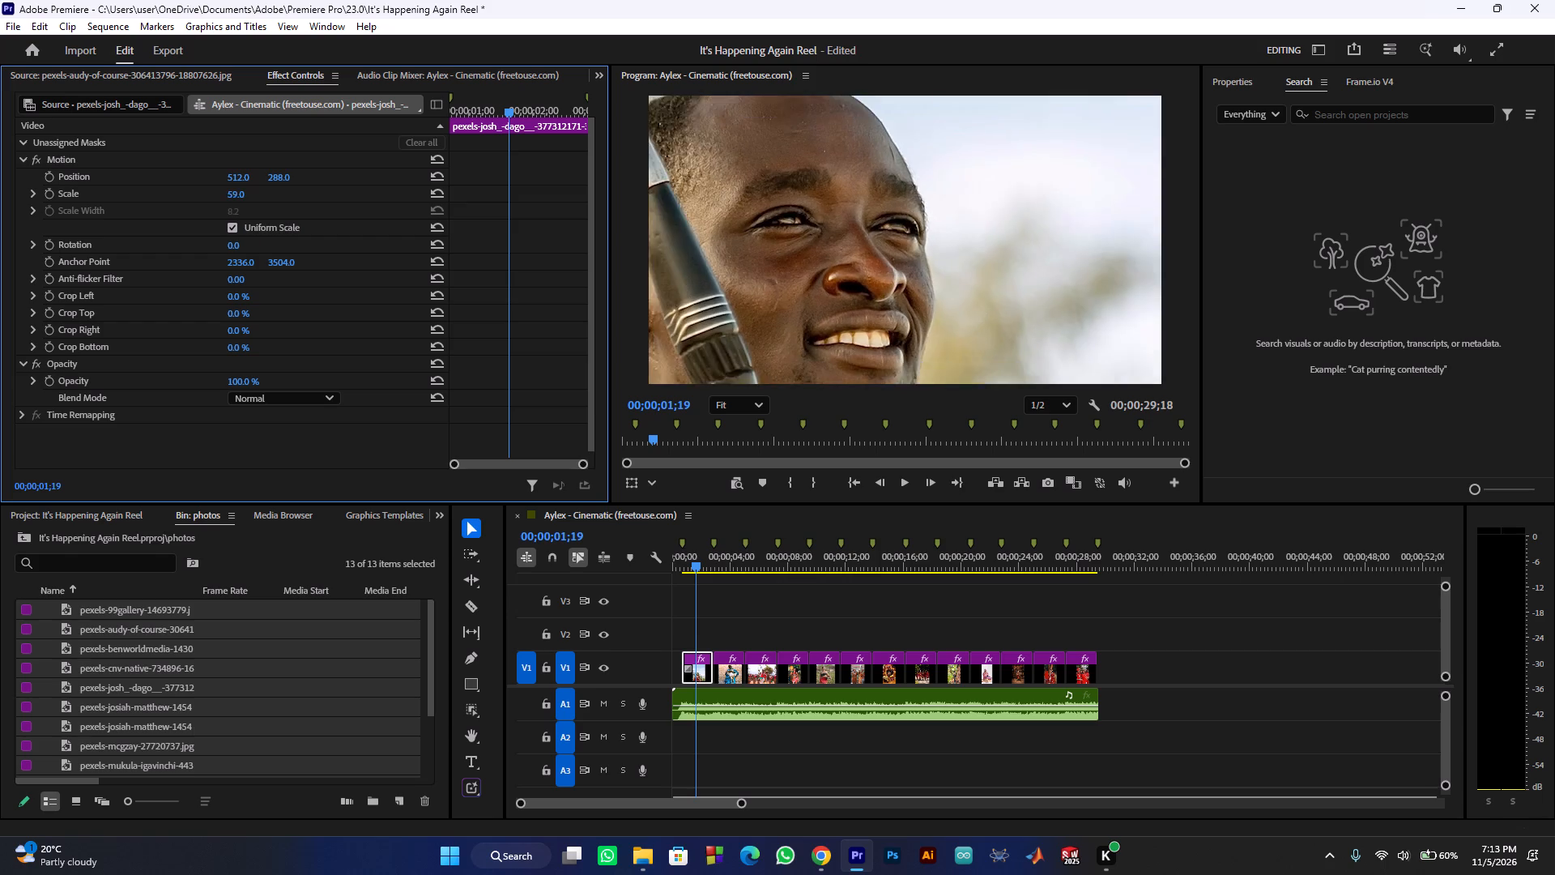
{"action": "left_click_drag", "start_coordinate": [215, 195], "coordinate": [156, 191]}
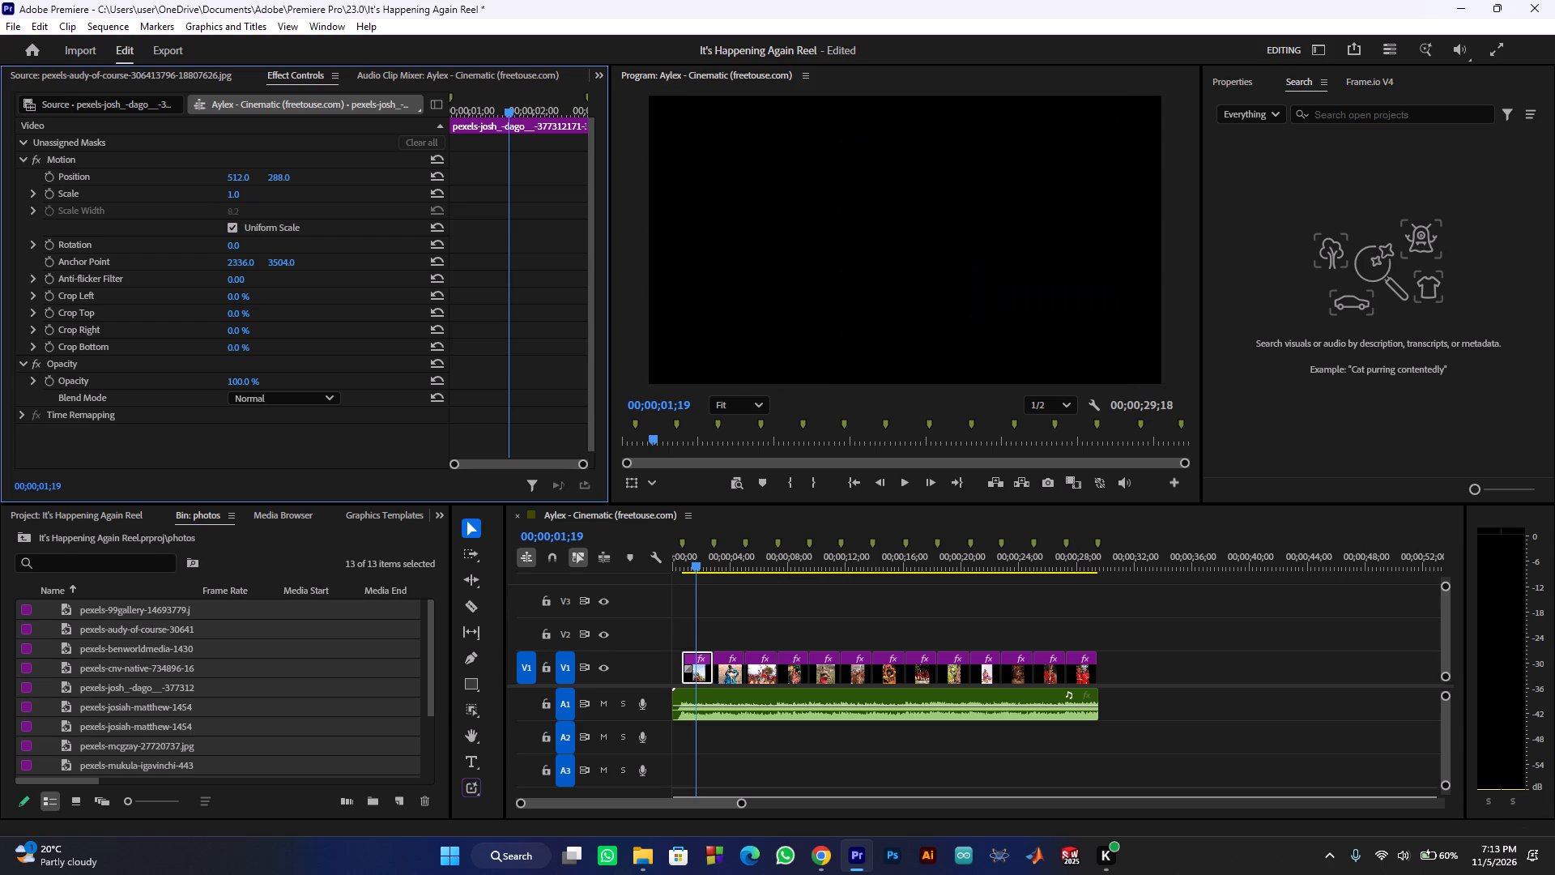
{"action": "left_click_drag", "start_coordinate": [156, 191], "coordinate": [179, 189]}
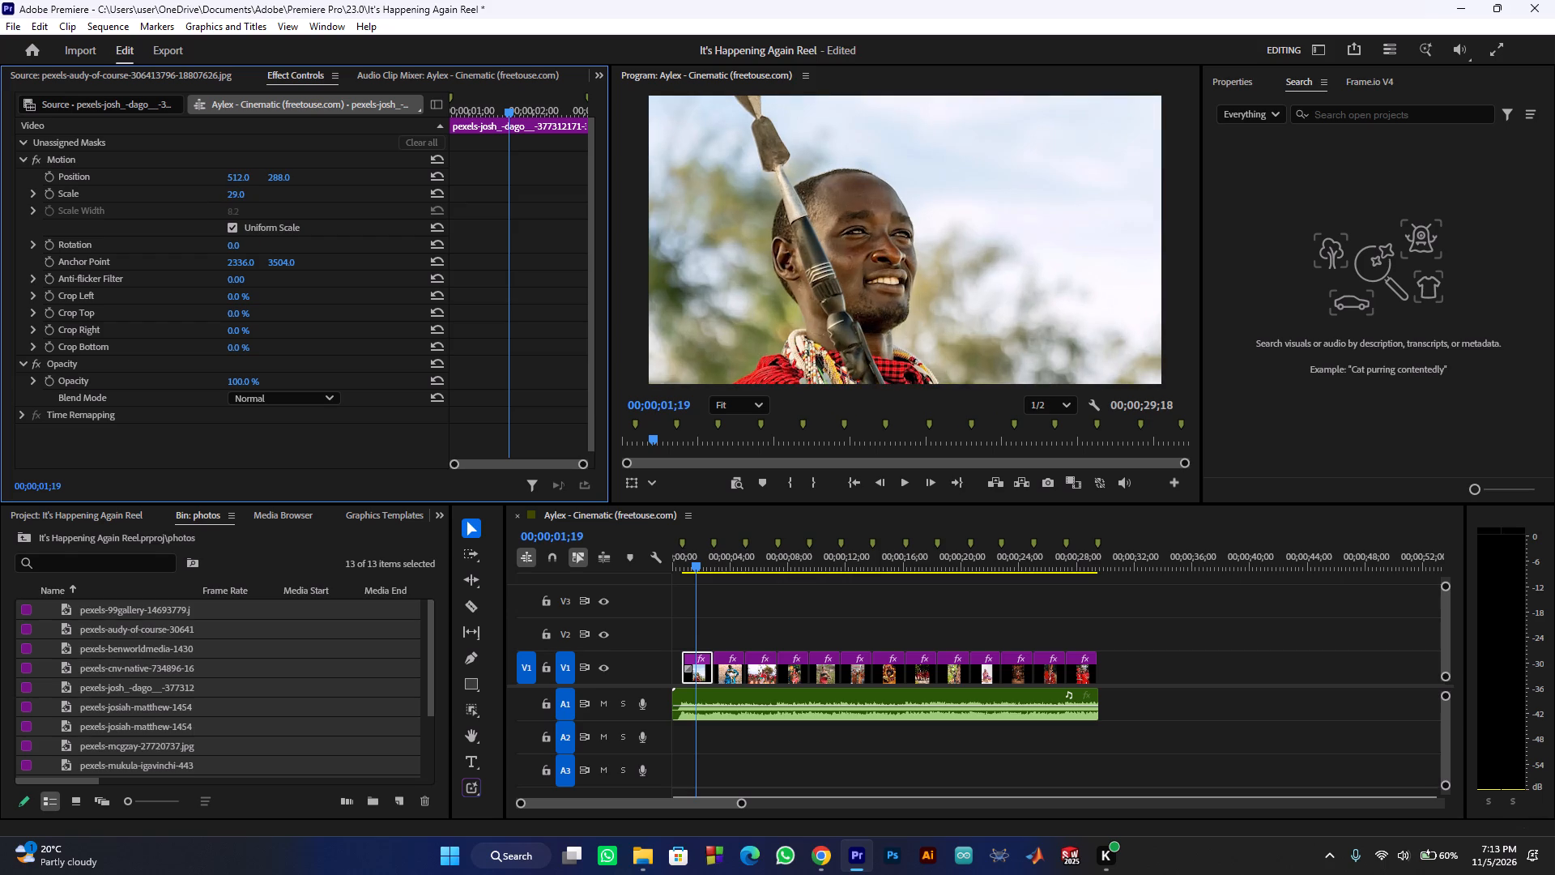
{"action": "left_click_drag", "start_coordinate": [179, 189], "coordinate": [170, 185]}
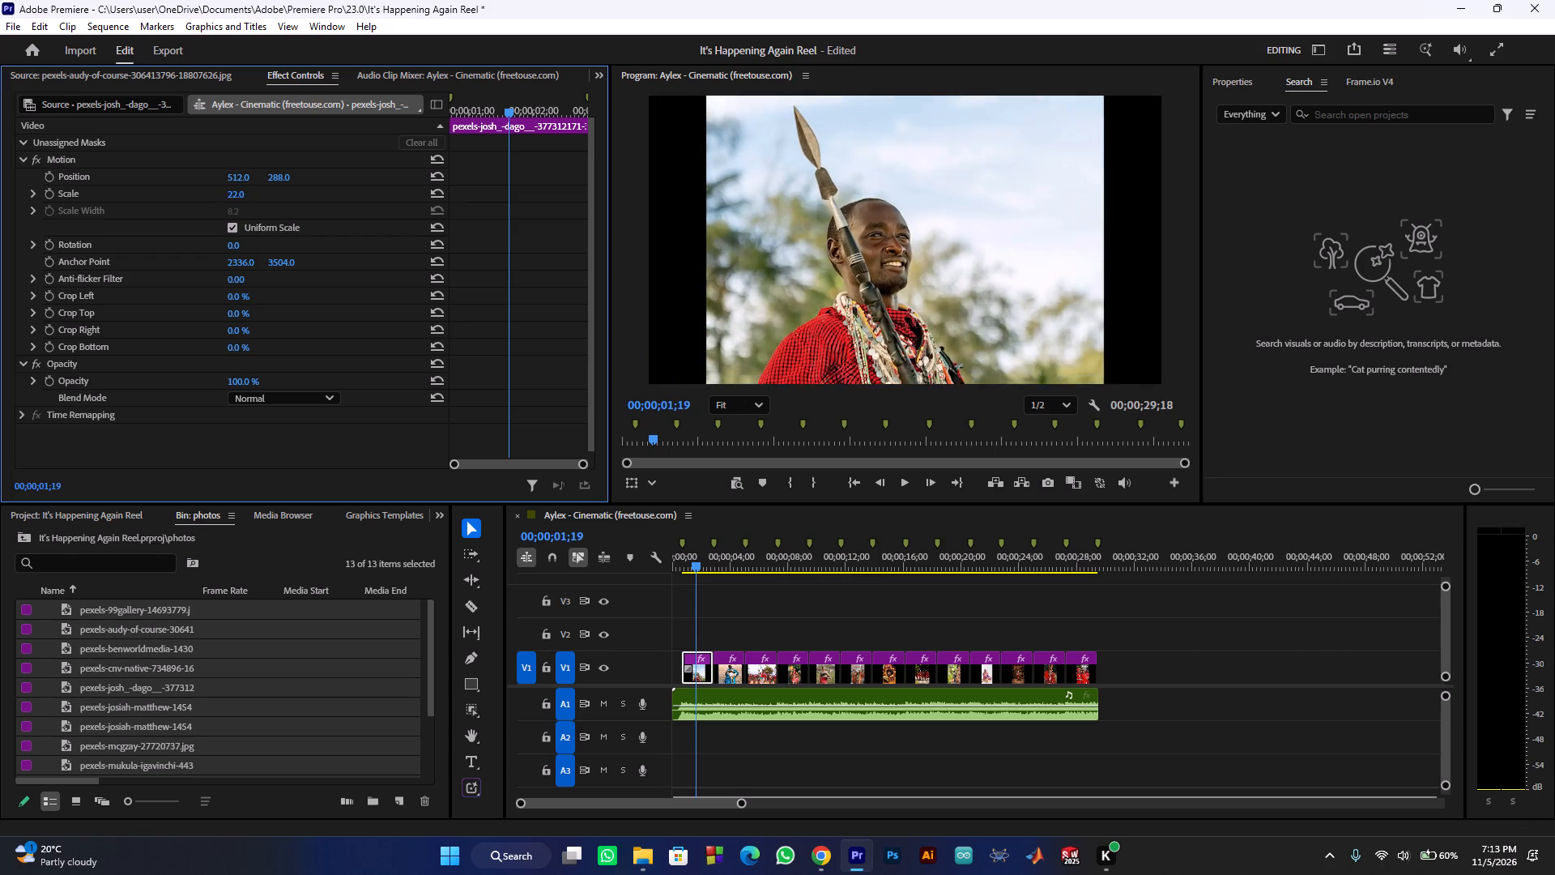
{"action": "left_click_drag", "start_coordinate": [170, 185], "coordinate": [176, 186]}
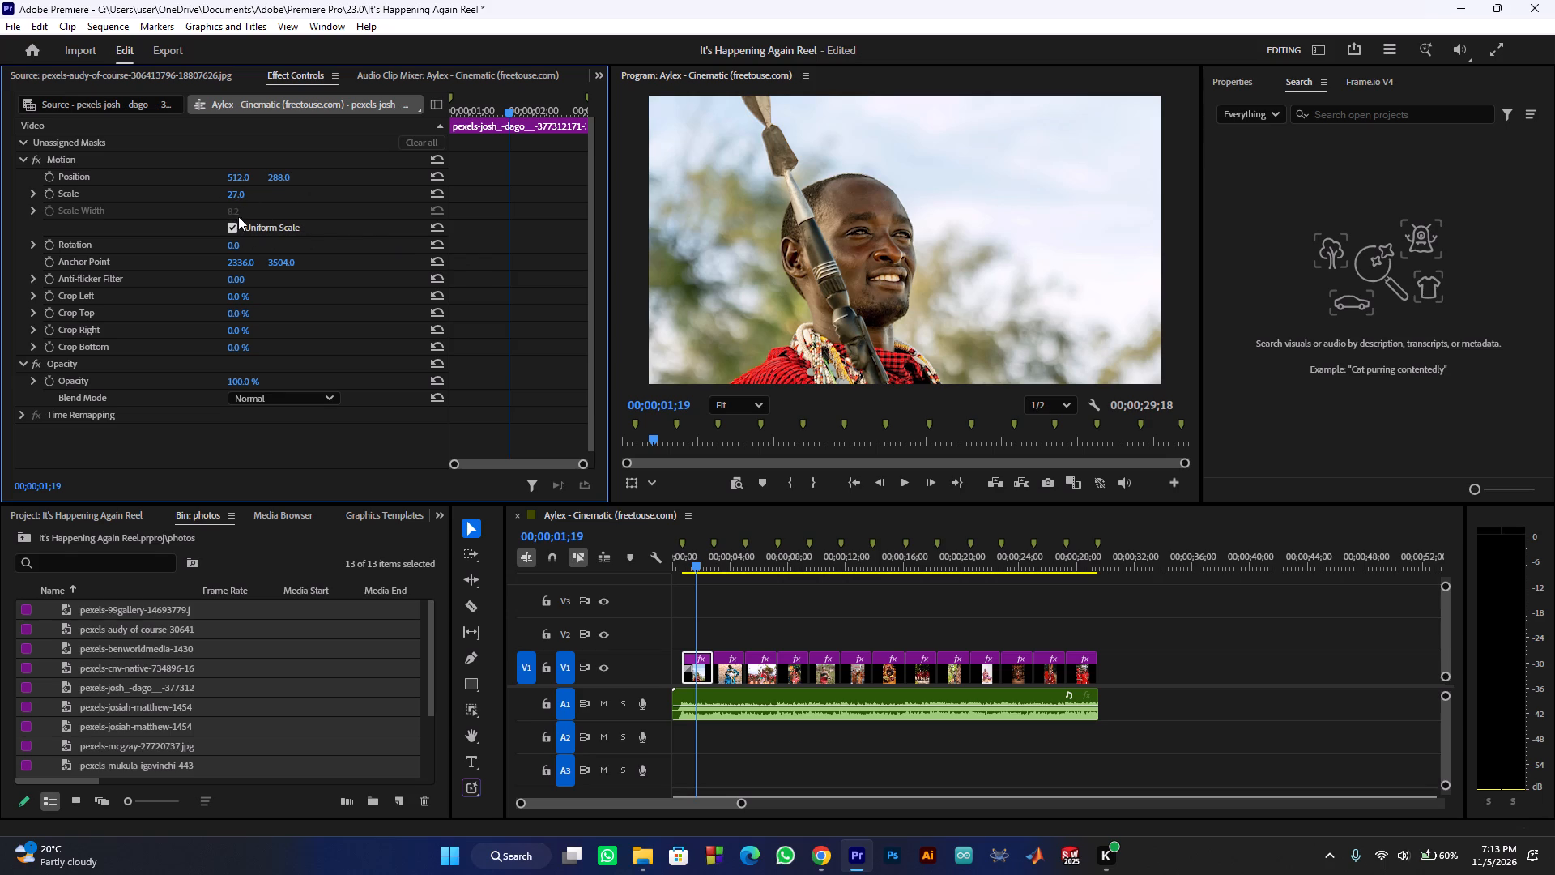
Try a Scale of 20 on the first photo, and settle on 23 to fill the frame's width.
{"action": "left_click", "coordinate": [232, 198]}
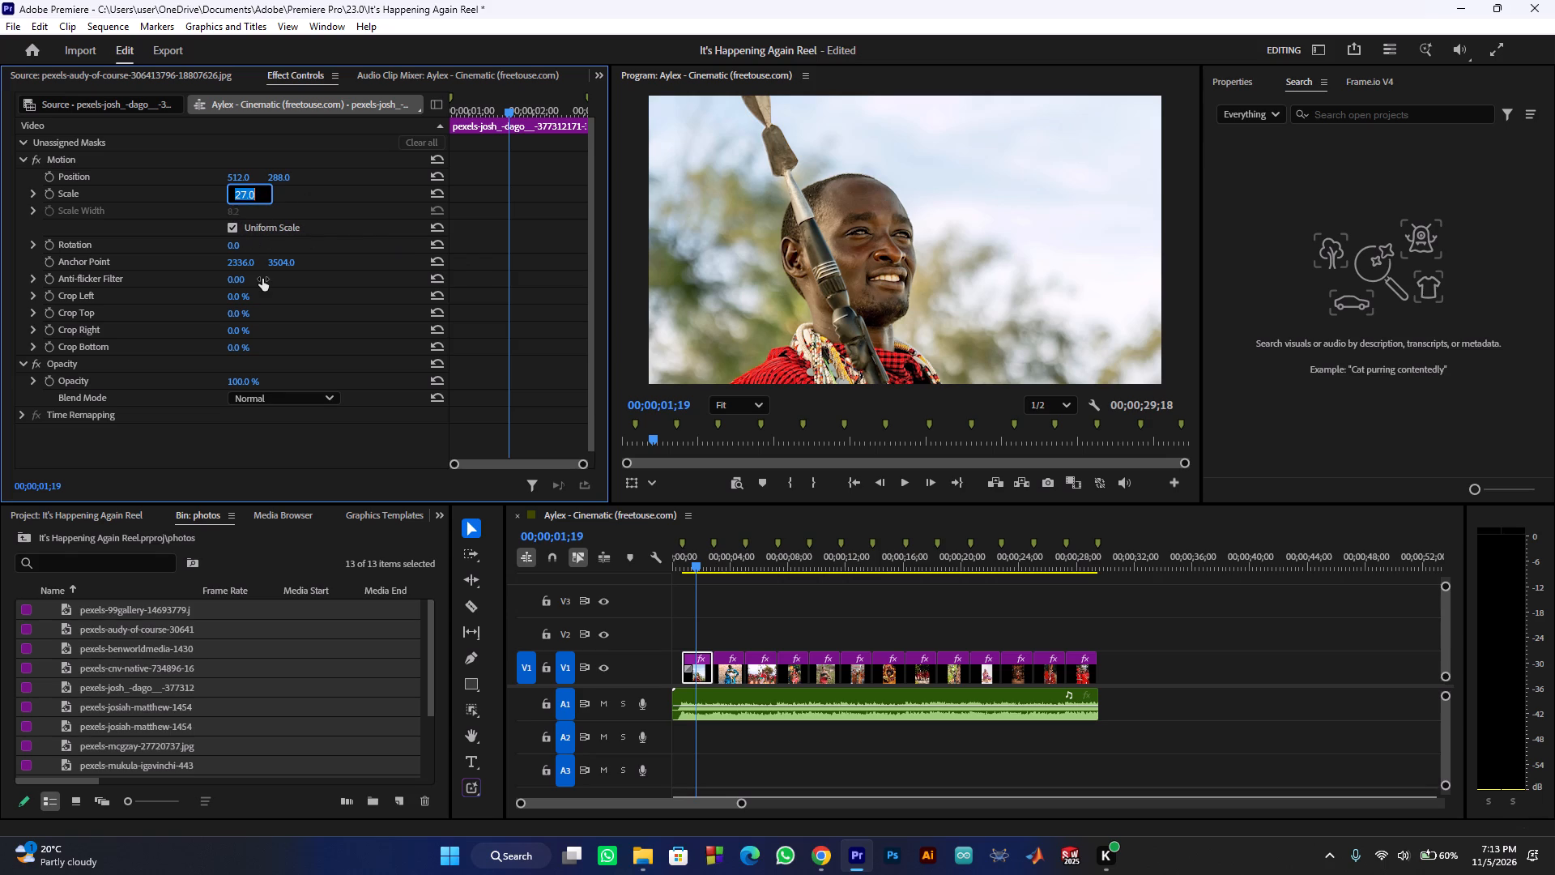
{"action": "type", "text": "20"}
{"action": "left_click", "coordinate": [313, 315]}
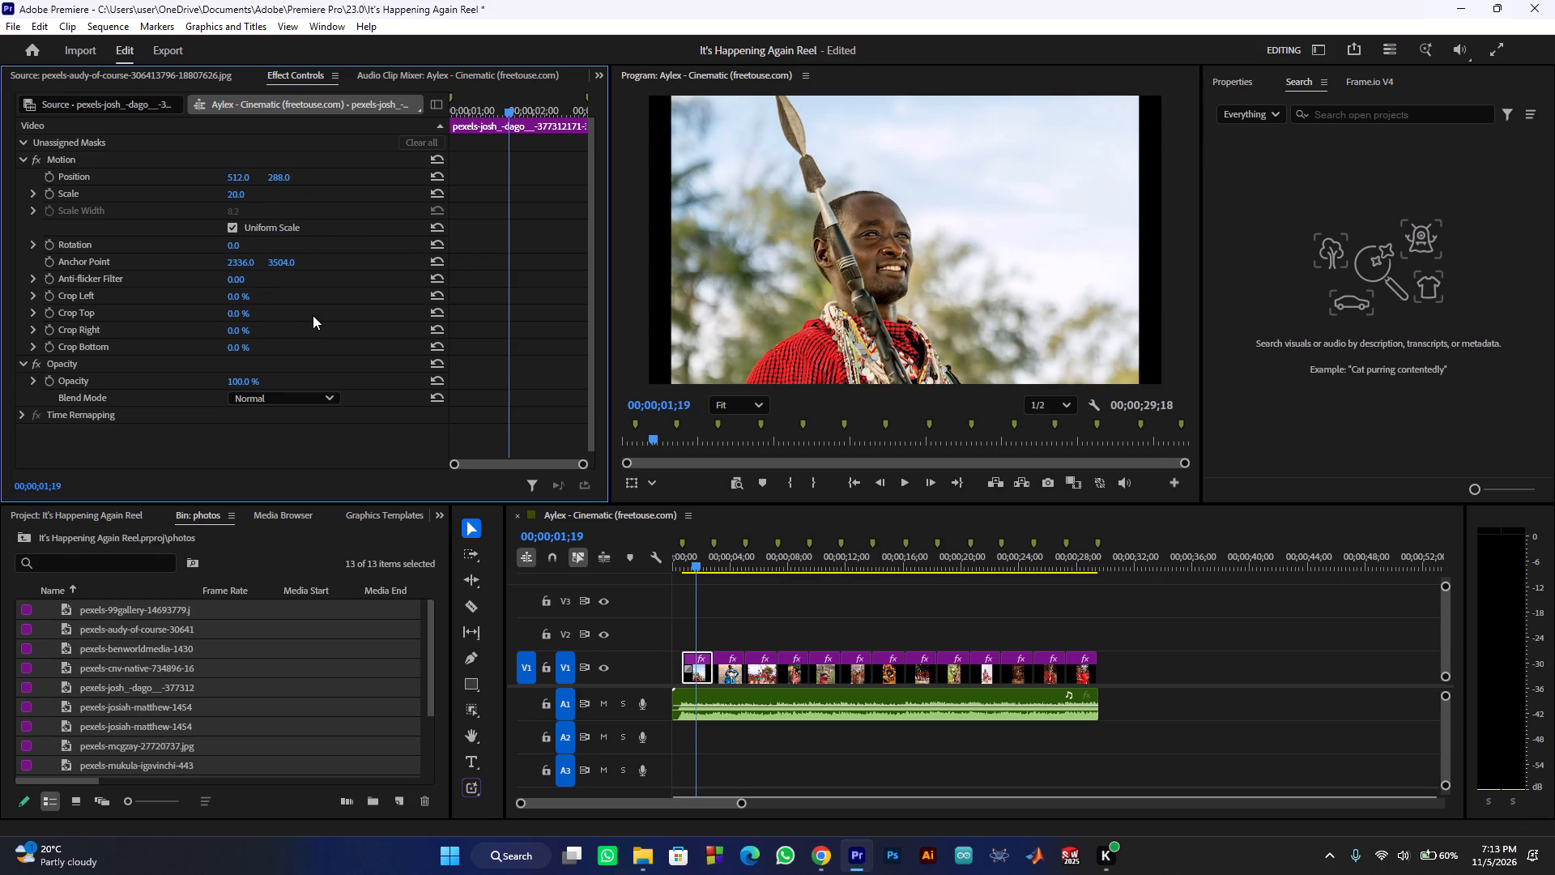
{"action": "left_click", "coordinate": [236, 196]}
{"action": "type", "text": "23"}
{"action": "key", "text": "Return"}
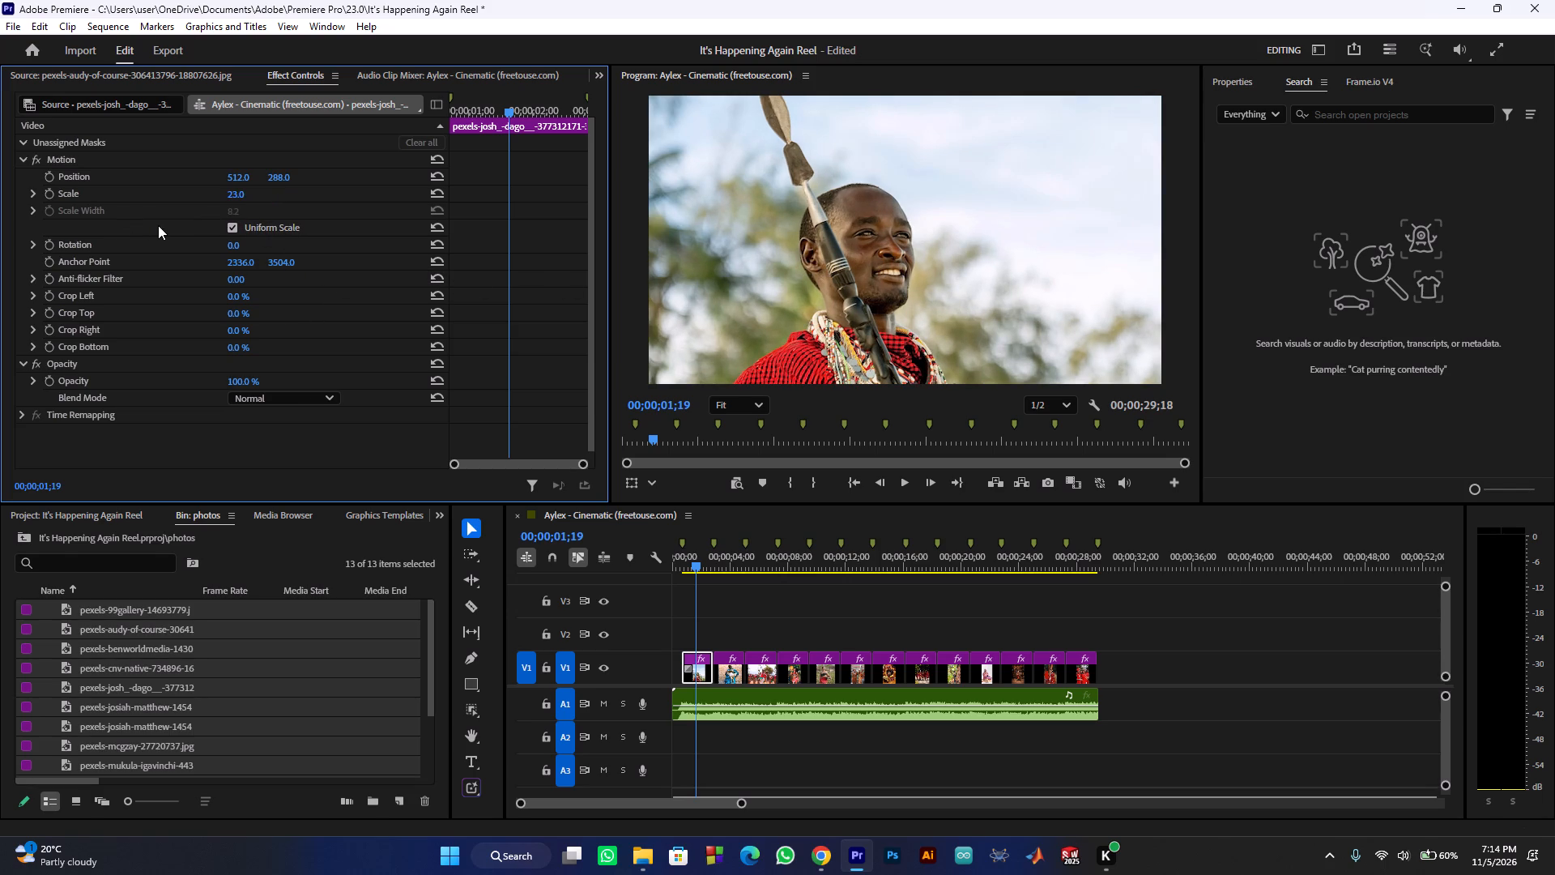
Reposition the first photo to 517, 191 so the man's face, spear and red garment sit well in the frame.
{"action": "left_click_drag", "start_coordinate": [236, 178], "coordinate": [253, 186]}
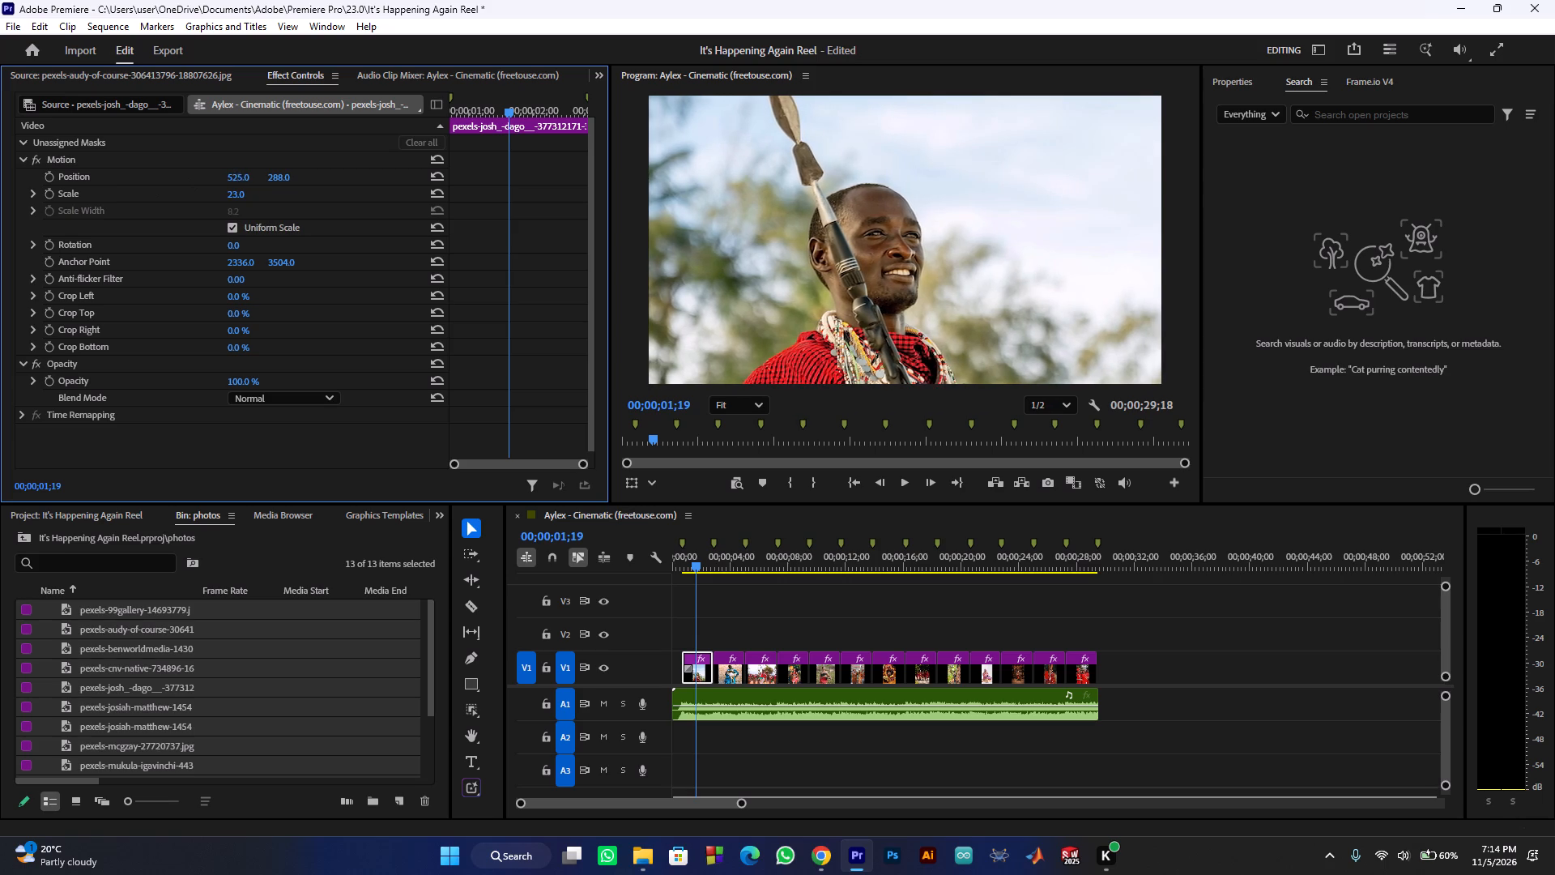
{"action": "left_click_drag", "start_coordinate": [253, 186], "coordinate": [248, 186]}
{"action": "left_click_drag", "start_coordinate": [282, 178], "coordinate": [358, 167]}
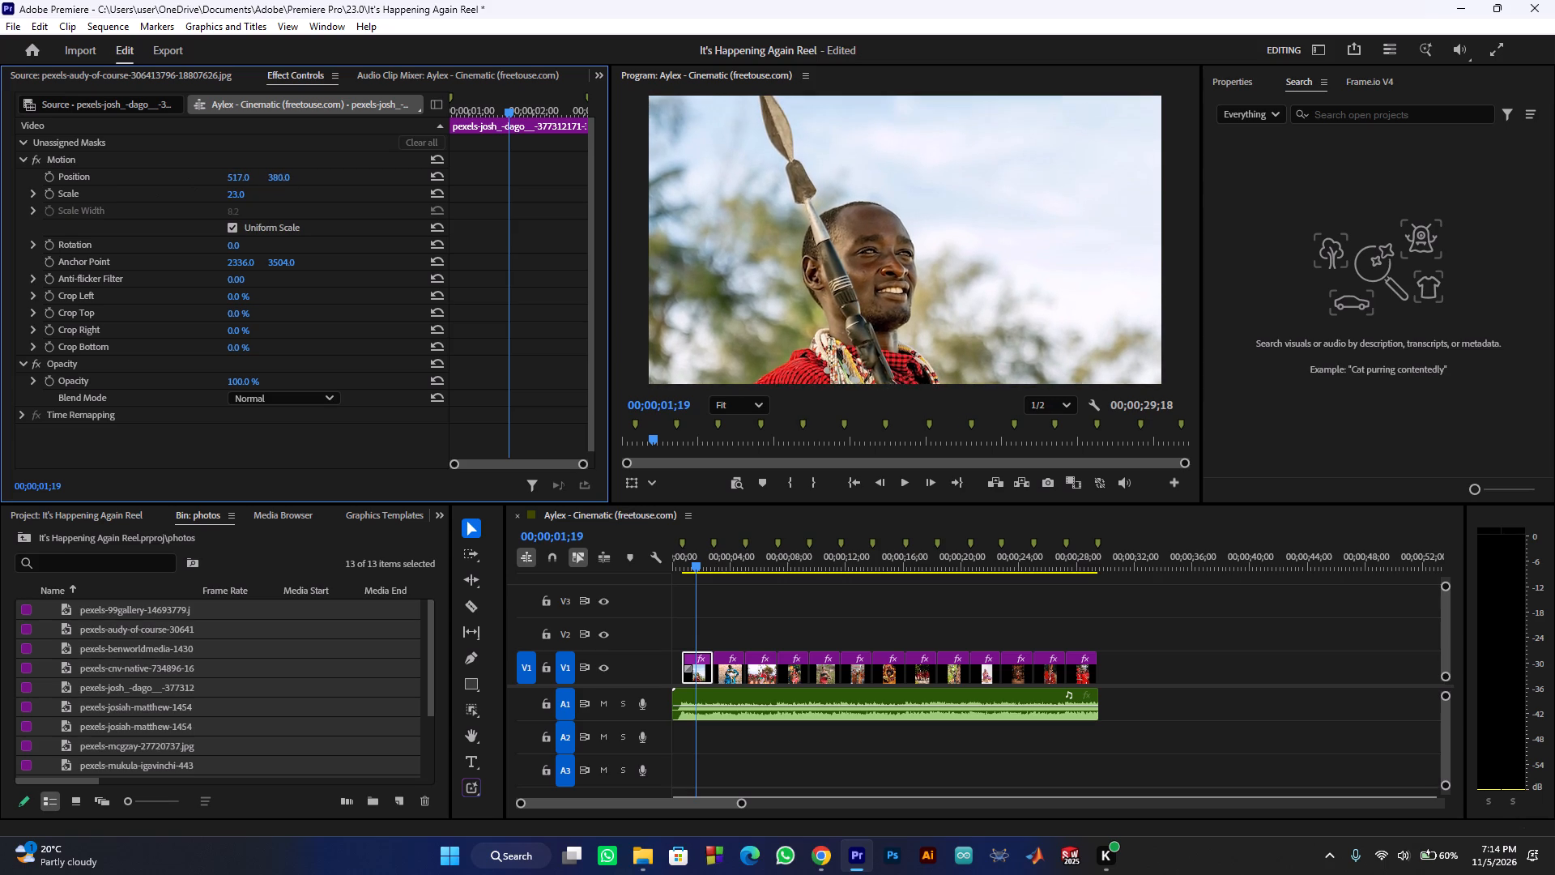
{"action": "left_click_drag", "start_coordinate": [358, 167], "coordinate": [368, 158]}
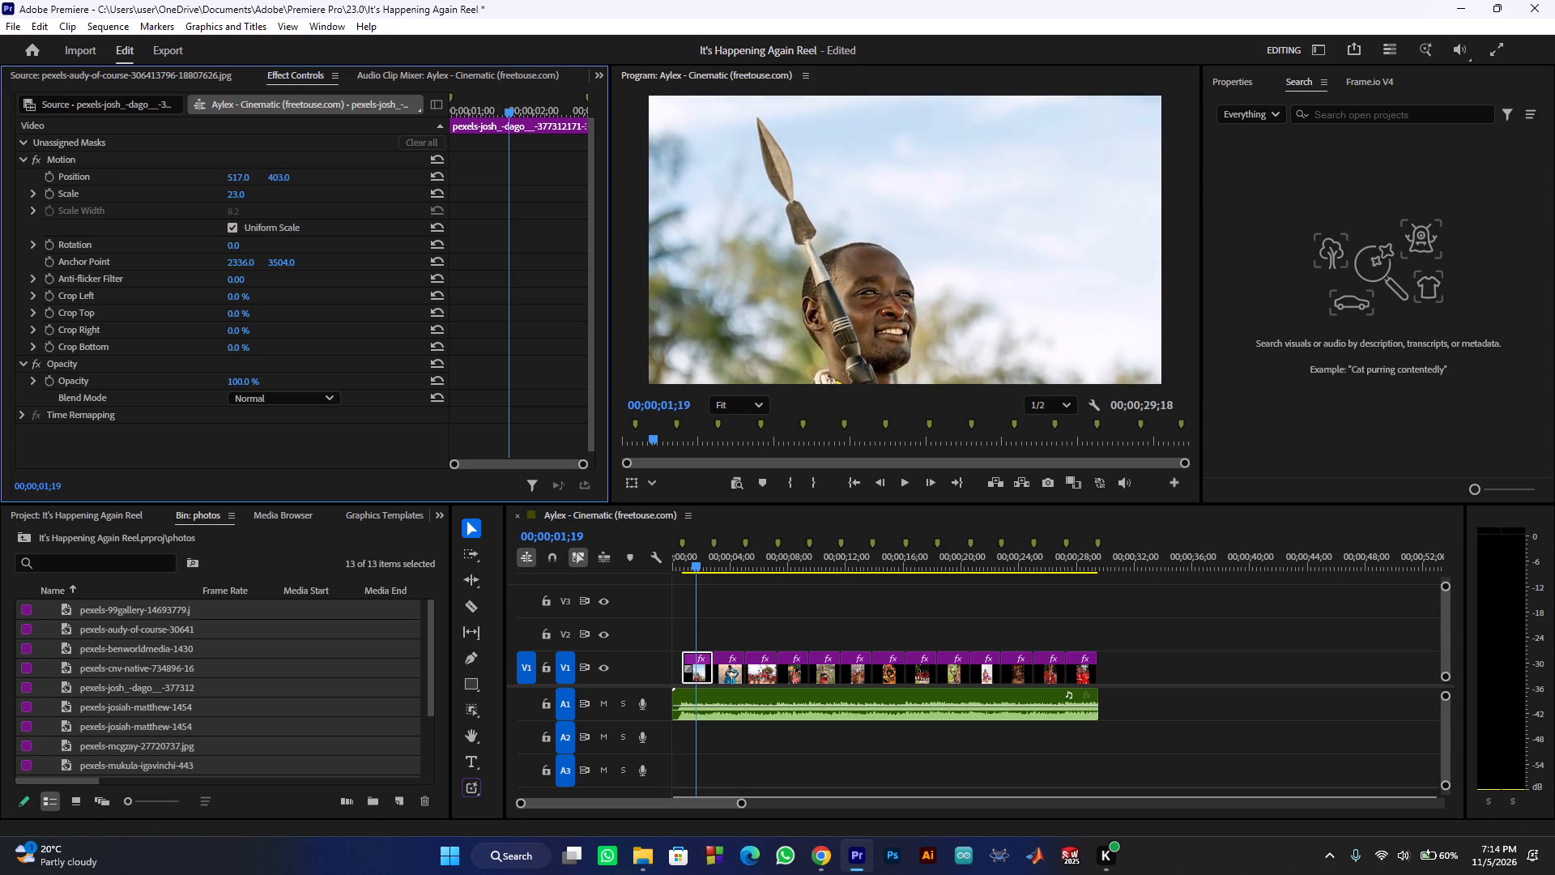
{"action": "left_click_drag", "start_coordinate": [368, 158], "coordinate": [165, 82]}
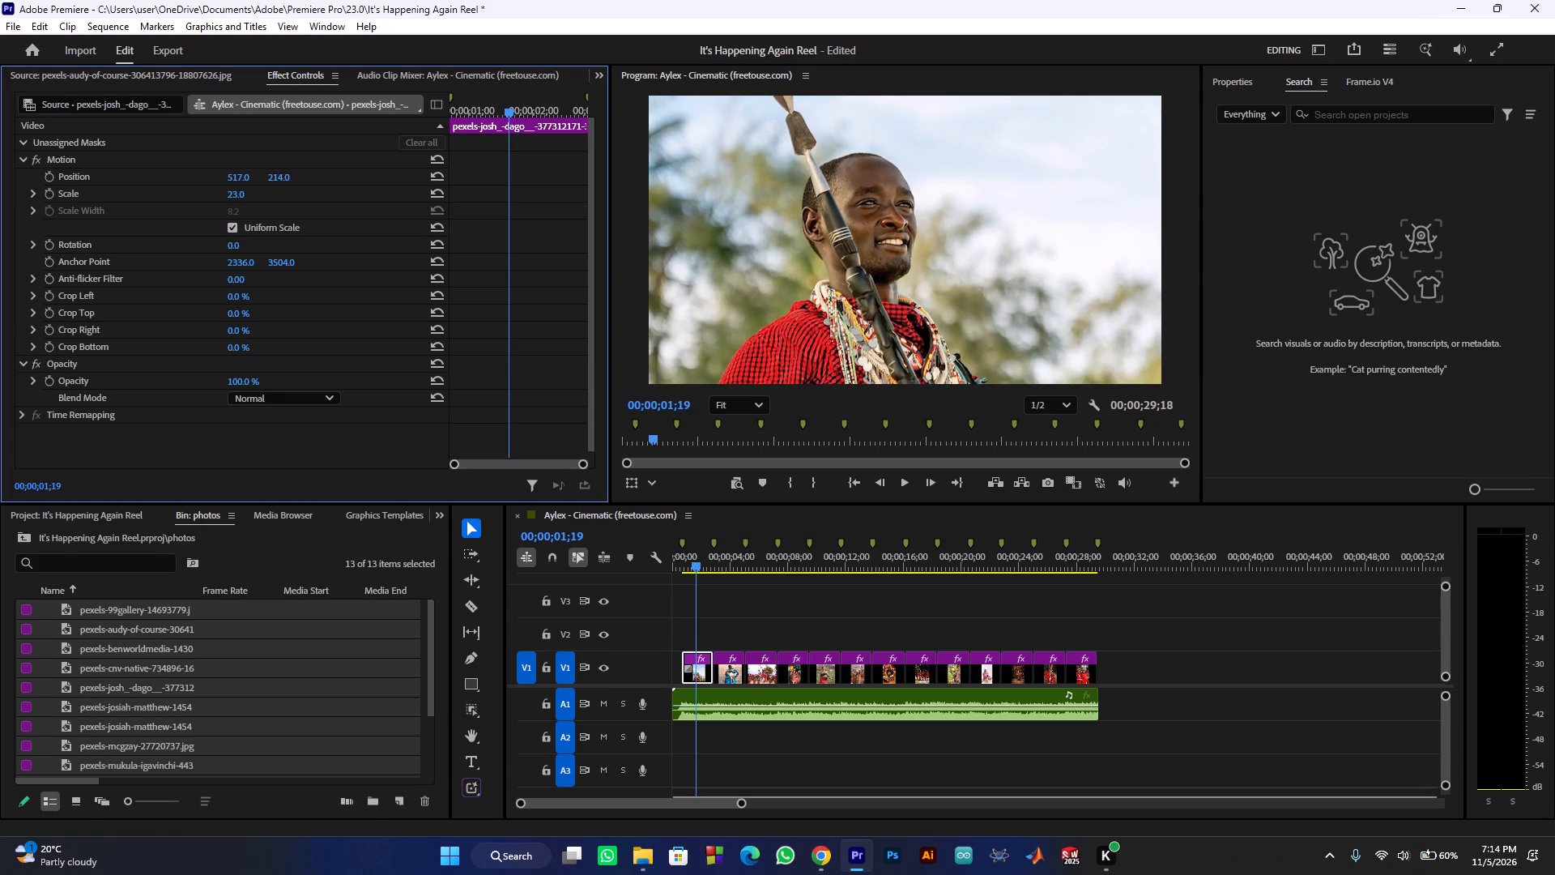
{"action": "left_click_drag", "start_coordinate": [165, 82], "coordinate": [132, 70]}
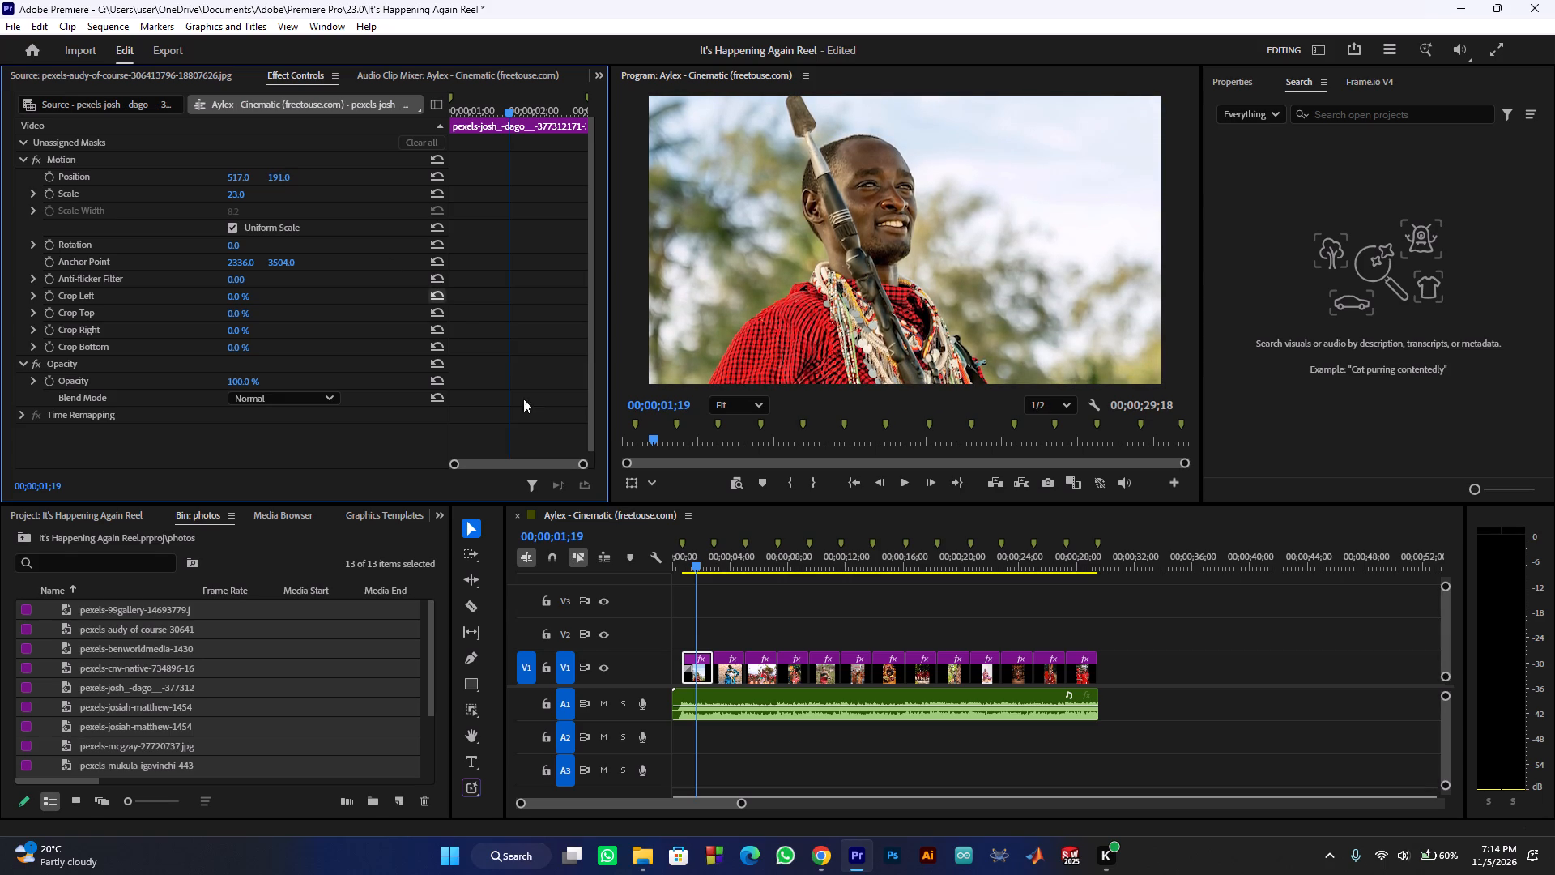
Play back the cut from the first photo into the second to check the framing and timing.
{"action": "left_click", "coordinate": [904, 480]}
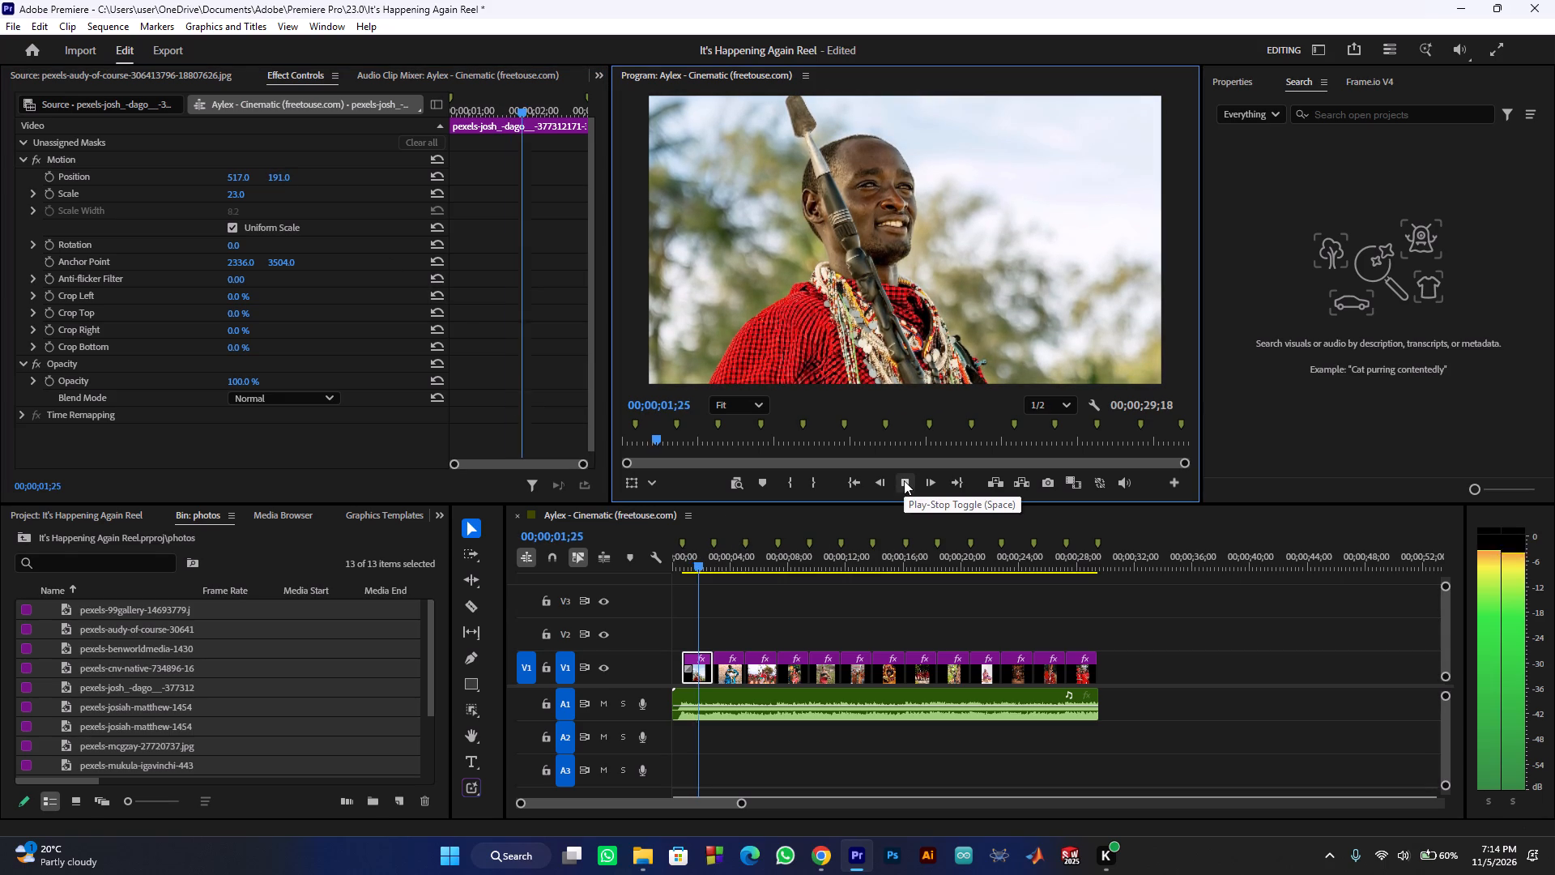
{"action": "left_click", "coordinate": [904, 480]}
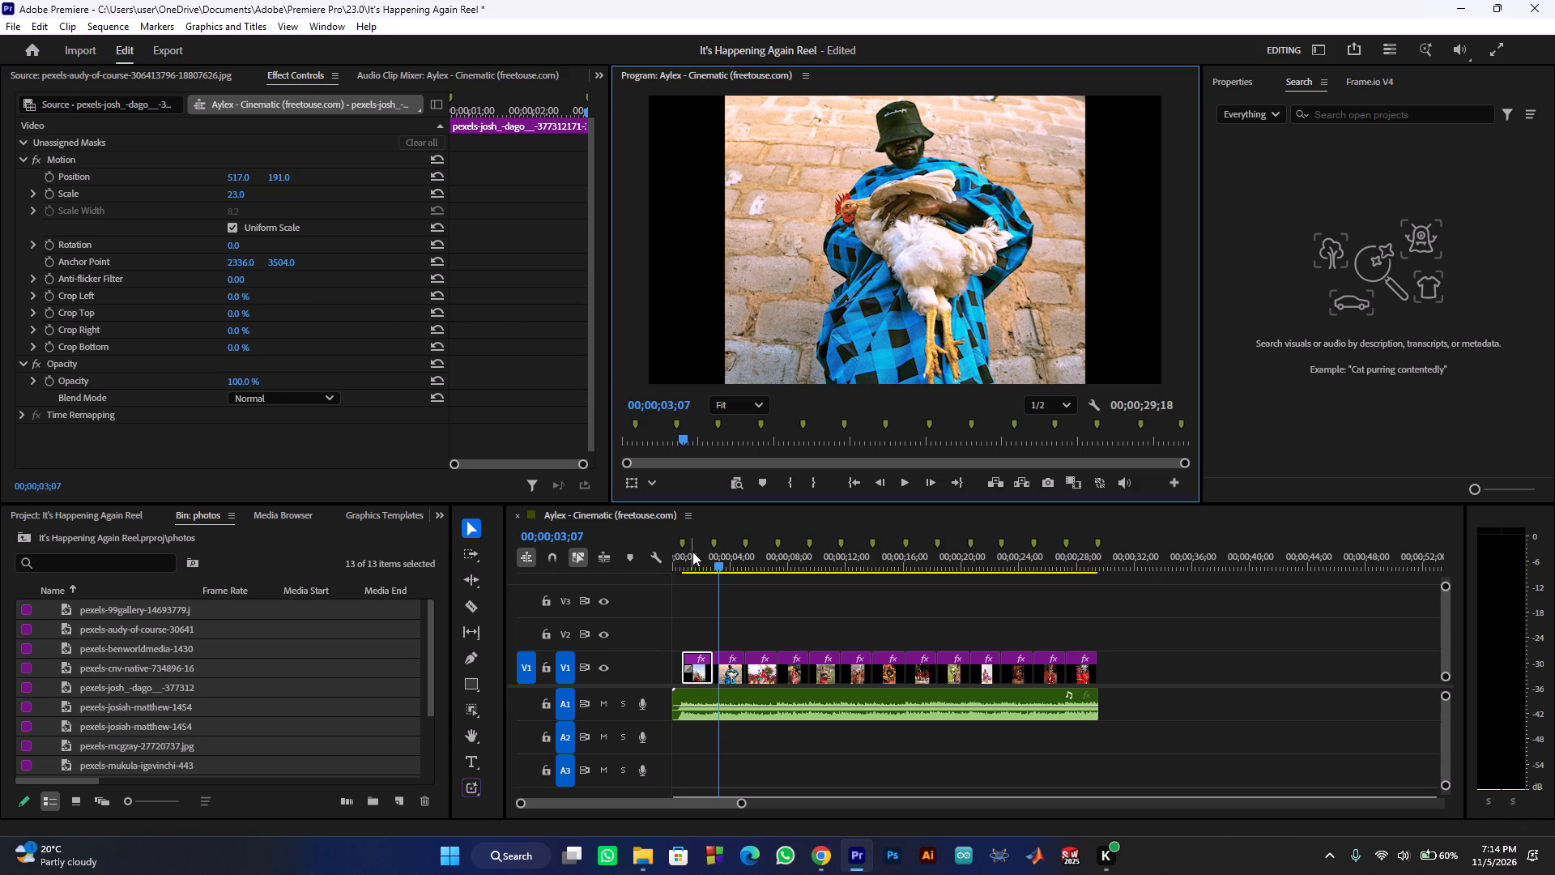
{"action": "left_click_drag", "start_coordinate": [701, 566], "coordinate": [692, 565]}
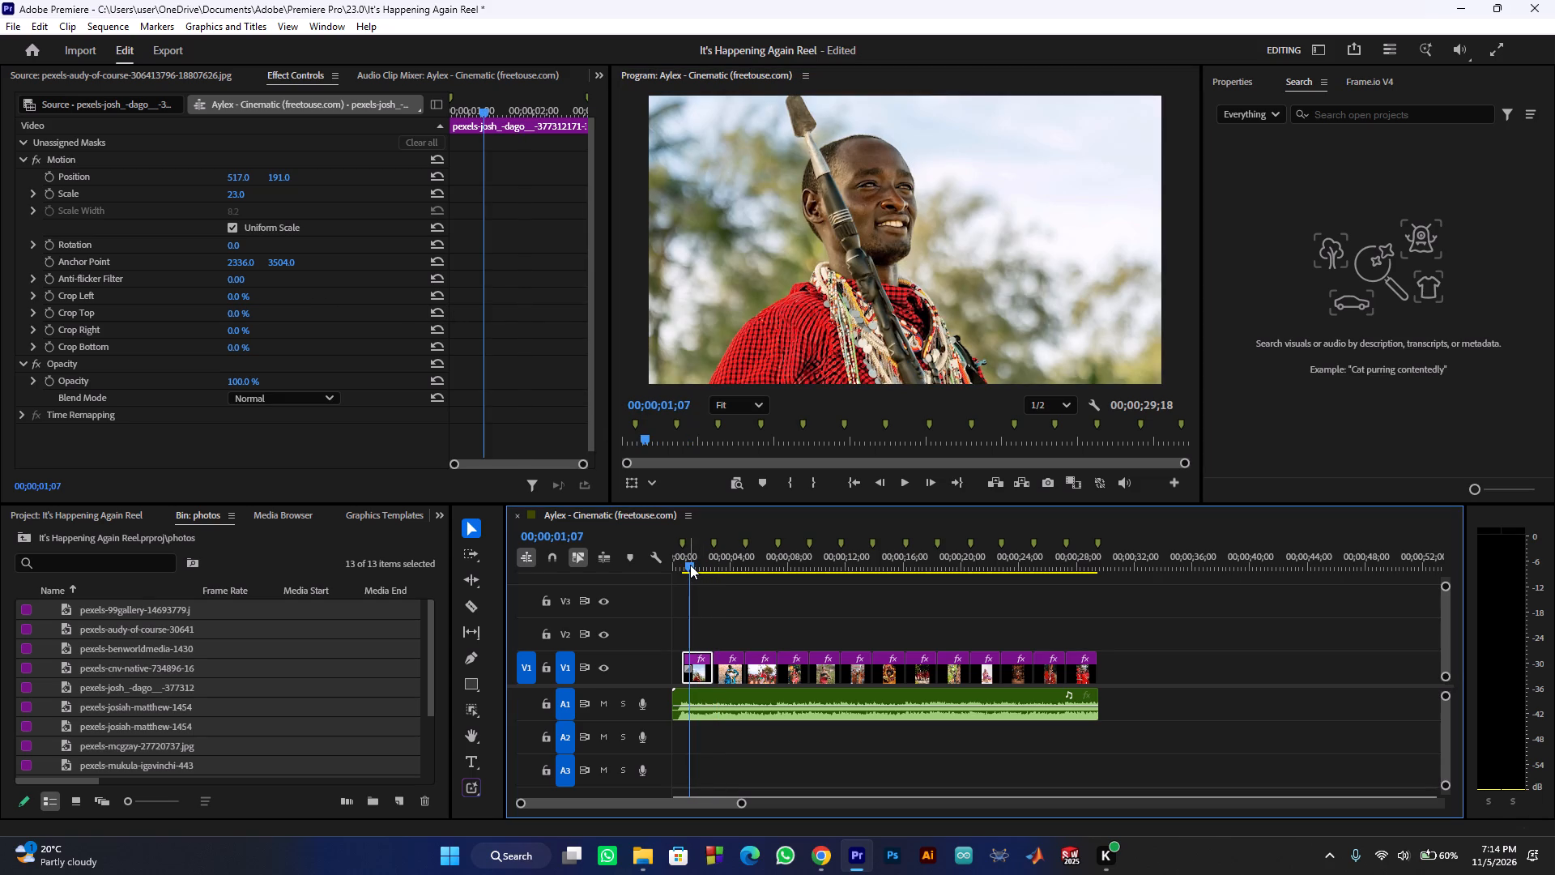
{"action": "left_click", "coordinate": [903, 482]}
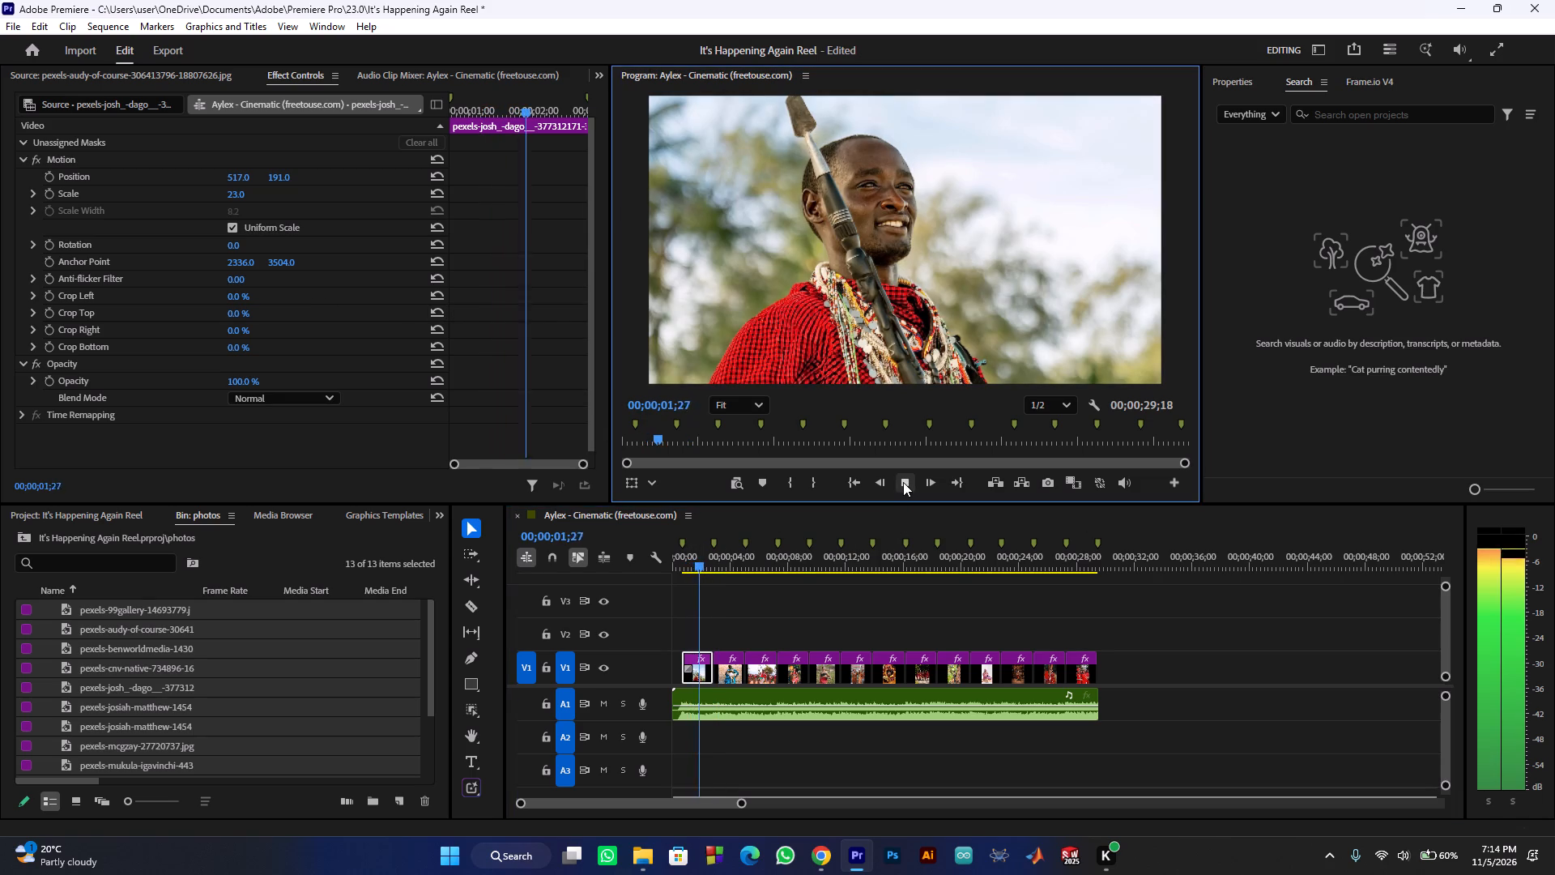
{"action": "left_click", "coordinate": [903, 482]}
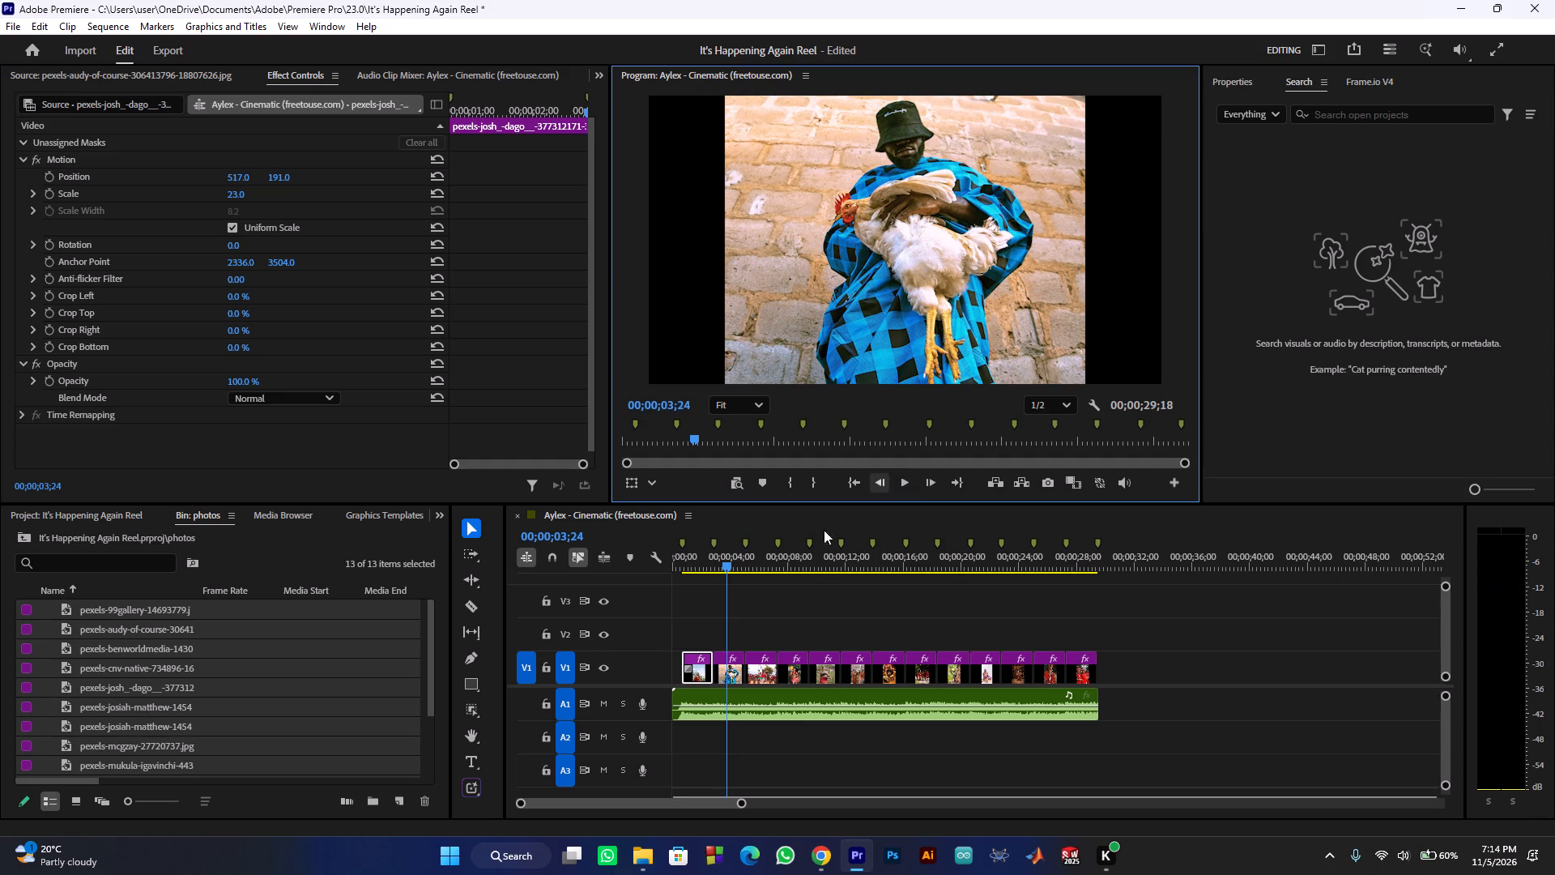
Scale the second photo, the man holding the chicken, to 35 and increase it to 46 to fill the frame's width.
{"action": "double_click", "coordinate": [832, 323]}
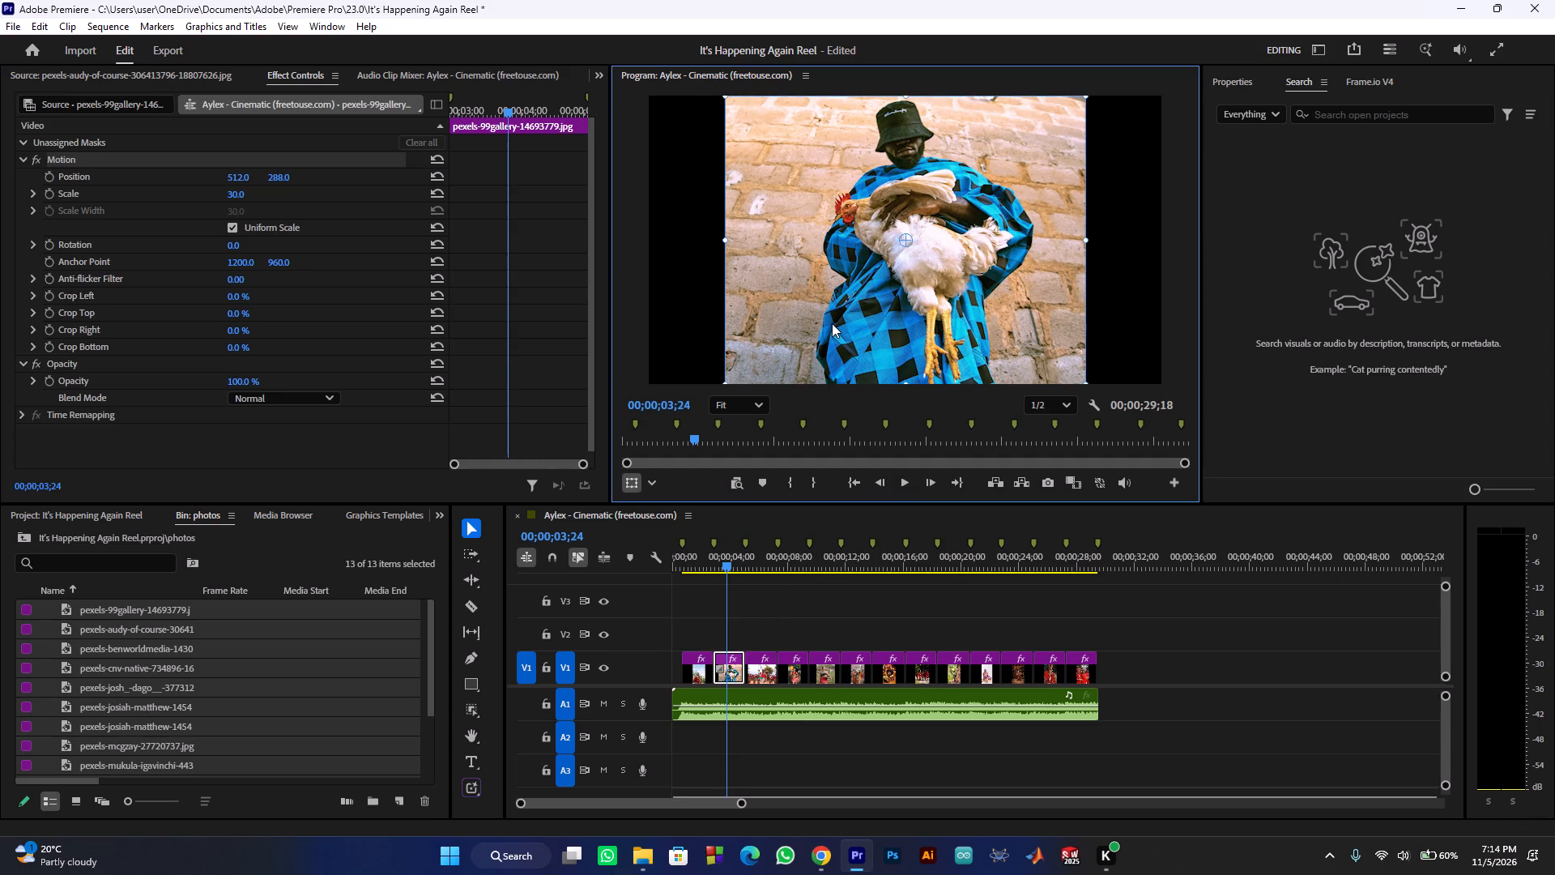
{"action": "left_click", "coordinate": [232, 196]}
{"action": "left_click", "coordinate": [249, 191]}
{"action": "left_click", "coordinate": [249, 193]}
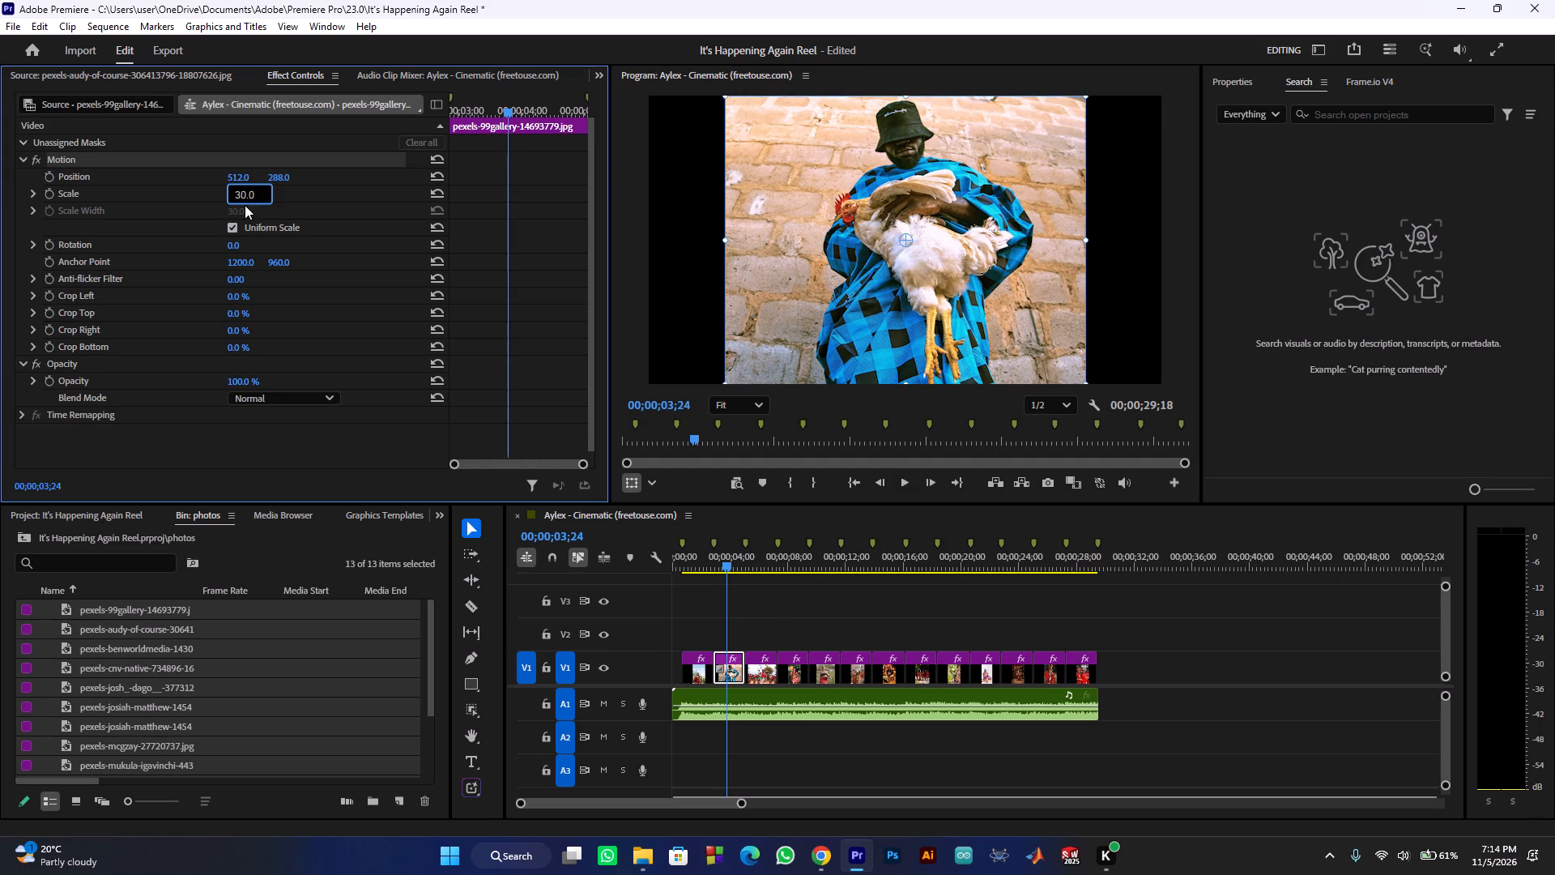
{"action": "left_click", "coordinate": [233, 194]}
{"action": "left_click", "coordinate": [238, 194]}
{"action": "left_click", "coordinate": [241, 198]}
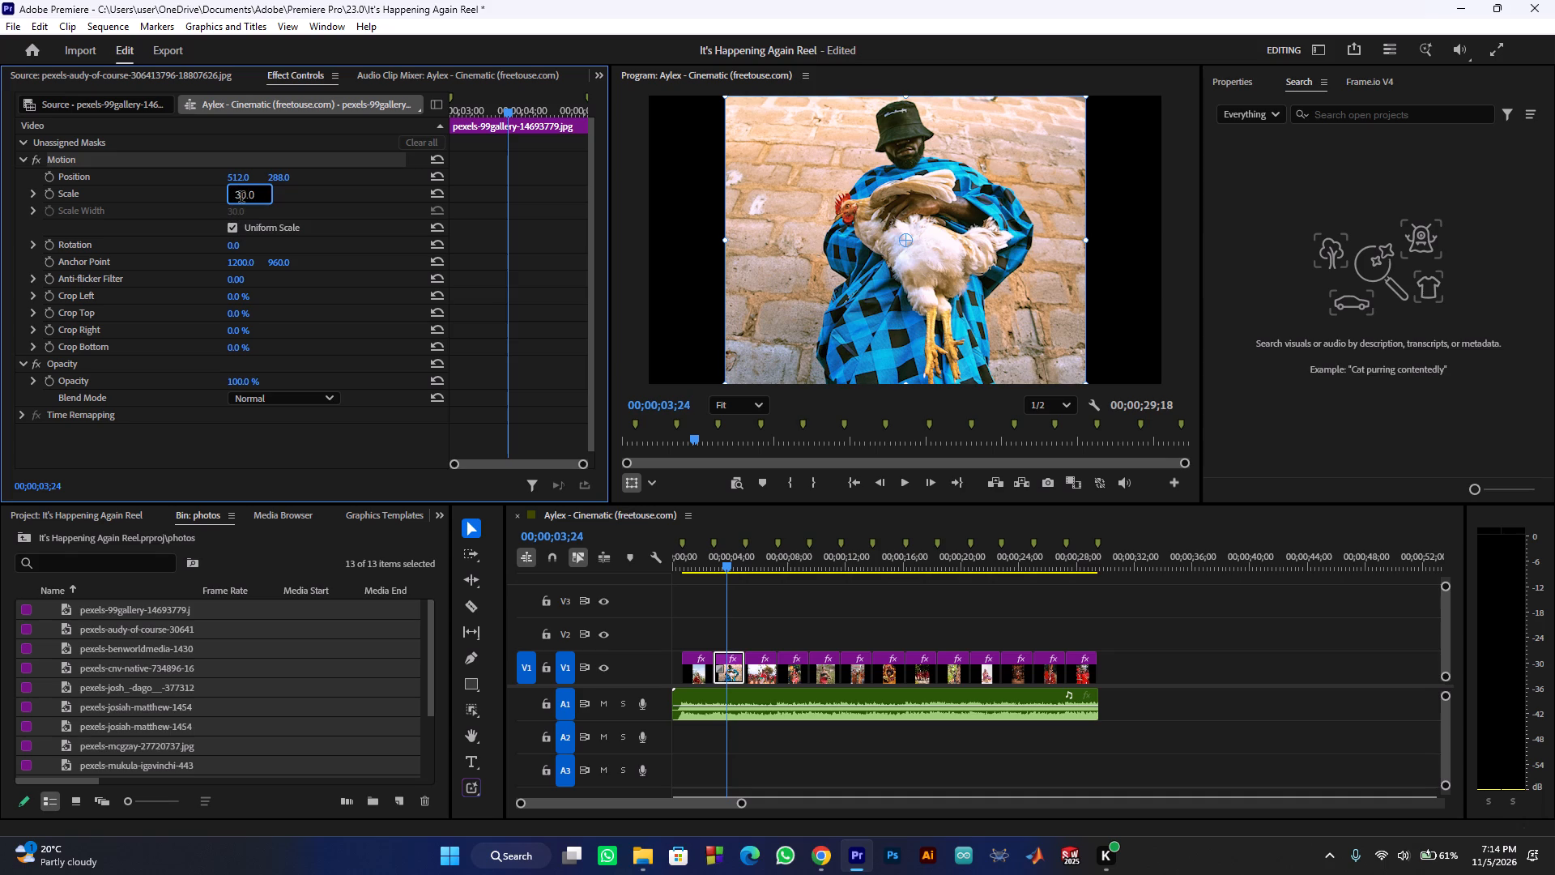
{"action": "triple_click", "coordinate": [241, 198]}
{"action": "double_click", "coordinate": [242, 199]}
{"action": "type", "text": "35"}
{"action": "key", "text": "Return"}
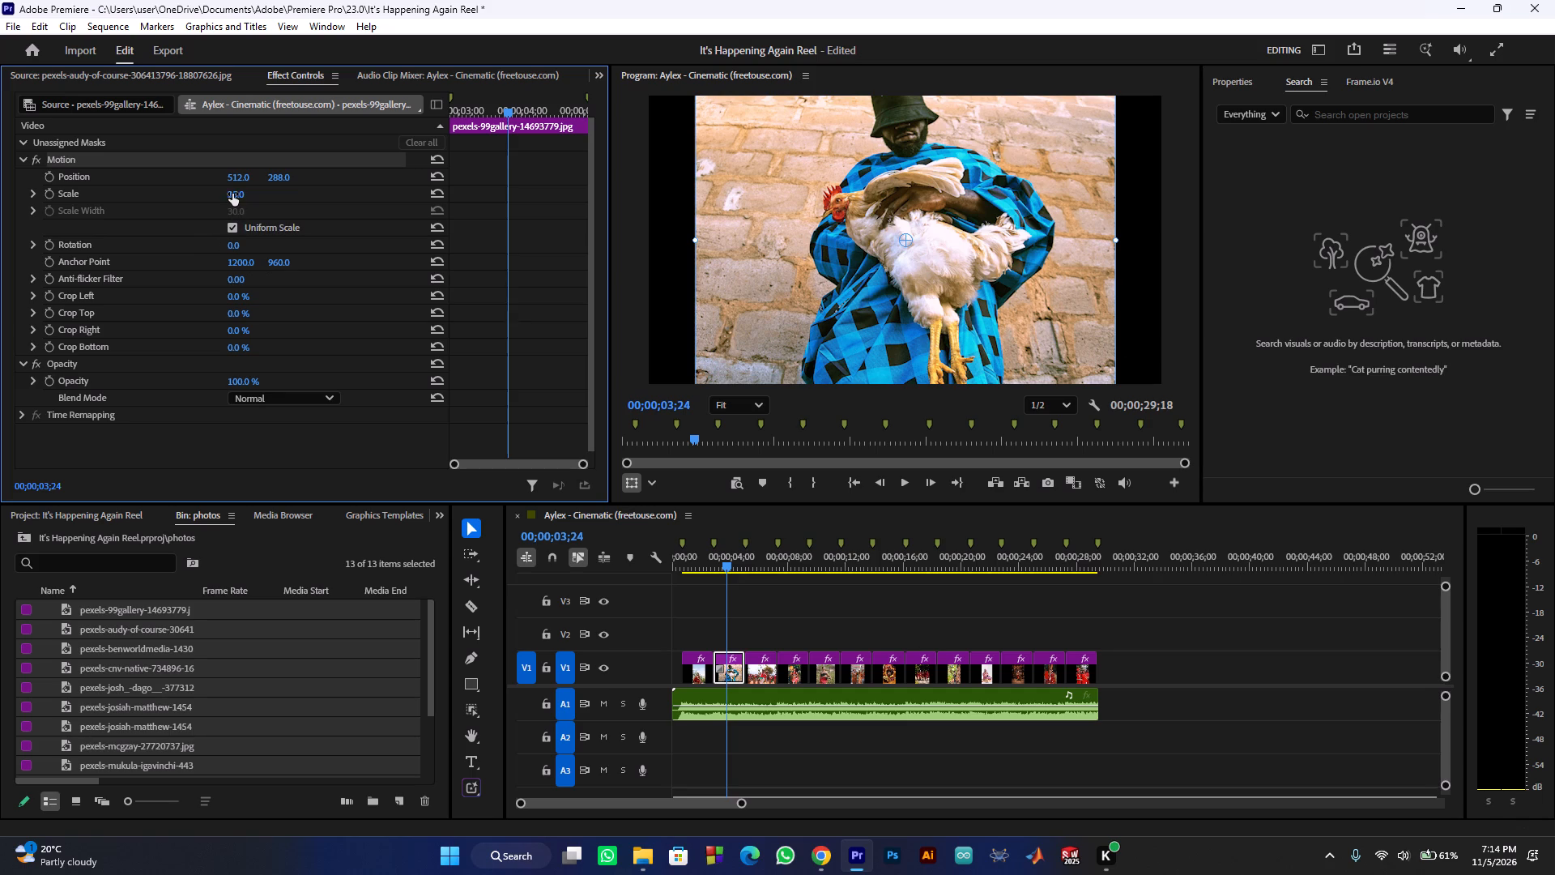
{"action": "left_click_drag", "start_coordinate": [232, 194], "coordinate": [243, 198]}
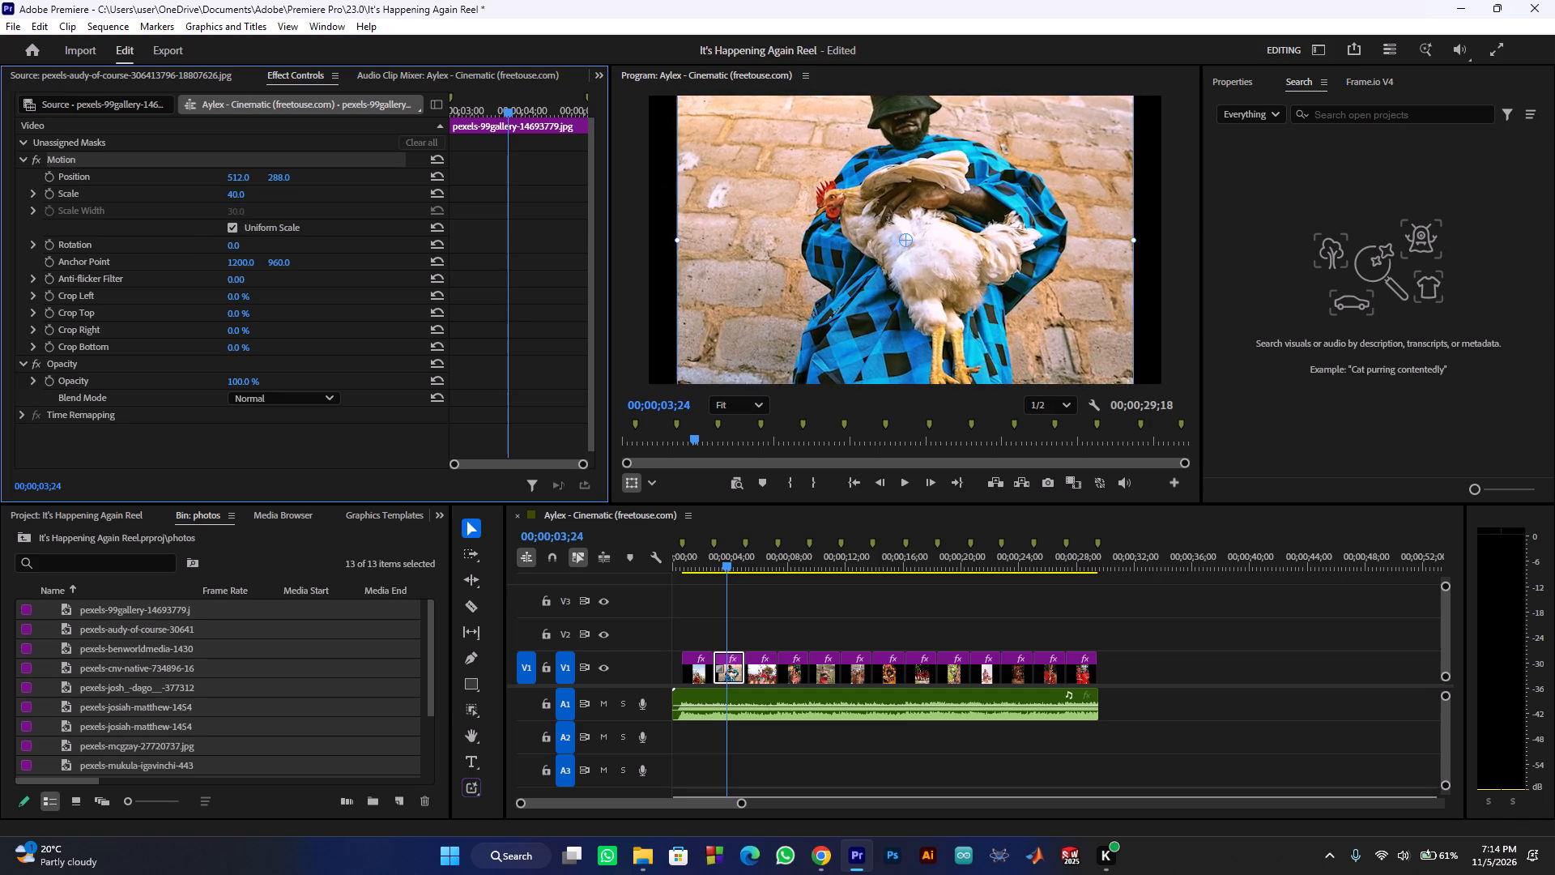
{"action": "left_click_drag", "start_coordinate": [243, 198], "coordinate": [249, 198]}
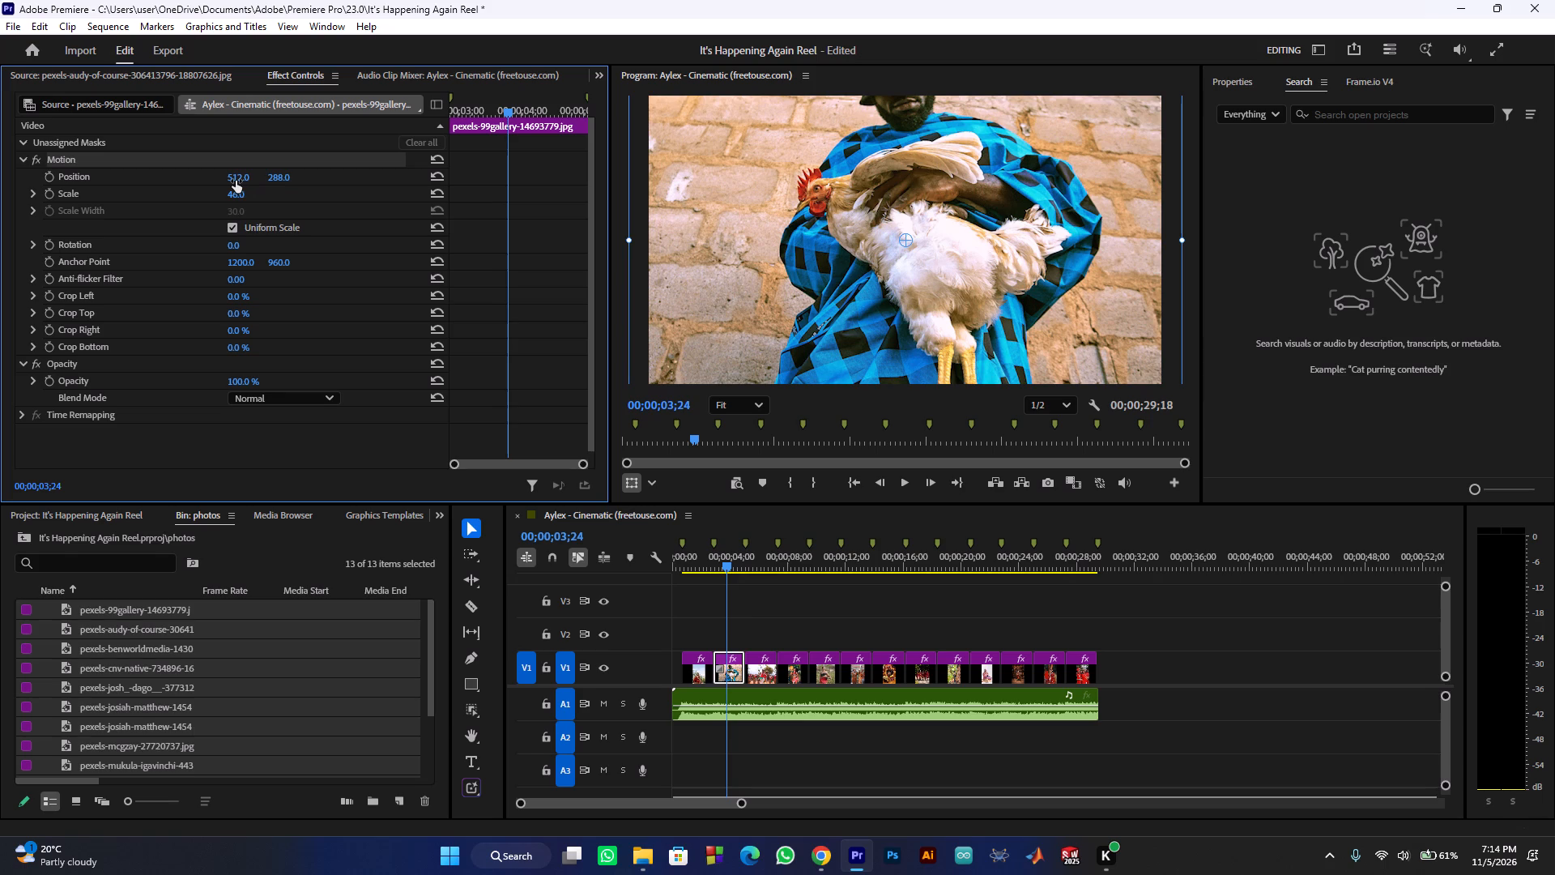
Reposition the second photo to 509, 436 to bring the man's hat and face into the frame.
{"action": "left_click_drag", "start_coordinate": [236, 179], "coordinate": [220, 176]}
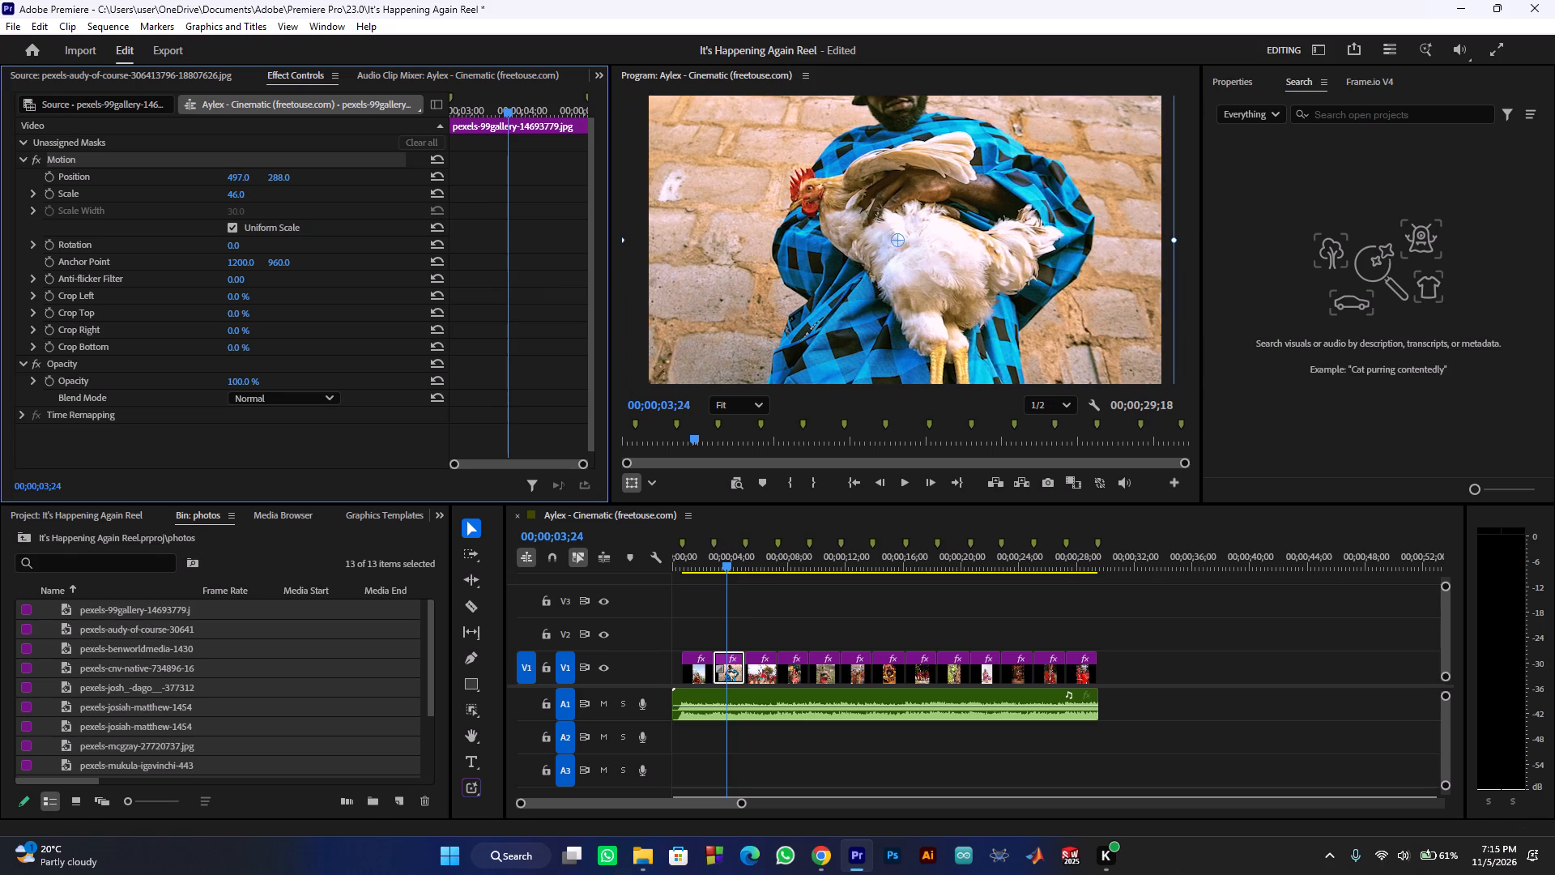
{"action": "left_click_drag", "start_coordinate": [220, 176], "coordinate": [233, 190]}
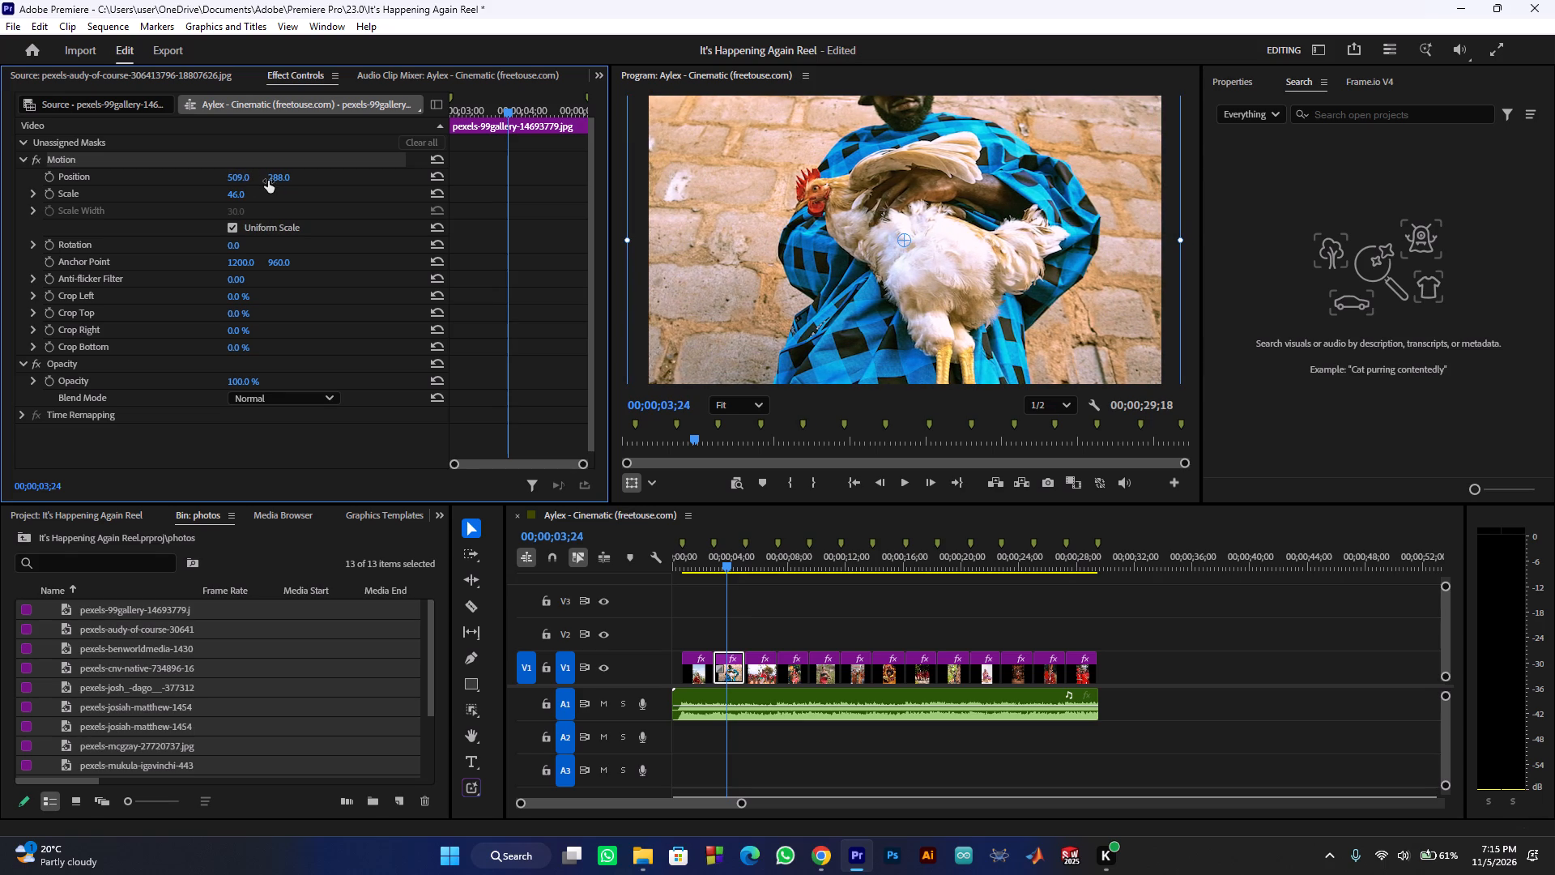
{"action": "left_click_drag", "start_coordinate": [275, 181], "coordinate": [391, 162]}
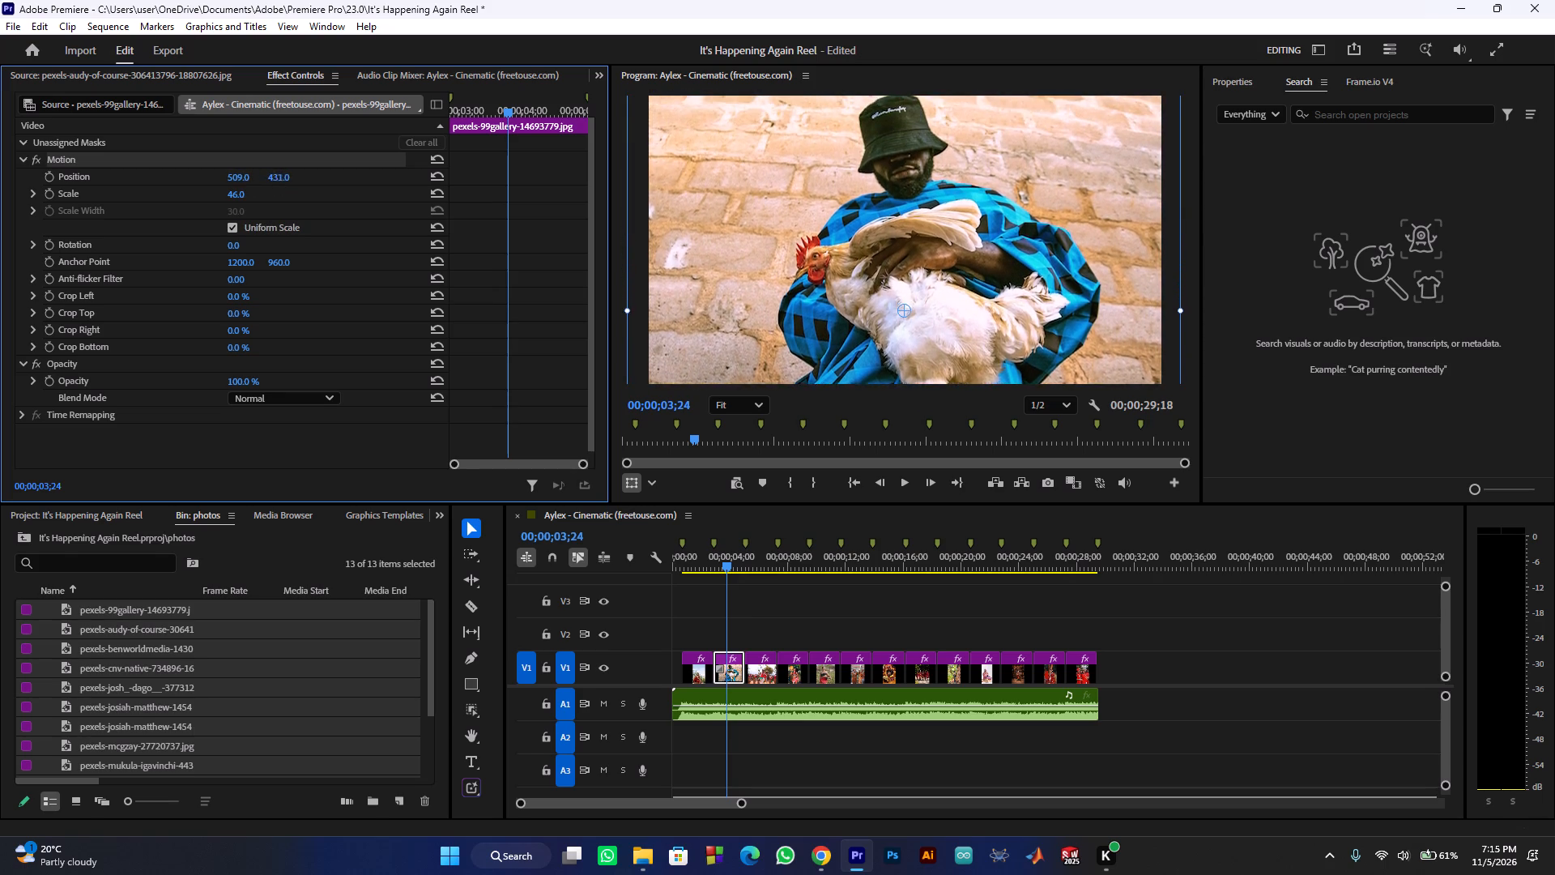
{"action": "left_click_drag", "start_coordinate": [391, 162], "coordinate": [387, 136]}
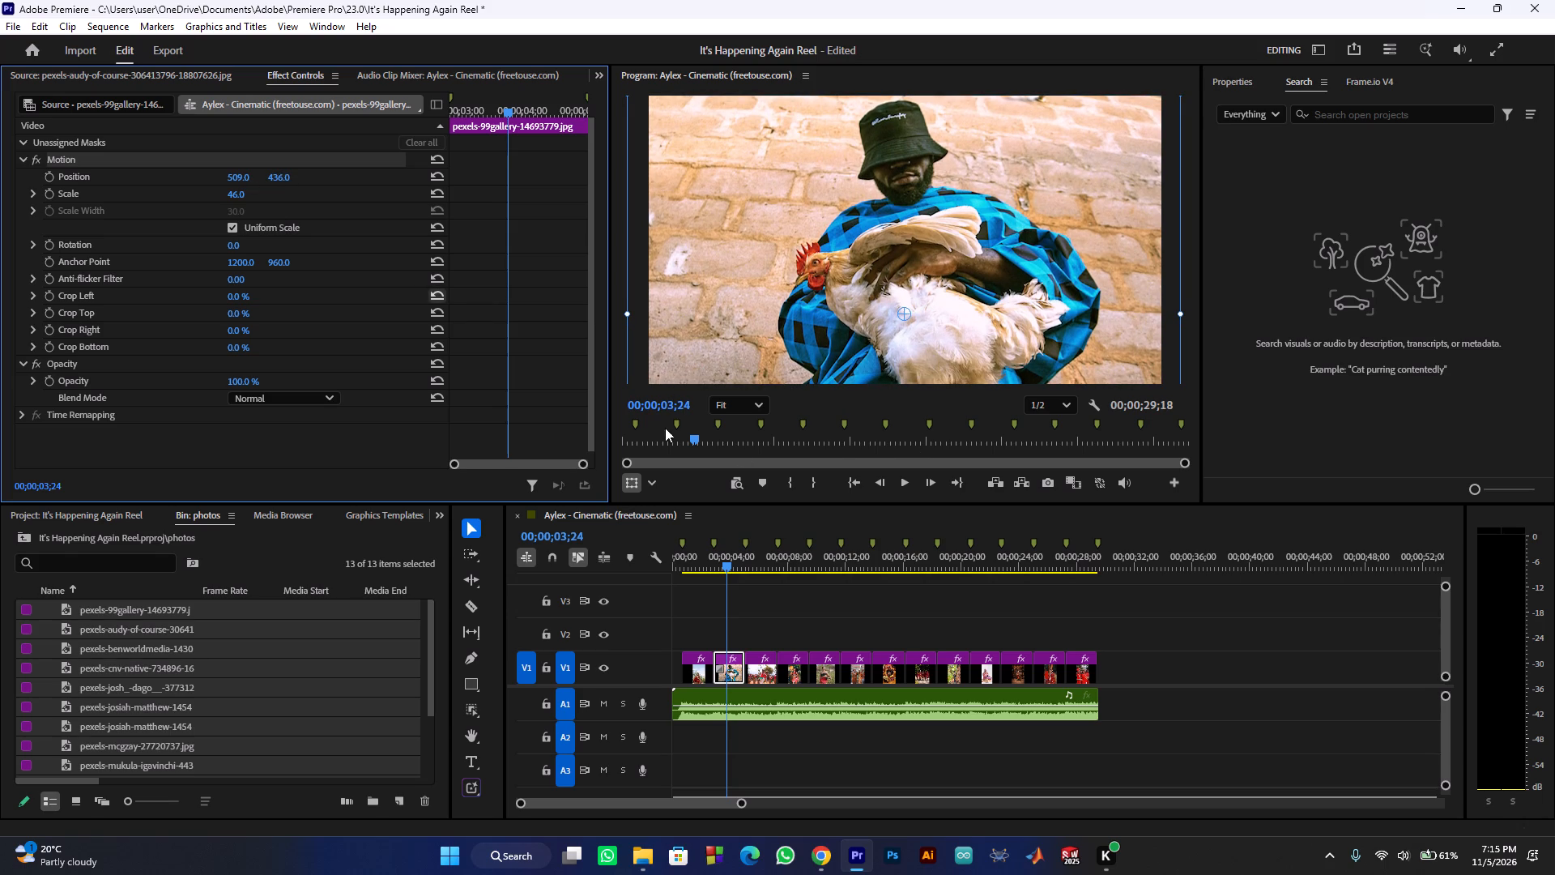
Play on to the third photo, the drummers in red and green, and select it in the program preview.
{"action": "left_click", "coordinate": [904, 482]}
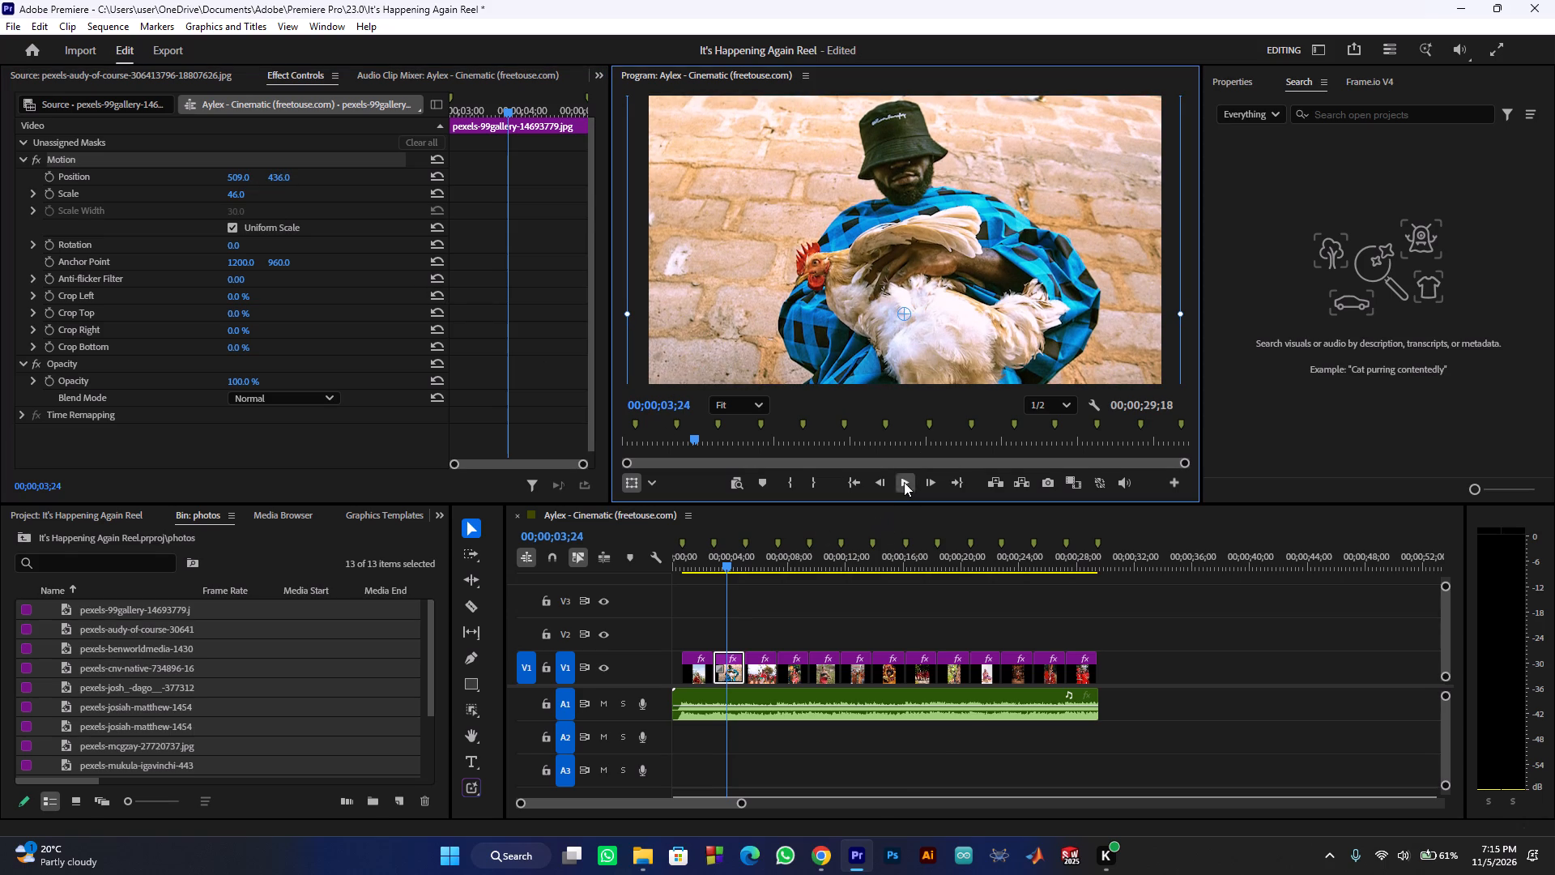
{"action": "left_click", "coordinate": [904, 482]}
{"action": "left_click", "coordinate": [904, 482]}
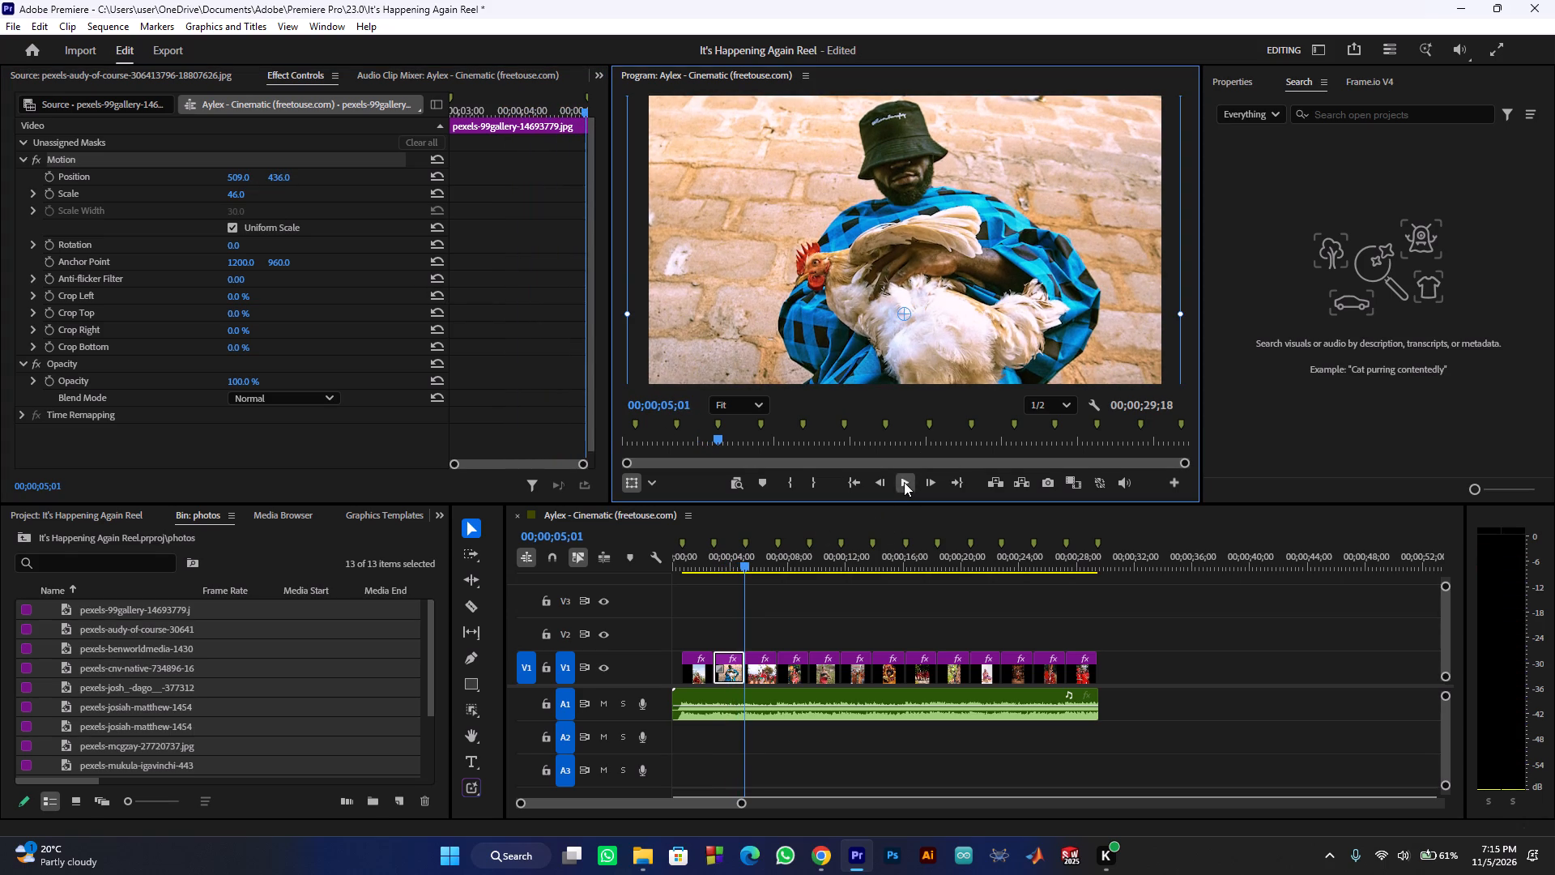
{"action": "left_click", "coordinate": [904, 482]}
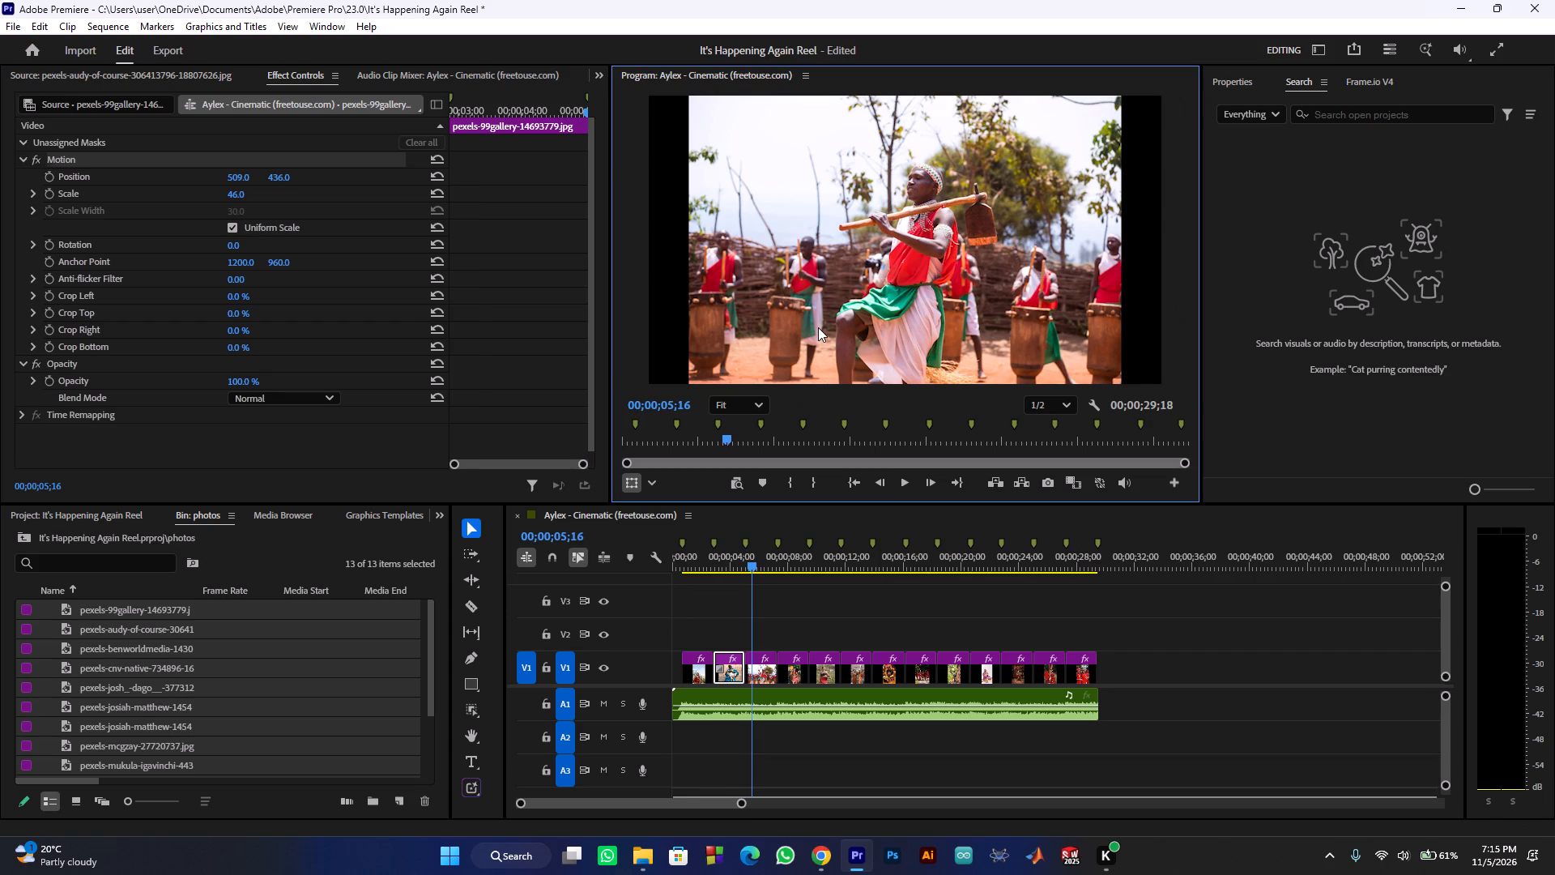
{"action": "left_click", "coordinate": [818, 327]}
{"action": "double_click", "coordinate": [818, 327]}
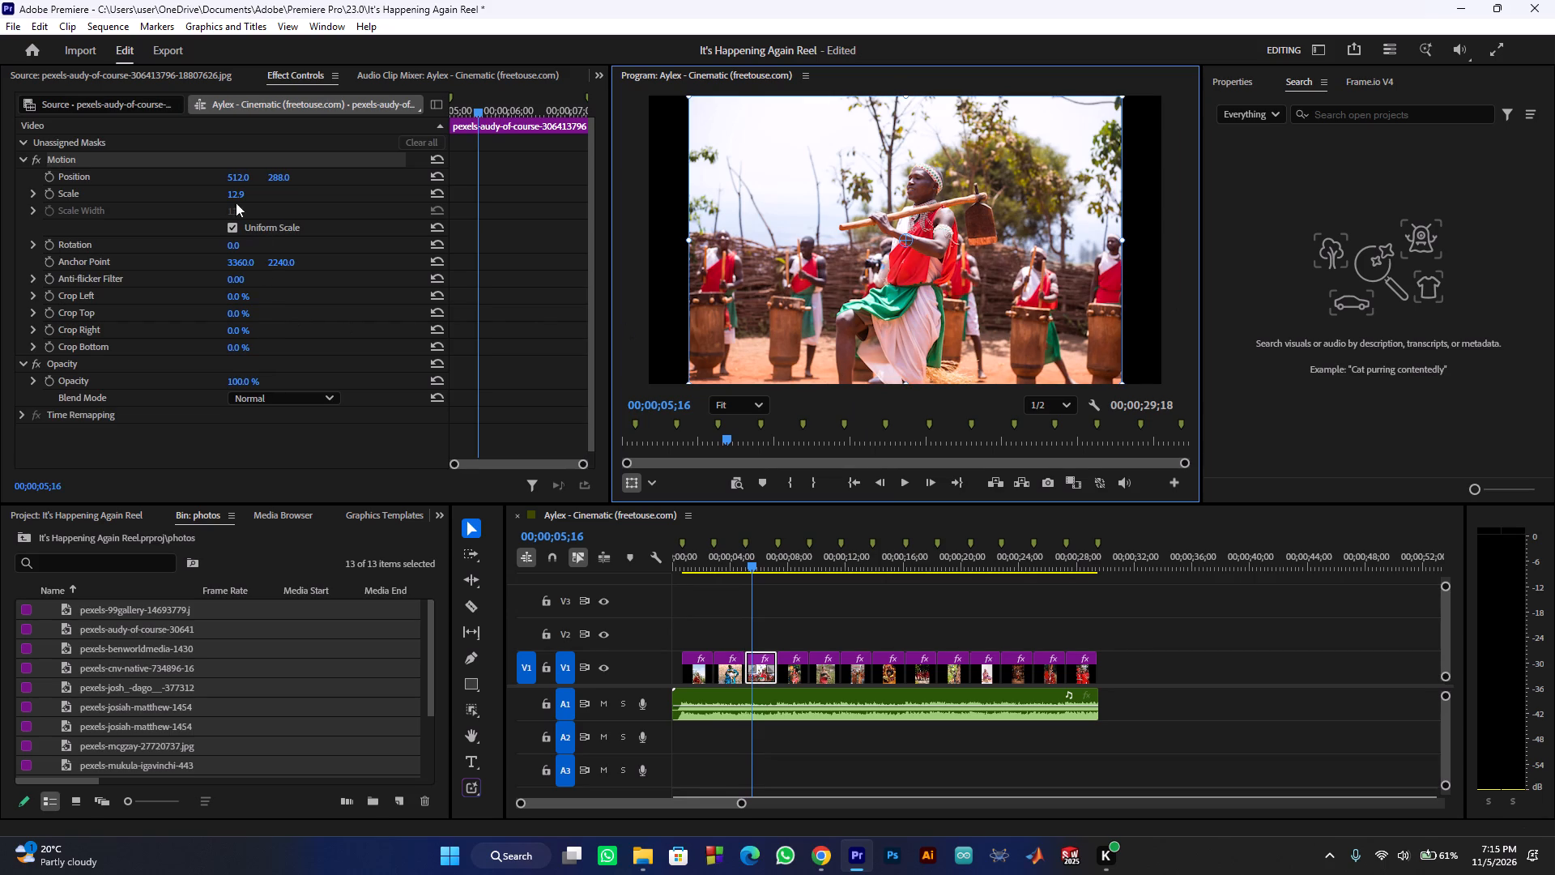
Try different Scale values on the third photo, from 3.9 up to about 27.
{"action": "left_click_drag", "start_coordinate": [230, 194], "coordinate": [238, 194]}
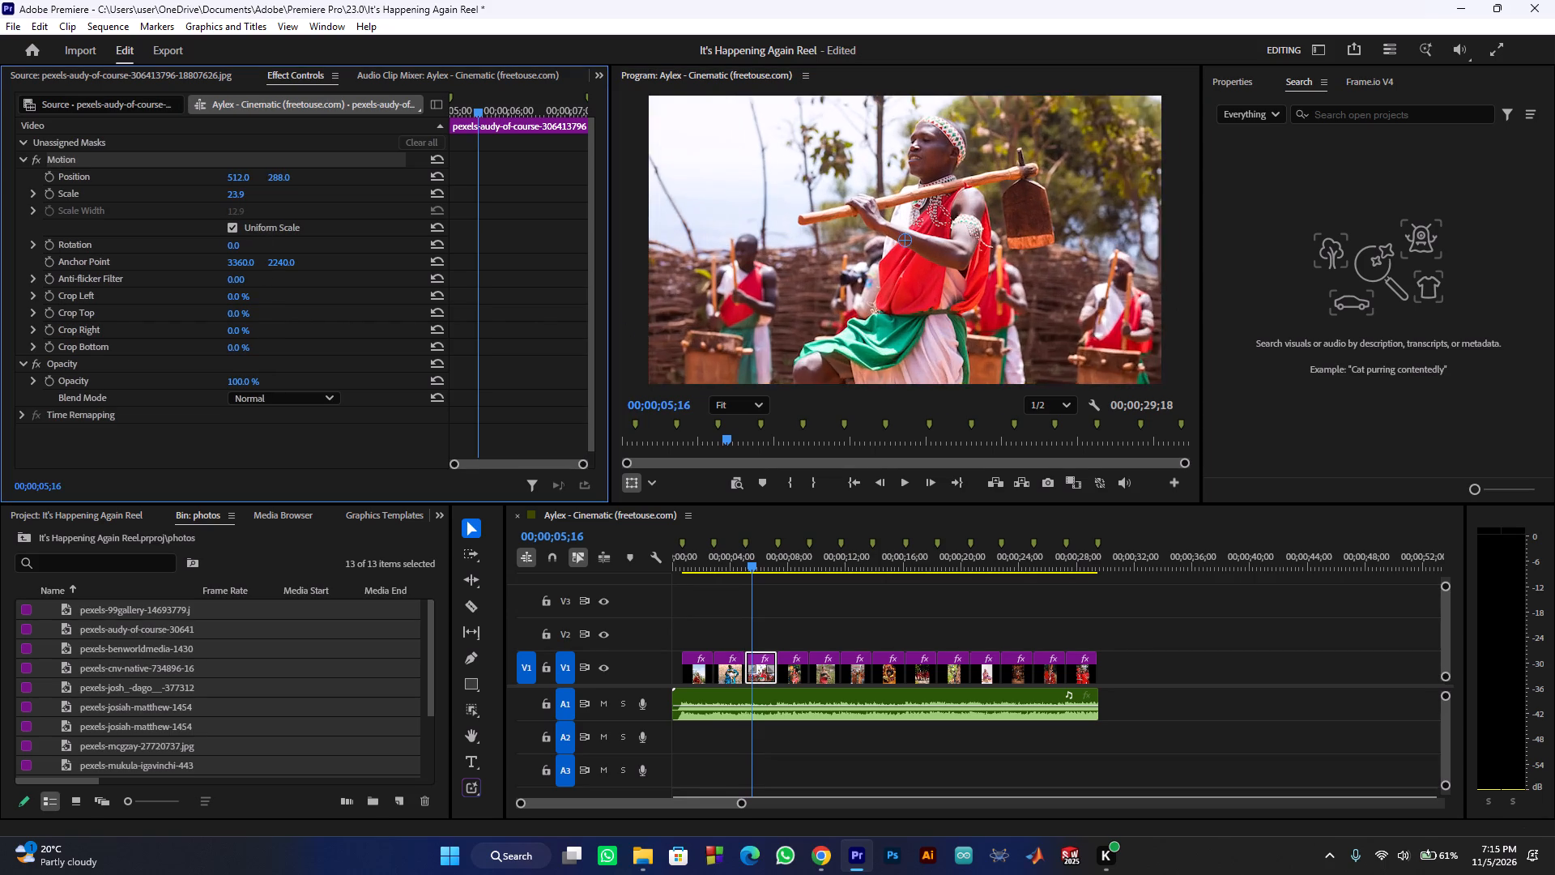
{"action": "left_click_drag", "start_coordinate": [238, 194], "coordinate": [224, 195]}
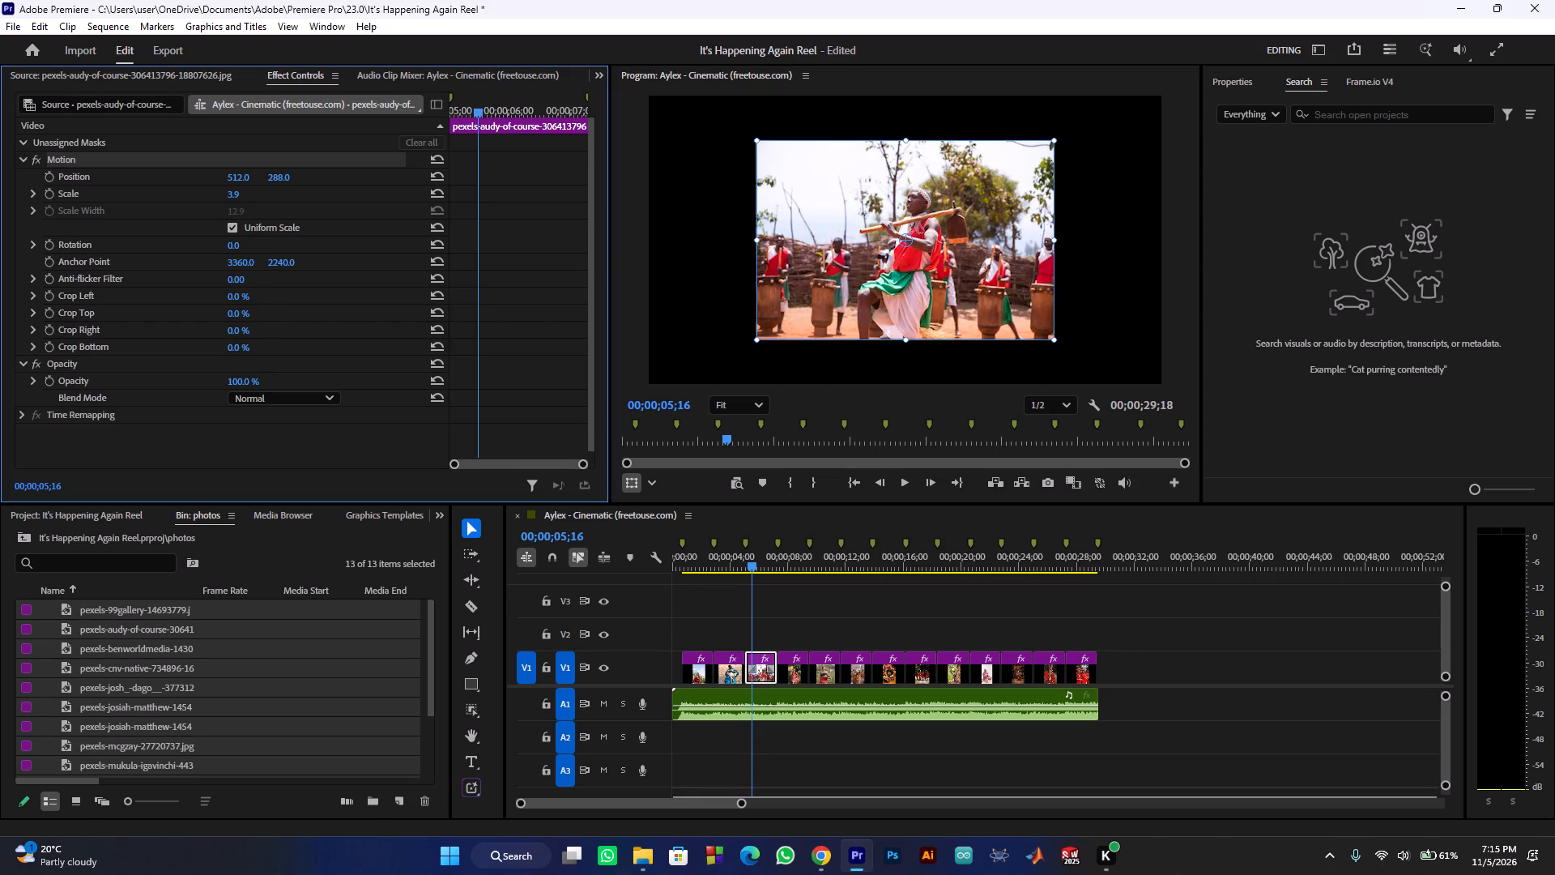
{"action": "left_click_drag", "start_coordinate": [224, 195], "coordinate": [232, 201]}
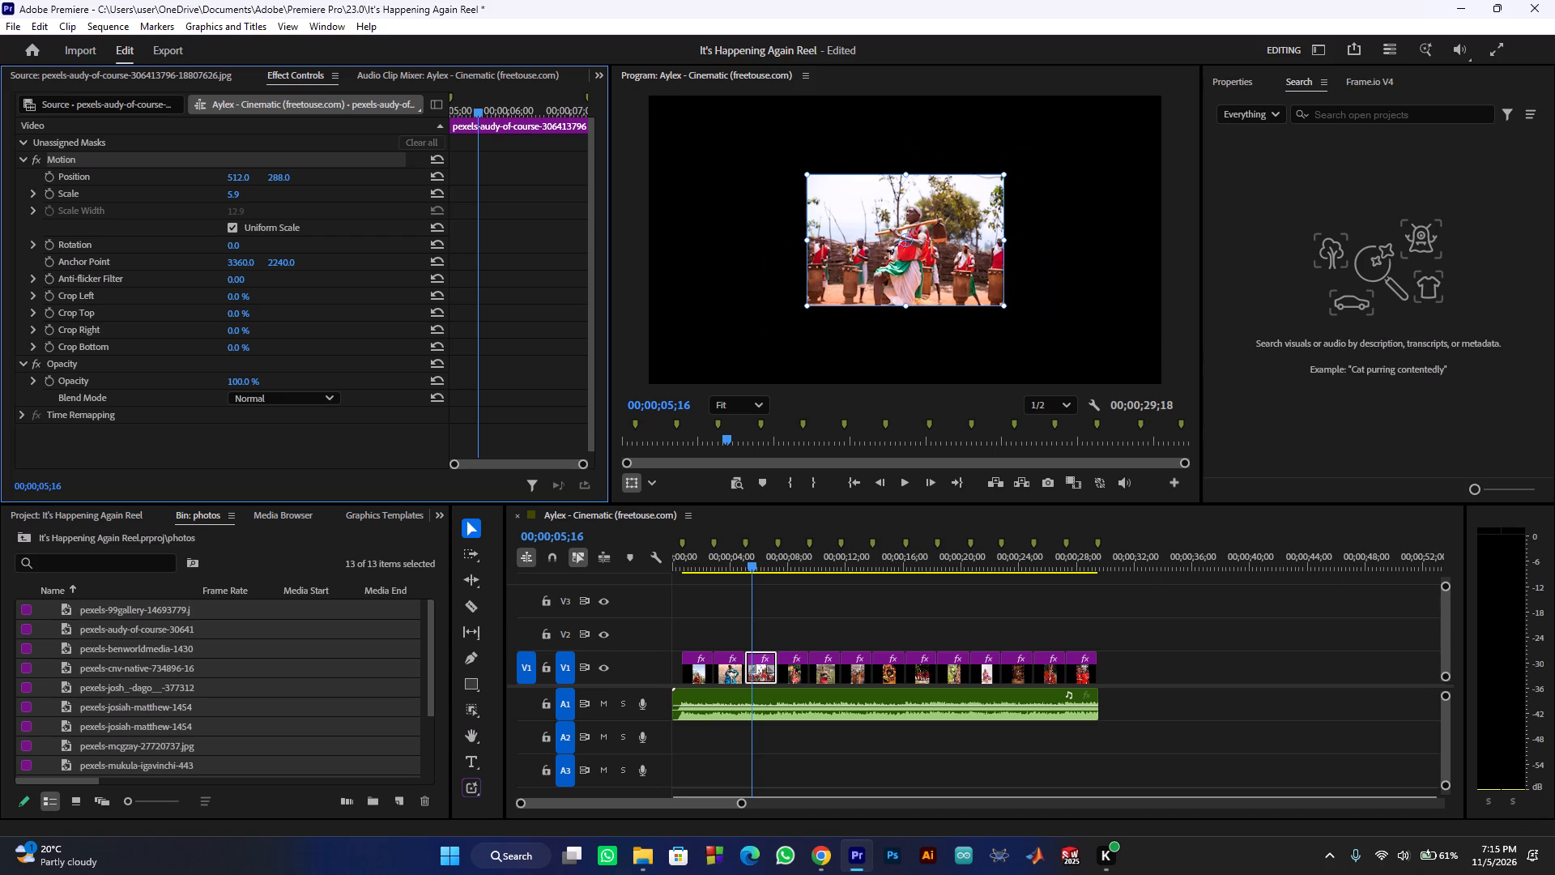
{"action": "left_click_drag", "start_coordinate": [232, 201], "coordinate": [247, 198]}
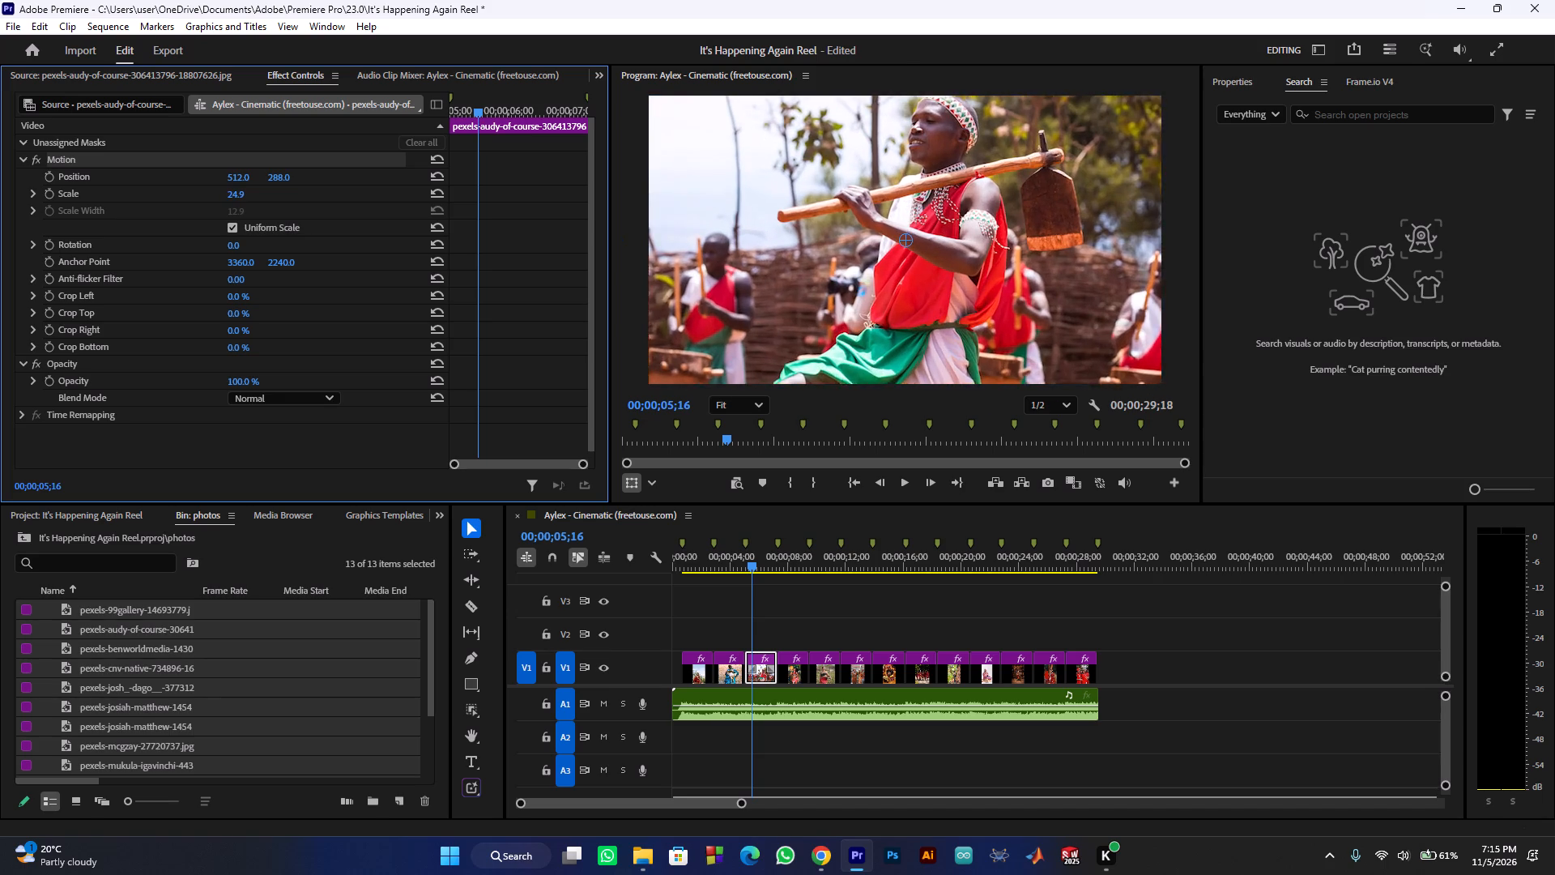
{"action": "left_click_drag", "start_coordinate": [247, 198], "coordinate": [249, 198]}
Set the third photo's Scale to 23.
{"action": "left_click", "coordinate": [230, 193]}
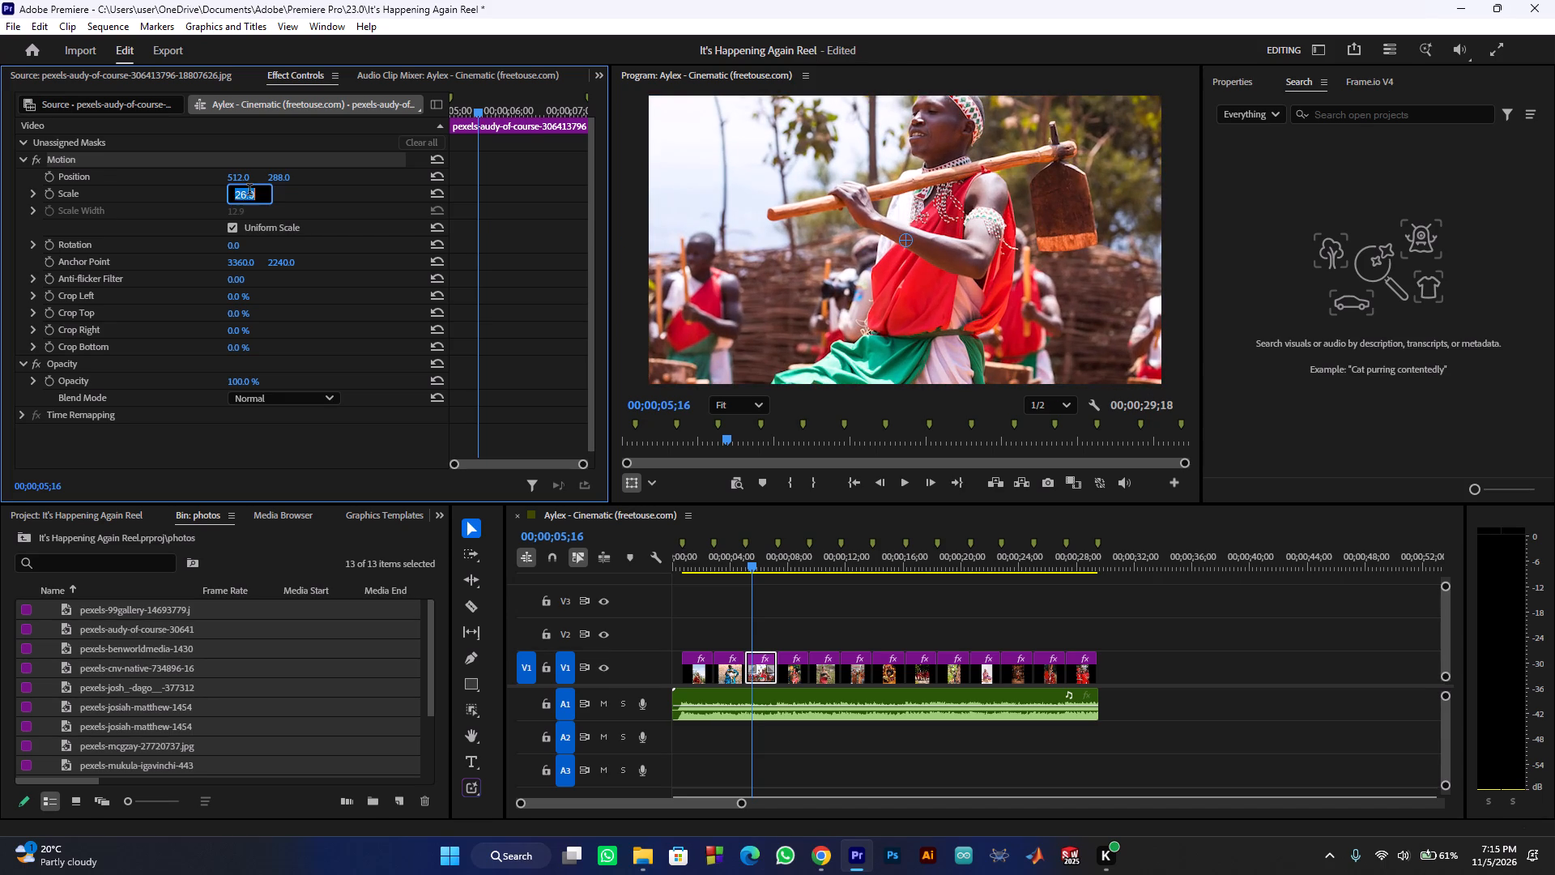
{"action": "left_click", "coordinate": [249, 191]}
{"action": "double_click", "coordinate": [249, 191]}
{"action": "type", "text": "23"}
{"action": "key", "text": "Return"}
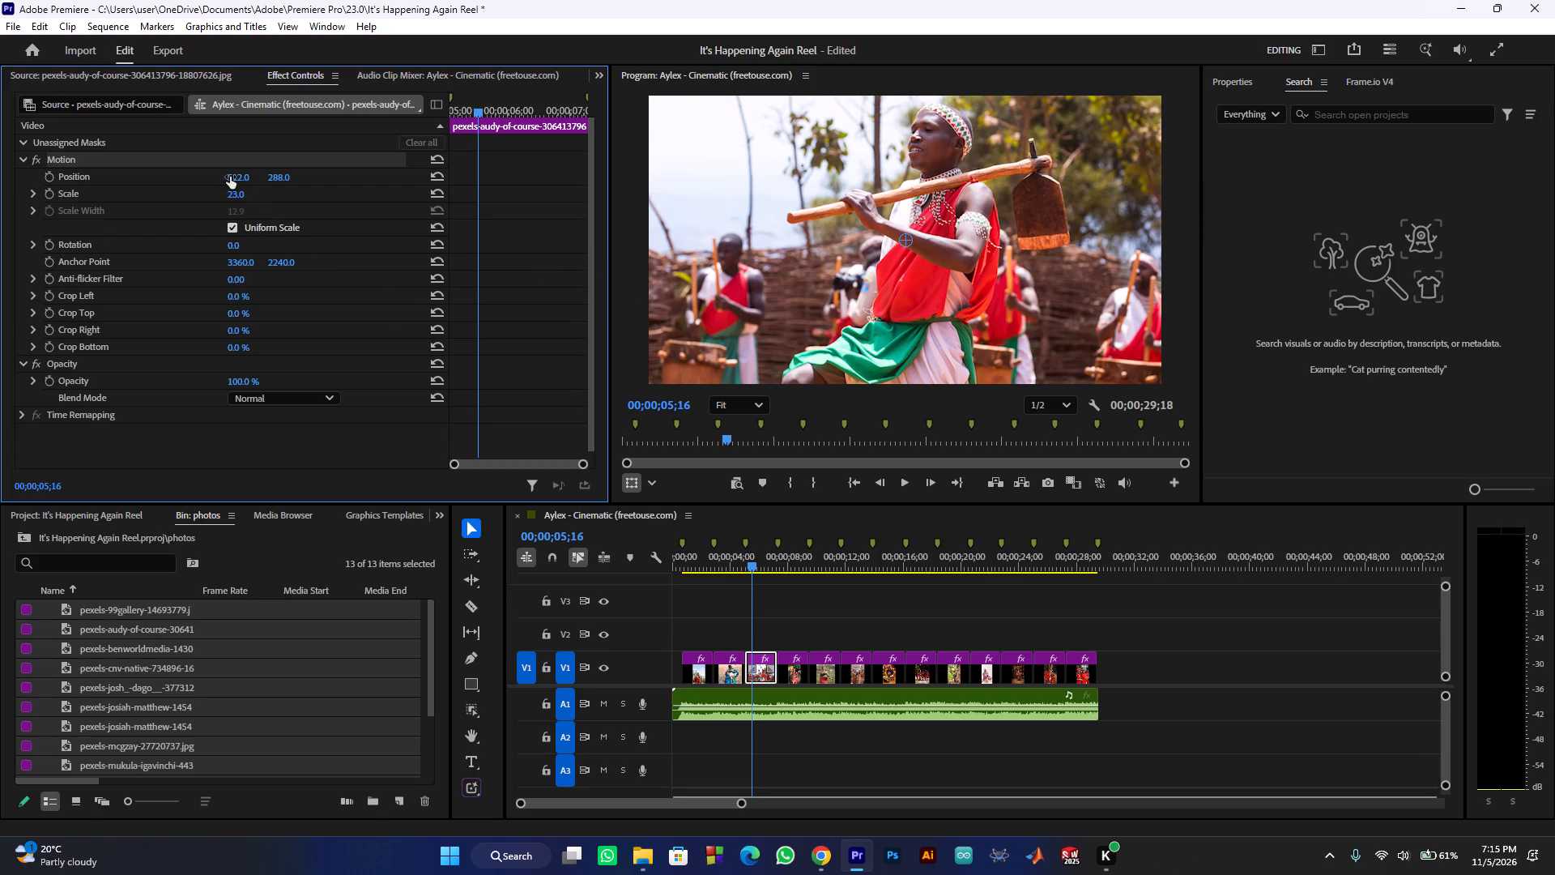
Shift the third photo of the drummers horizontally, ending at a Position X of 397.
{"action": "left_click_drag", "start_coordinate": [230, 177], "coordinate": [333, 193]}
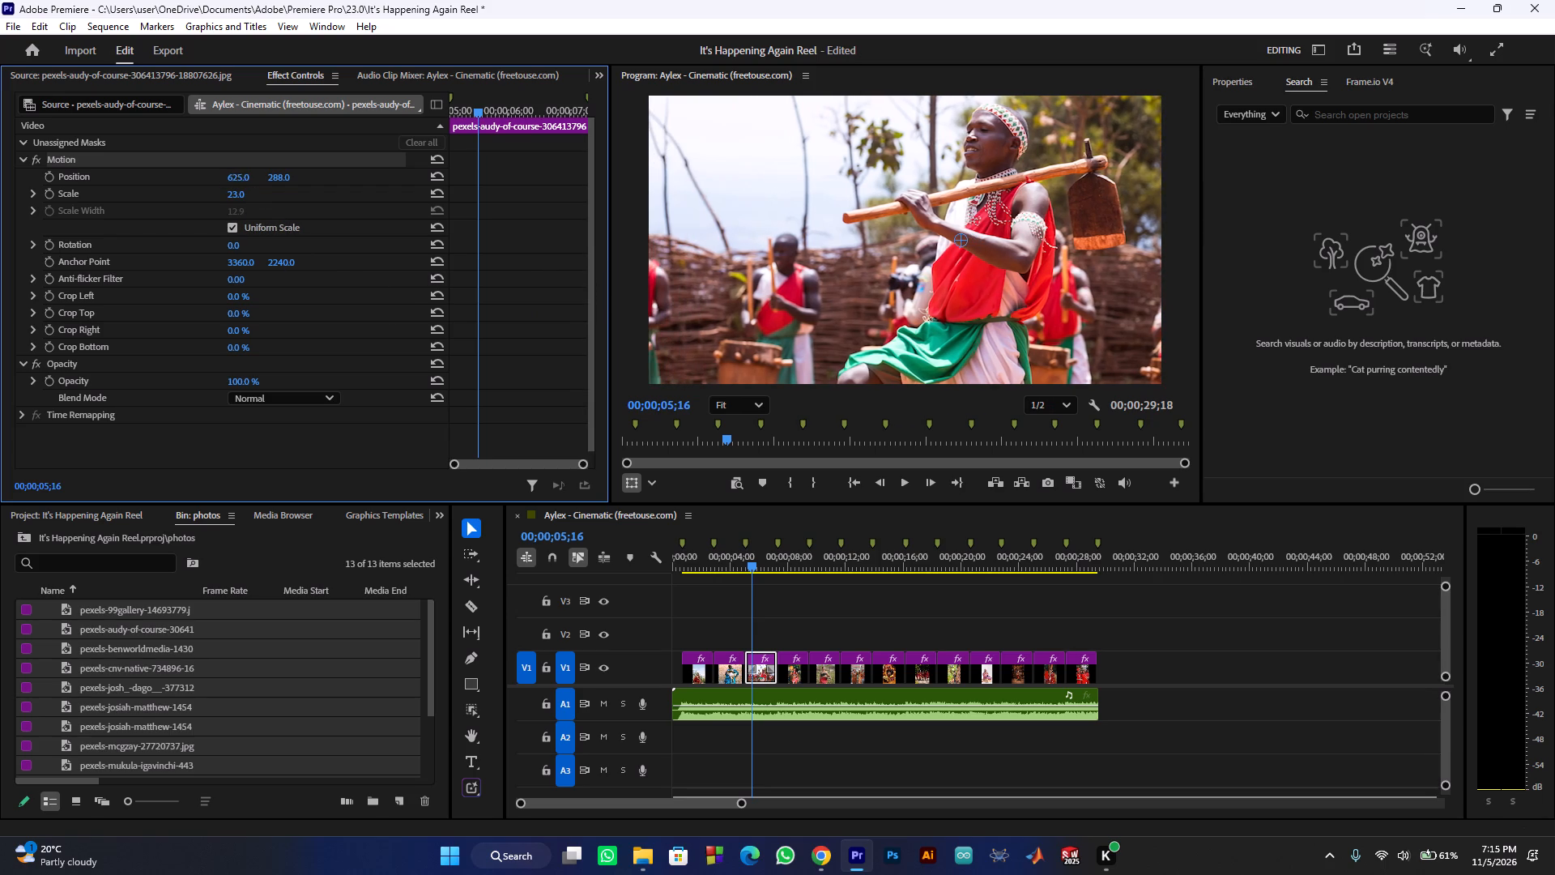
{"action": "left_click_drag", "start_coordinate": [333, 193], "coordinate": [51, 177]}
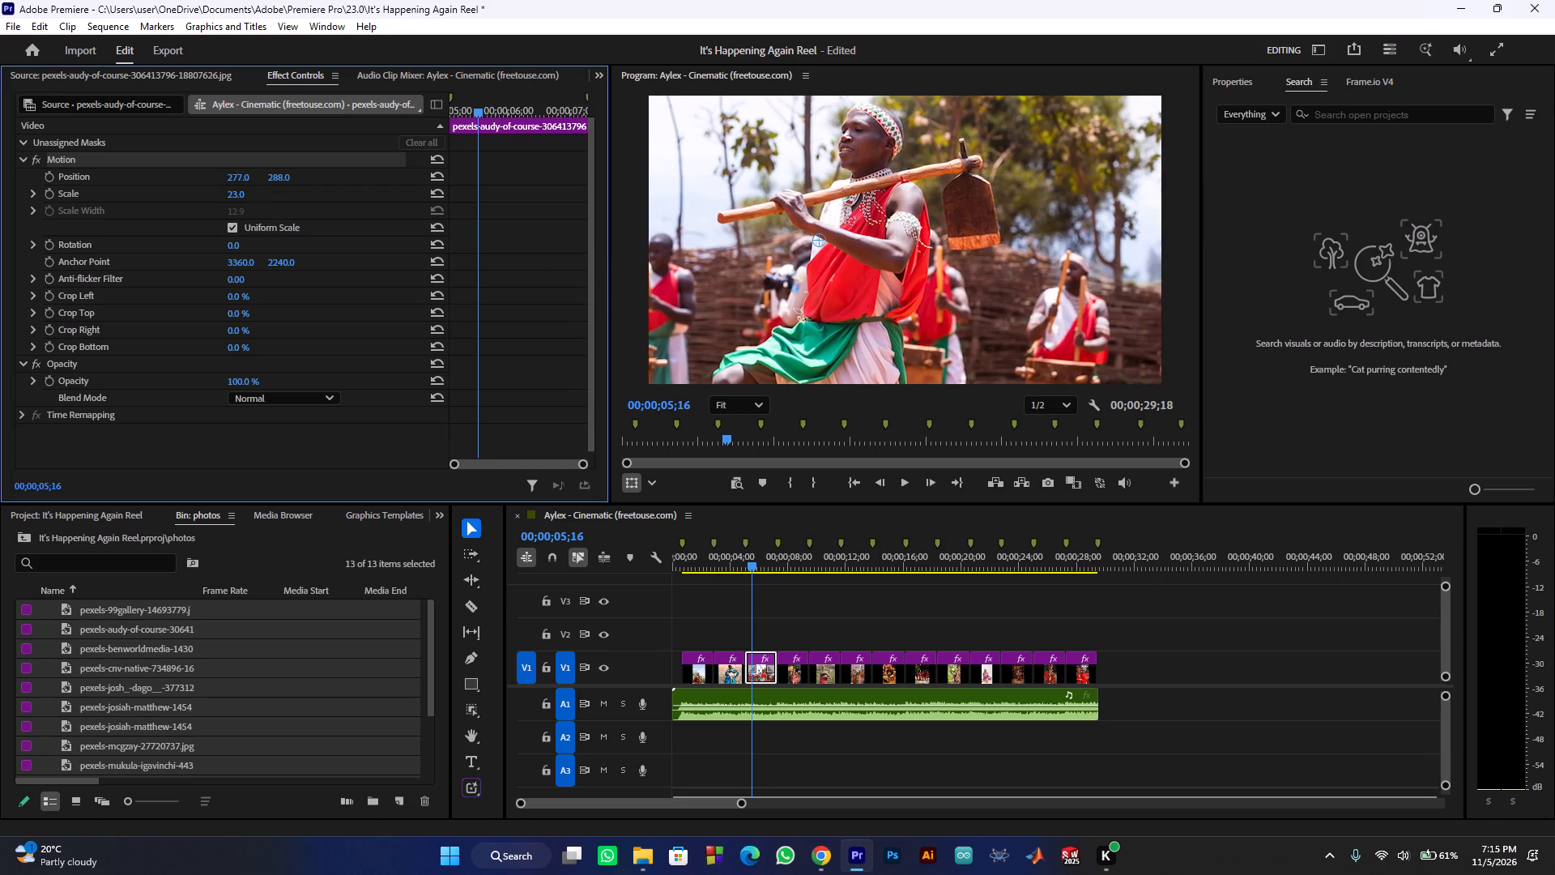
{"action": "left_click_drag", "start_coordinate": [51, 177], "coordinate": [152, 186]}
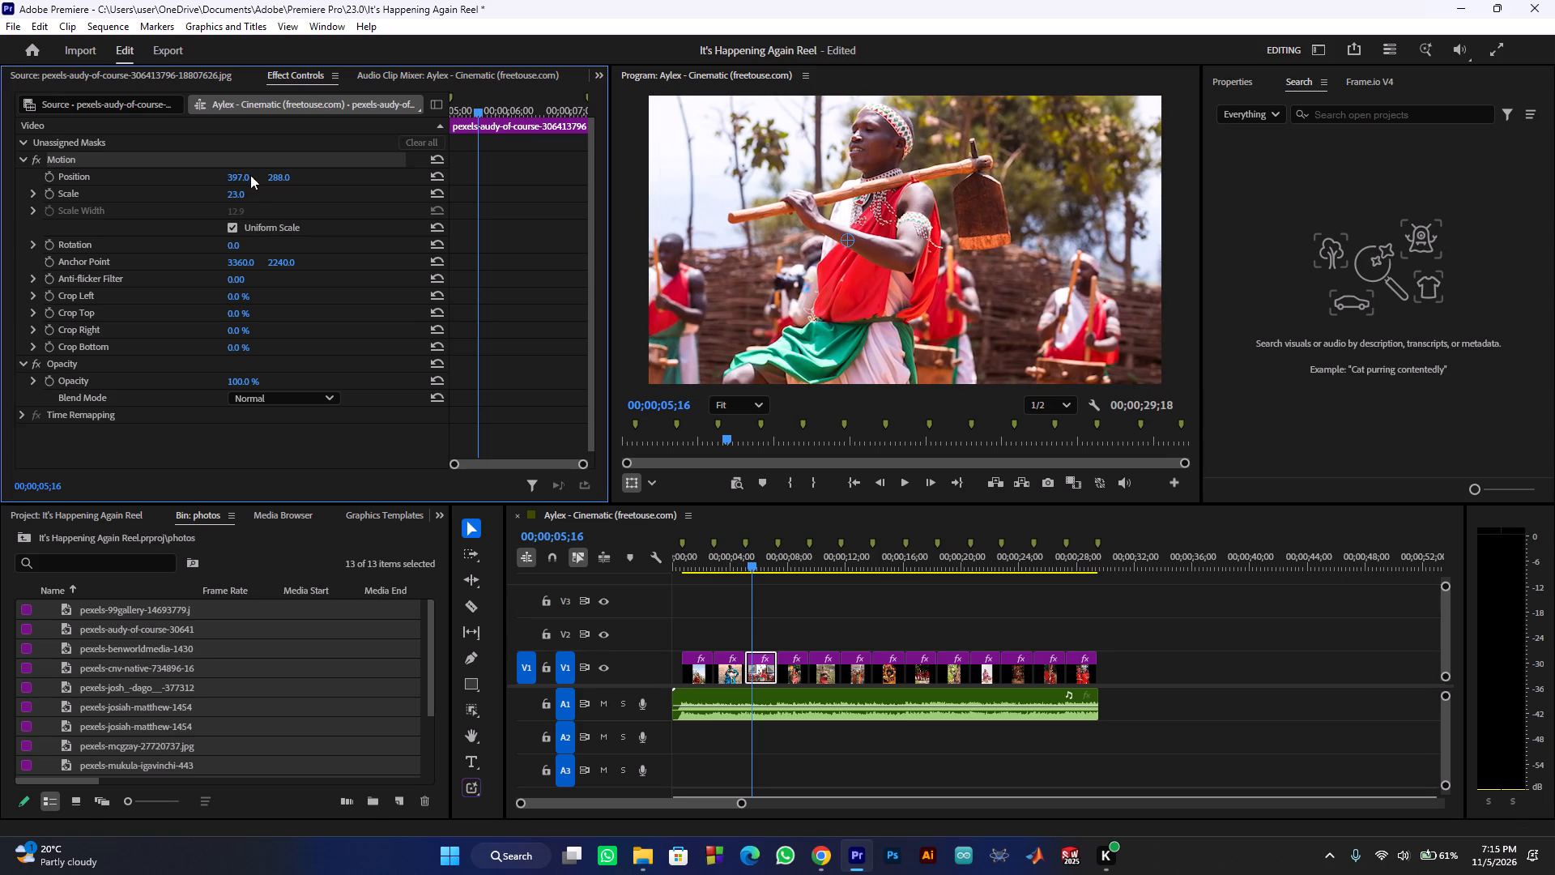
Set the third photo's Scale to 21.
{"action": "left_click", "coordinate": [237, 195]}
{"action": "left_click", "coordinate": [249, 191]}
{"action": "left_click", "coordinate": [249, 191]}
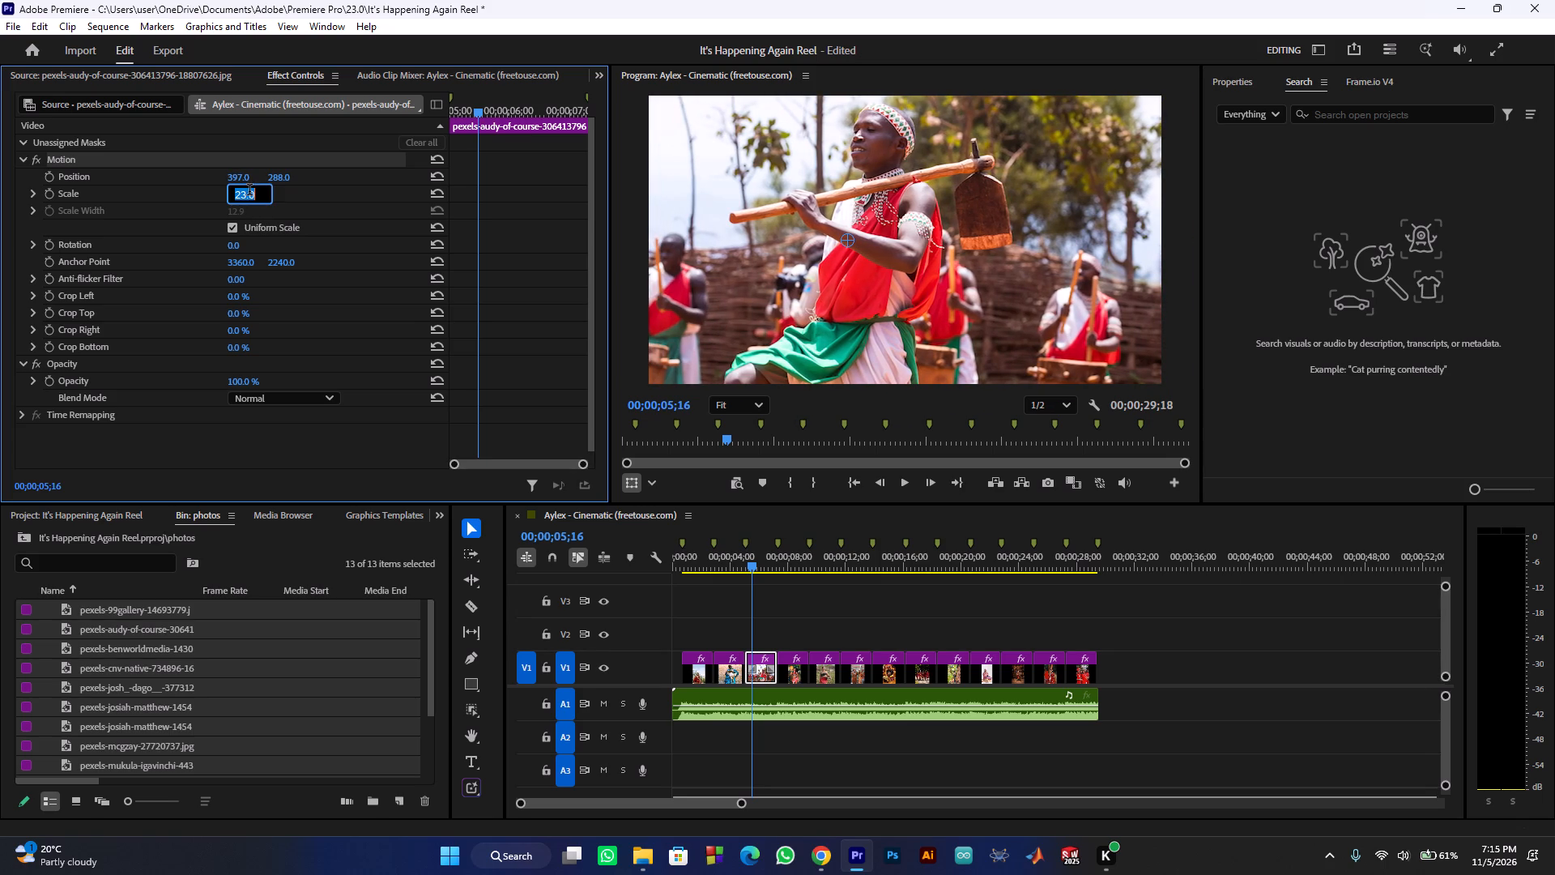
{"action": "key", "text": "2"}
{"action": "key", "text": "1"}
{"action": "key", "text": "Return"}
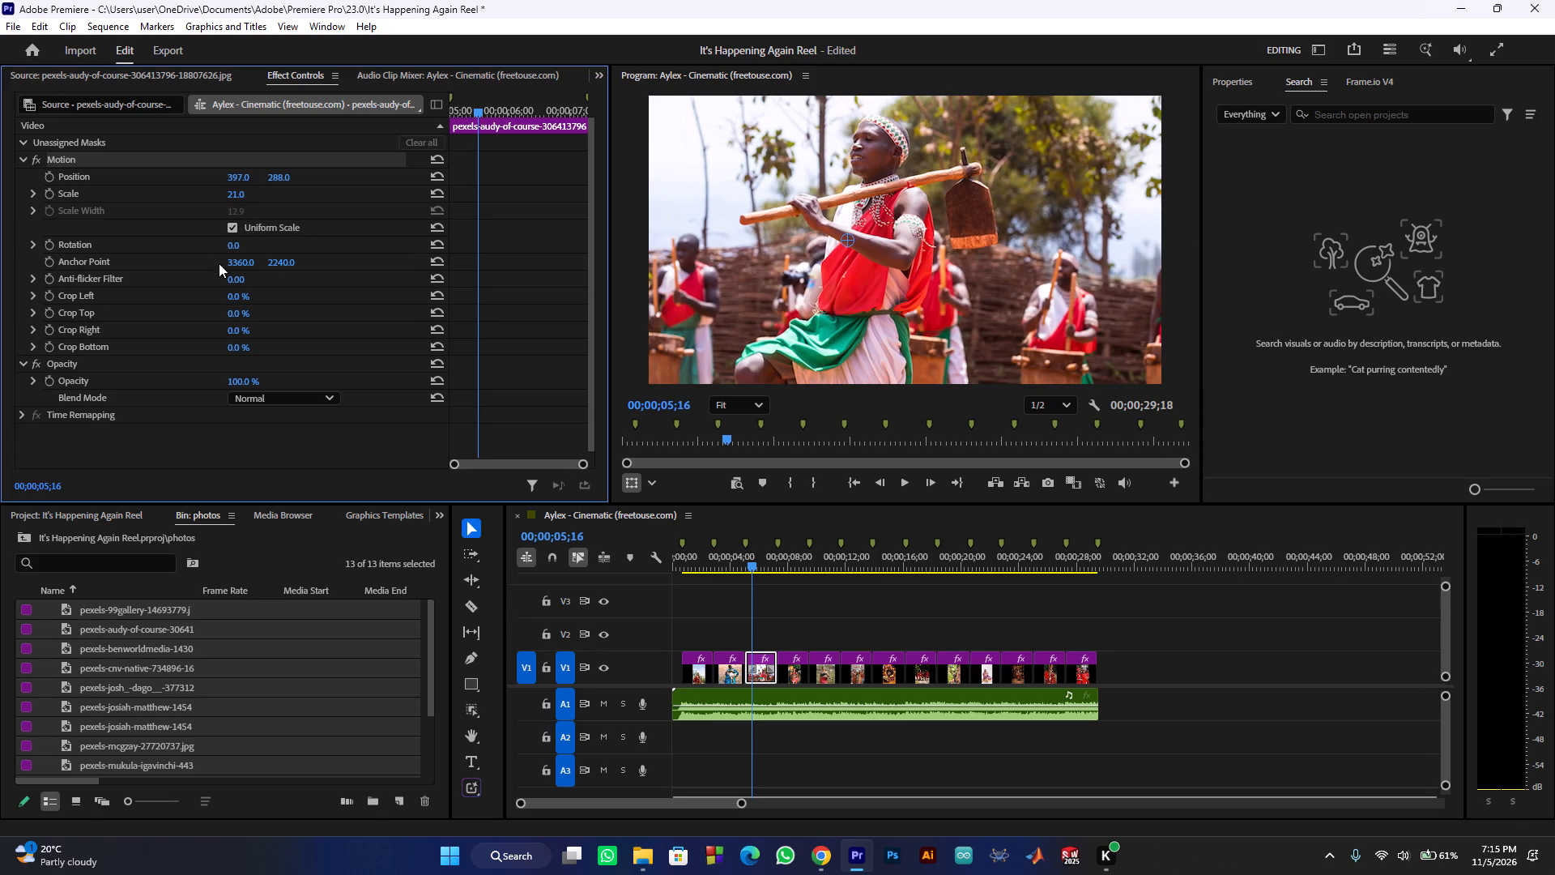
Move the third photo down to a vertical Position of 319 to give the drummer more headroom.
{"action": "left_click_drag", "start_coordinate": [275, 179], "coordinate": [289, 180]}
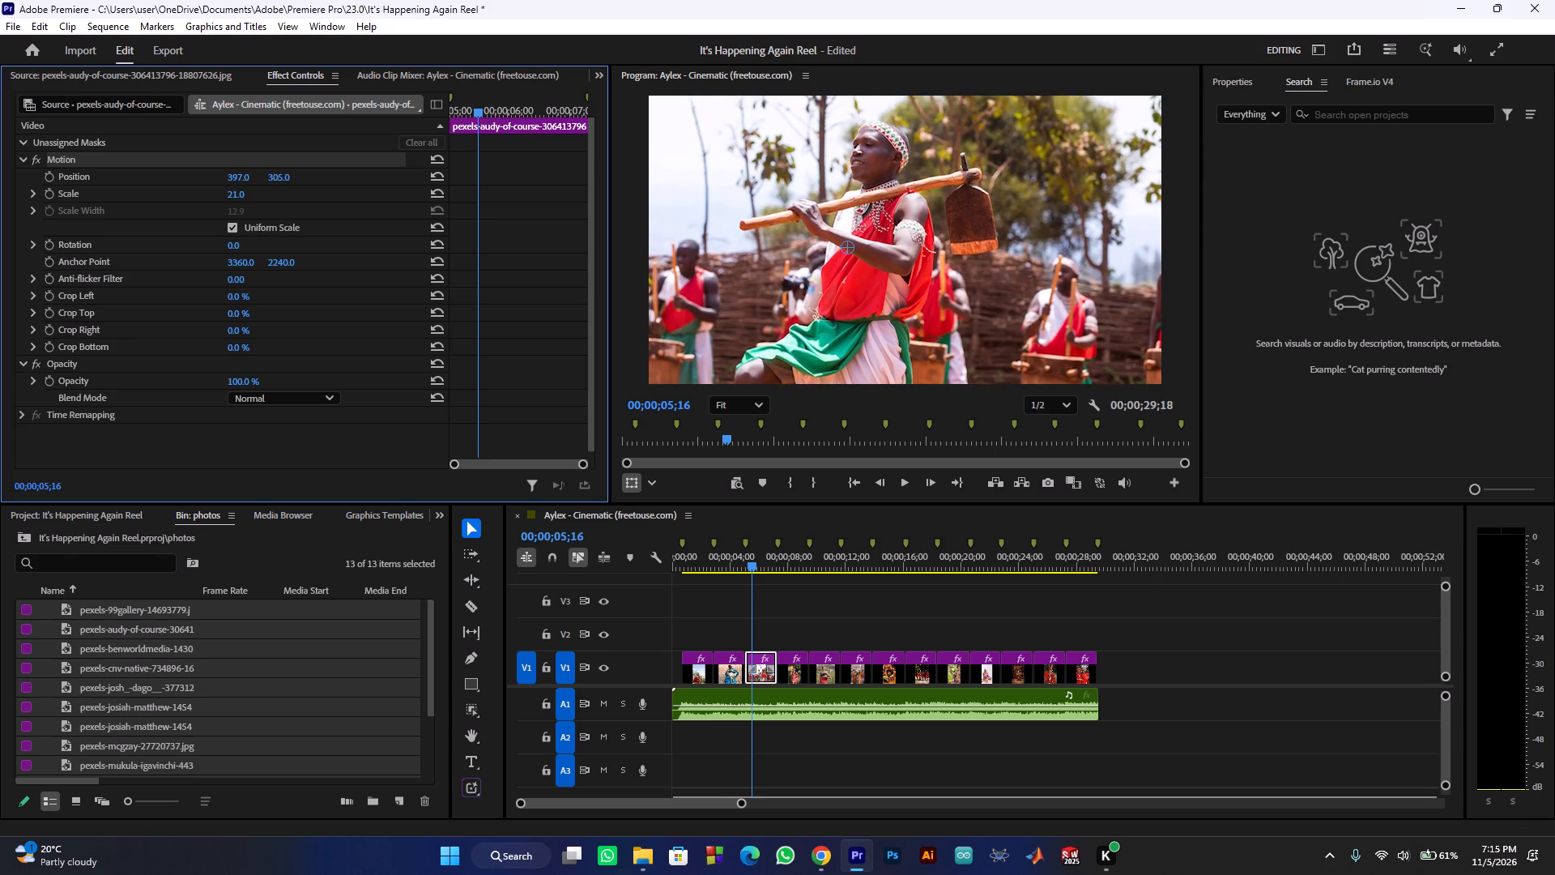
{"action": "left_click_drag", "start_coordinate": [289, 180], "coordinate": [305, 182]}
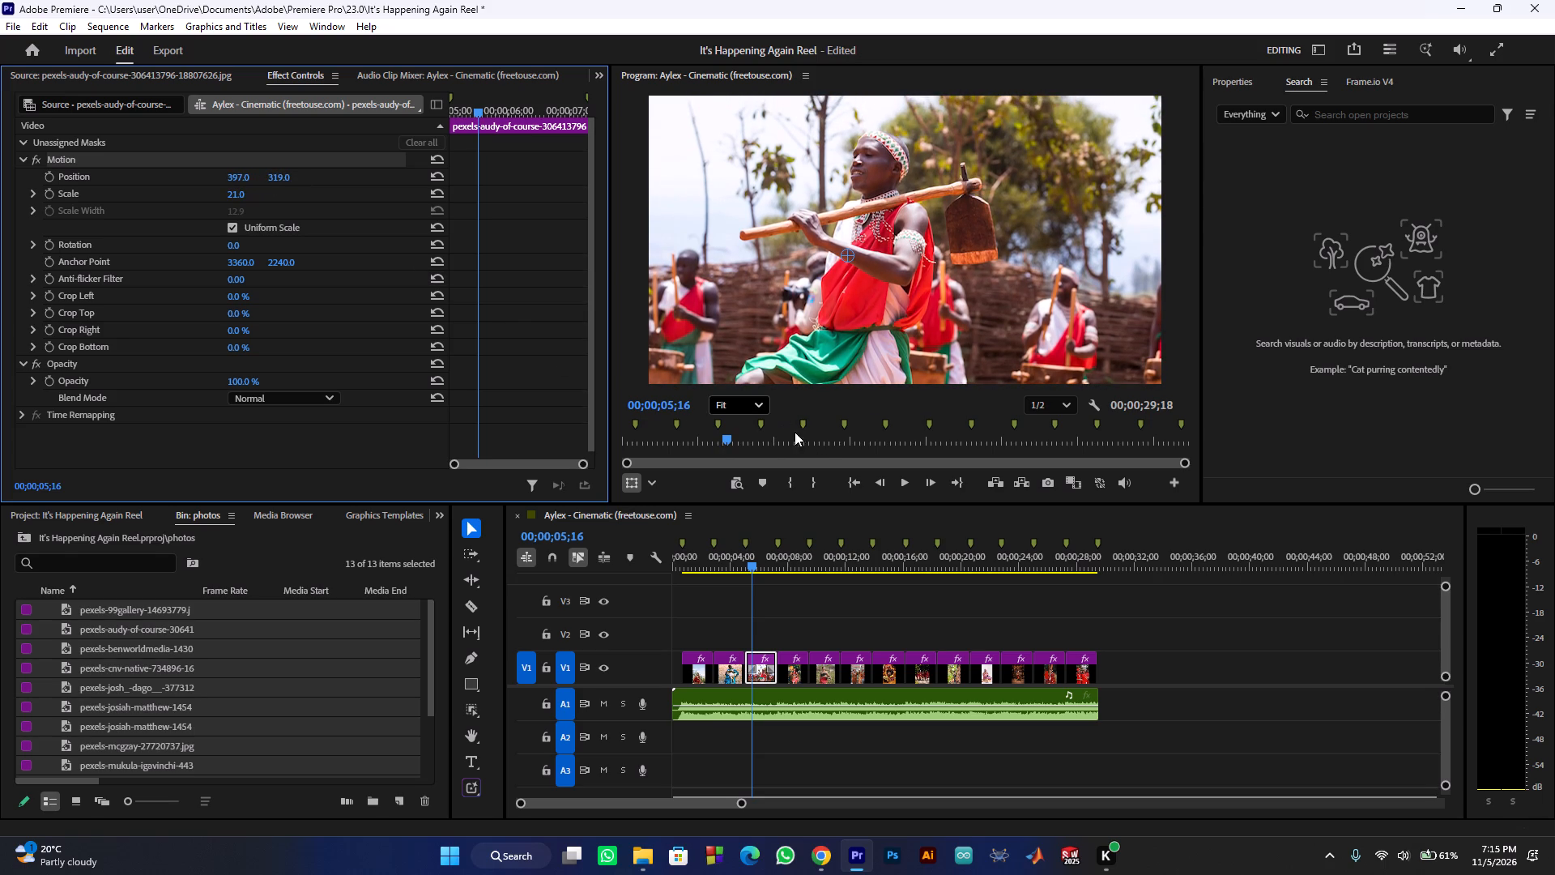
Play on to the fourth photo and raise the Scale of the still-selected third photo to 110.
{"action": "left_click", "coordinate": [902, 486]}
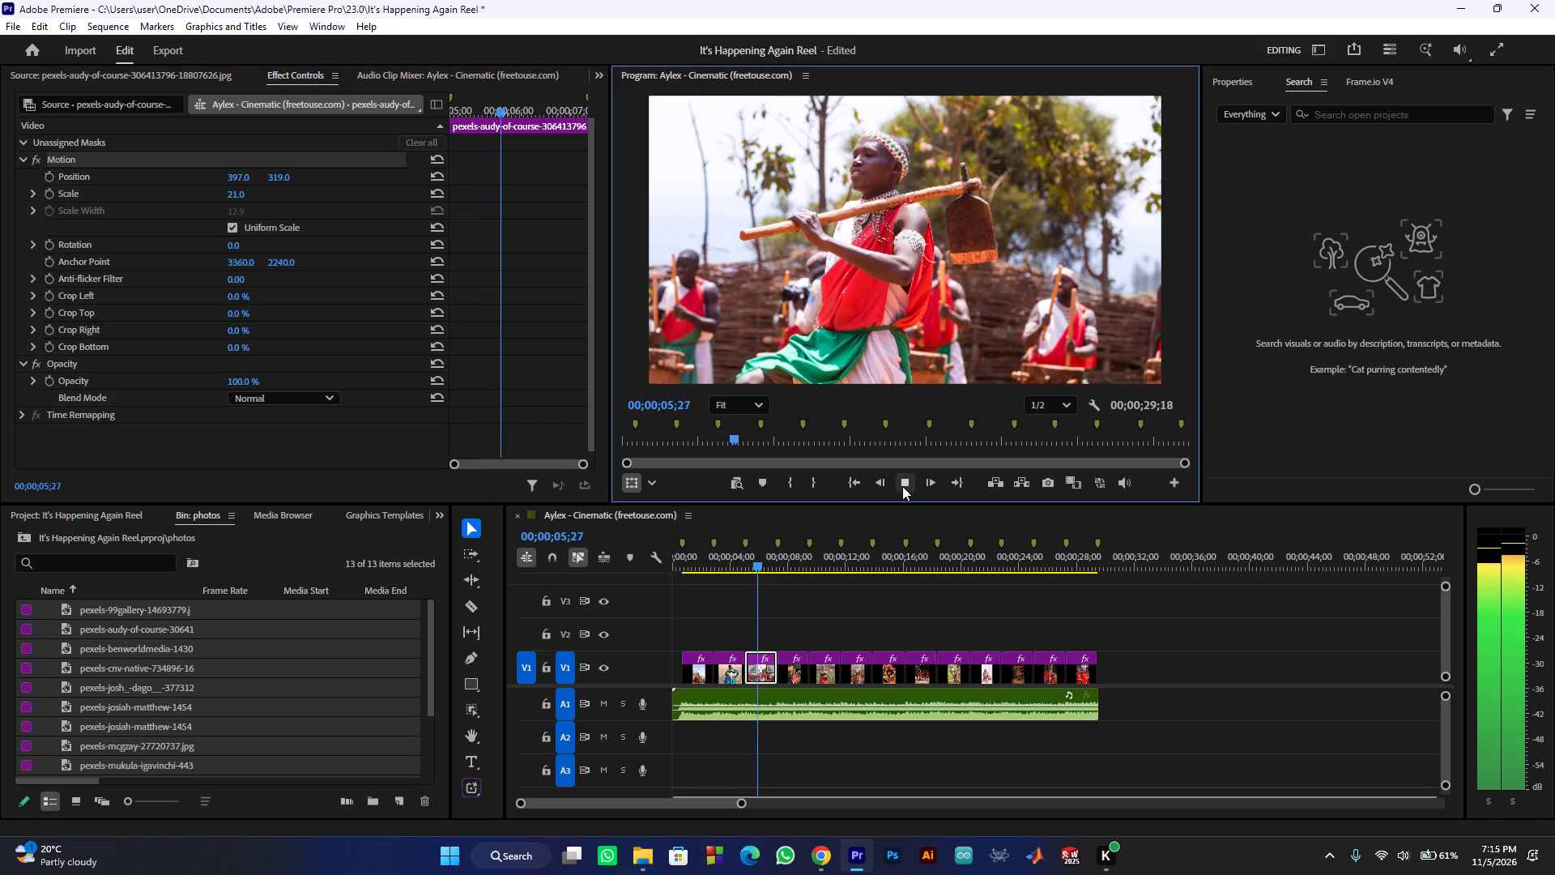
{"action": "left_click", "coordinate": [902, 486]}
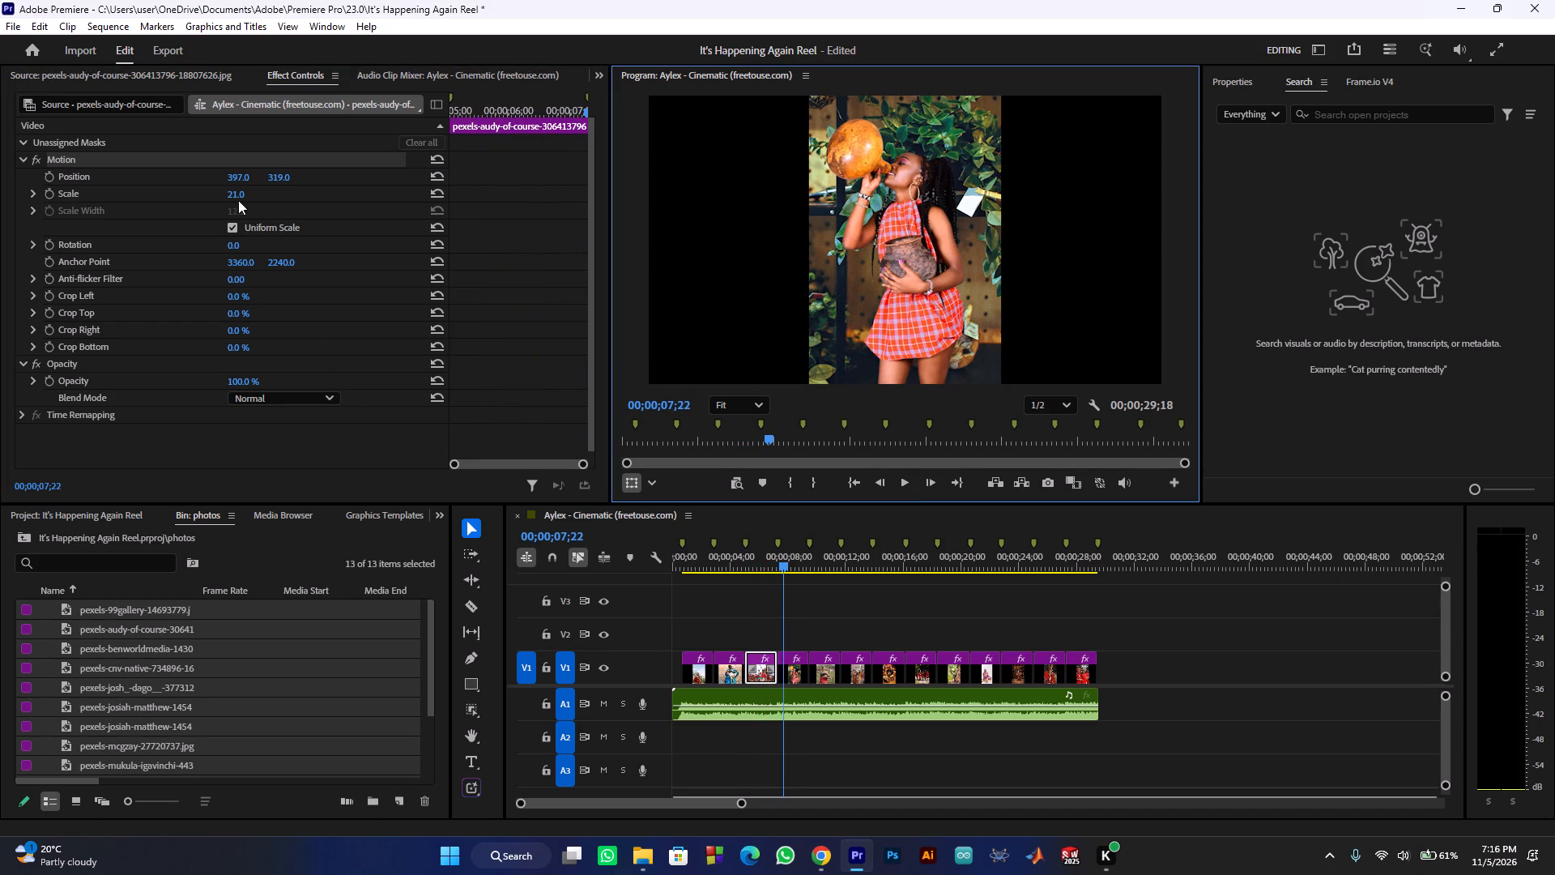
{"action": "left_click_drag", "start_coordinate": [237, 198], "coordinate": [287, 199]}
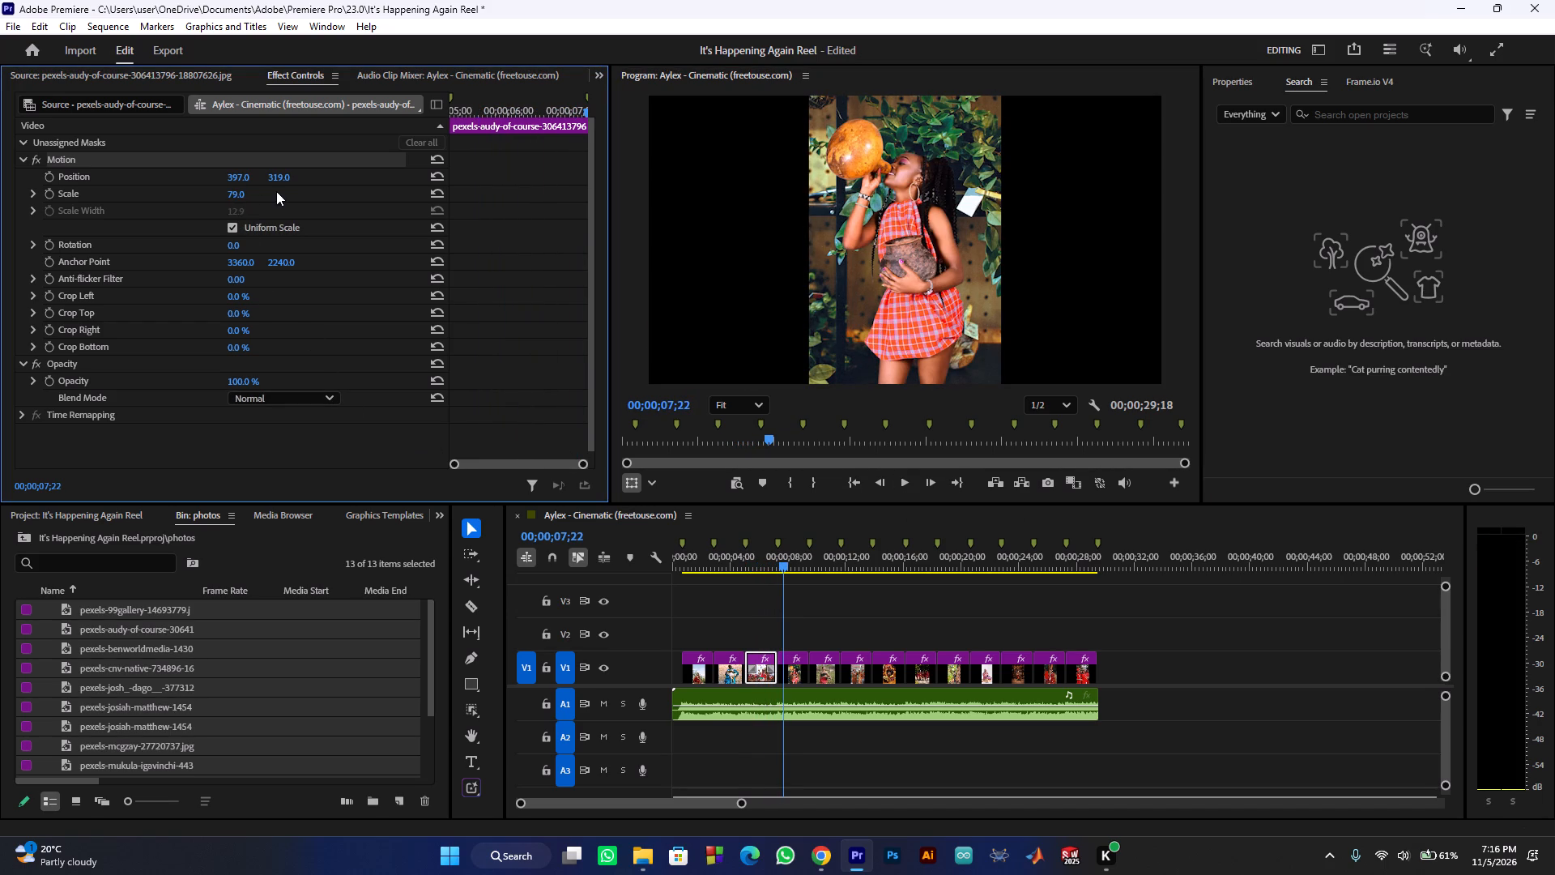
{"action": "left_click_drag", "start_coordinate": [232, 194], "coordinate": [240, 194]}
{"action": "left_click_drag", "start_coordinate": [240, 194], "coordinate": [314, 196]}
{"action": "left_click_drag", "start_coordinate": [314, 196], "coordinate": [260, 194]}
Select the fourth photo, the woman drinking from a gourd, in the program preview and set its Scale to 28.
{"action": "double_click", "coordinate": [865, 239]}
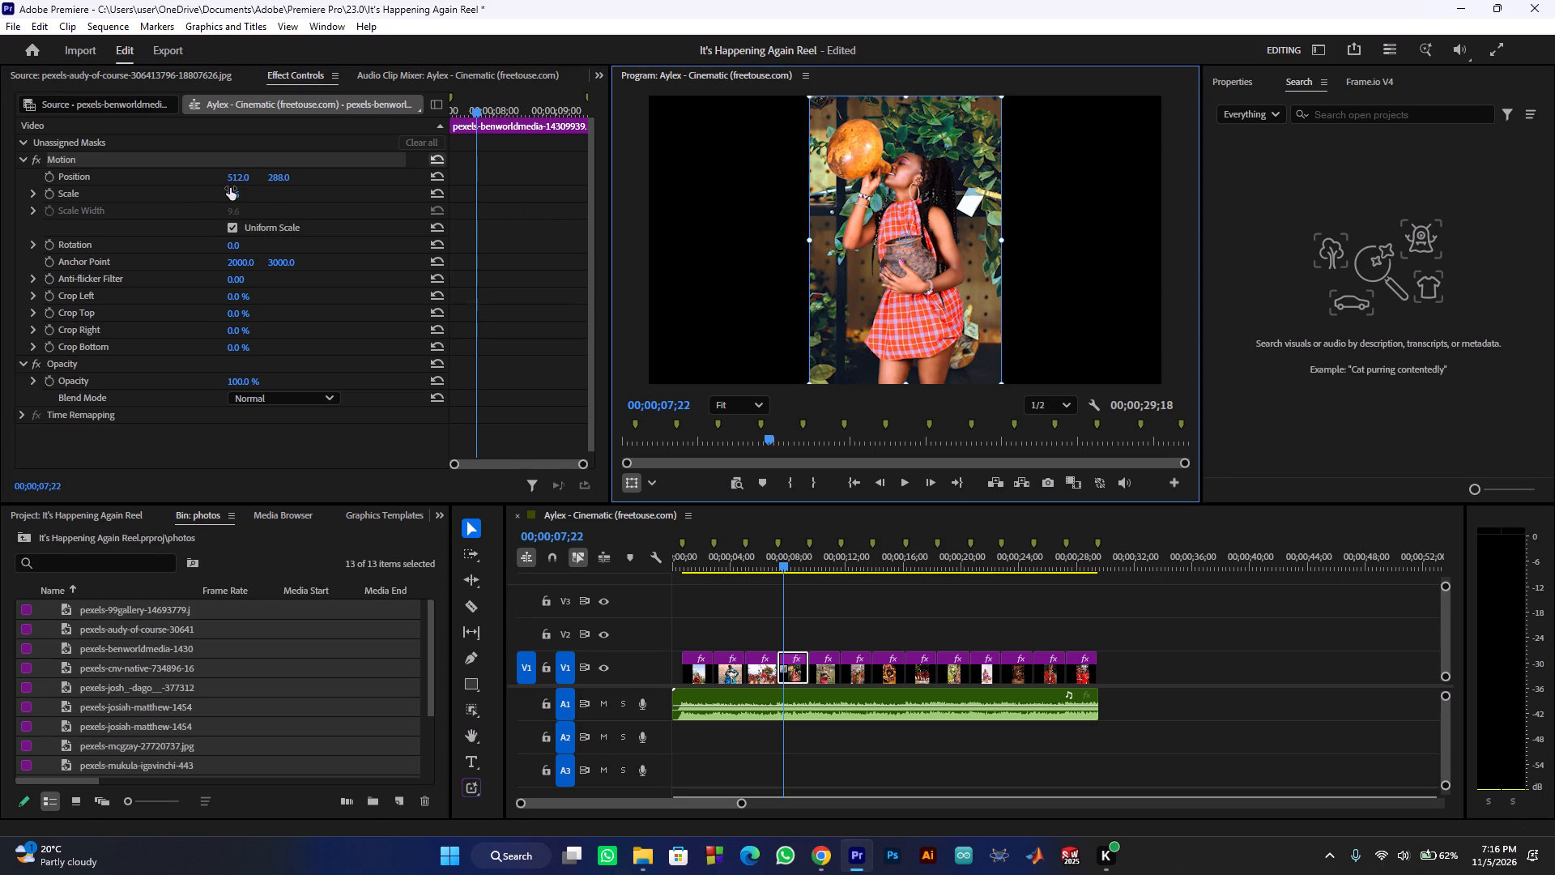
{"action": "left_click_drag", "start_coordinate": [231, 195], "coordinate": [214, 169]}
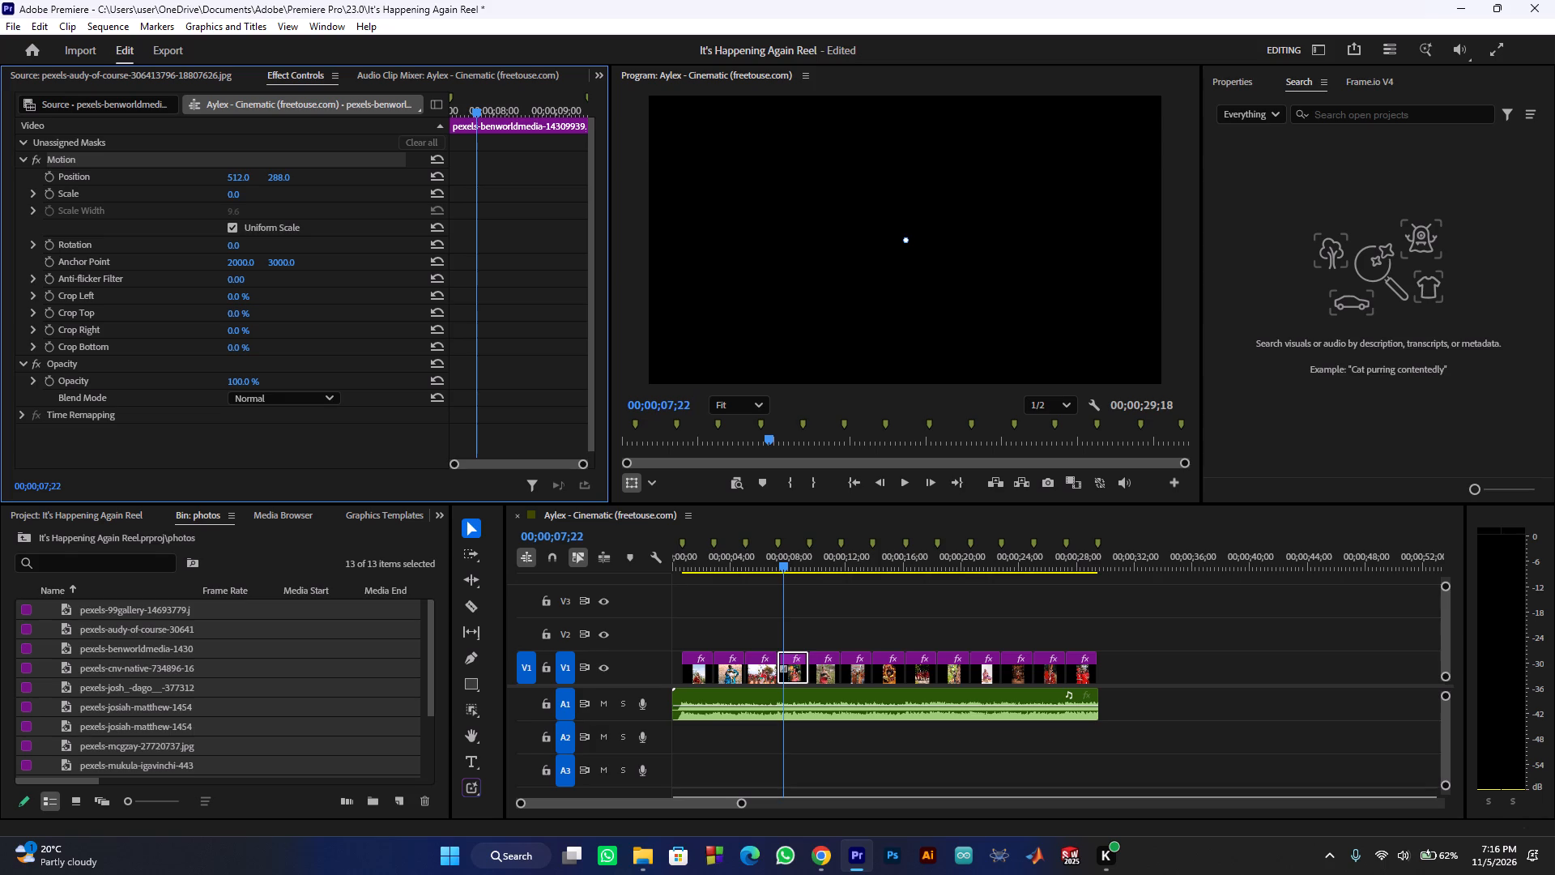
{"action": "left_click_drag", "start_coordinate": [214, 169], "coordinate": [239, 156]}
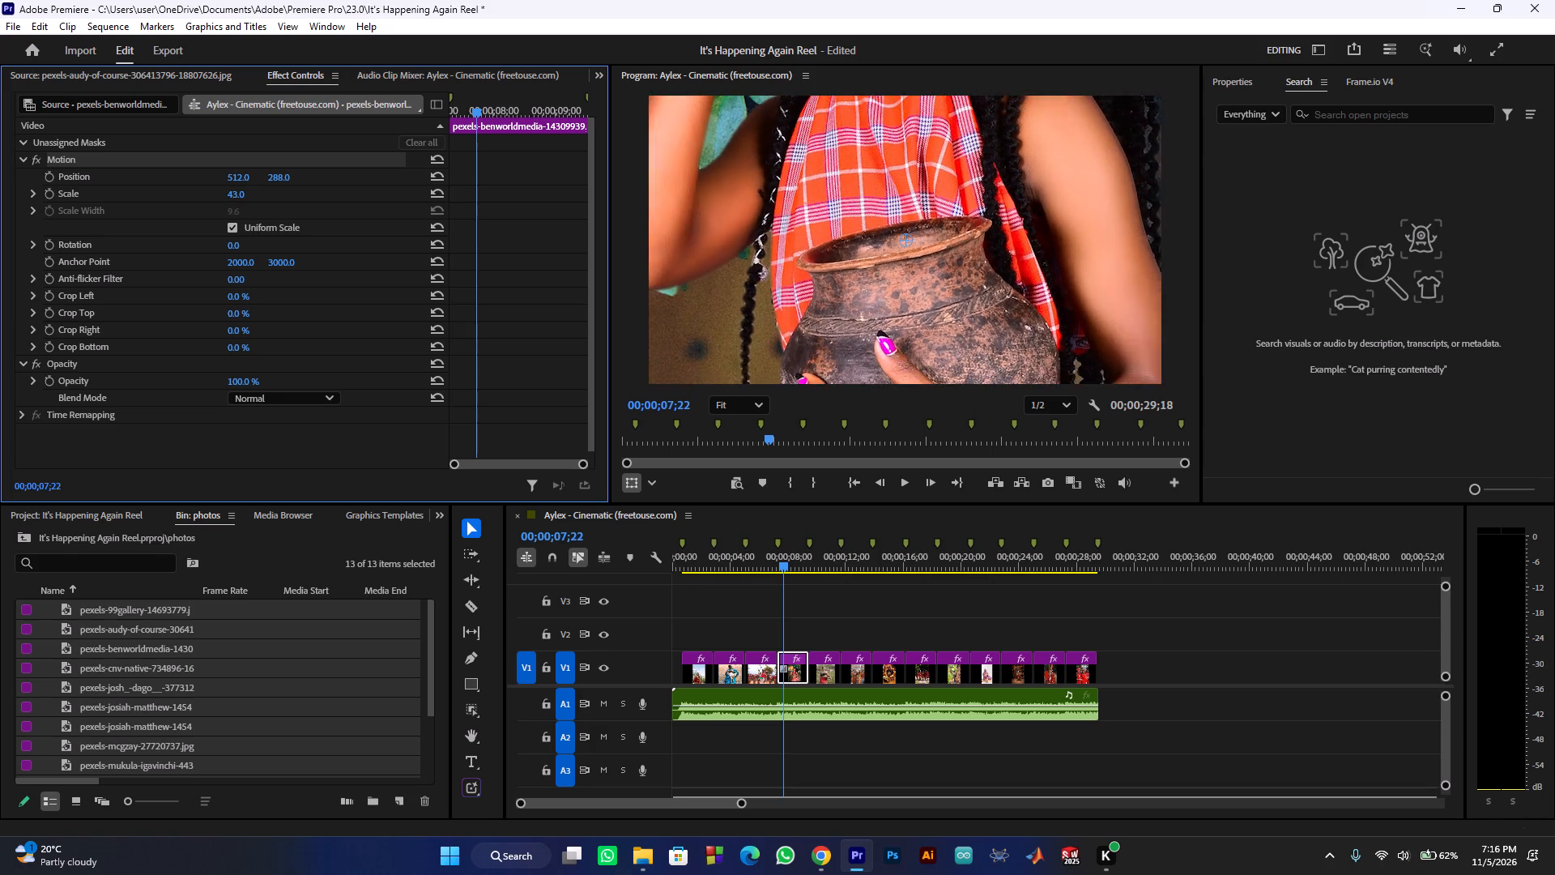
{"action": "left_click_drag", "start_coordinate": [239, 156], "coordinate": [221, 158]}
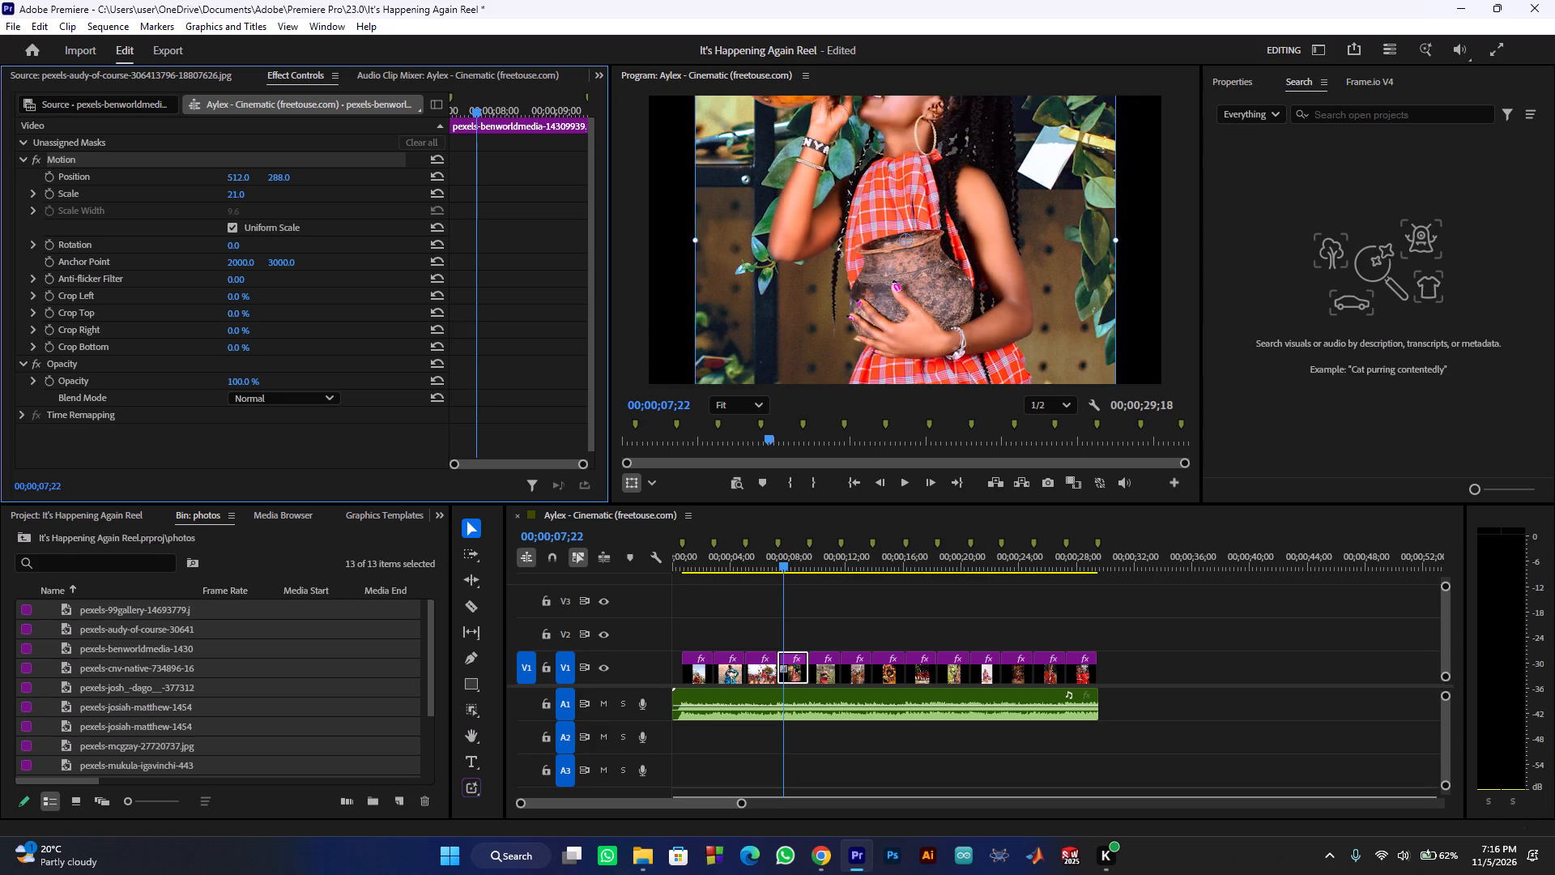
{"action": "left_click_drag", "start_coordinate": [221, 158], "coordinate": [227, 156]}
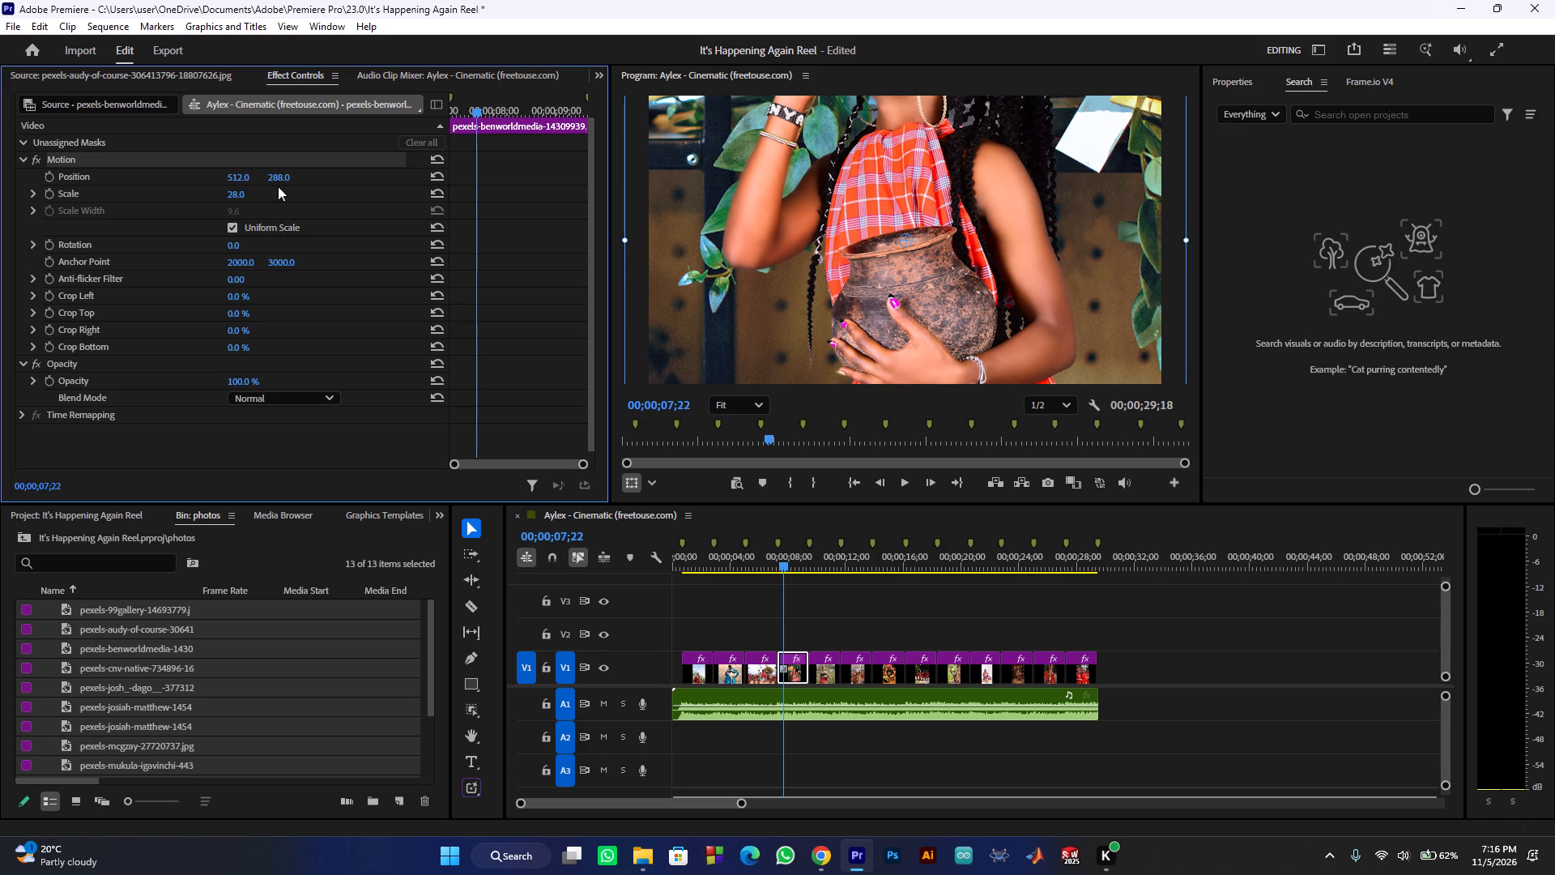
Reposition the fourth photo to 549, 729 to bring the woman's face and the gourd into the frame.
{"action": "left_click_drag", "start_coordinate": [276, 177], "coordinate": [402, 186]}
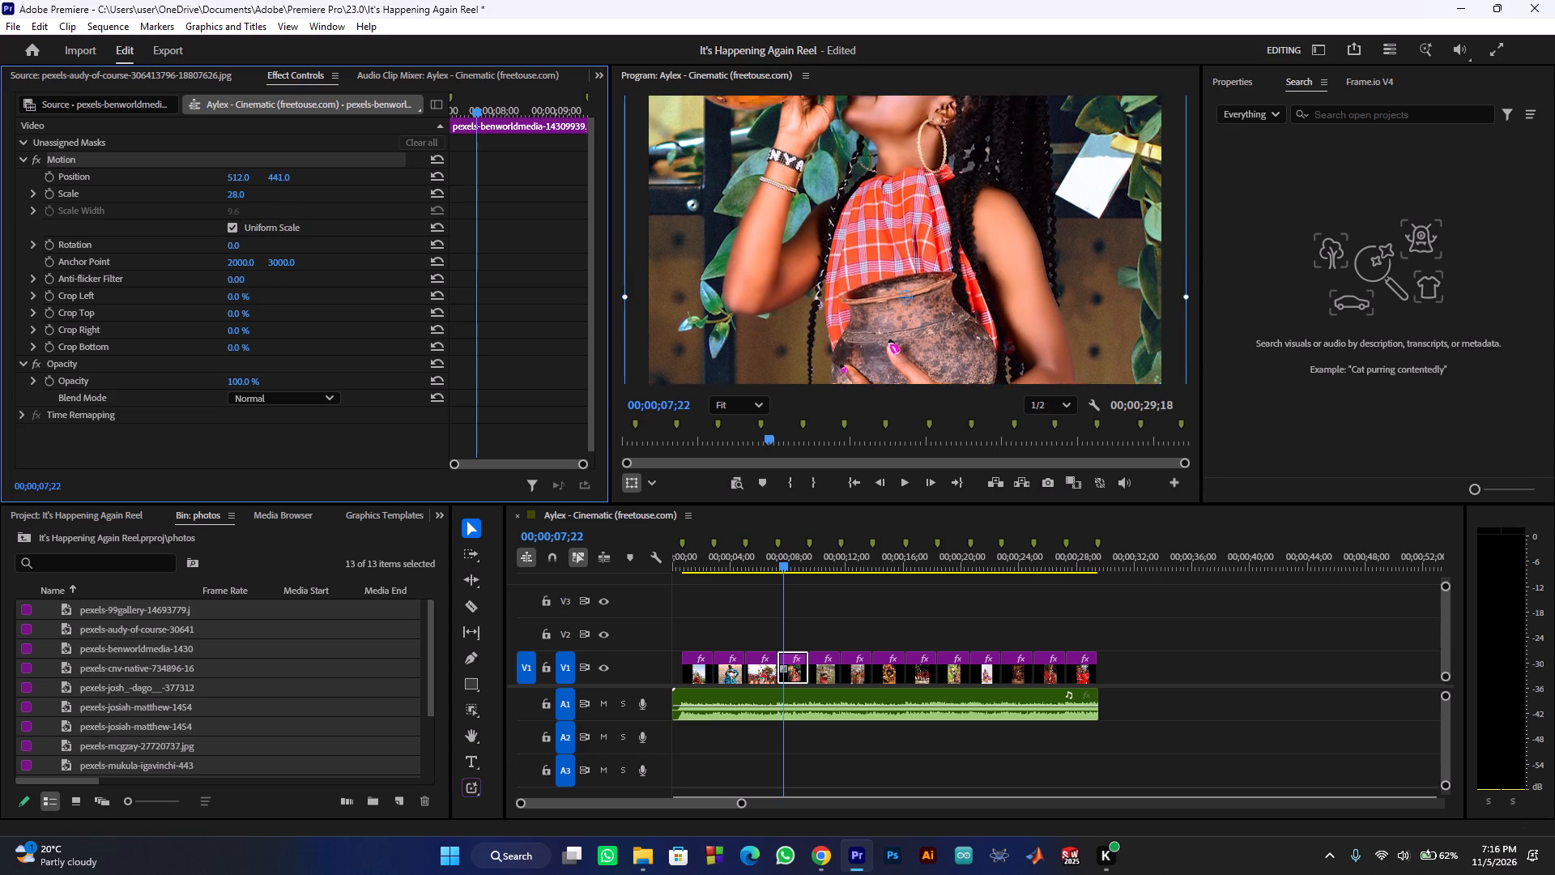
{"action": "left_click_drag", "start_coordinate": [402, 186], "coordinate": [556, 180]}
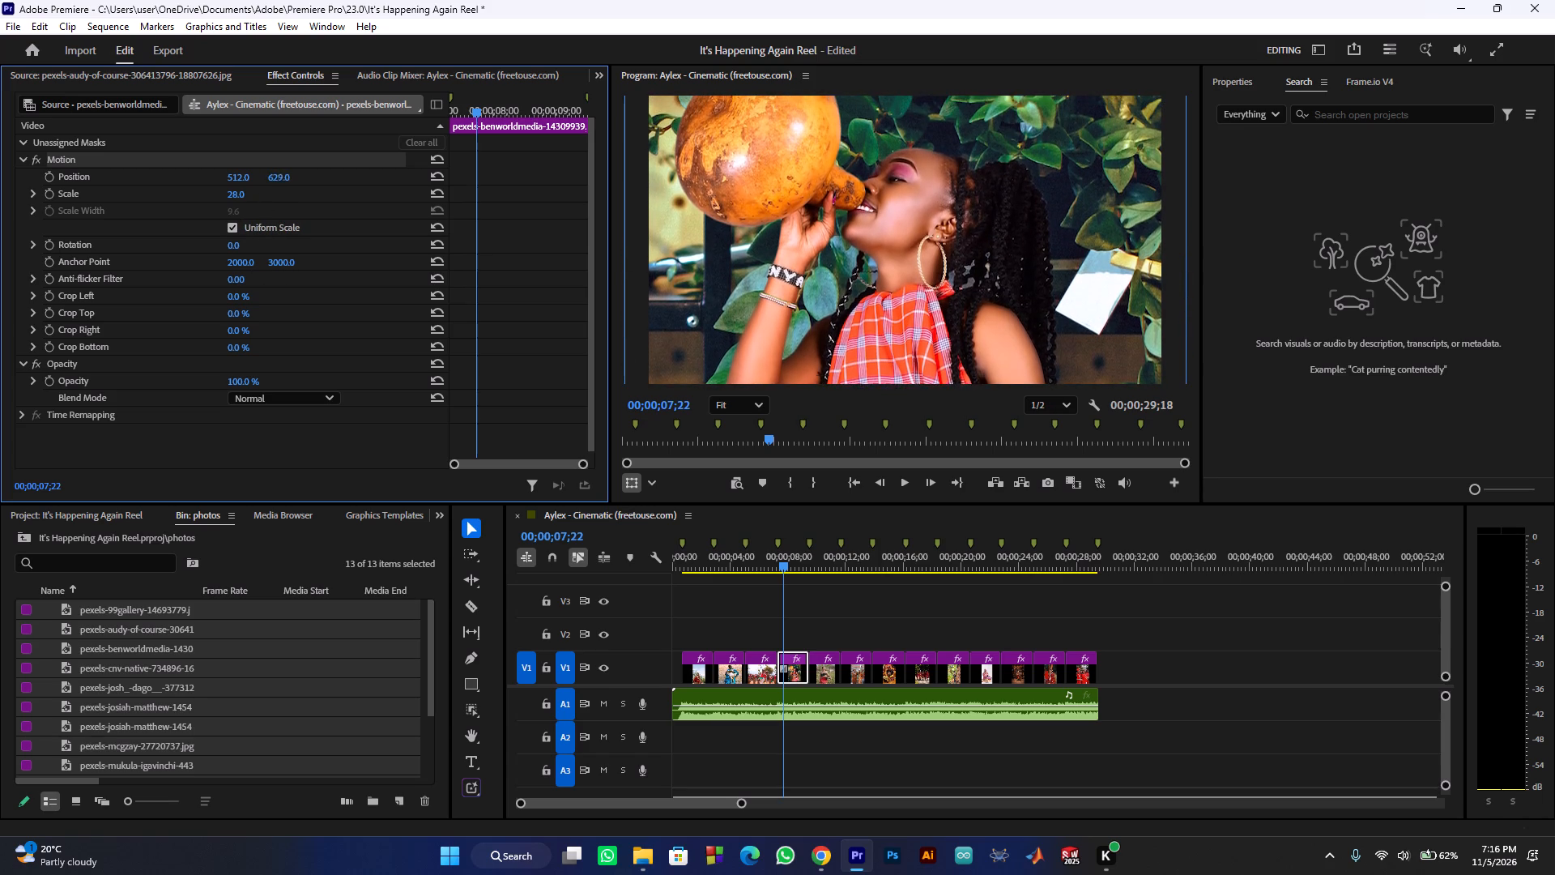
{"action": "left_click_drag", "start_coordinate": [556, 180], "coordinate": [631, 169]}
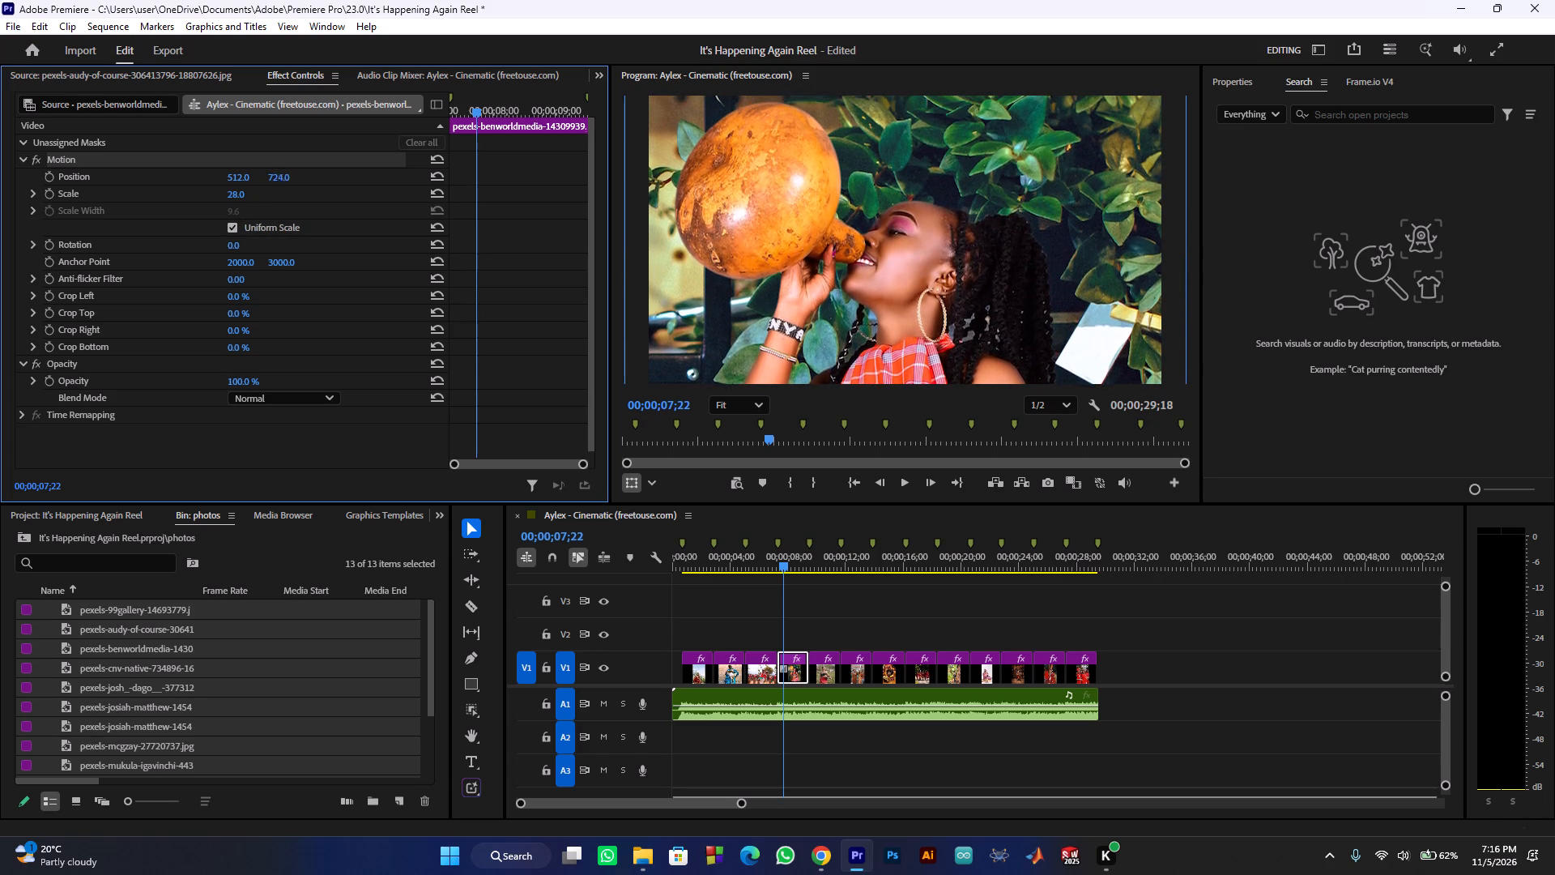
{"action": "left_click_drag", "start_coordinate": [631, 169], "coordinate": [635, 169]}
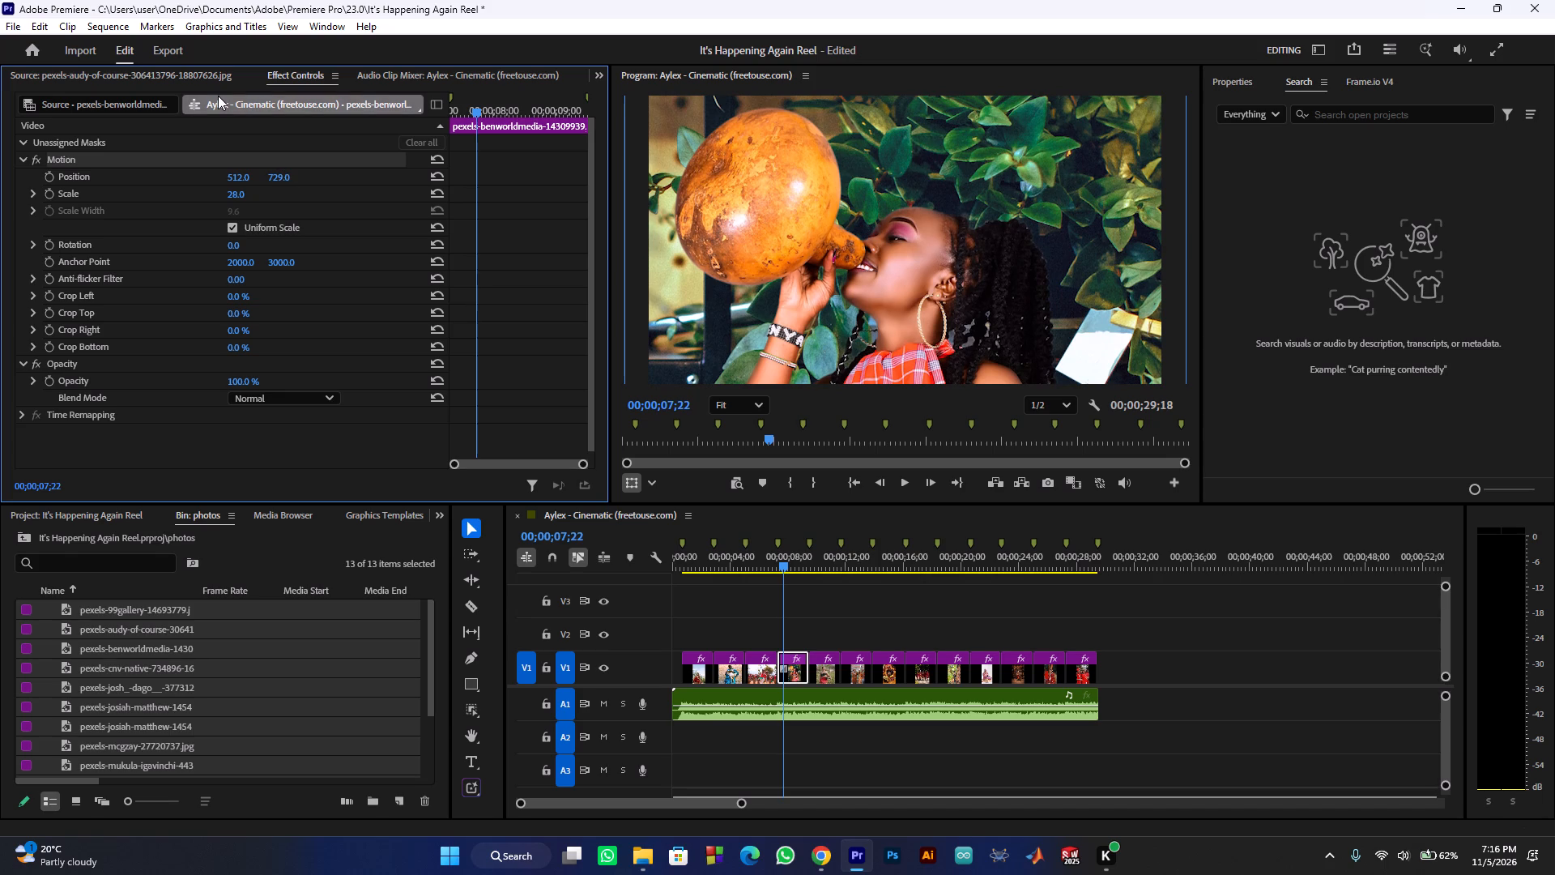
{"action": "left_click_drag", "start_coordinate": [238, 176], "coordinate": [263, 173]}
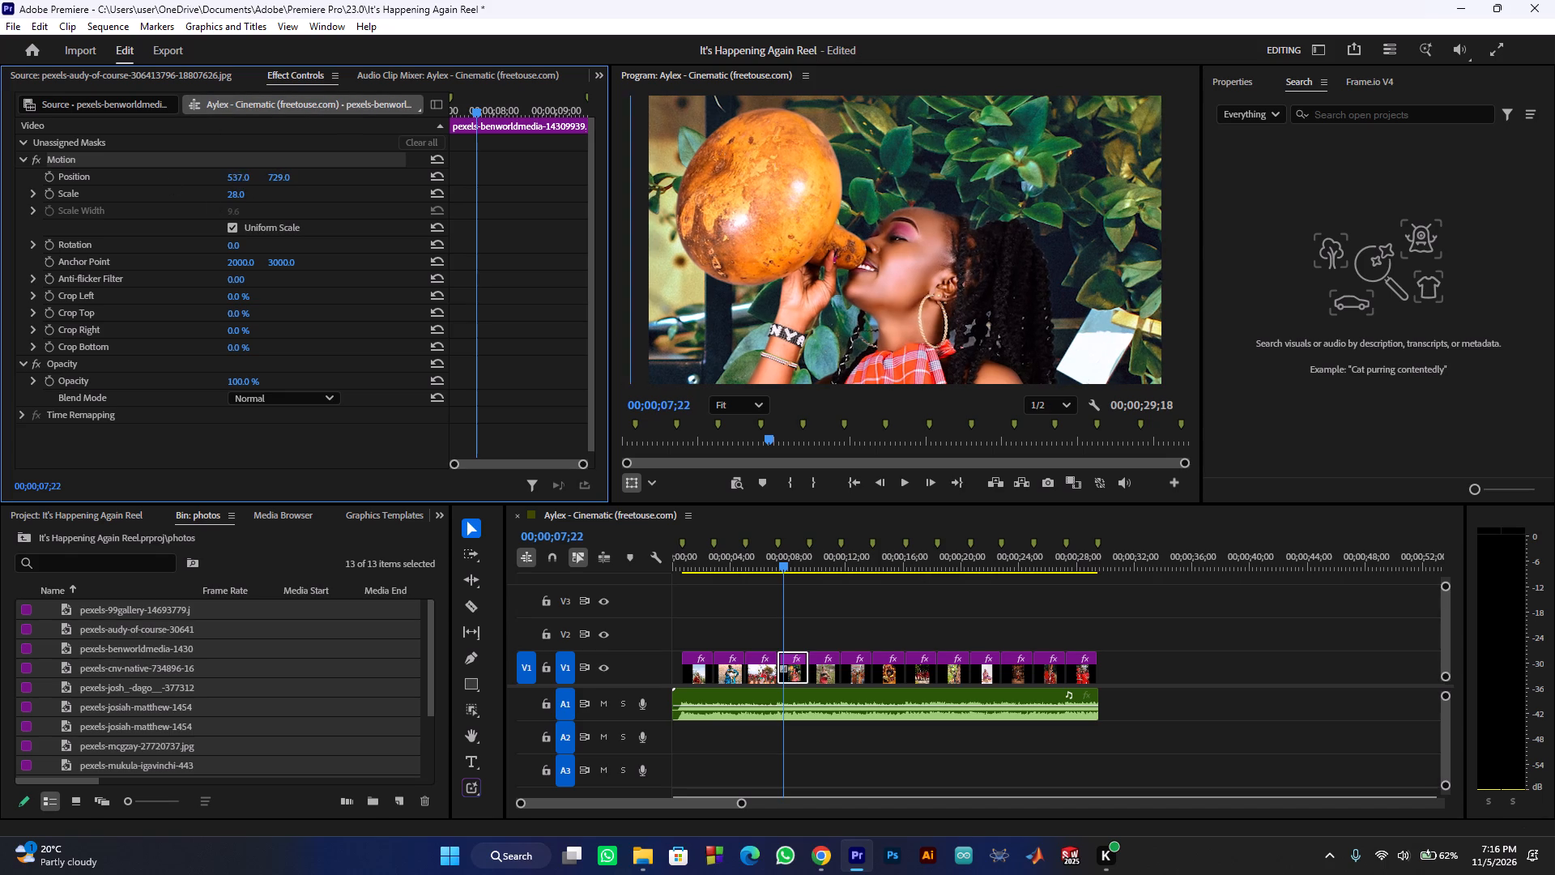
{"action": "left_click_drag", "start_coordinate": [263, 173], "coordinate": [288, 161]}
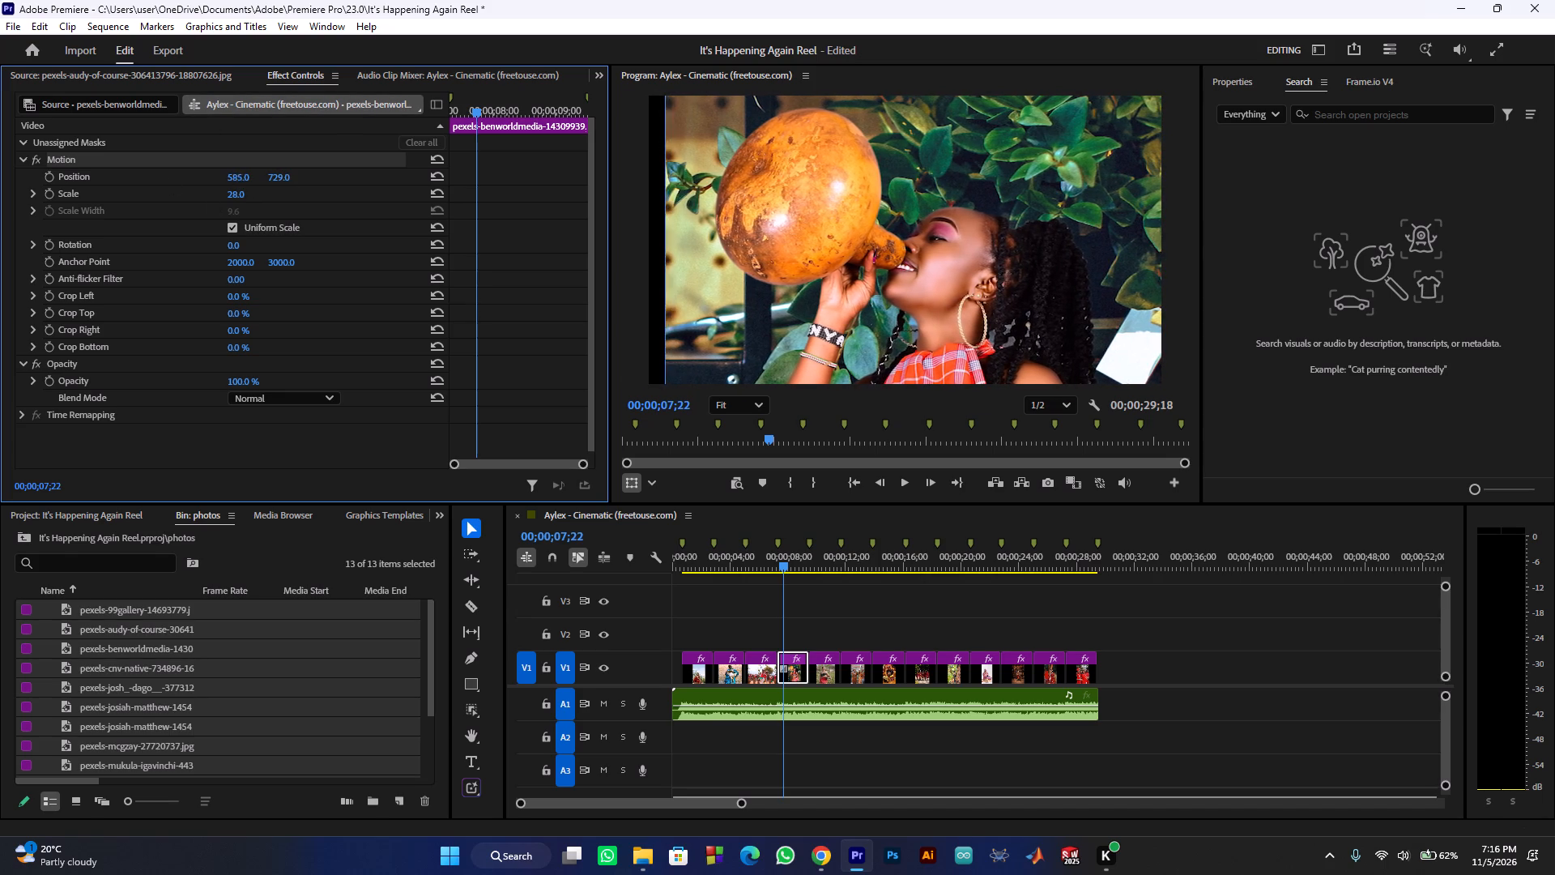
{"action": "left_click_drag", "start_coordinate": [288, 161], "coordinate": [249, 154]}
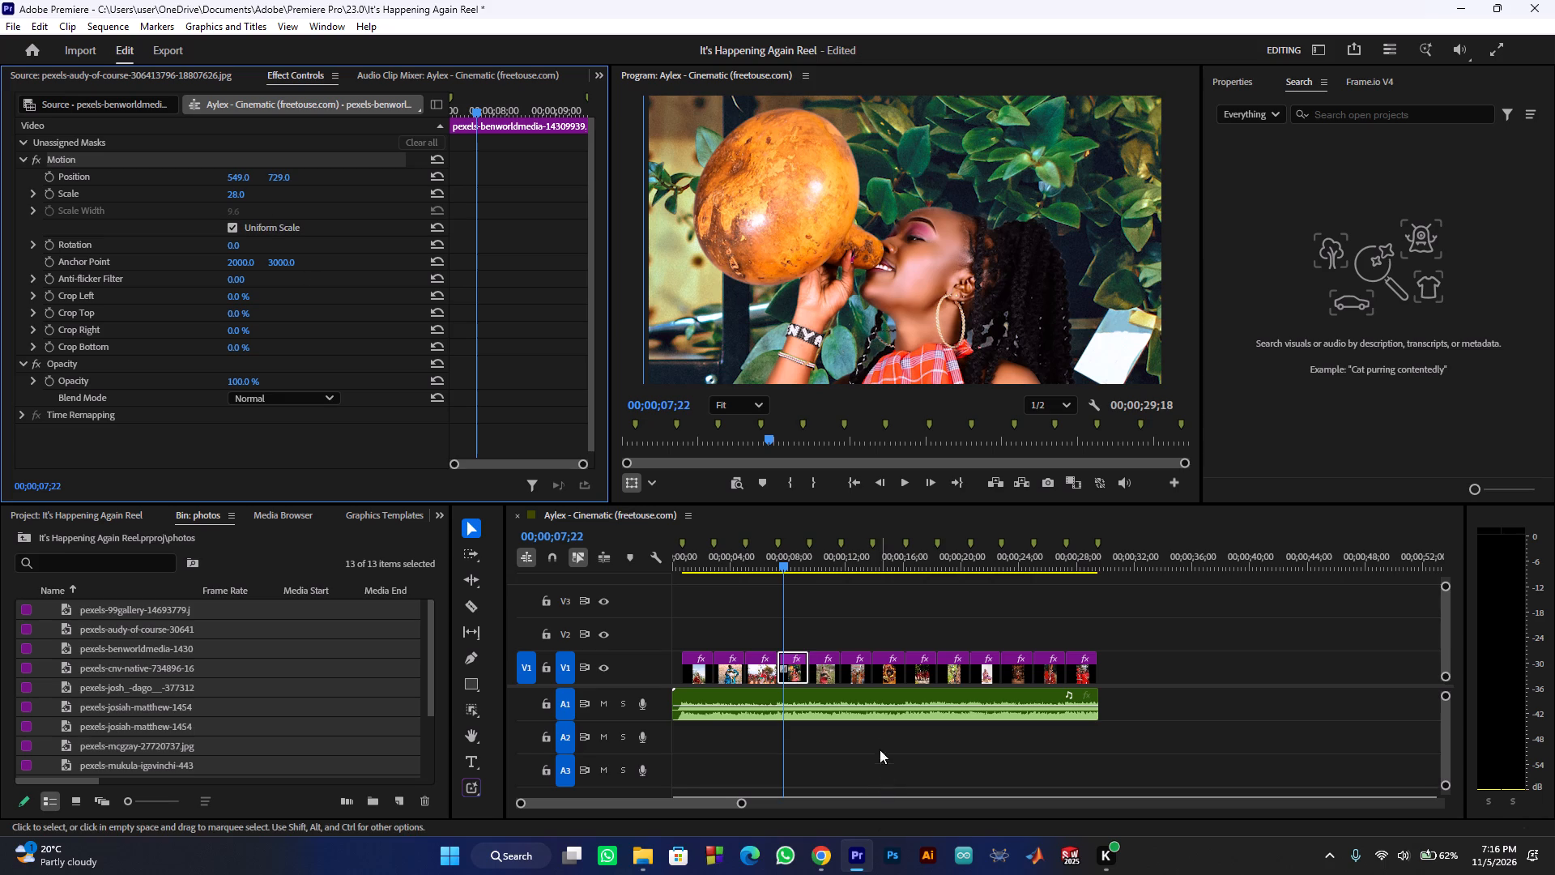
Select the fifth photo, the woman with a basket, in the sequence and move the playhead onto it at 00;00;10;05.
{"action": "left_click", "coordinate": [829, 670]}
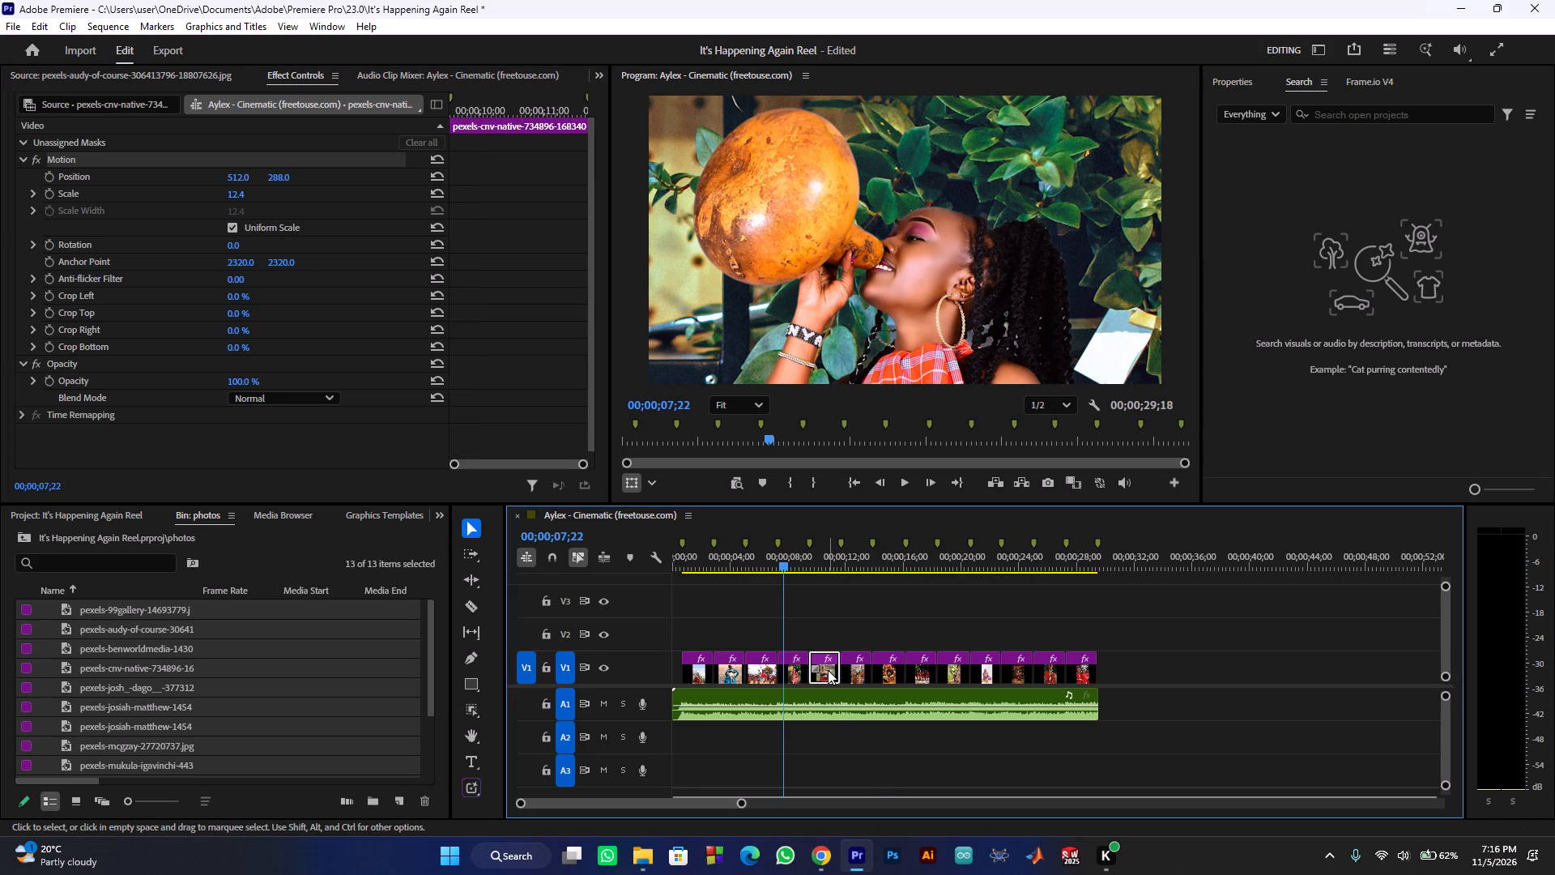
{"action": "left_click_drag", "start_coordinate": [784, 566], "coordinate": [816, 557]}
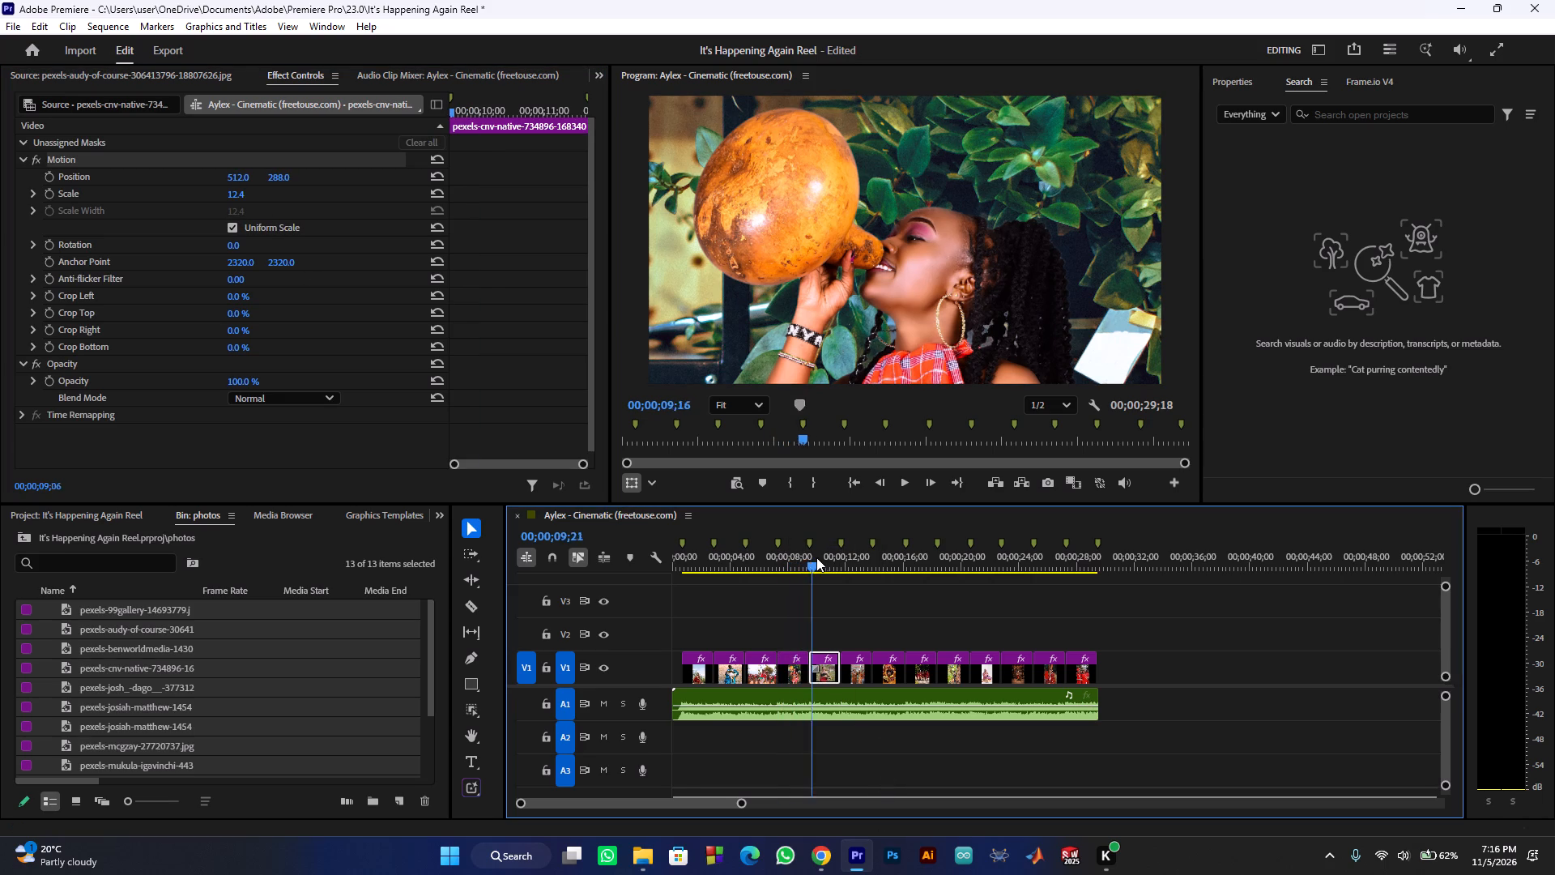
{"action": "left_click_drag", "start_coordinate": [816, 557], "coordinate": [820, 557]}
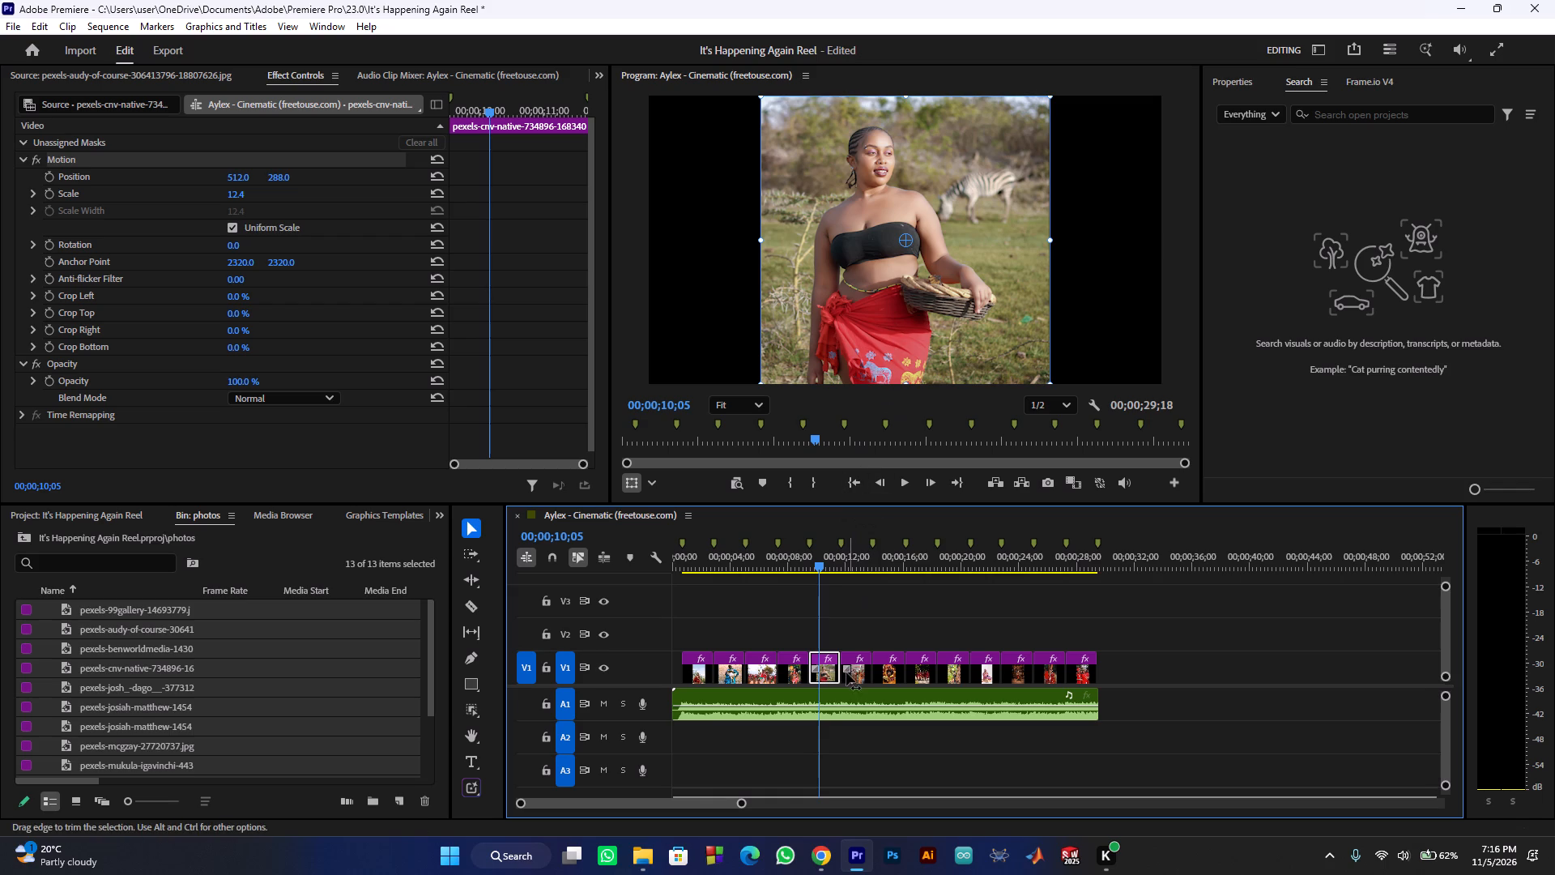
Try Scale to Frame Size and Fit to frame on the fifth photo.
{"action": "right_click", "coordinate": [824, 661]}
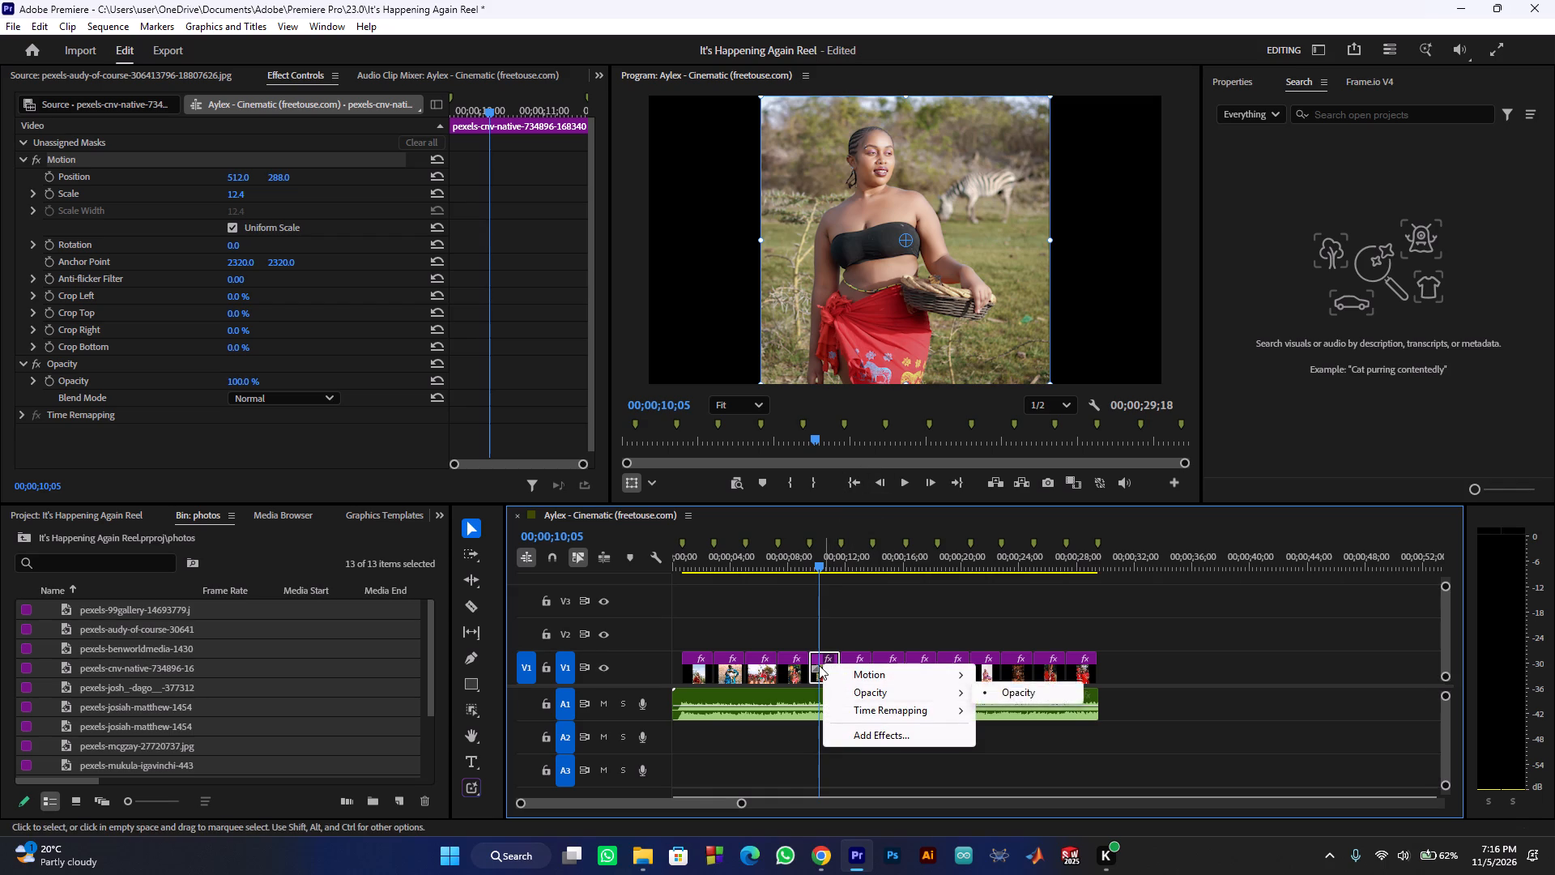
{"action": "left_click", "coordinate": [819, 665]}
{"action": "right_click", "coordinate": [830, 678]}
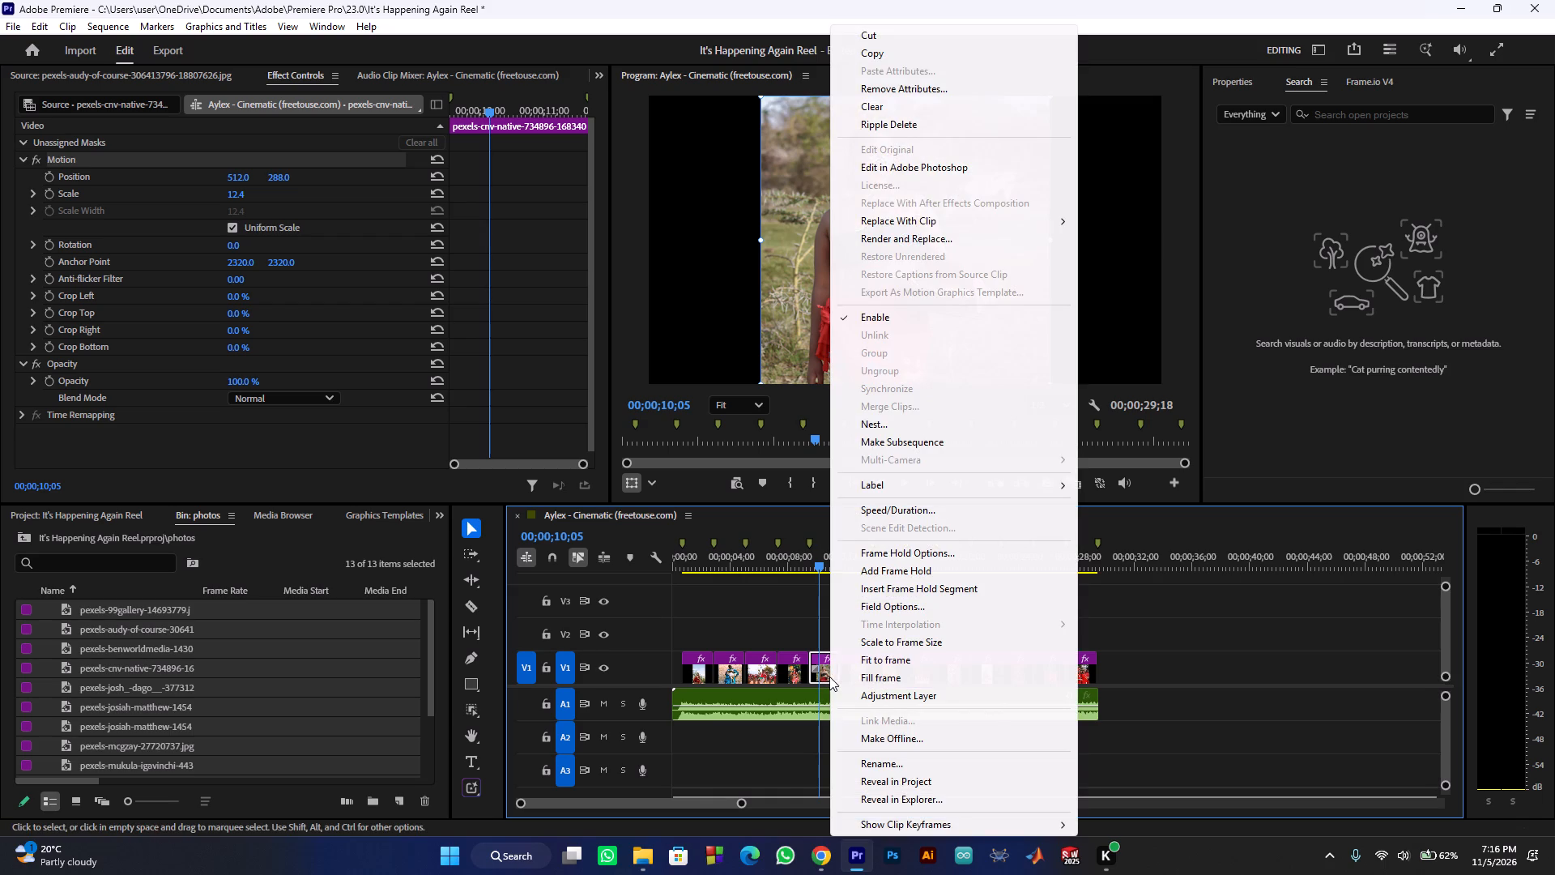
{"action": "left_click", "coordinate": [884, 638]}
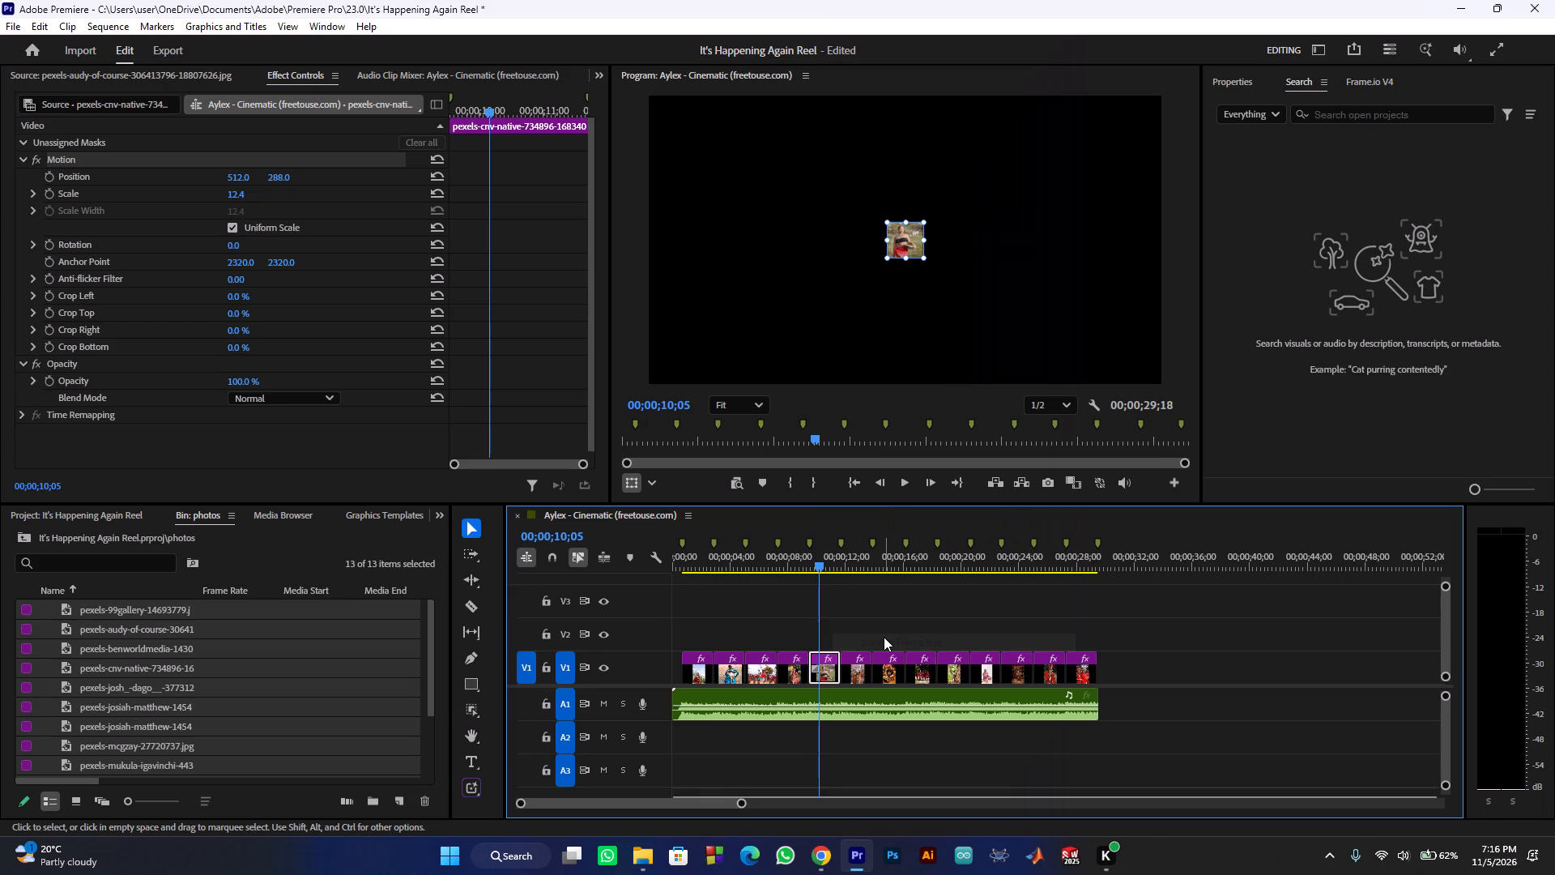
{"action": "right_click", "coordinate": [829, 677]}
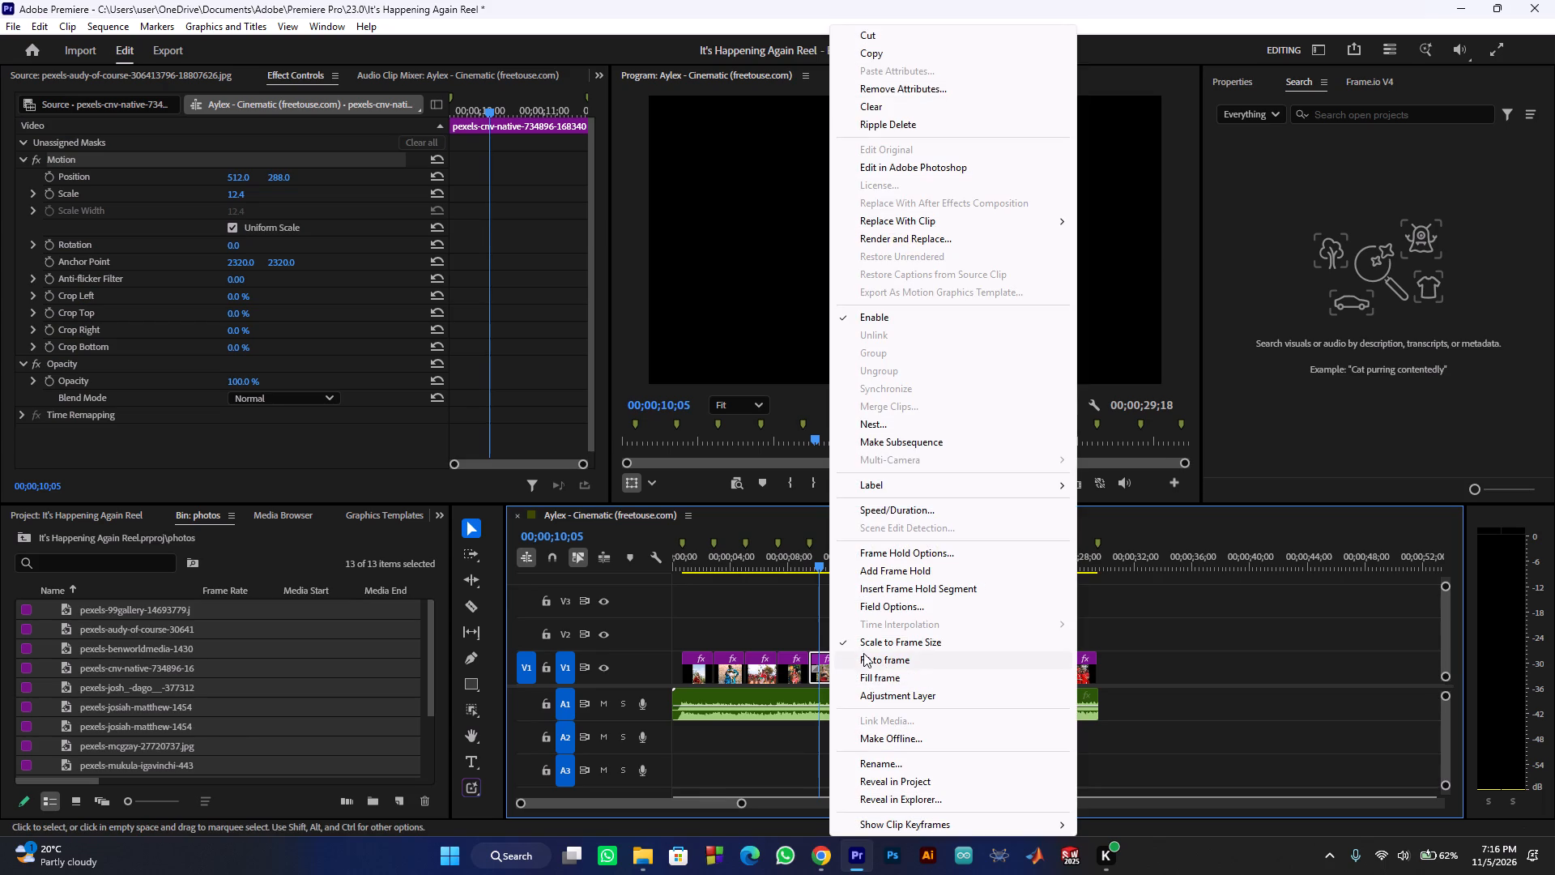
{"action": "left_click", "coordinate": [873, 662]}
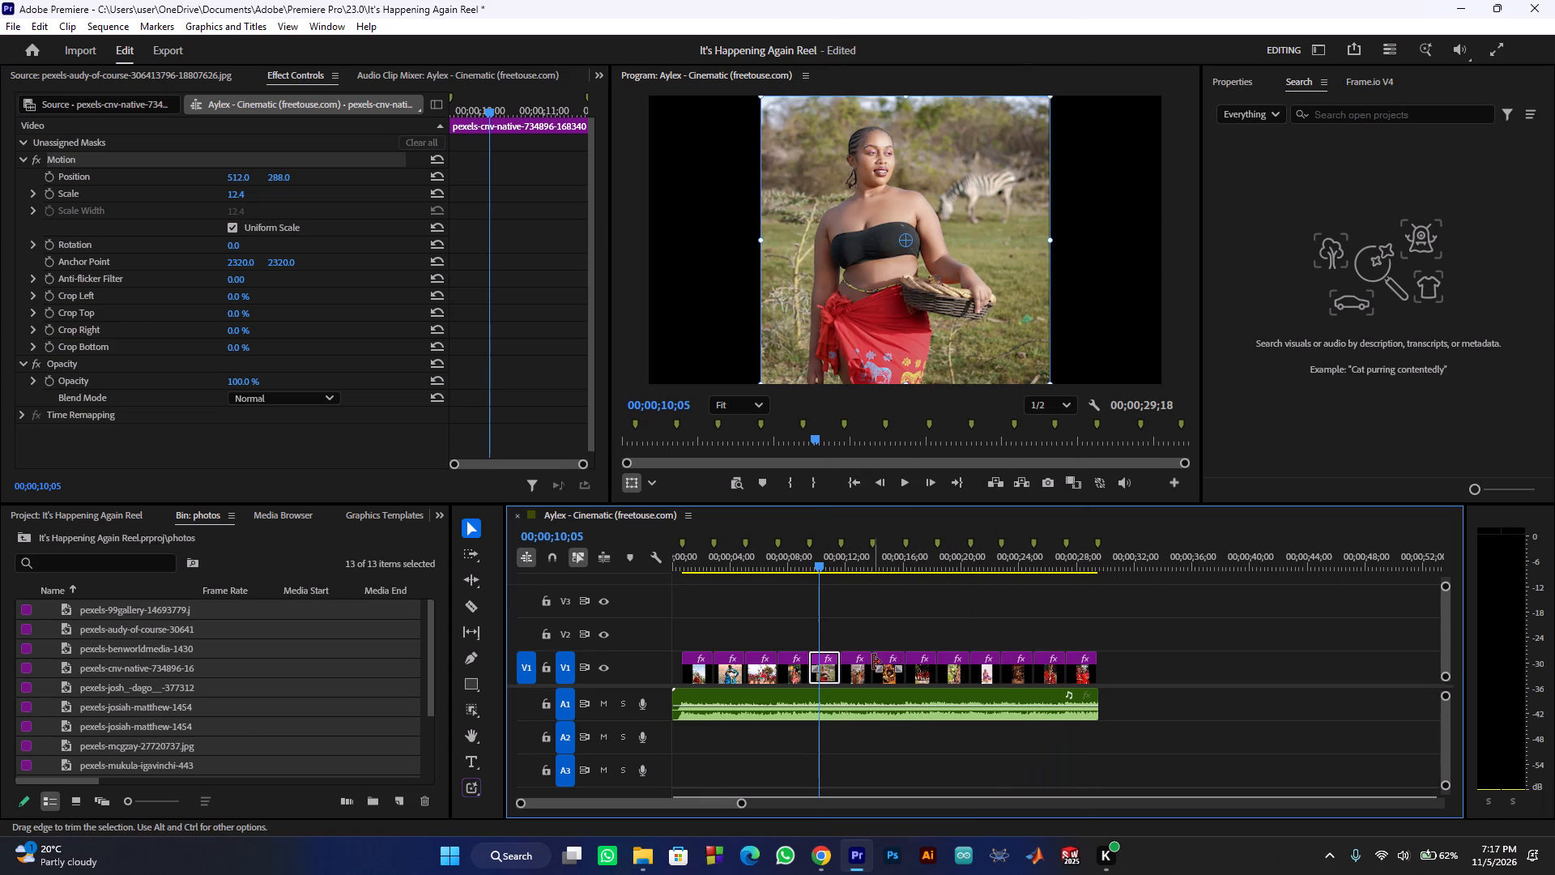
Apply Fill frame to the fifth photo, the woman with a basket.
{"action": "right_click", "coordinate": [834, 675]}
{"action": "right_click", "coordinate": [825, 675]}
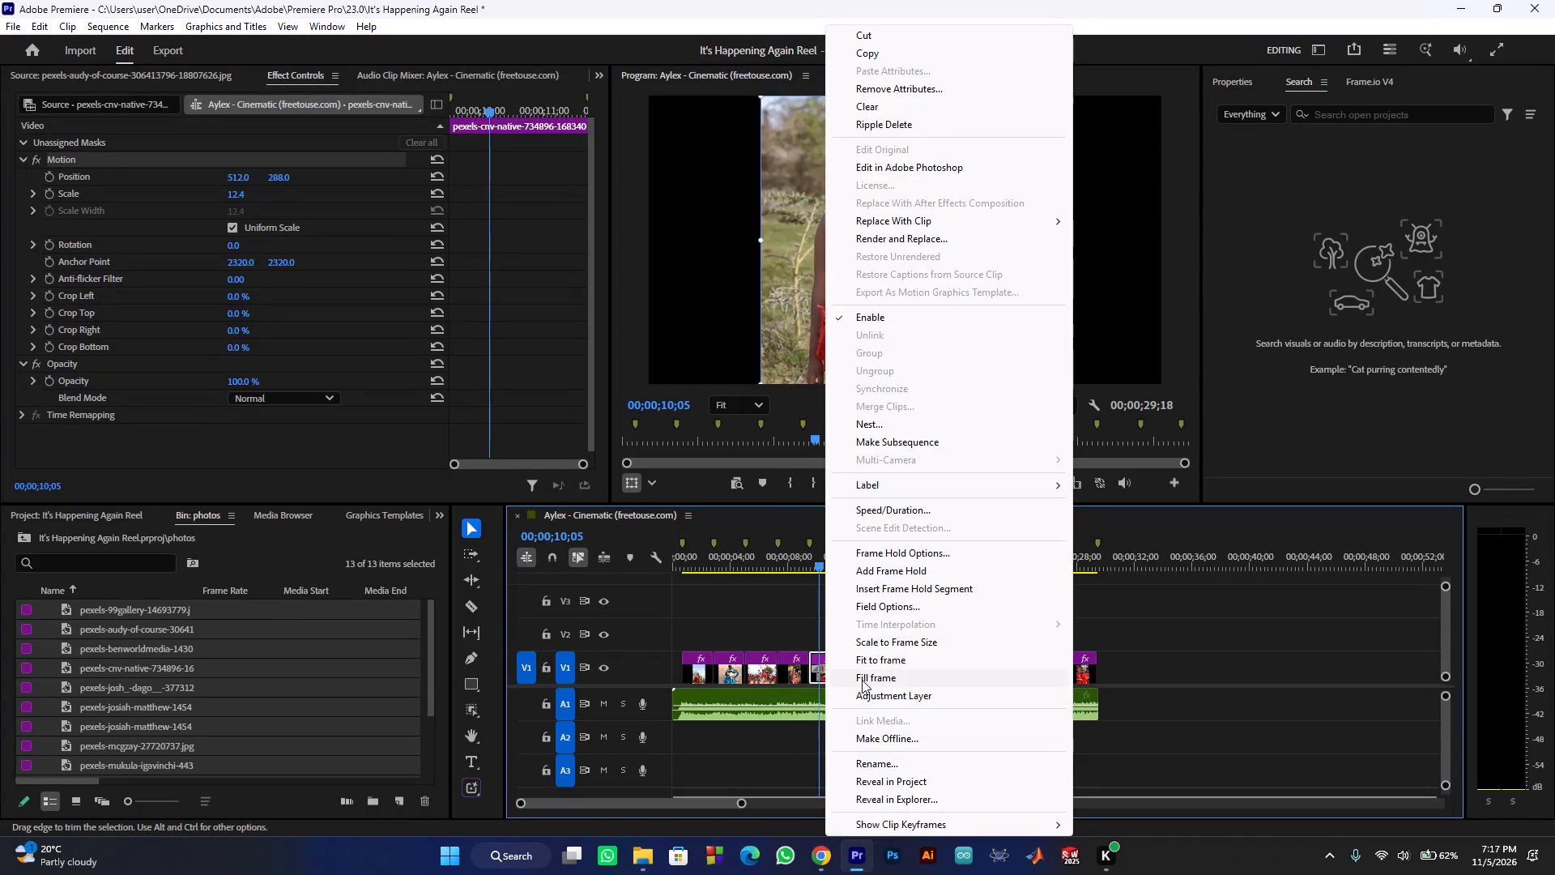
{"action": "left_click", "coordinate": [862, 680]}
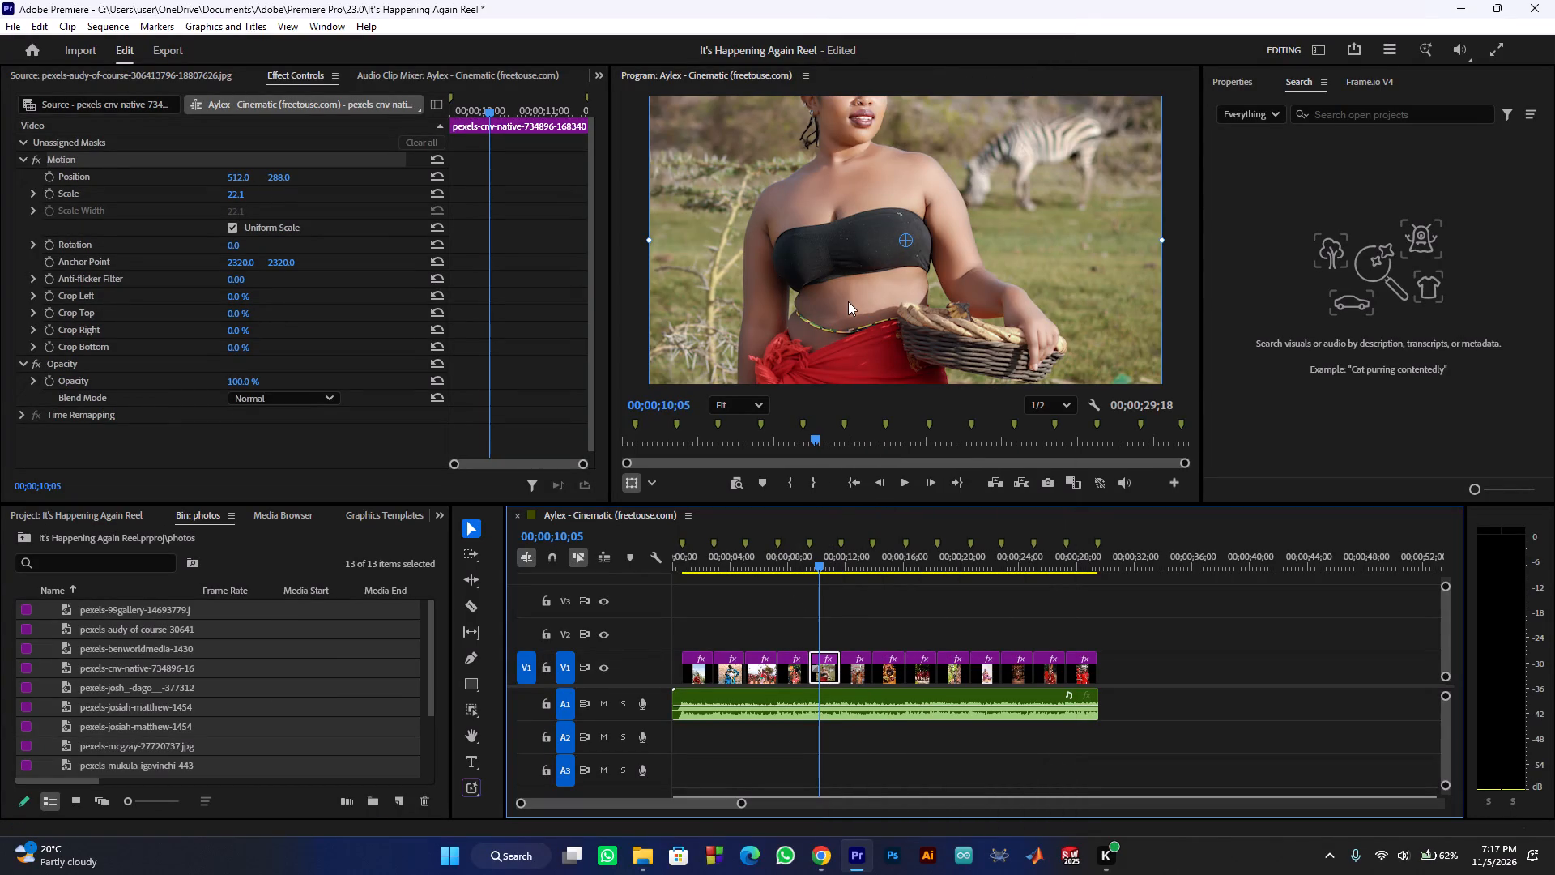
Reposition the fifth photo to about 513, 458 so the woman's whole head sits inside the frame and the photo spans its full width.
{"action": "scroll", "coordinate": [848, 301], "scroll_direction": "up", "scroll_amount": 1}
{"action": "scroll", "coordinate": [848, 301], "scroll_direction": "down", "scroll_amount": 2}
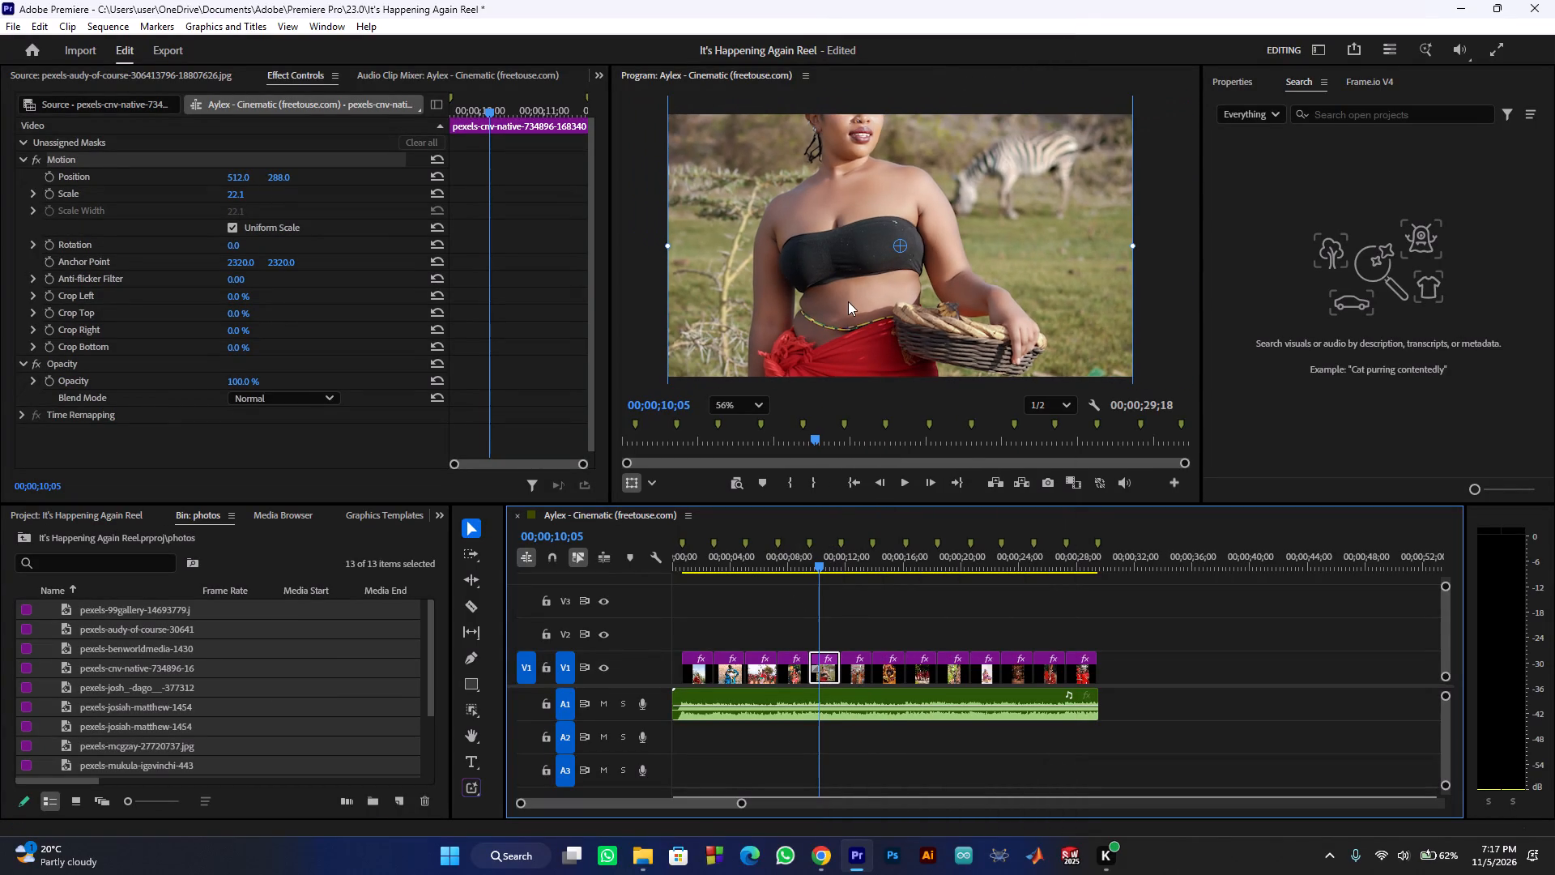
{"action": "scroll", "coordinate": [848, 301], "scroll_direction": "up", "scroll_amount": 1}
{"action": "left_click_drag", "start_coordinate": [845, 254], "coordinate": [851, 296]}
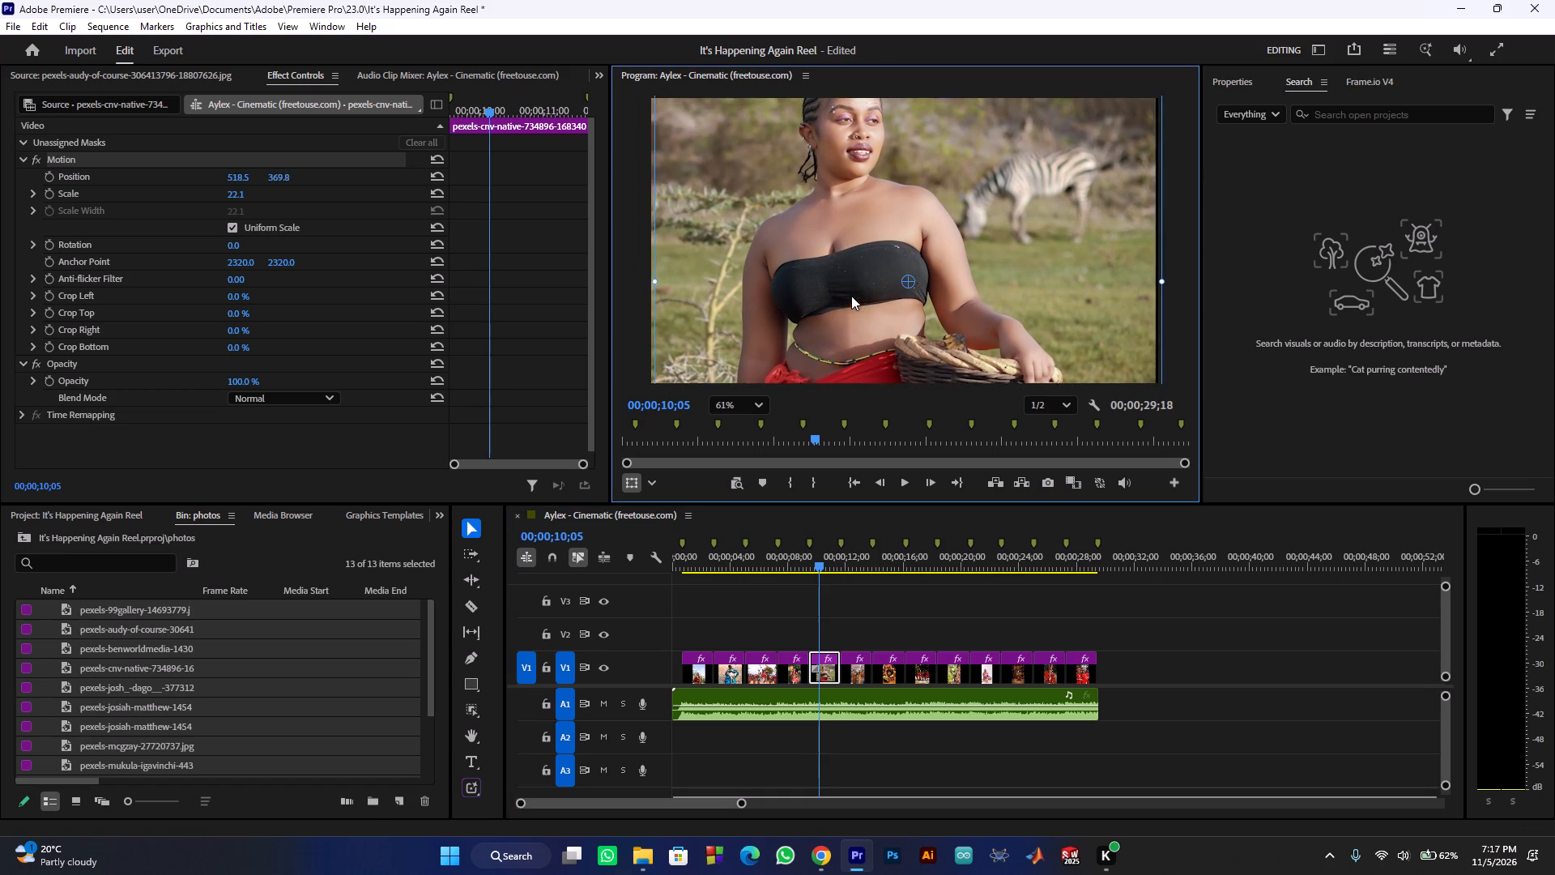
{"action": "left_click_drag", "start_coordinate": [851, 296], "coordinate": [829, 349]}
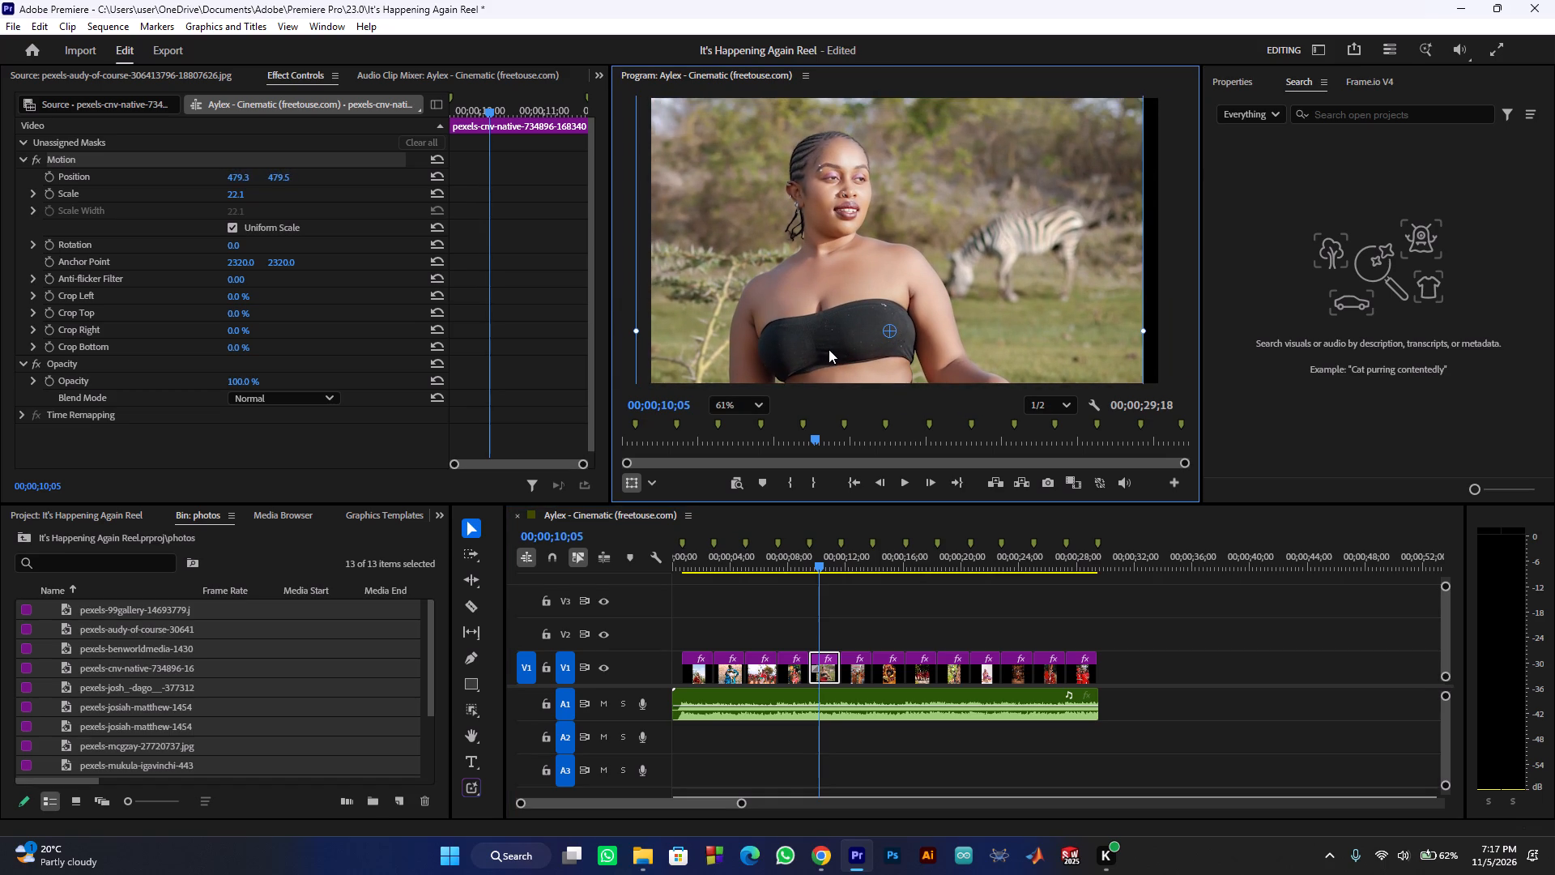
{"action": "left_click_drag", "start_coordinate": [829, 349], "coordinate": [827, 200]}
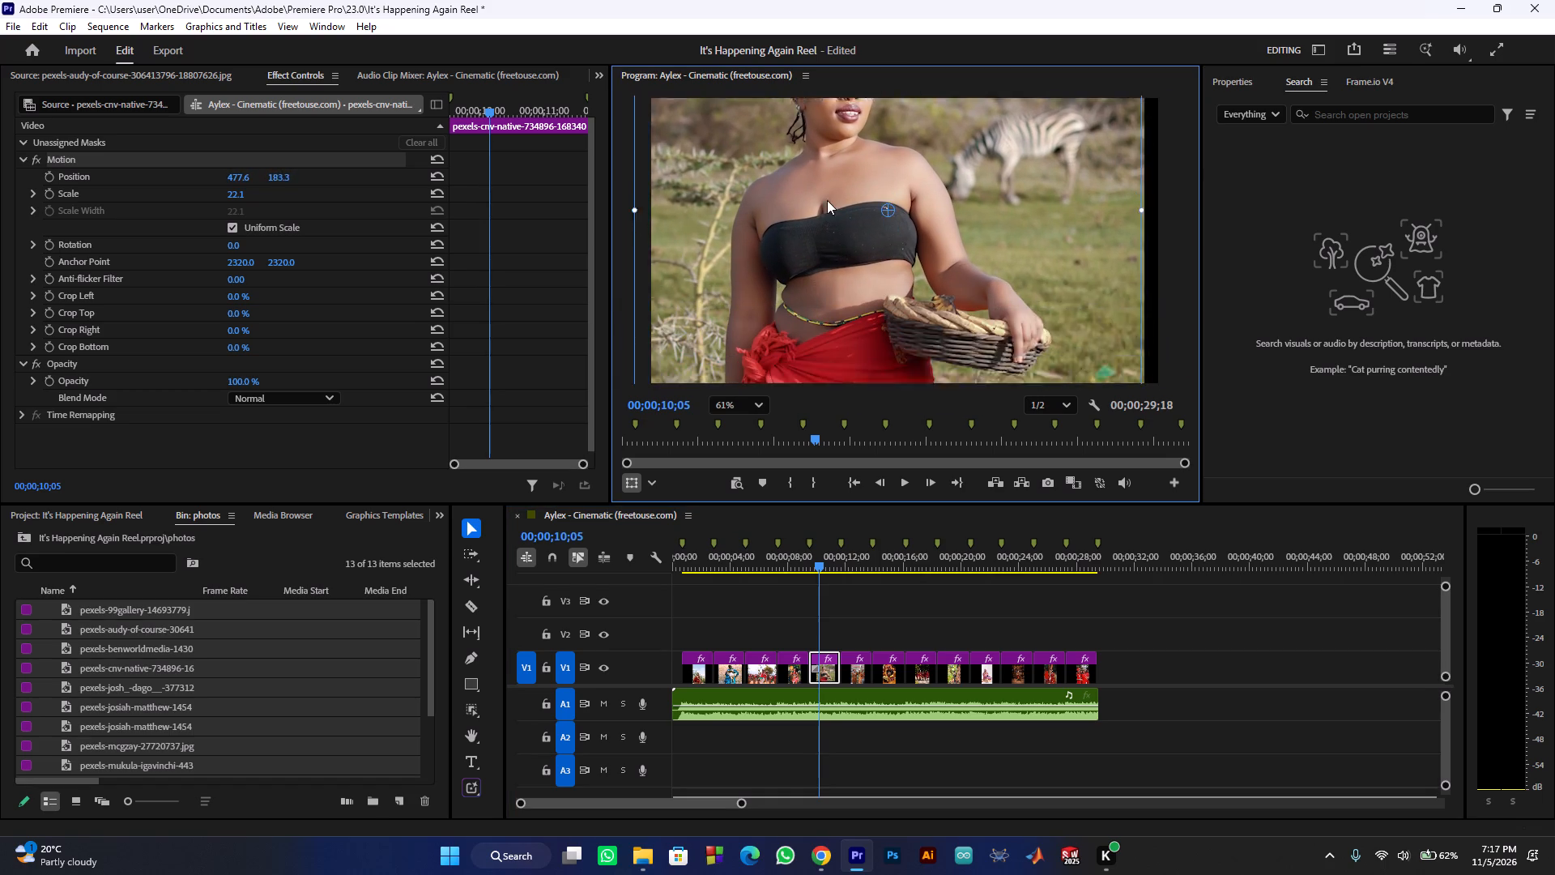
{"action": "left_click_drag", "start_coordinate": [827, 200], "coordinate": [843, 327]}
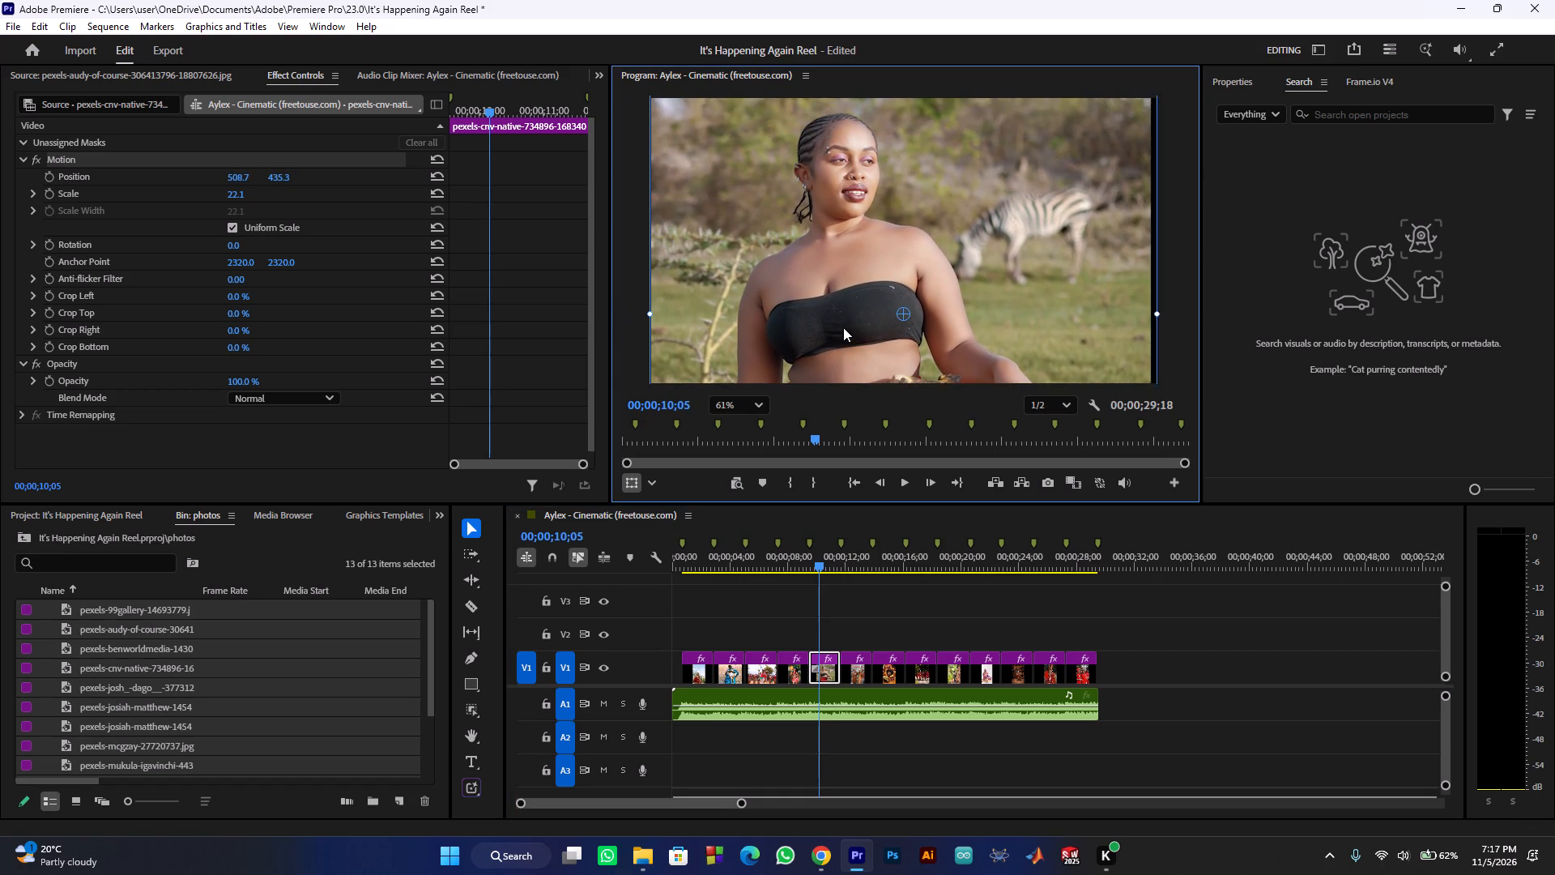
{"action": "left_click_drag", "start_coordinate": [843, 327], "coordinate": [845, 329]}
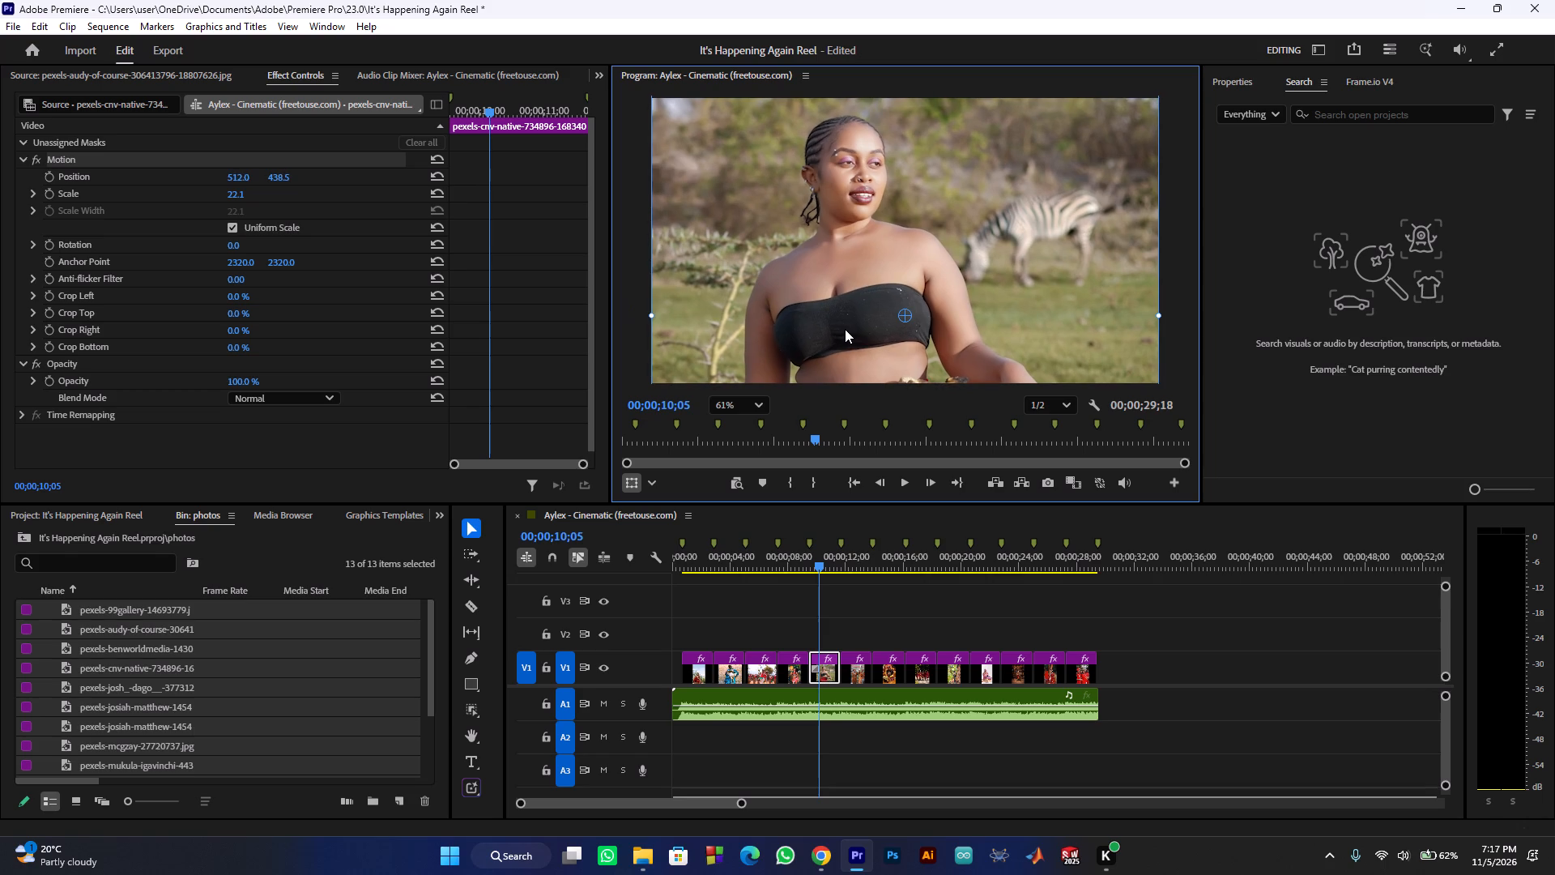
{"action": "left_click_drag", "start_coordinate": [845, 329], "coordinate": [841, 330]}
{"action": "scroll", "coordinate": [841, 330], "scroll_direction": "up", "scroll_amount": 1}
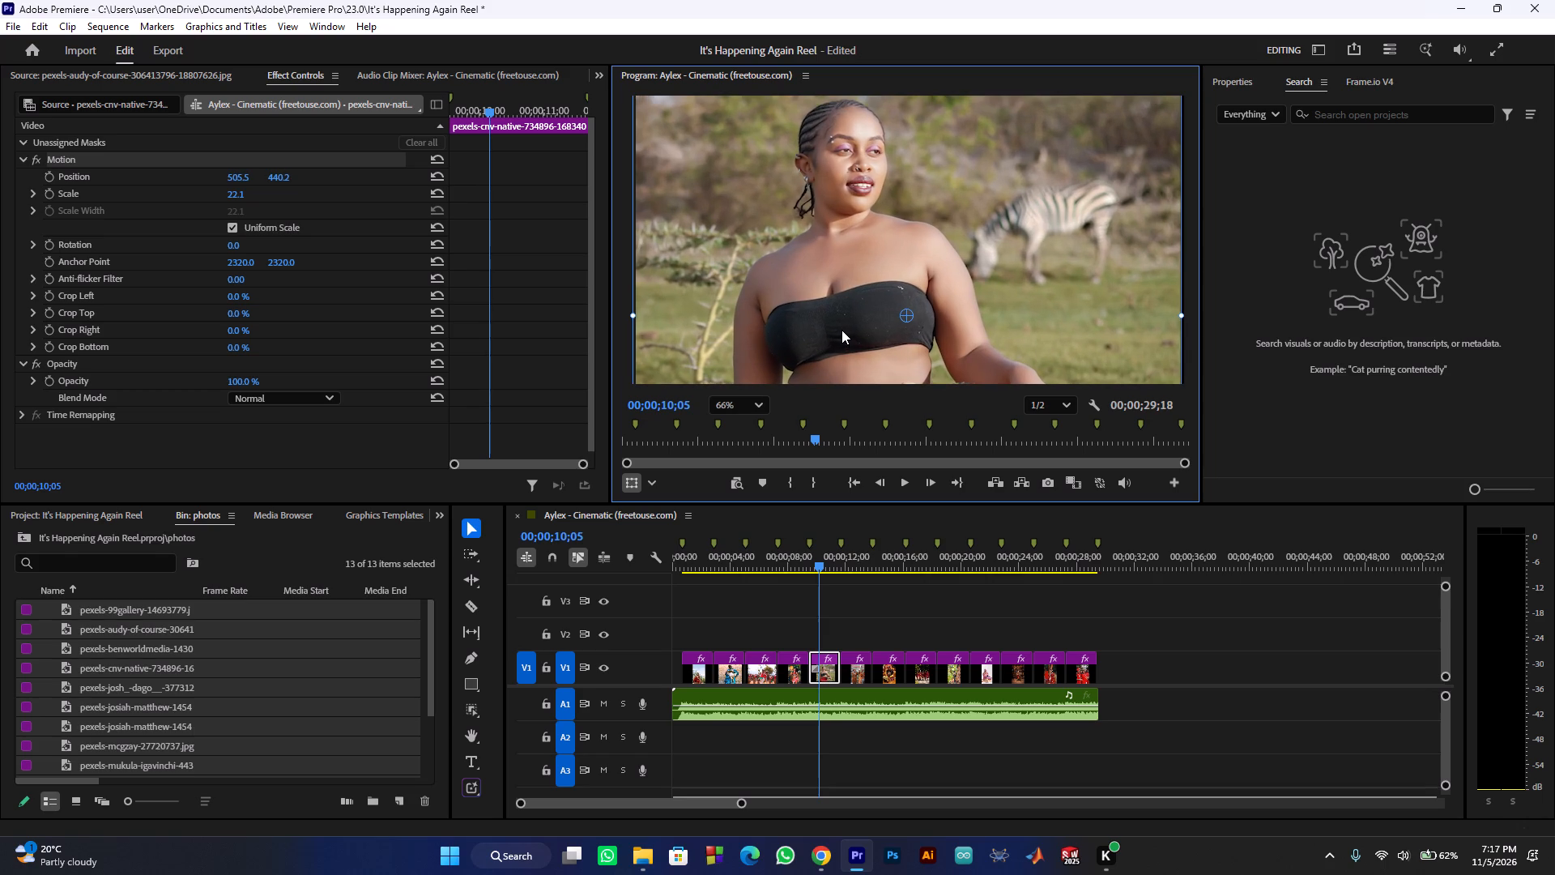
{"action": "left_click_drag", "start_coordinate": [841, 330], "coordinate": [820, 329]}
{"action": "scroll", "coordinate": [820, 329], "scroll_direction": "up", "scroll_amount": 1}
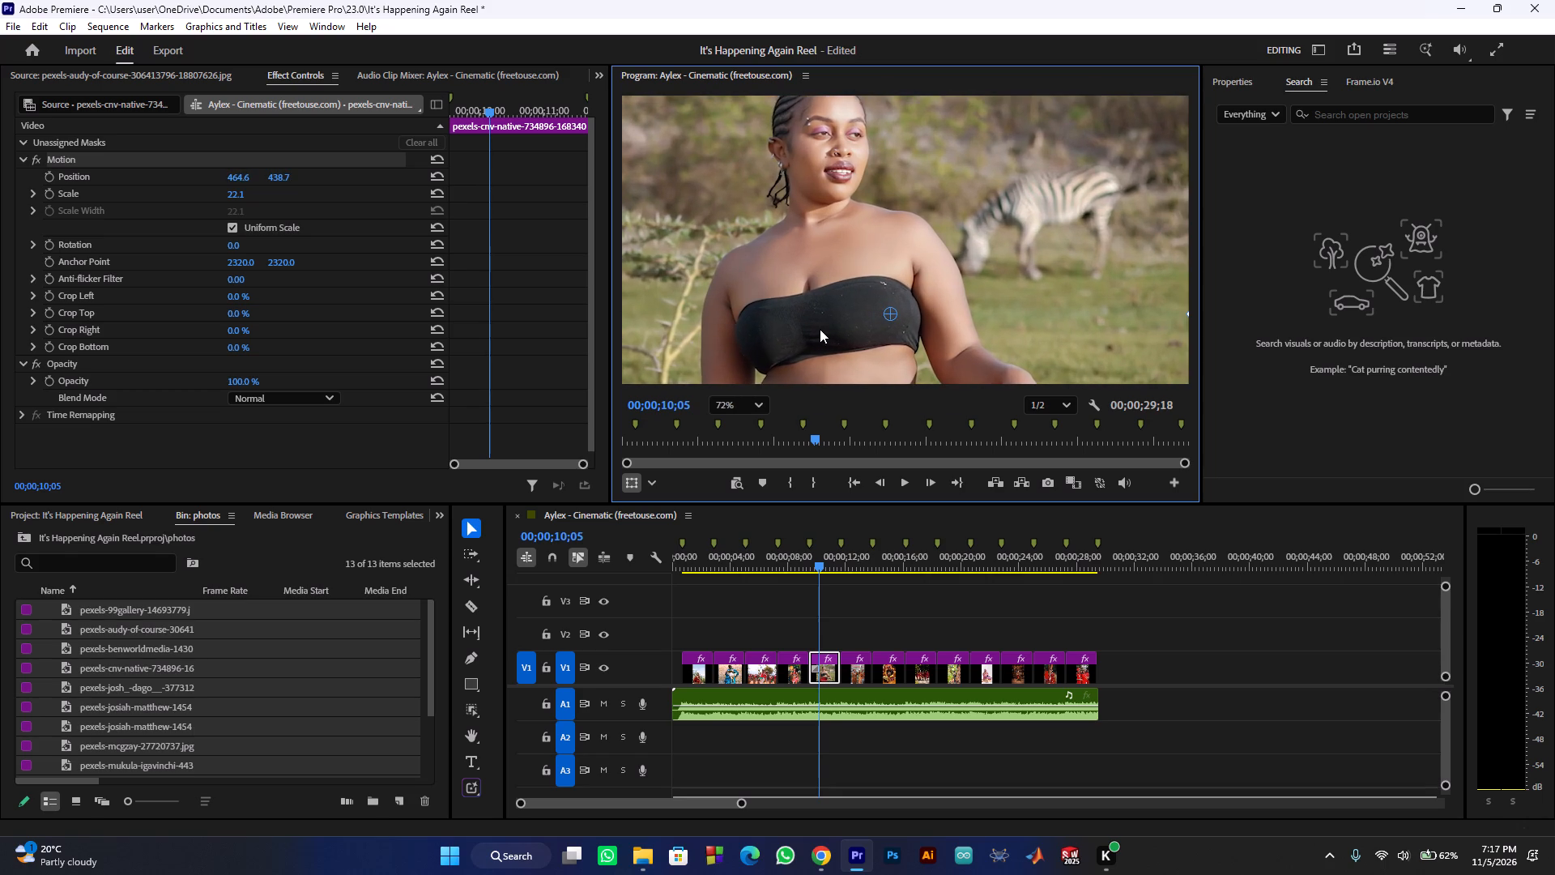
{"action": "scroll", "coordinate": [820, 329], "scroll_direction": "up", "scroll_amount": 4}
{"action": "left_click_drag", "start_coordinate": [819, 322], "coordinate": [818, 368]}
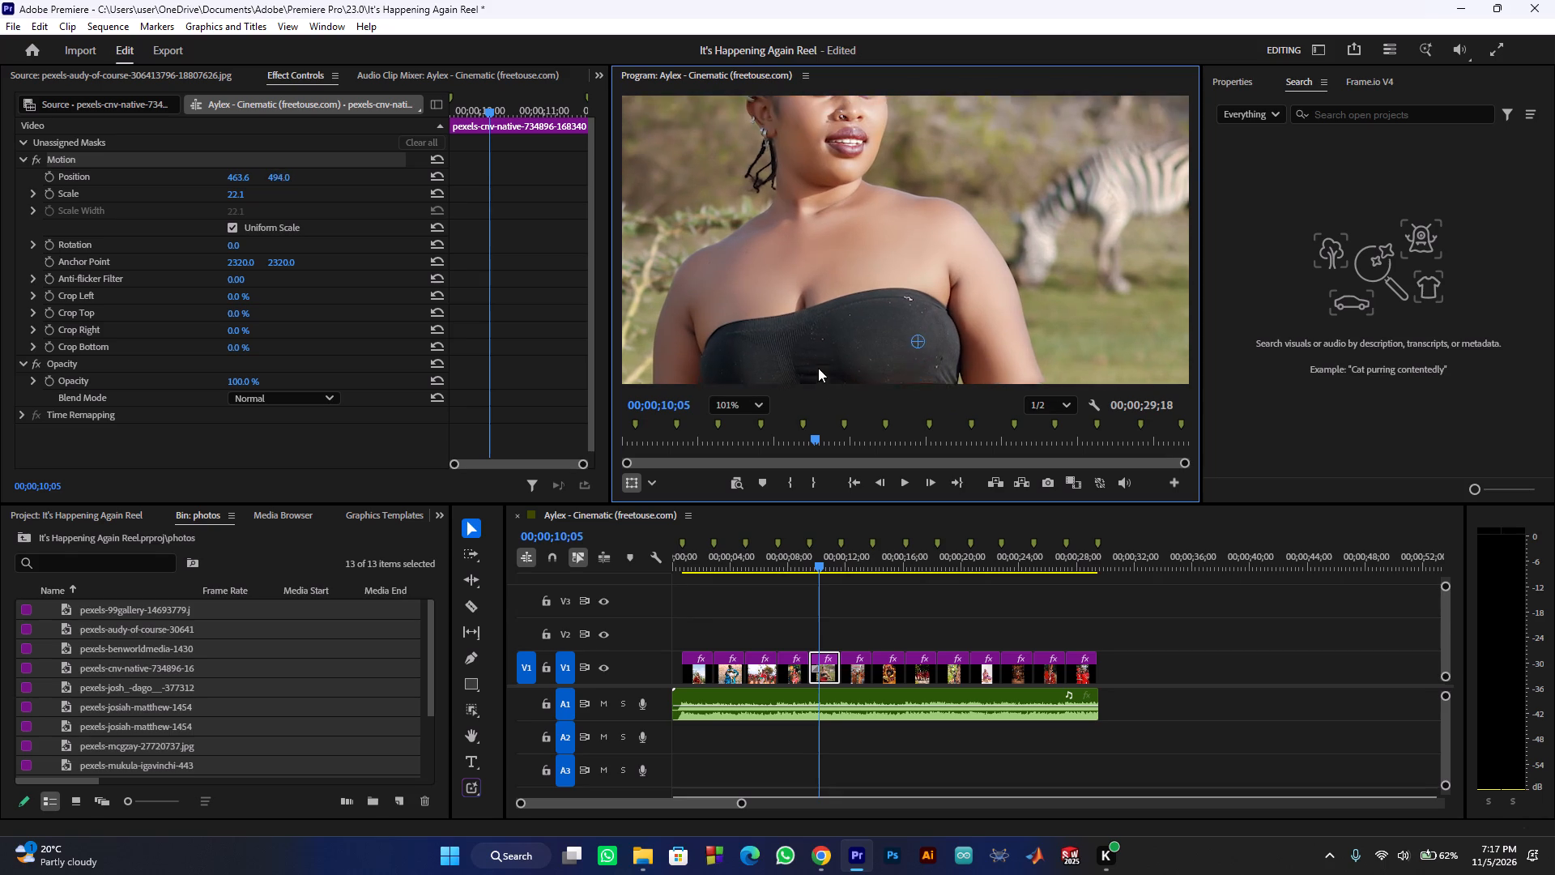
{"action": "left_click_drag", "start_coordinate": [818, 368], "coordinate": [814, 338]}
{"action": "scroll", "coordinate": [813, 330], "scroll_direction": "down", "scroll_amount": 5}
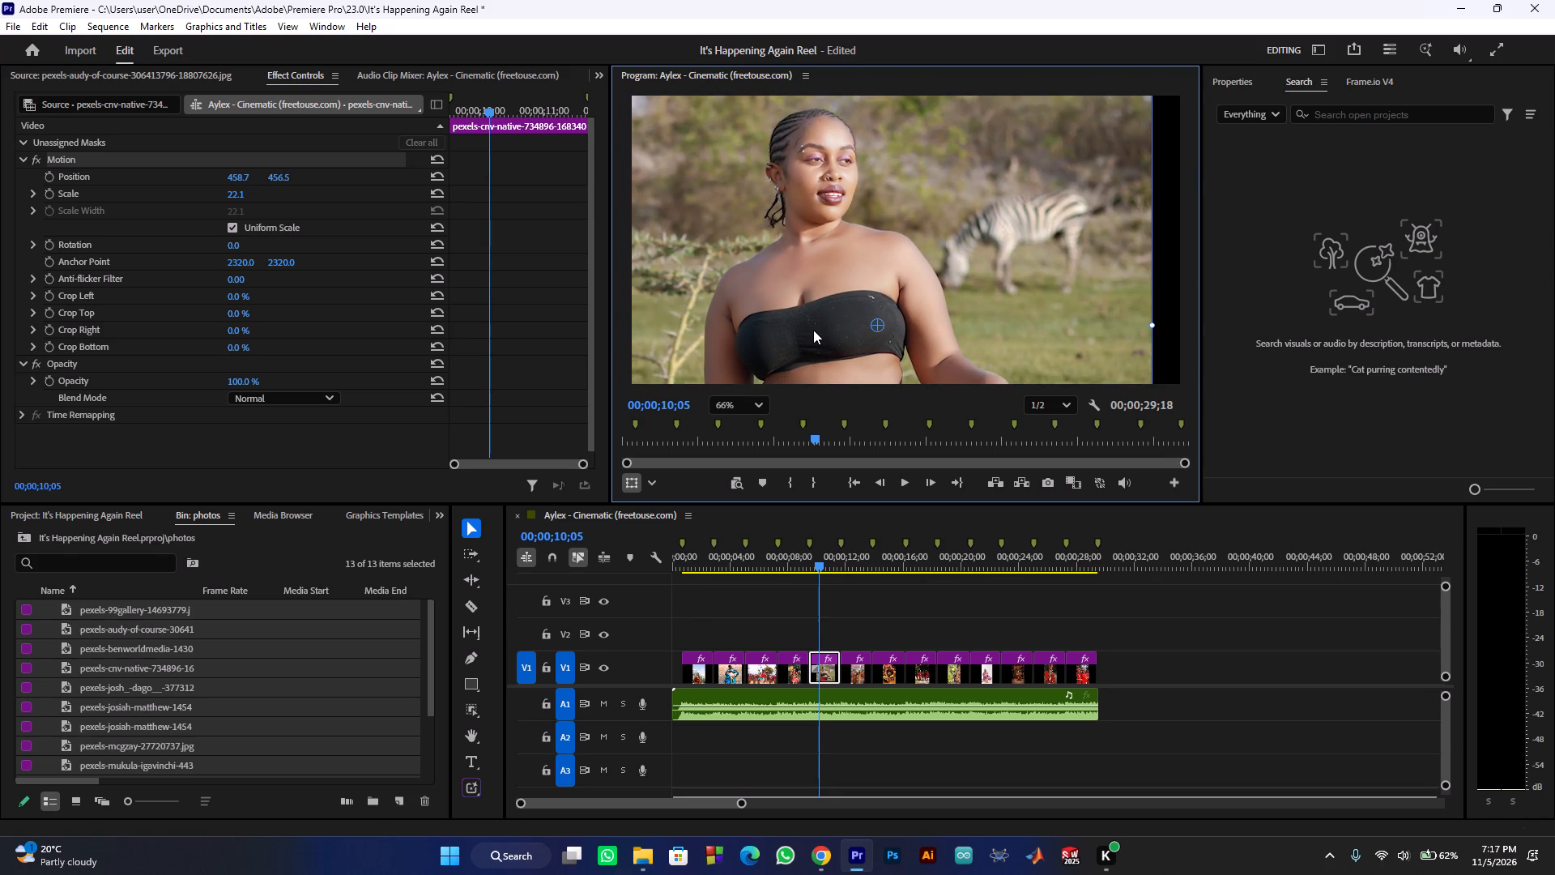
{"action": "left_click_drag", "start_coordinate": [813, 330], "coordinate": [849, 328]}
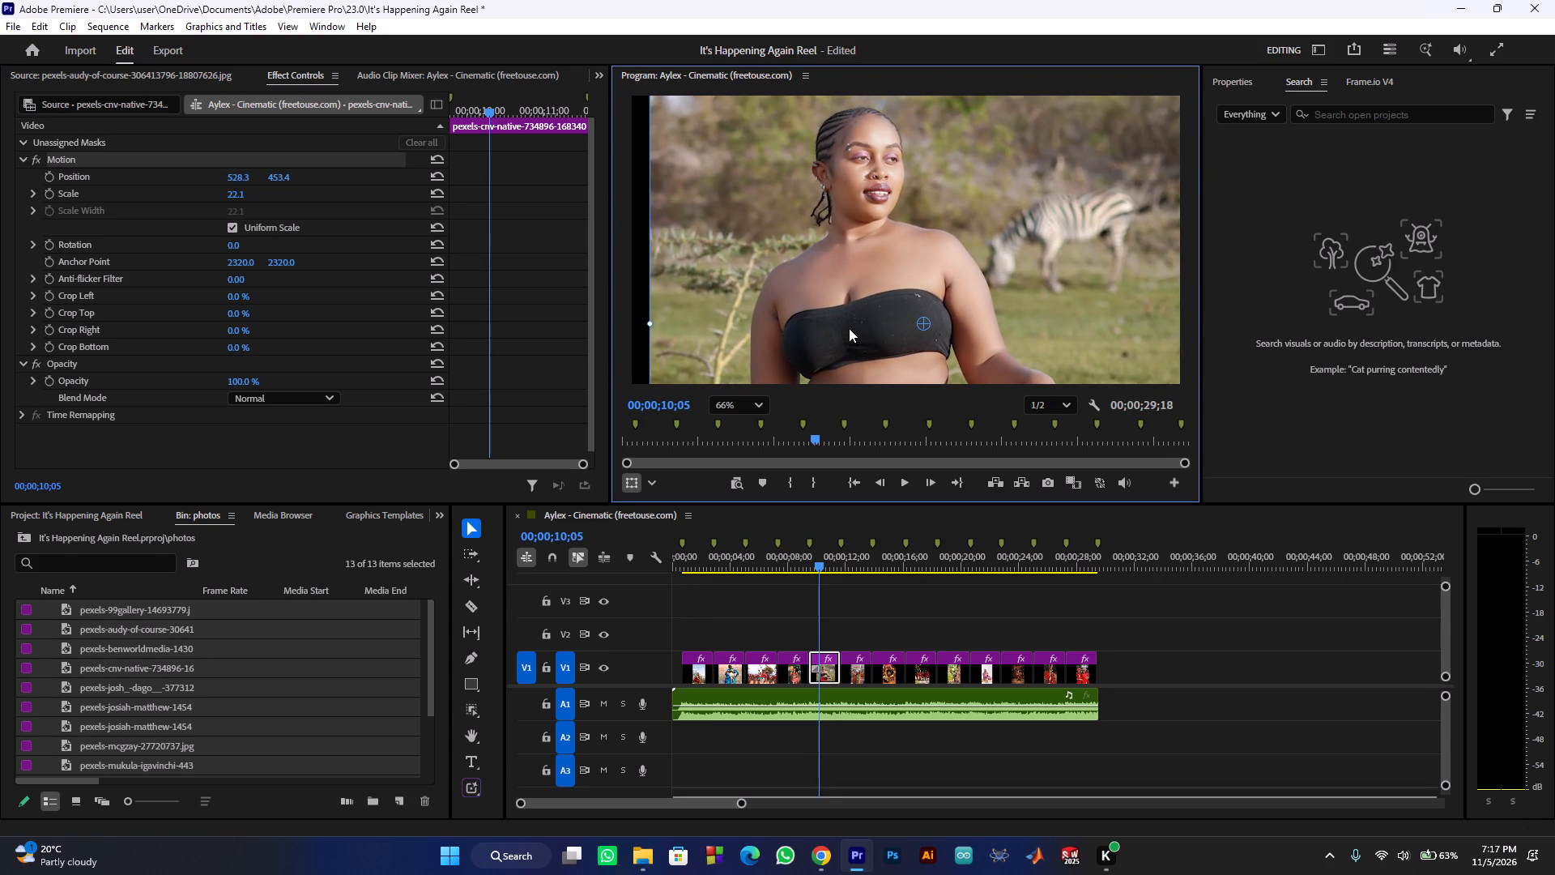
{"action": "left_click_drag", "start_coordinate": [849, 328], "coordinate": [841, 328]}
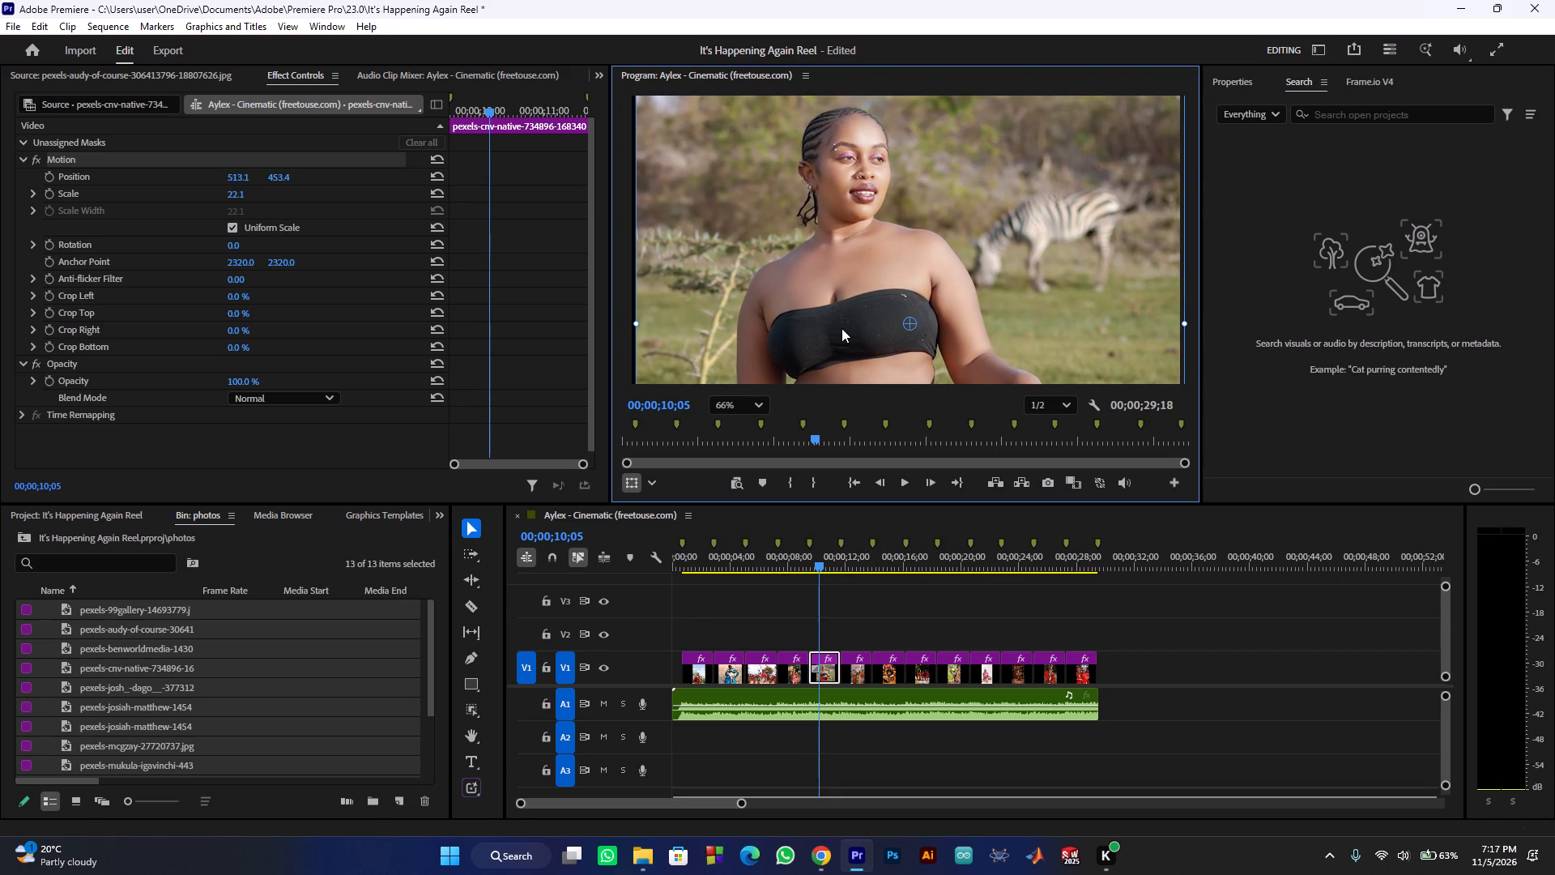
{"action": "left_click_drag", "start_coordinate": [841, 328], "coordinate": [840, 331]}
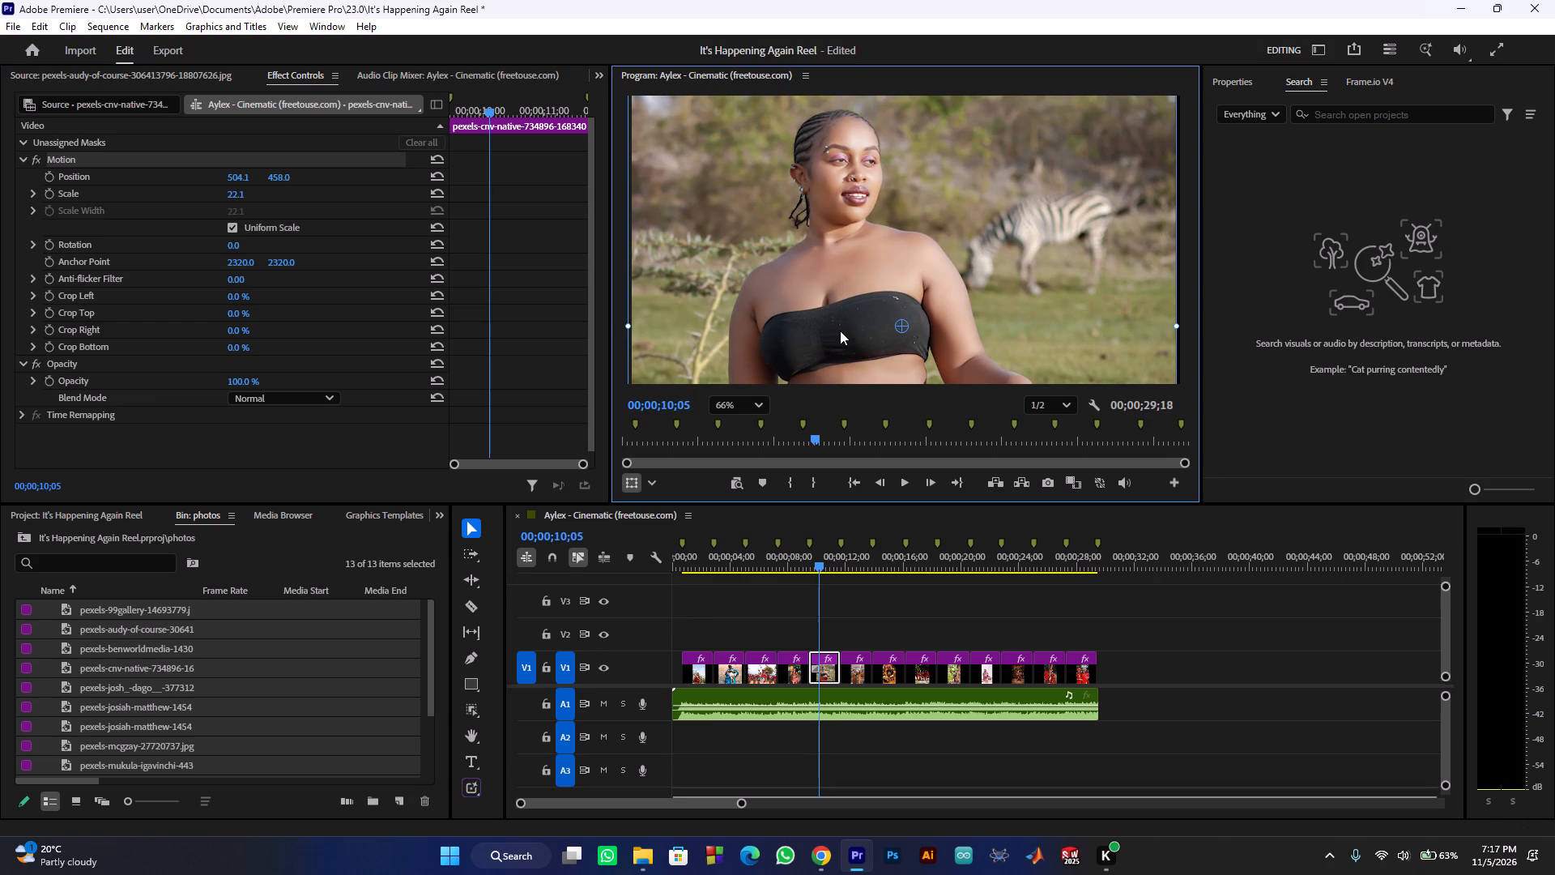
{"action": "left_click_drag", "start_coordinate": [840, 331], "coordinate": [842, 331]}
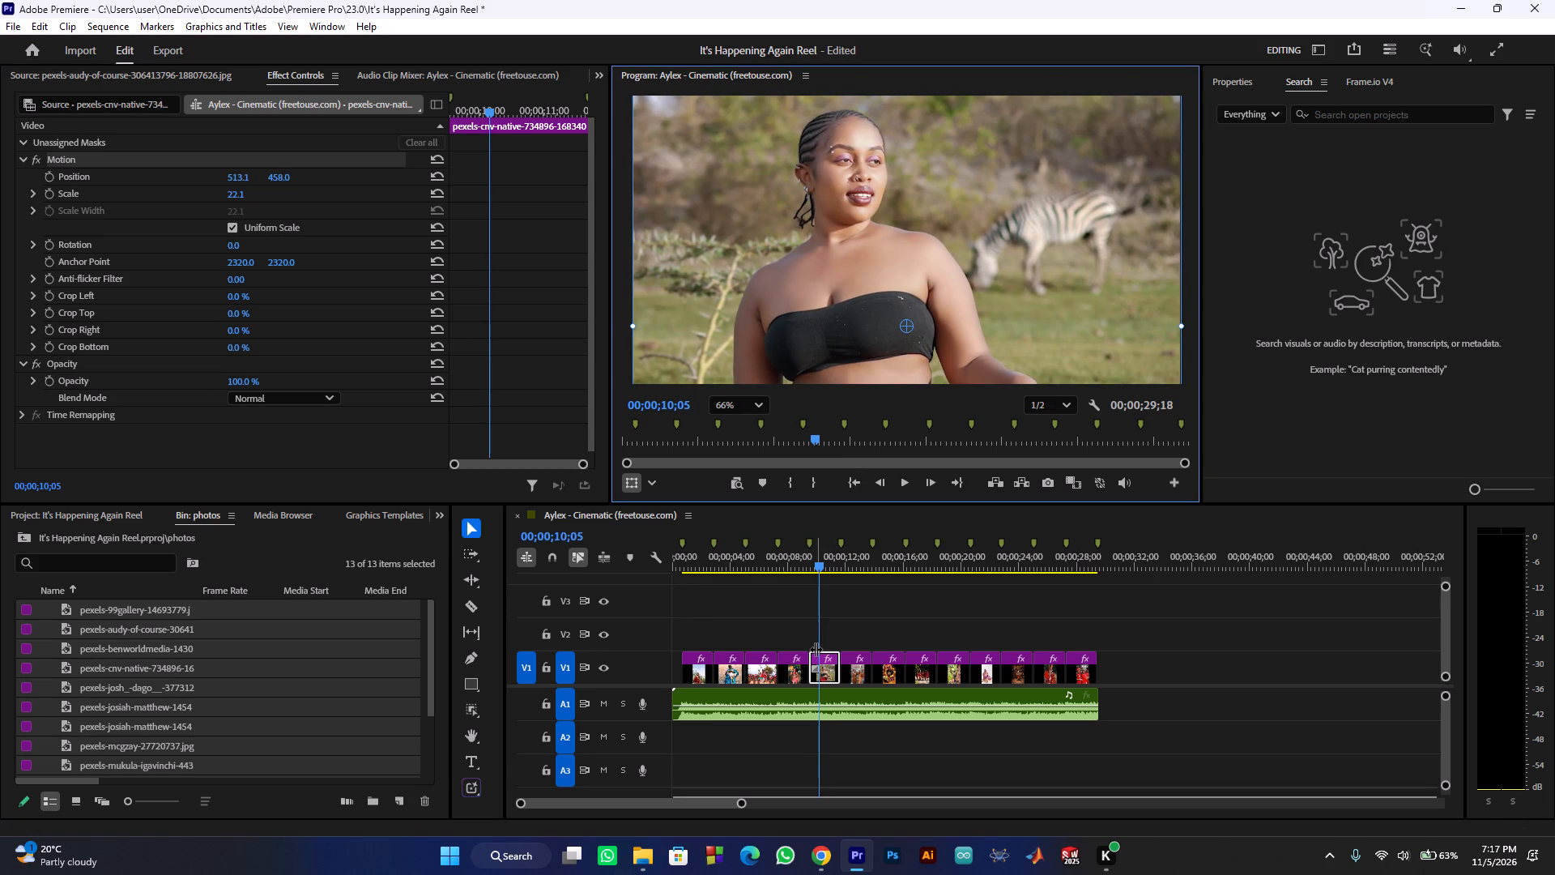
Select every clip from the fifth photo onward with Track Select Forward, apply Fill frame to them, and return to the Selection tool.
{"action": "key", "text": "a"}
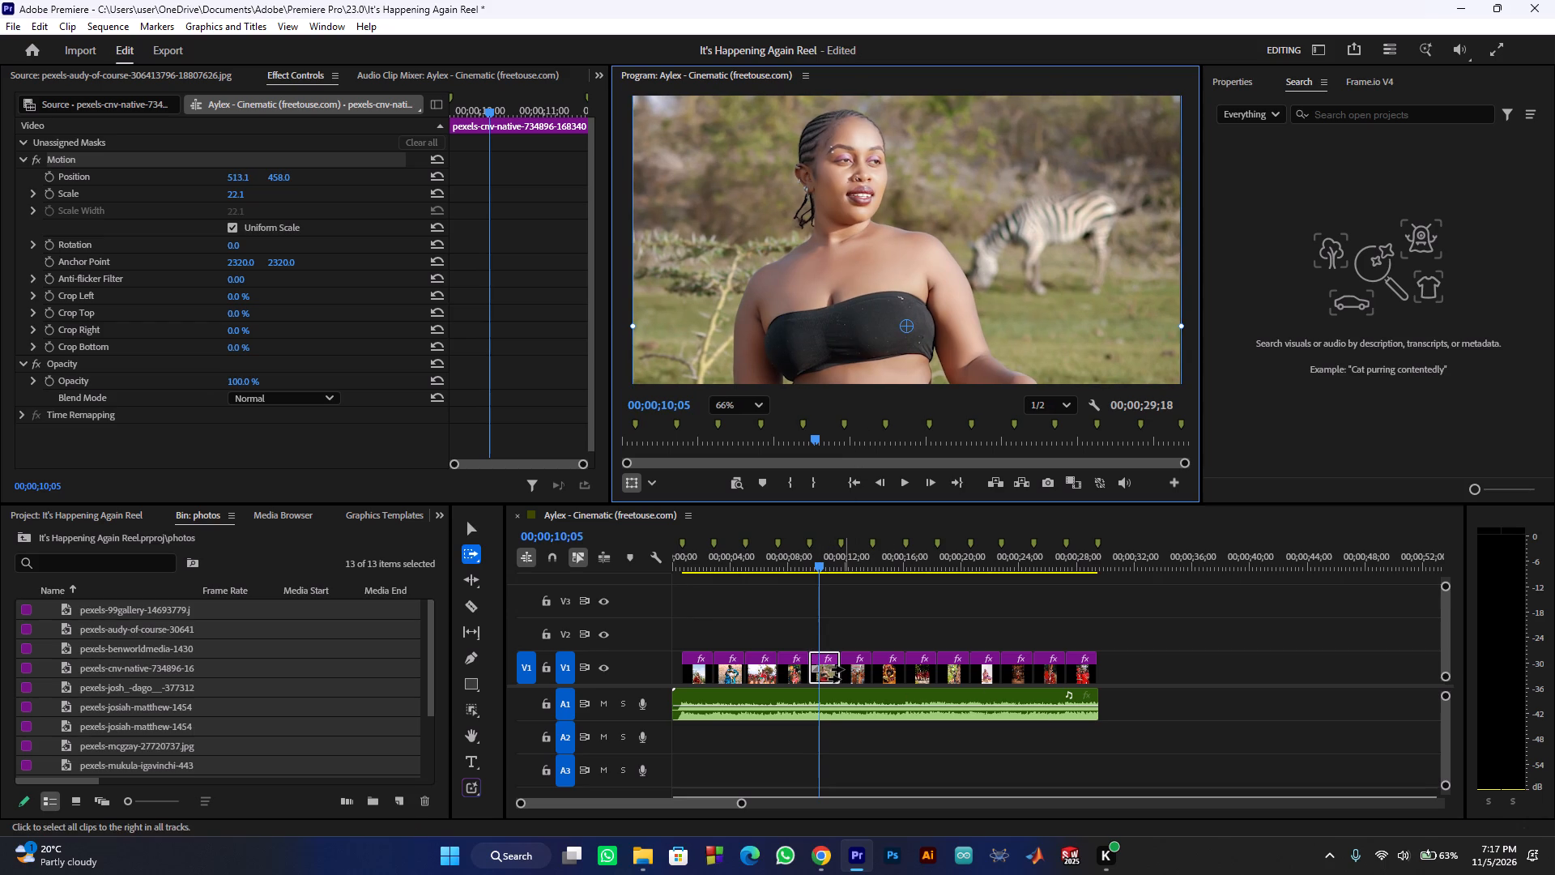
{"action": "left_click", "coordinate": [843, 669]}
{"action": "left_click", "coordinate": [837, 660]}
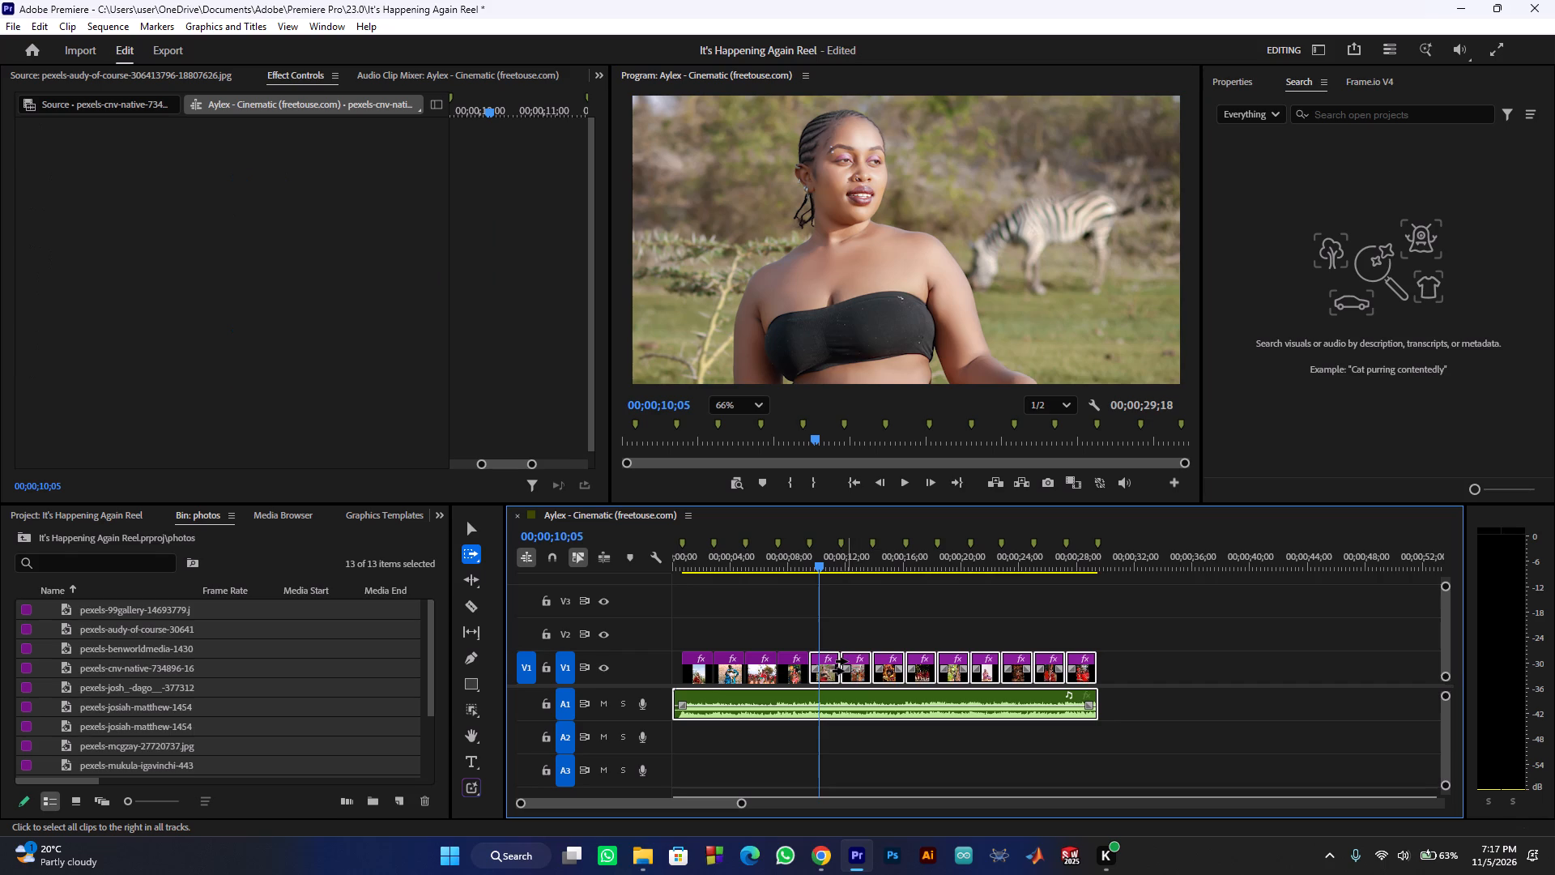
{"action": "right_click", "coordinate": [863, 664]}
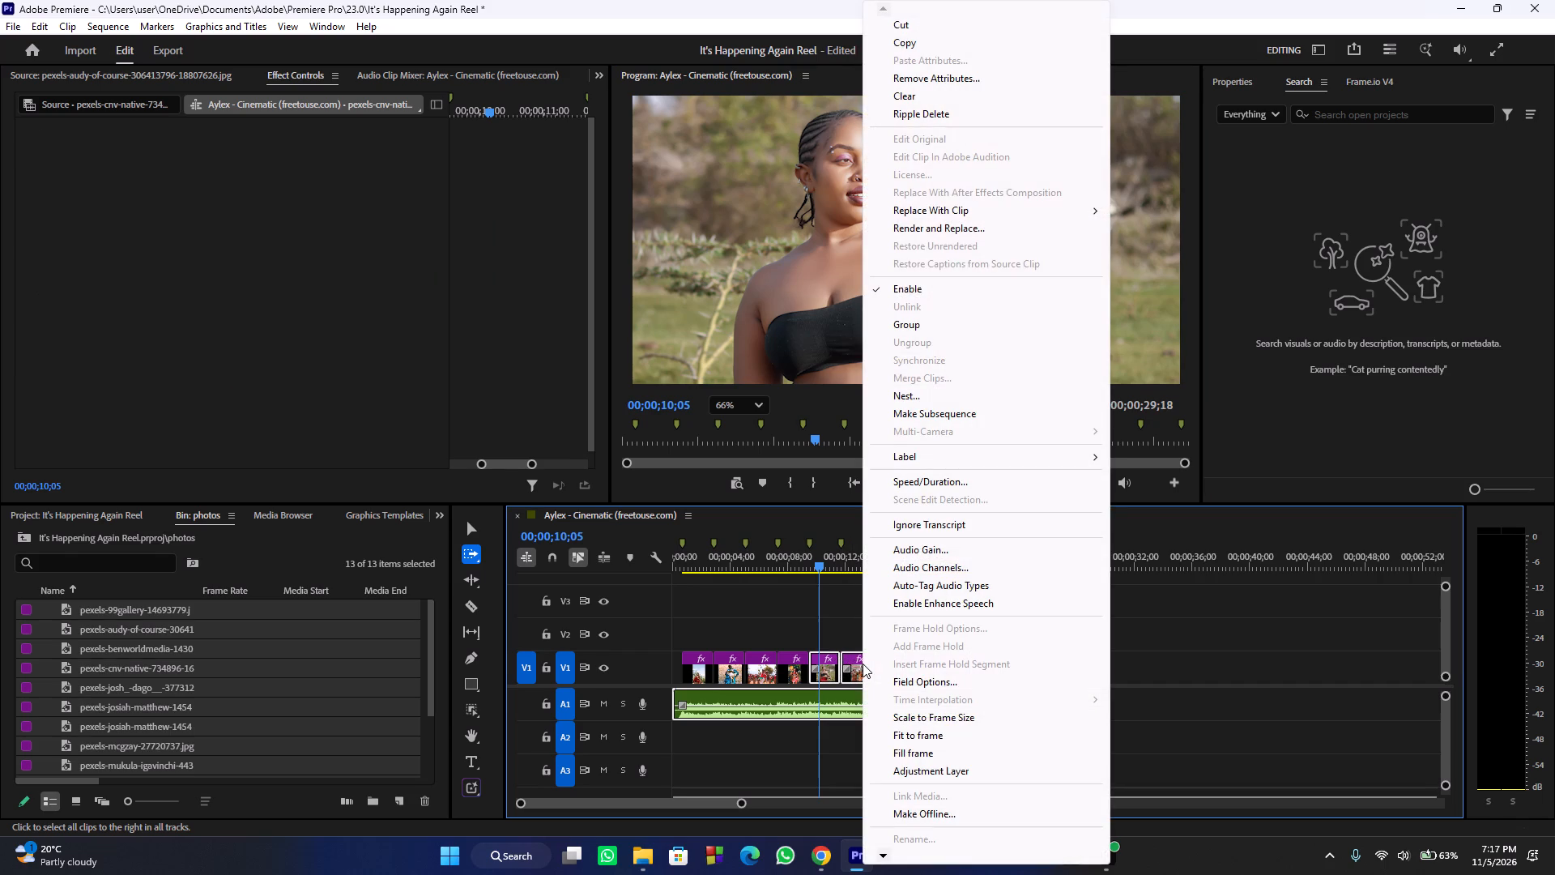
{"action": "left_click", "coordinate": [910, 755]}
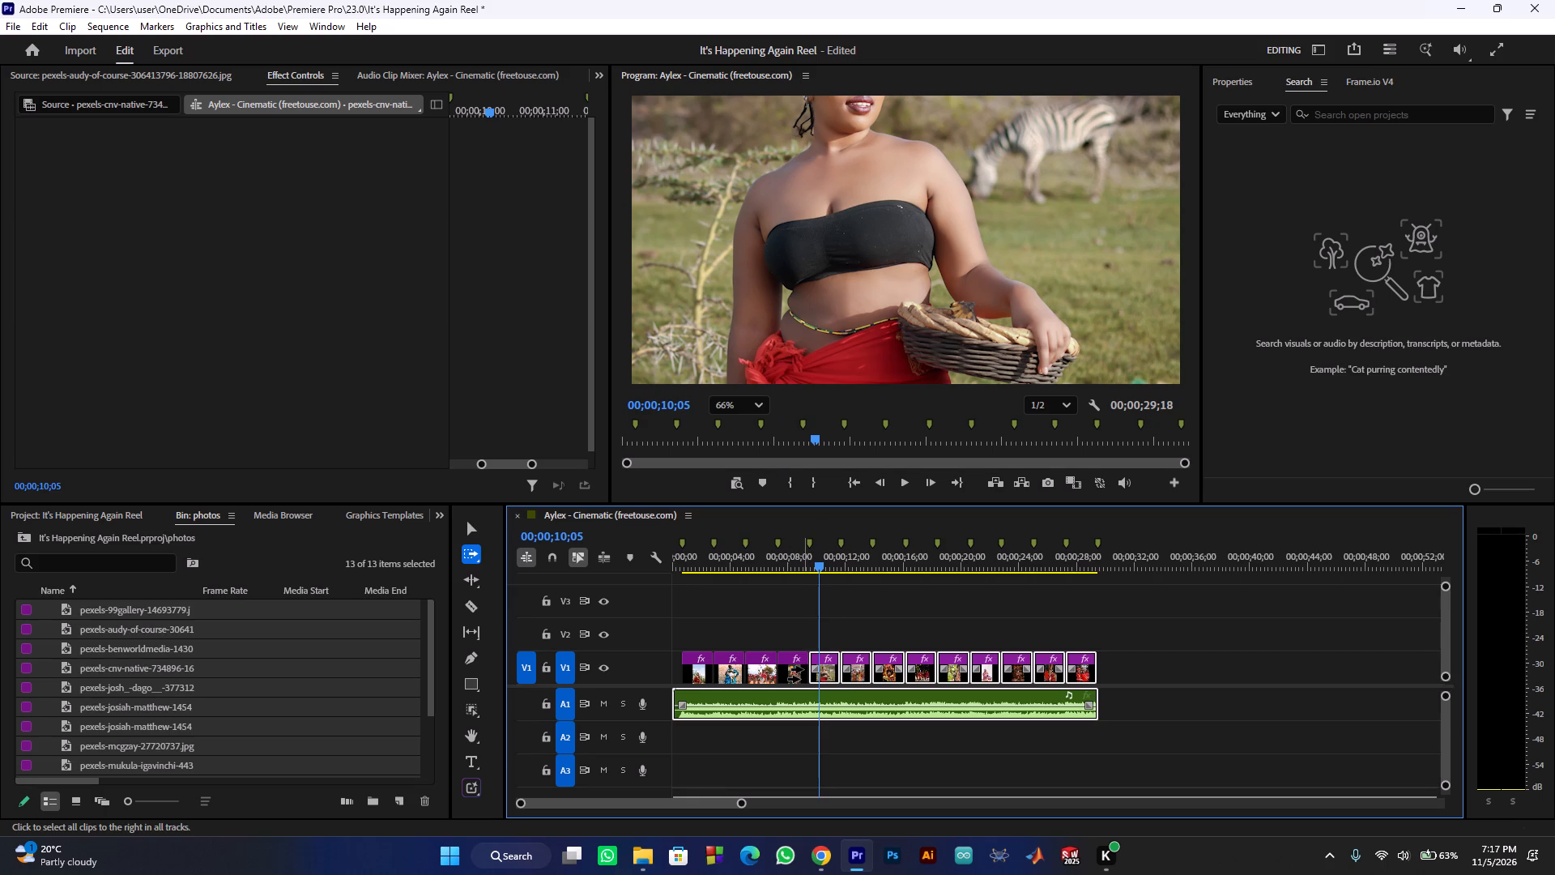
{"action": "key", "text": "v"}
Play the sequence from 00;00;01;02 to check the framing of the first photos, stopping on the third photo.
{"action": "left_click", "coordinate": [696, 561]}
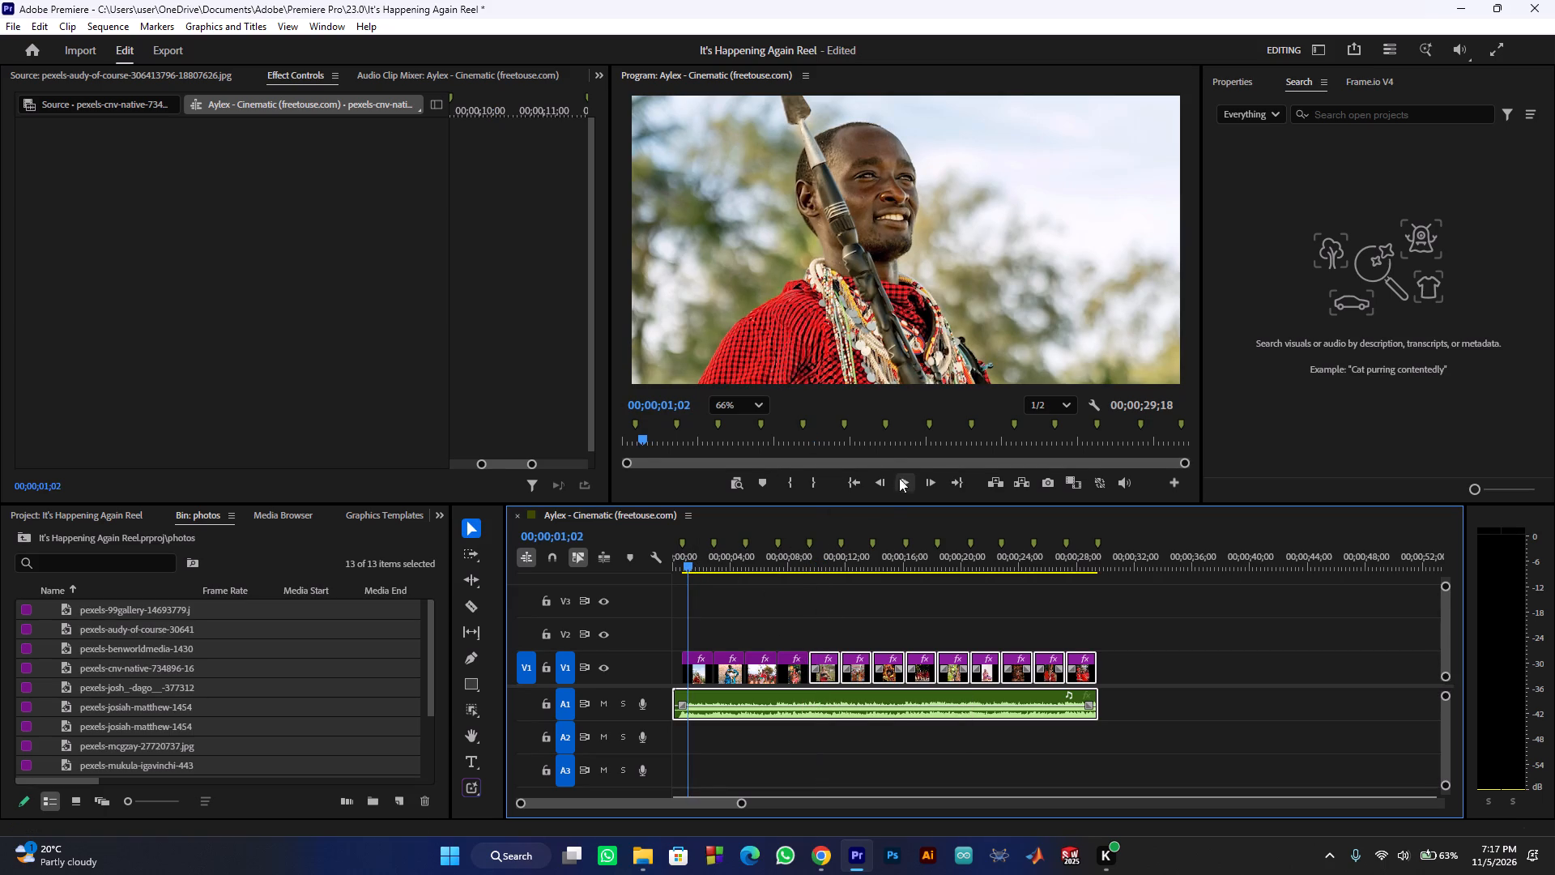
{"action": "left_click", "coordinate": [905, 486]}
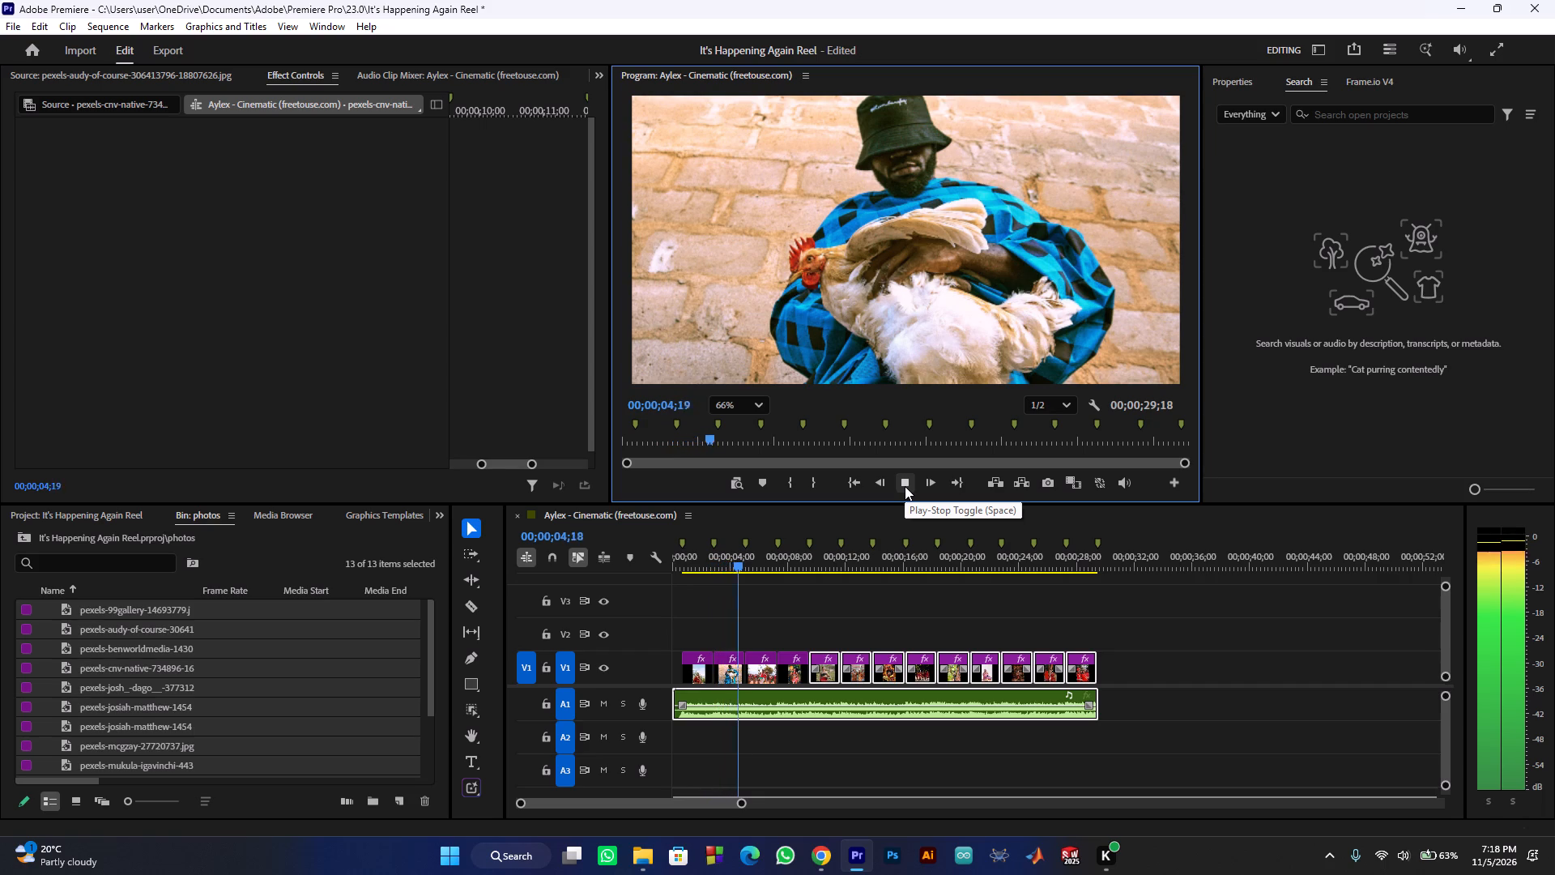
{"action": "left_click", "coordinate": [905, 486]}
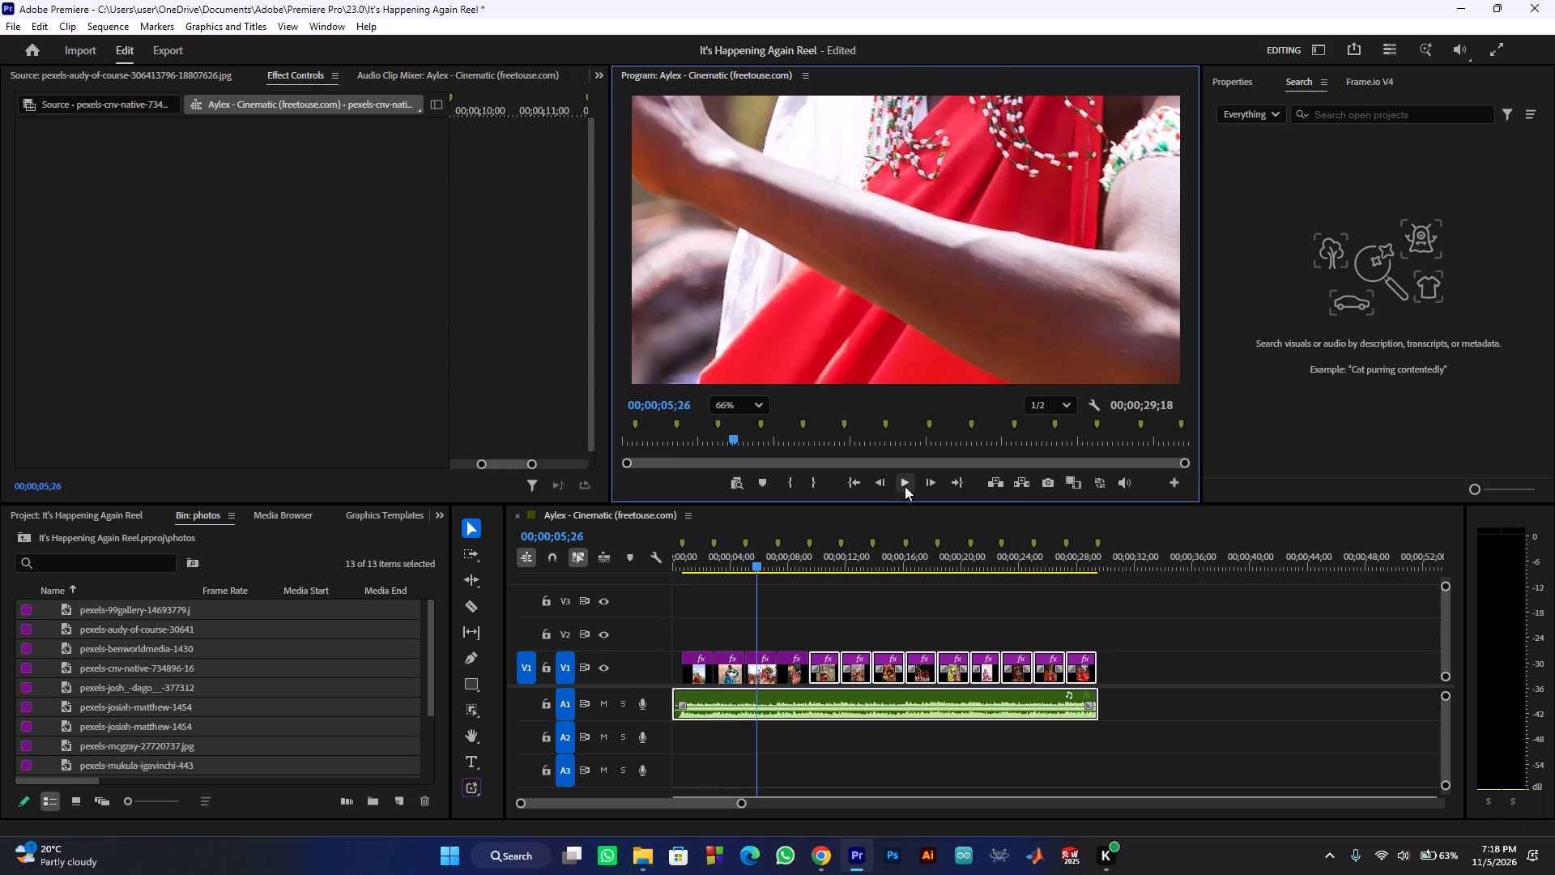
Select the third photo, the man in red carrying a wooden hoe, and reduce its Scale to 17.
{"action": "left_click", "coordinate": [765, 674]}
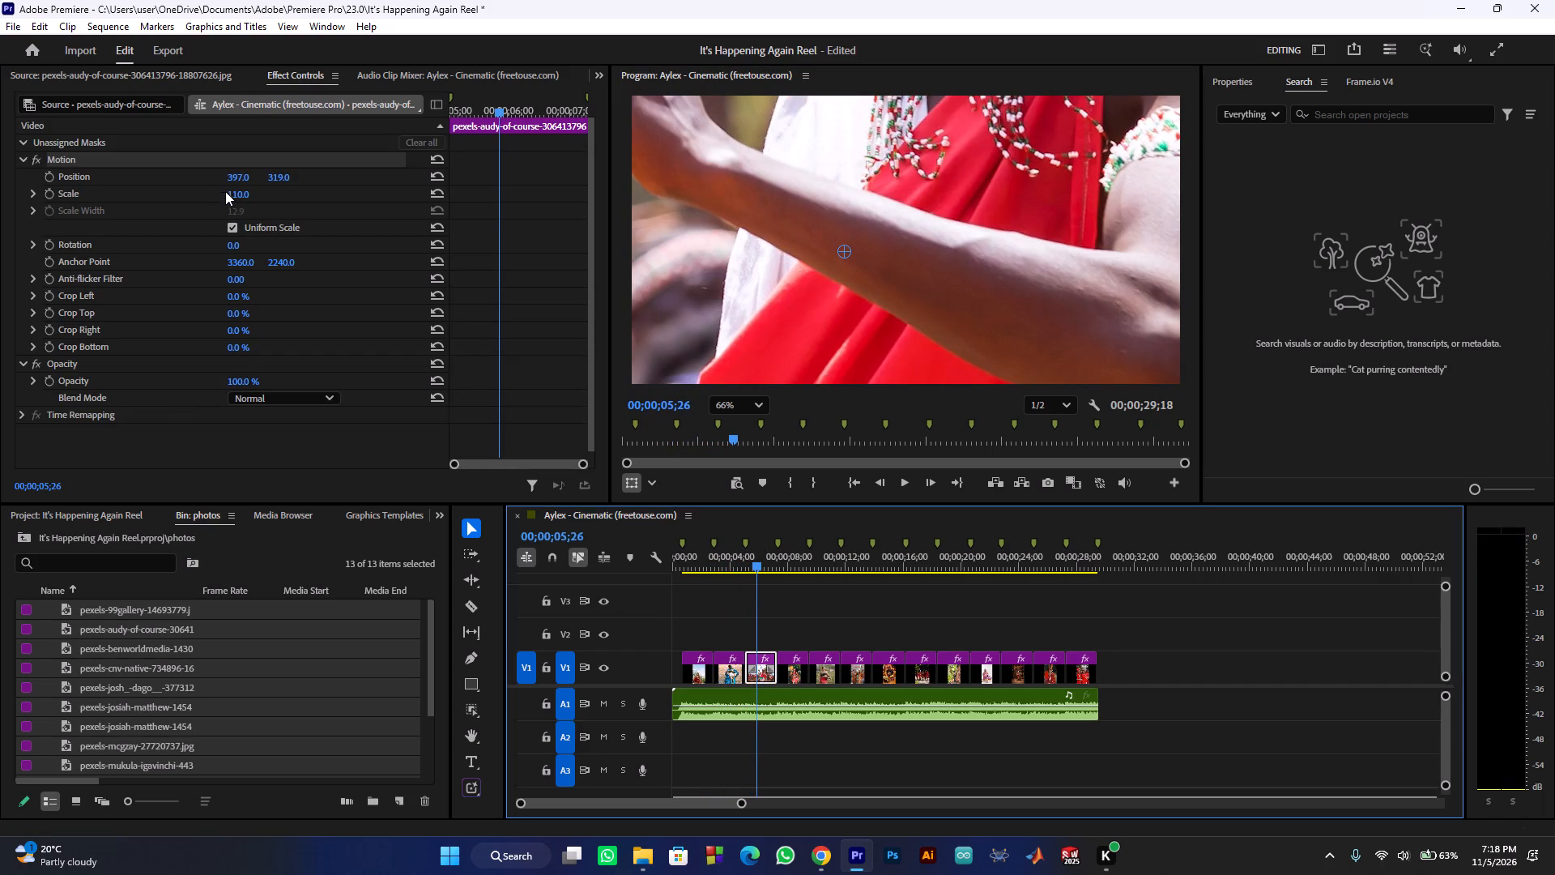
{"action": "left_click_drag", "start_coordinate": [238, 198], "coordinate": [200, 194]}
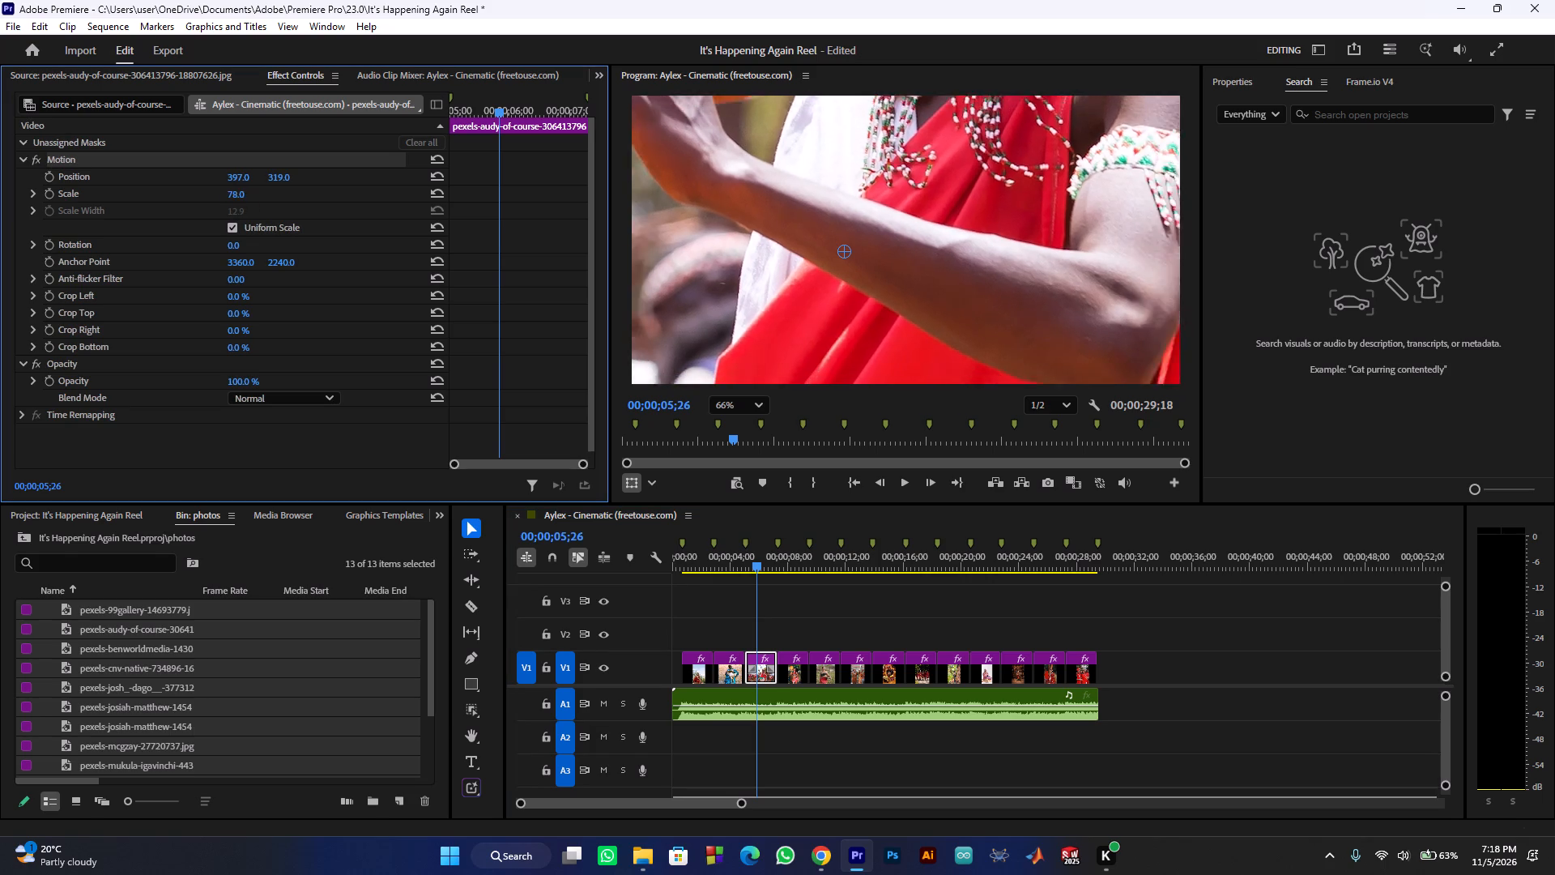
{"action": "left_click_drag", "start_coordinate": [200, 194], "coordinate": [165, 173]}
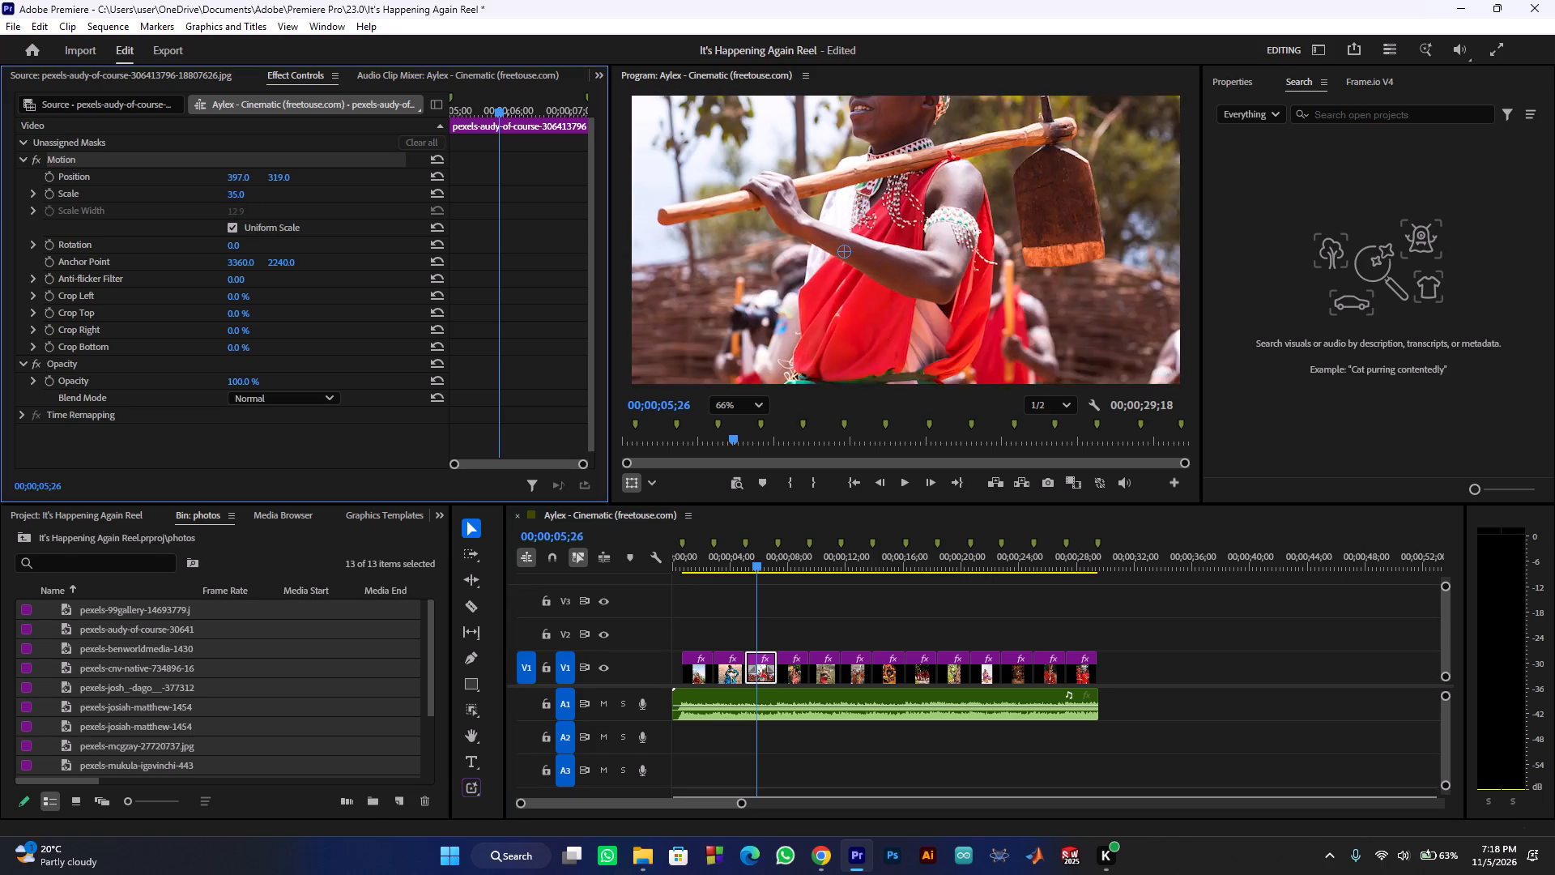
{"action": "left_click_drag", "start_coordinate": [165, 173], "coordinate": [145, 166]}
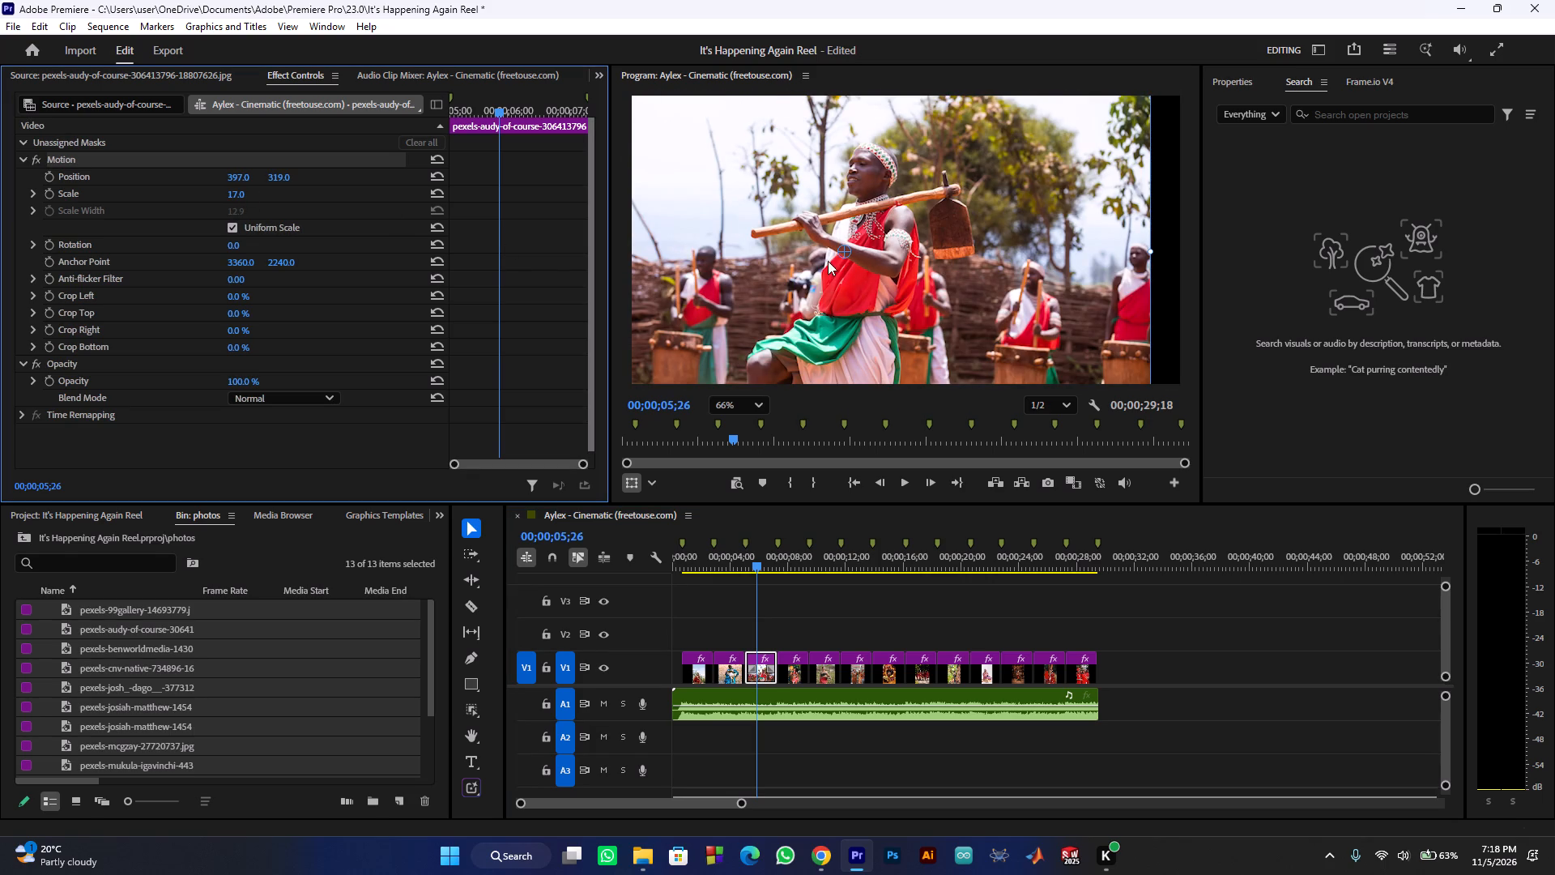
Move the third photo's anchor point onto the man's upper arm, at about 3867, 2285.
{"action": "left_click_drag", "start_coordinate": [842, 252], "coordinate": [888, 256]}
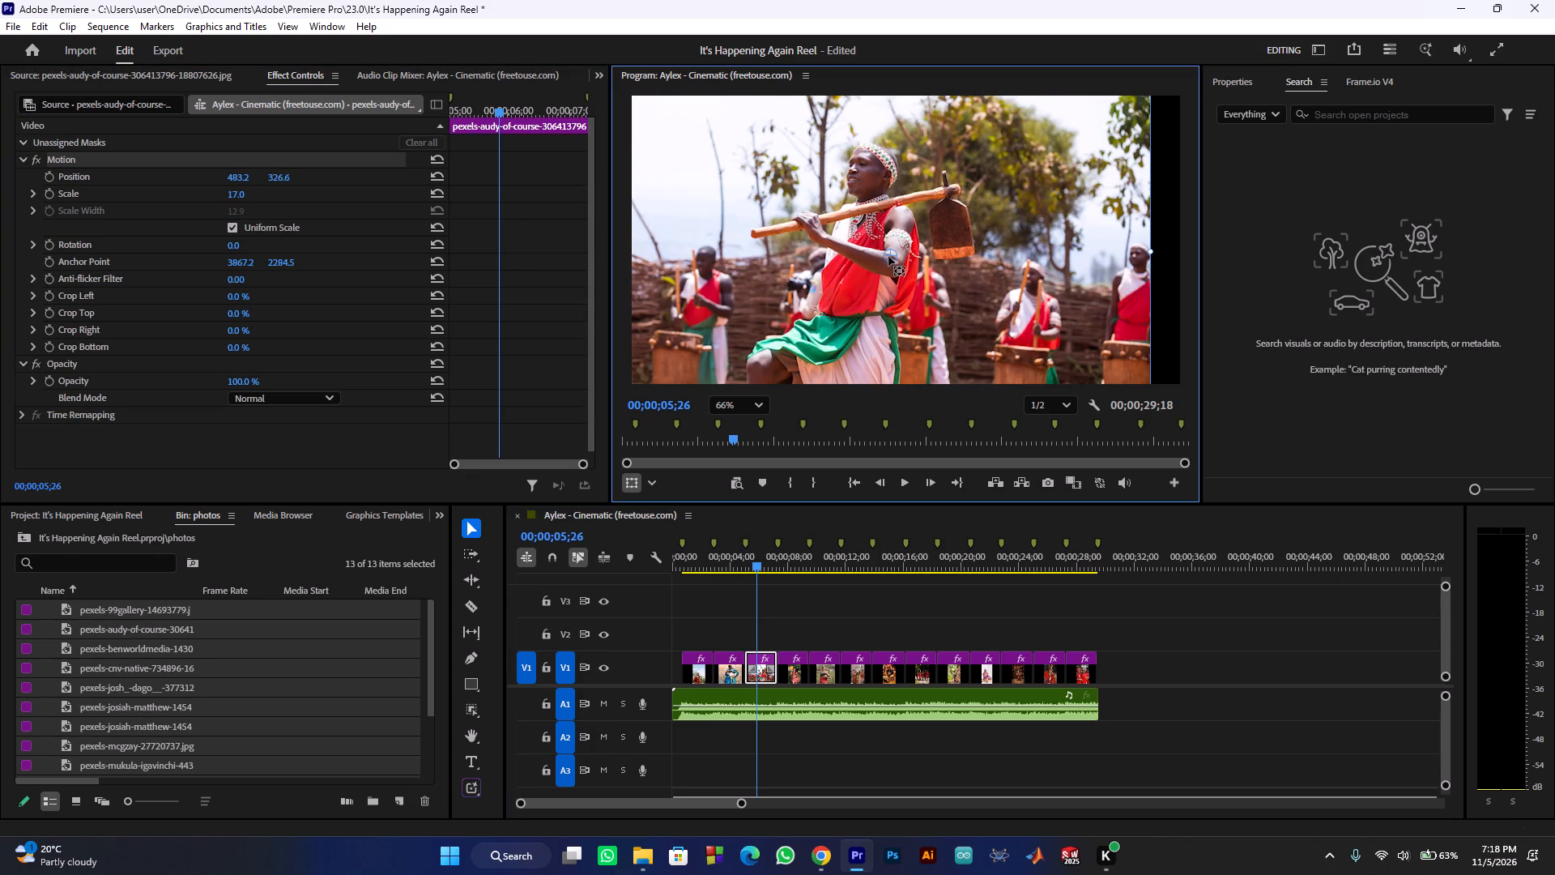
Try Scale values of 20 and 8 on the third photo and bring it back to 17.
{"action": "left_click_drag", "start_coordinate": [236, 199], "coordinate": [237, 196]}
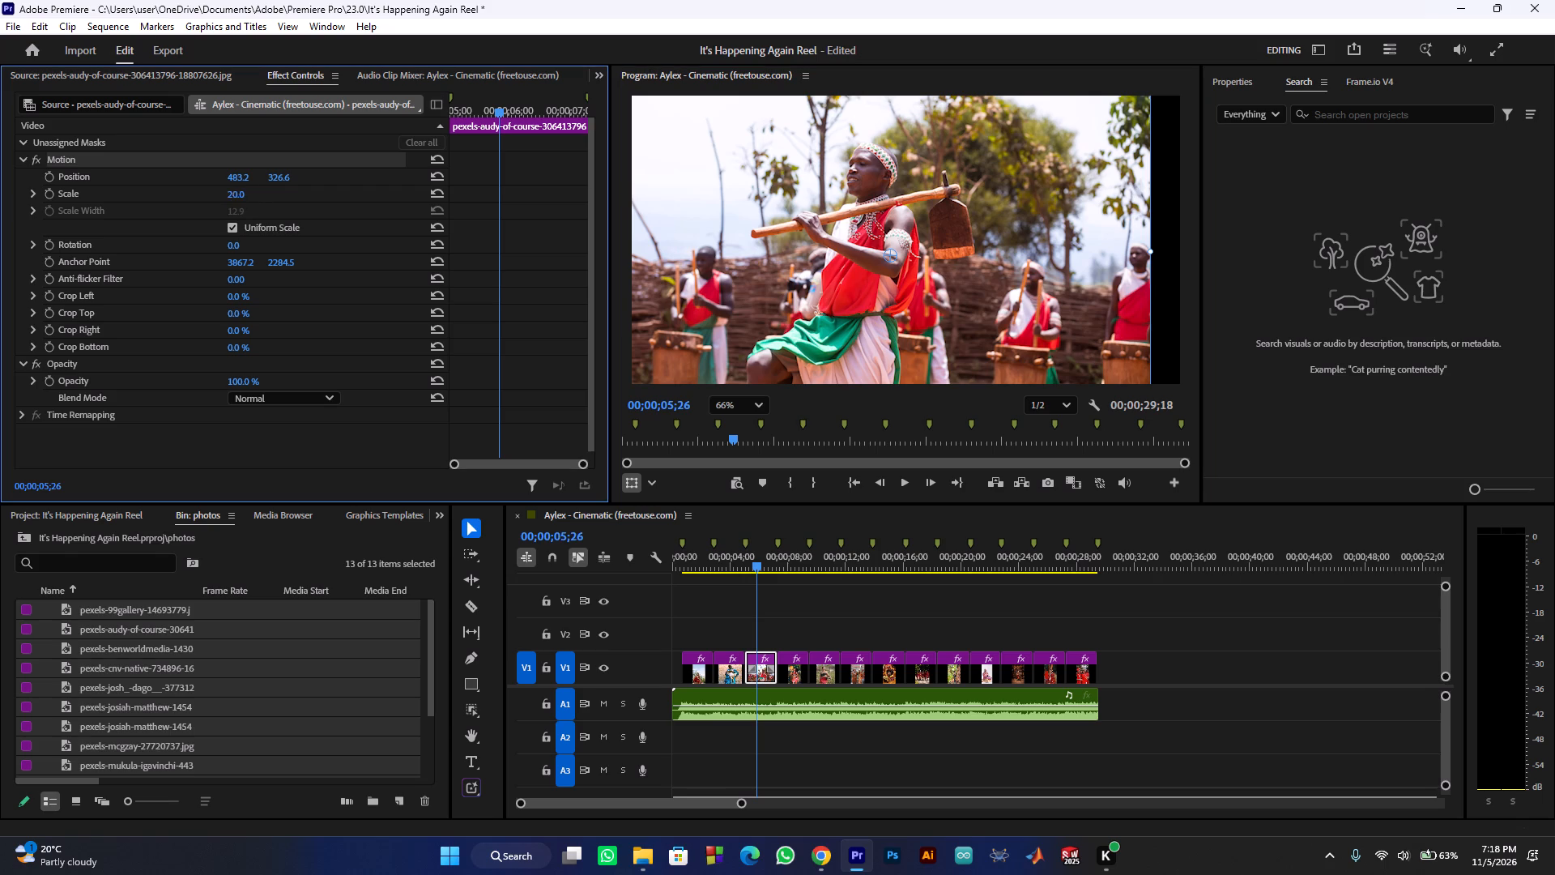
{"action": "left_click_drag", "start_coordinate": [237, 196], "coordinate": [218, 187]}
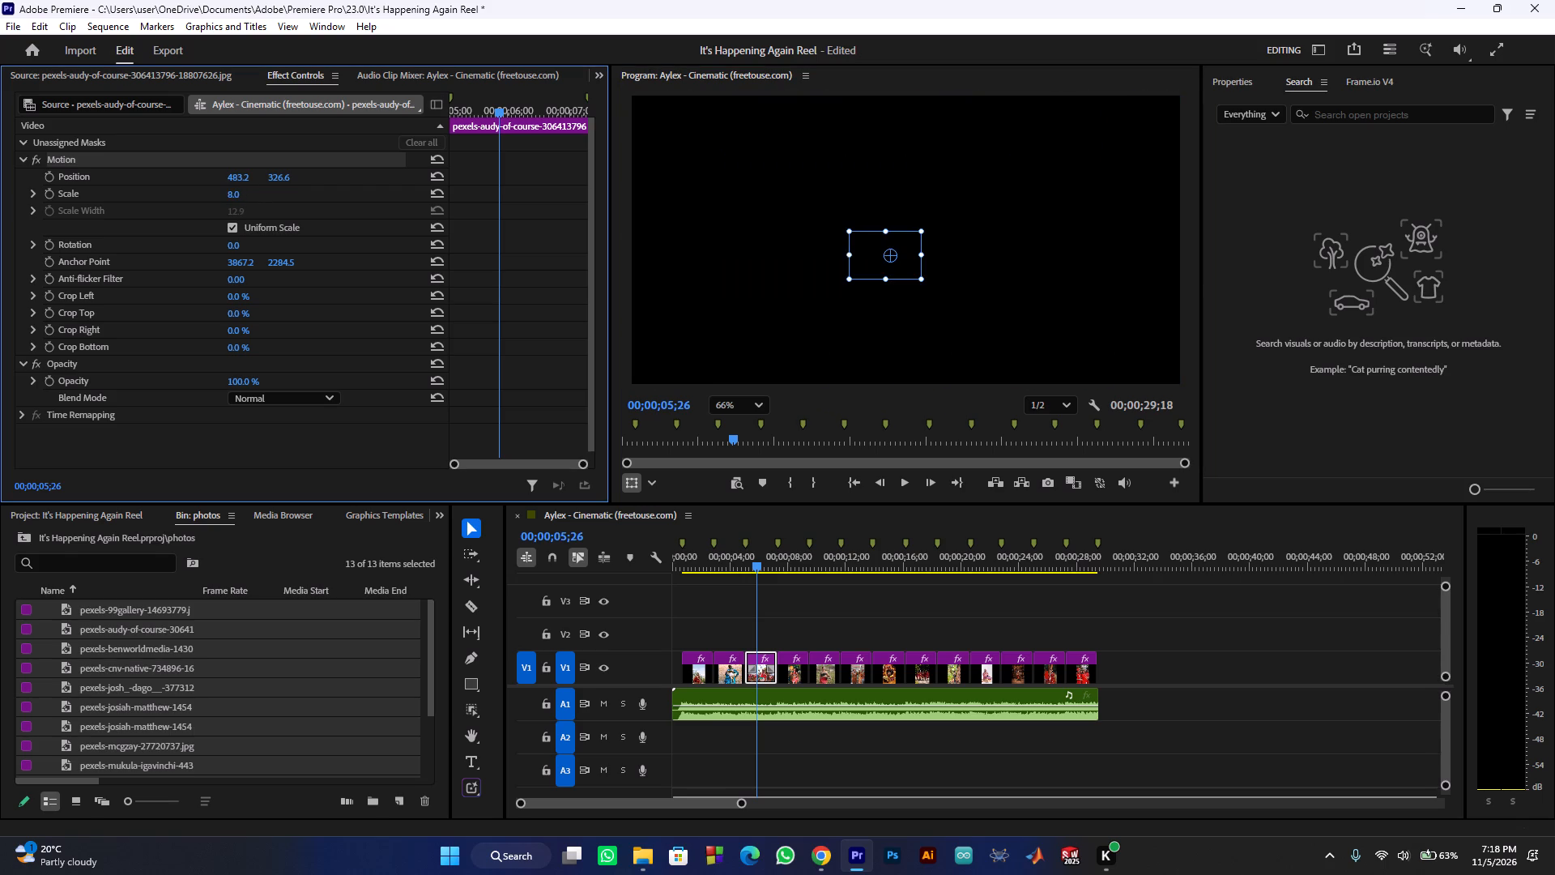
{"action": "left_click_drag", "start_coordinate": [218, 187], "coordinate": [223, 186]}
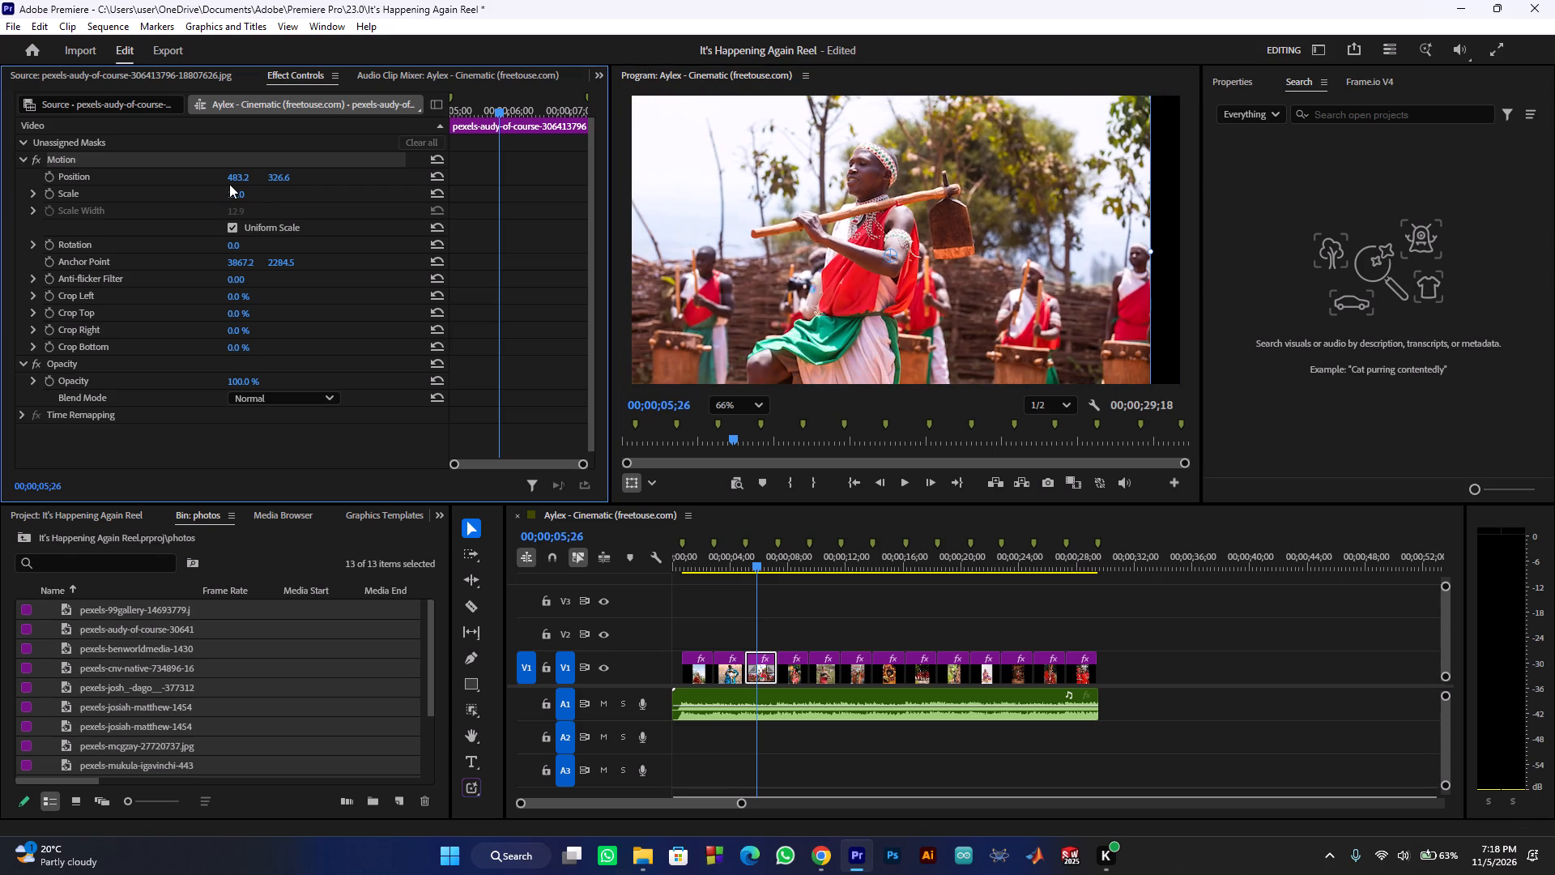
Set the third photo's horizontal Position to 542.2 so it covers the black gap at the frame's edge.
{"action": "left_click_drag", "start_coordinate": [234, 178], "coordinate": [272, 181]}
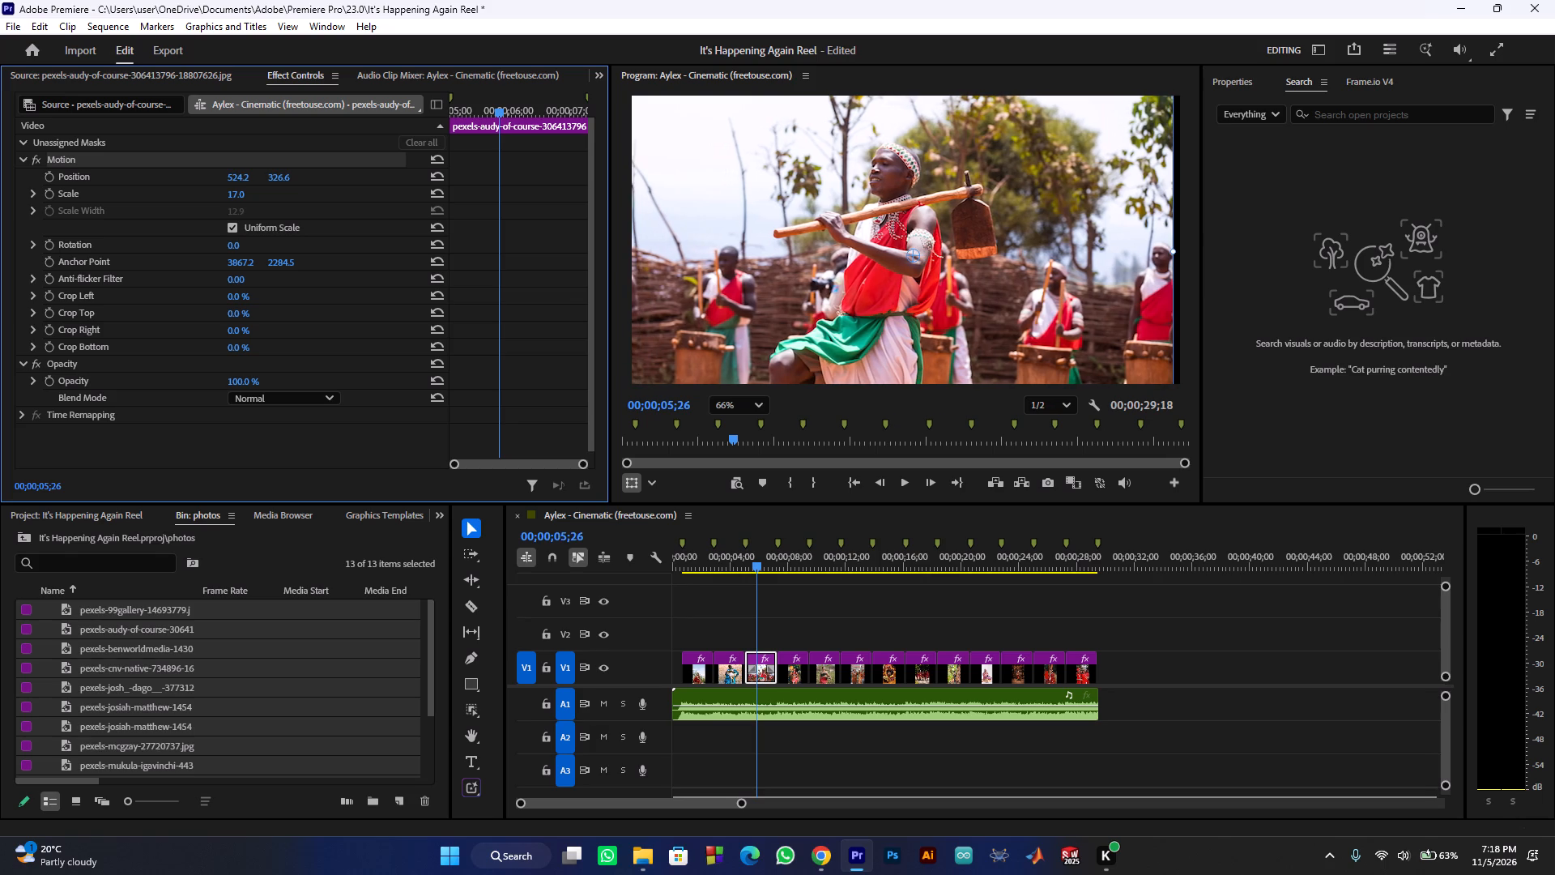
{"action": "left_click_drag", "start_coordinate": [272, 181], "coordinate": [279, 184]}
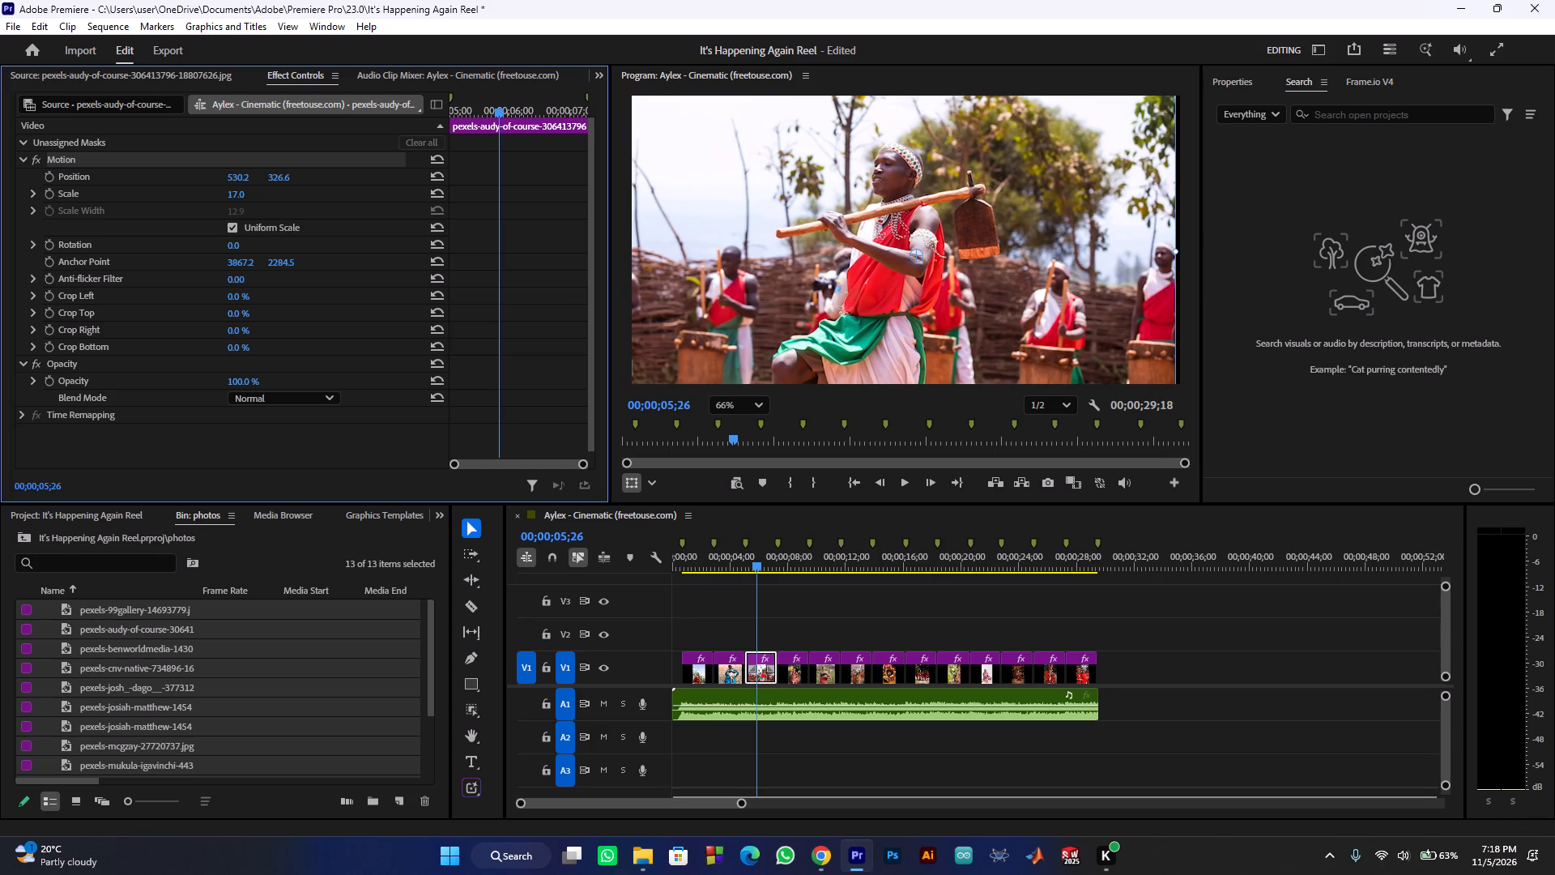
{"action": "left_click_drag", "start_coordinate": [279, 184], "coordinate": [287, 186]}
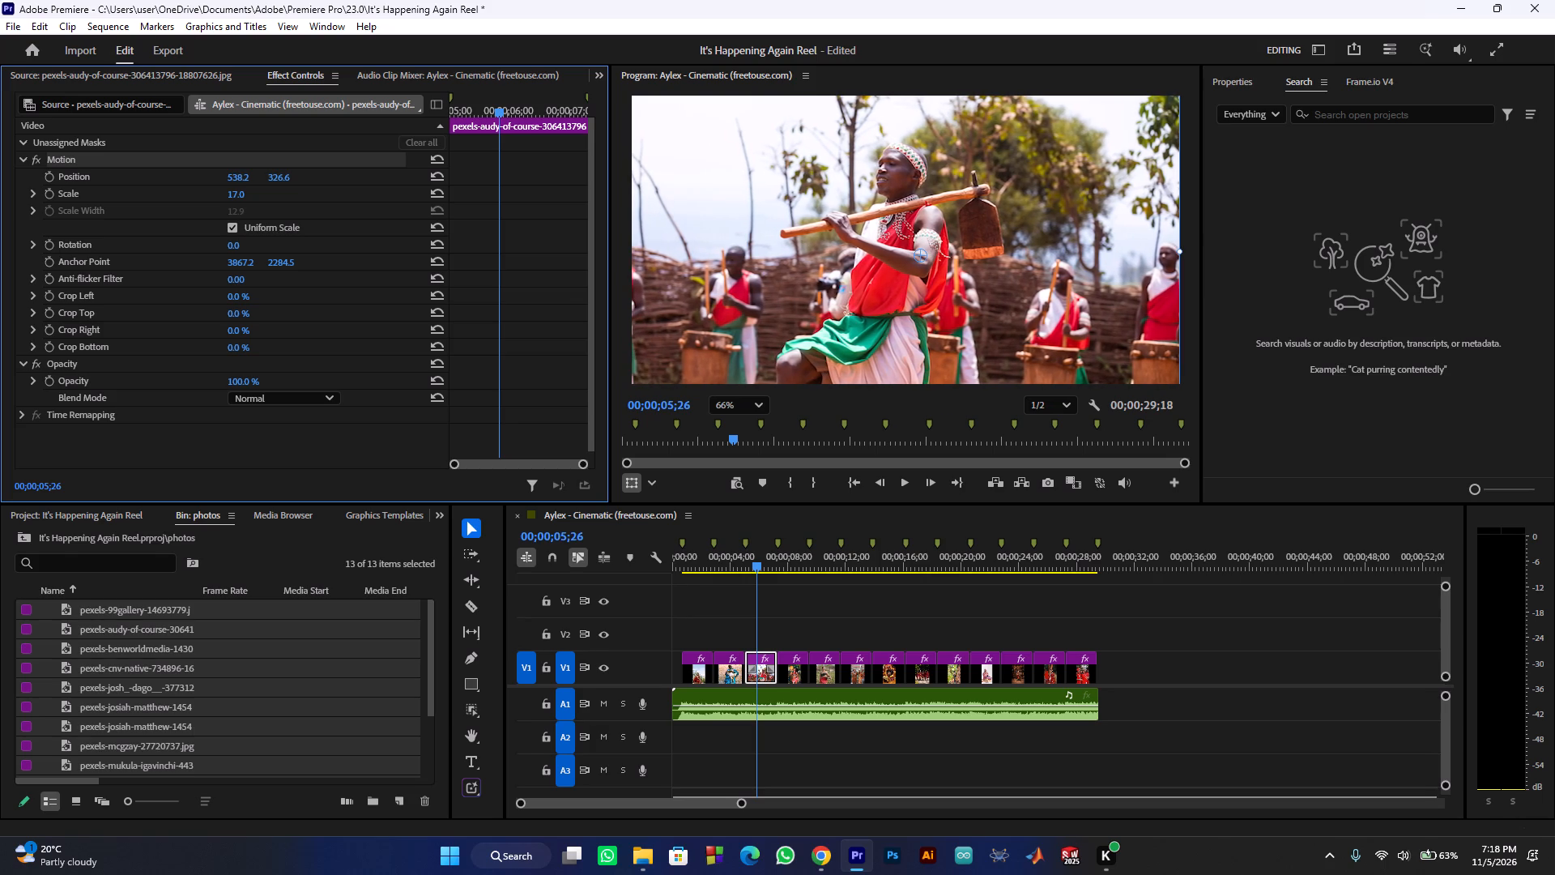
{"action": "left_click_drag", "start_coordinate": [287, 186], "coordinate": [296, 193]}
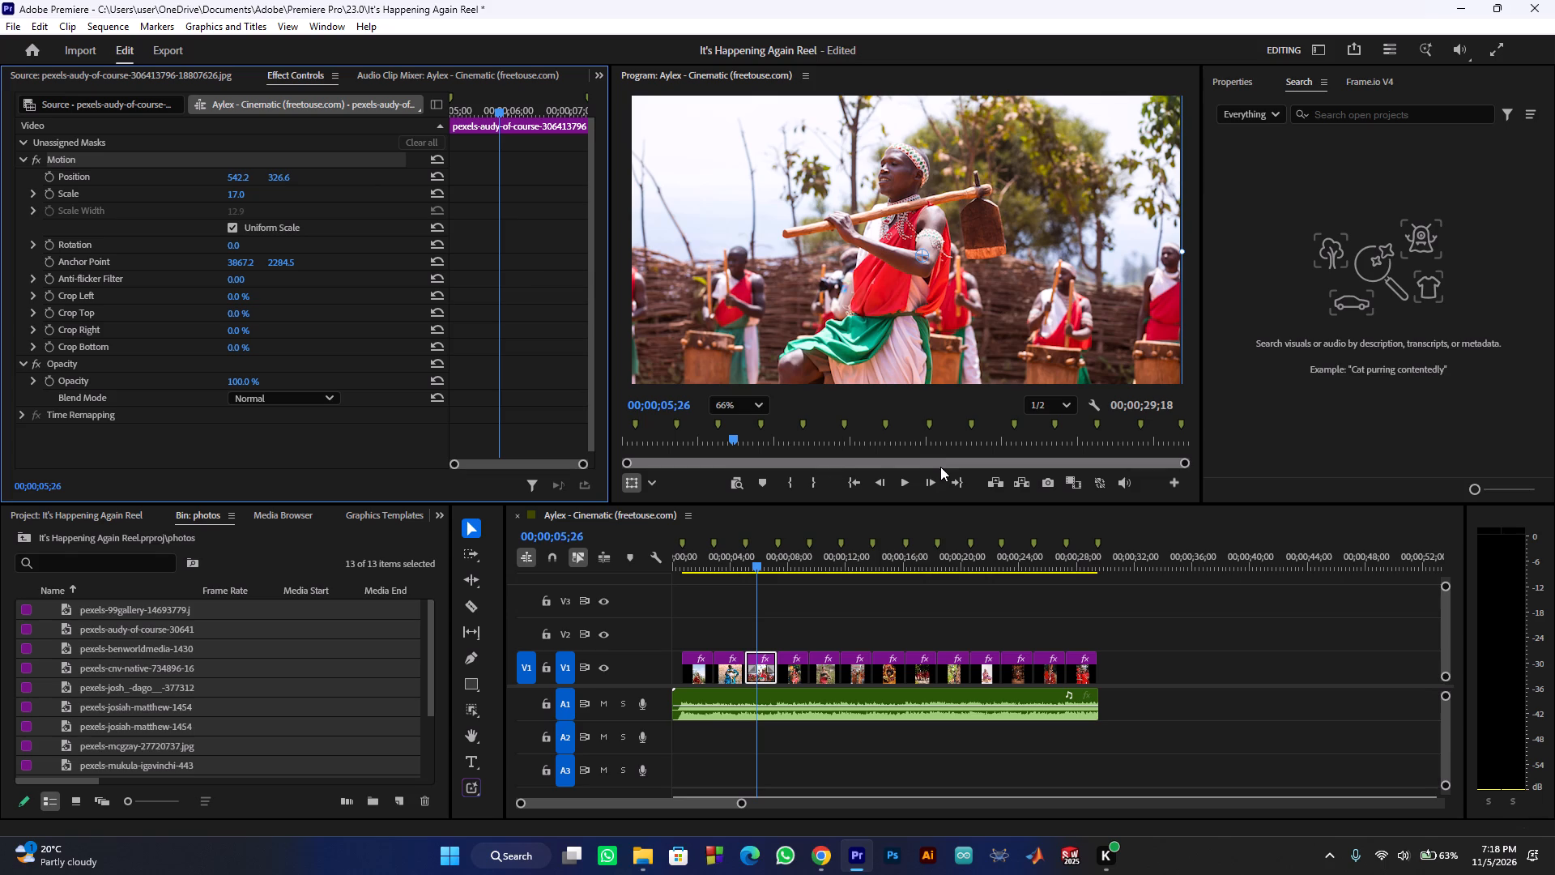
Set the third photo's vertical Position to 292.6 and play the reel from 00;00;05;01 into the fifth photo to check it.
{"action": "left_click", "coordinate": [903, 481]}
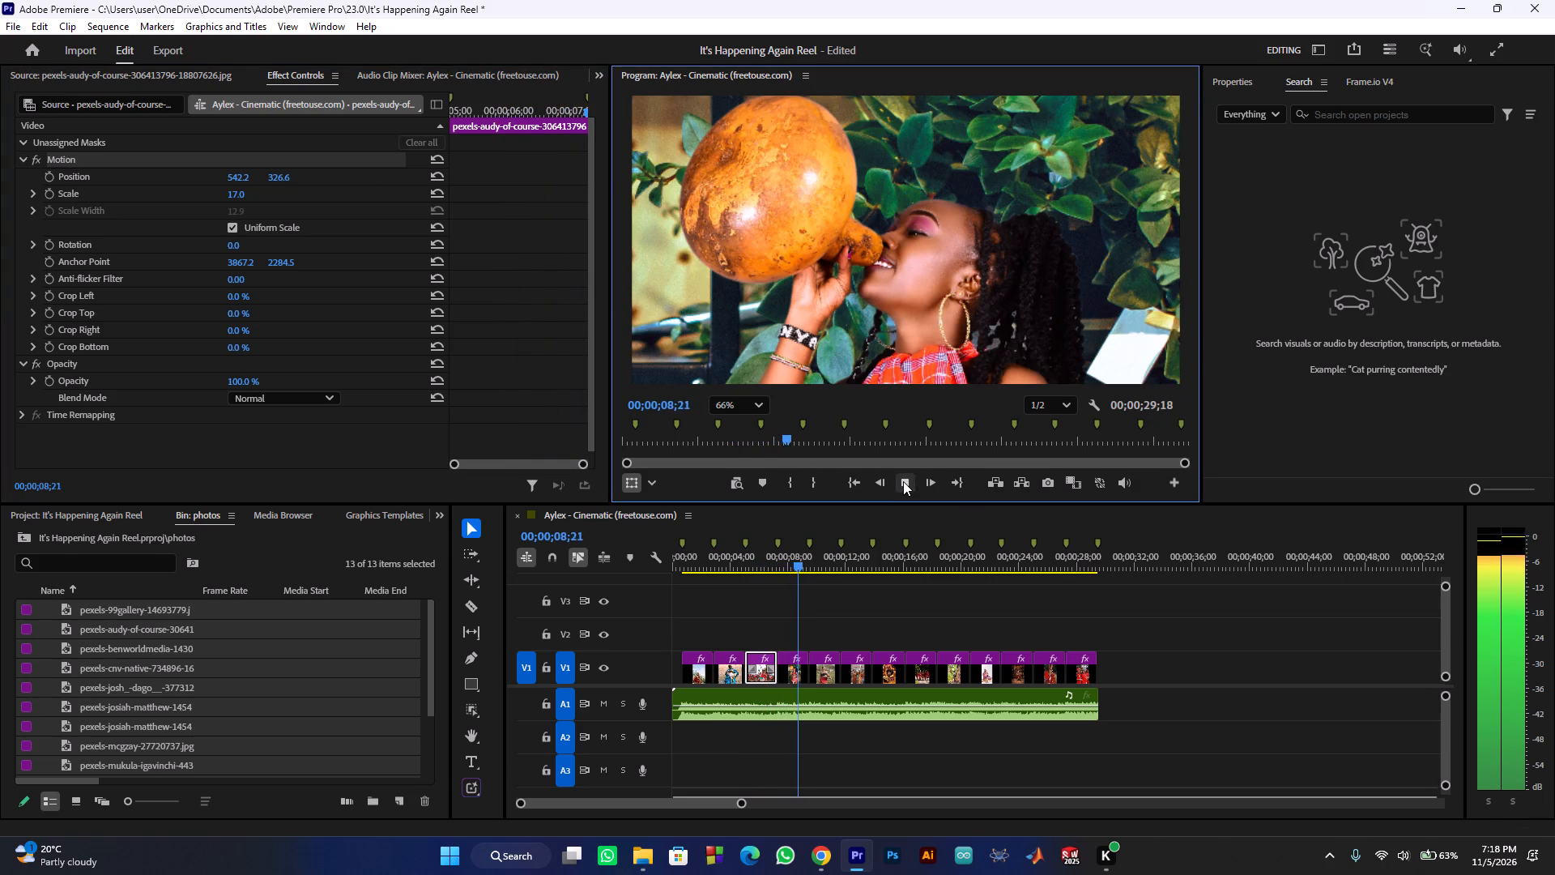
{"action": "left_click", "coordinate": [903, 481]}
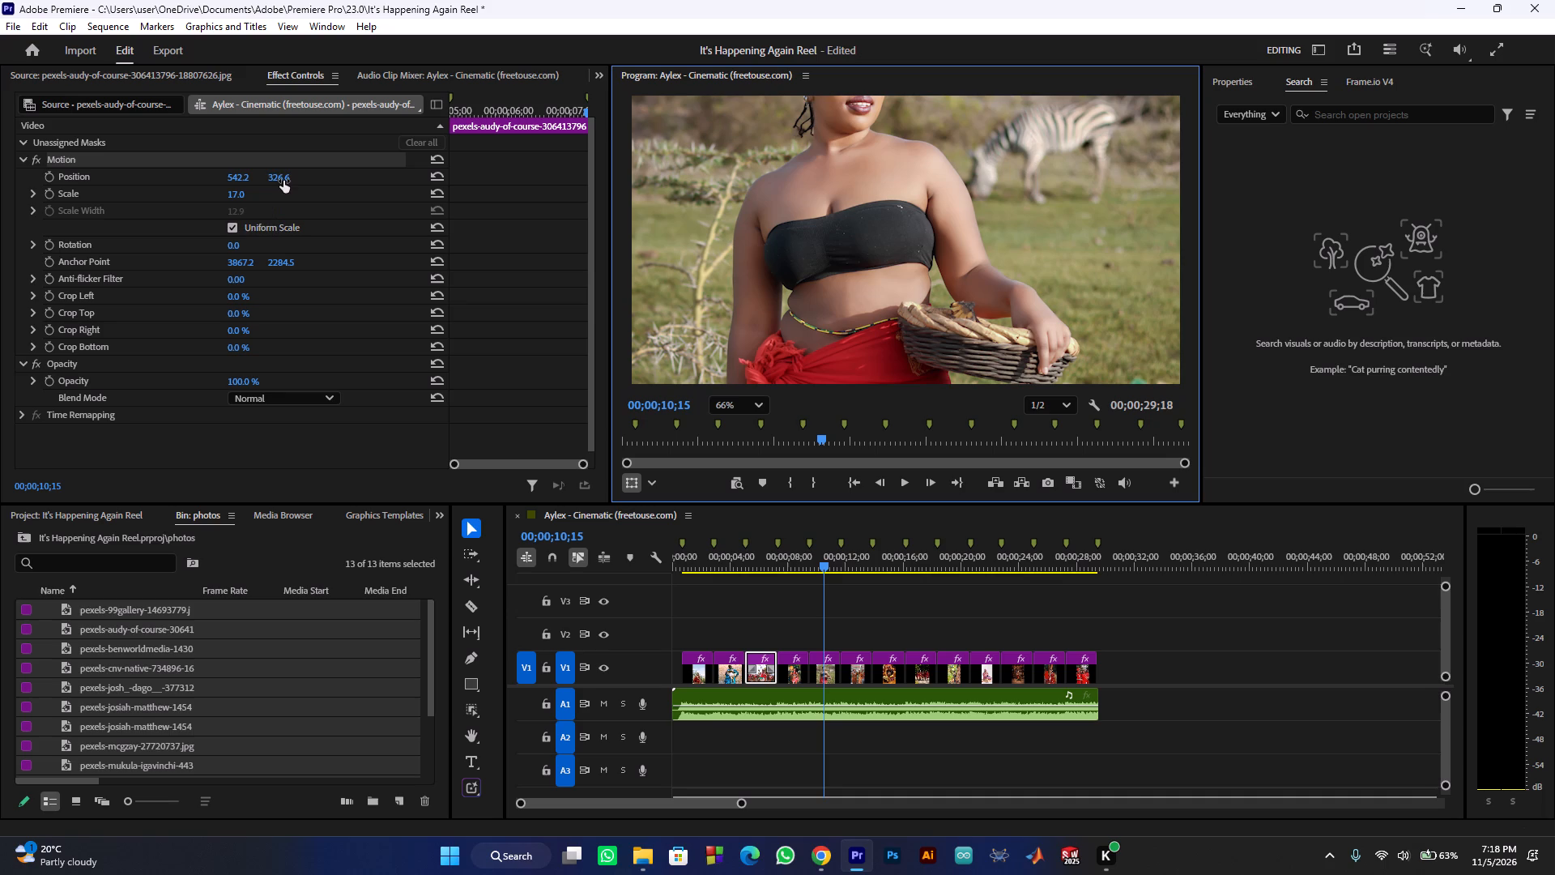
{"action": "left_click_drag", "start_coordinate": [283, 181], "coordinate": [249, 179]}
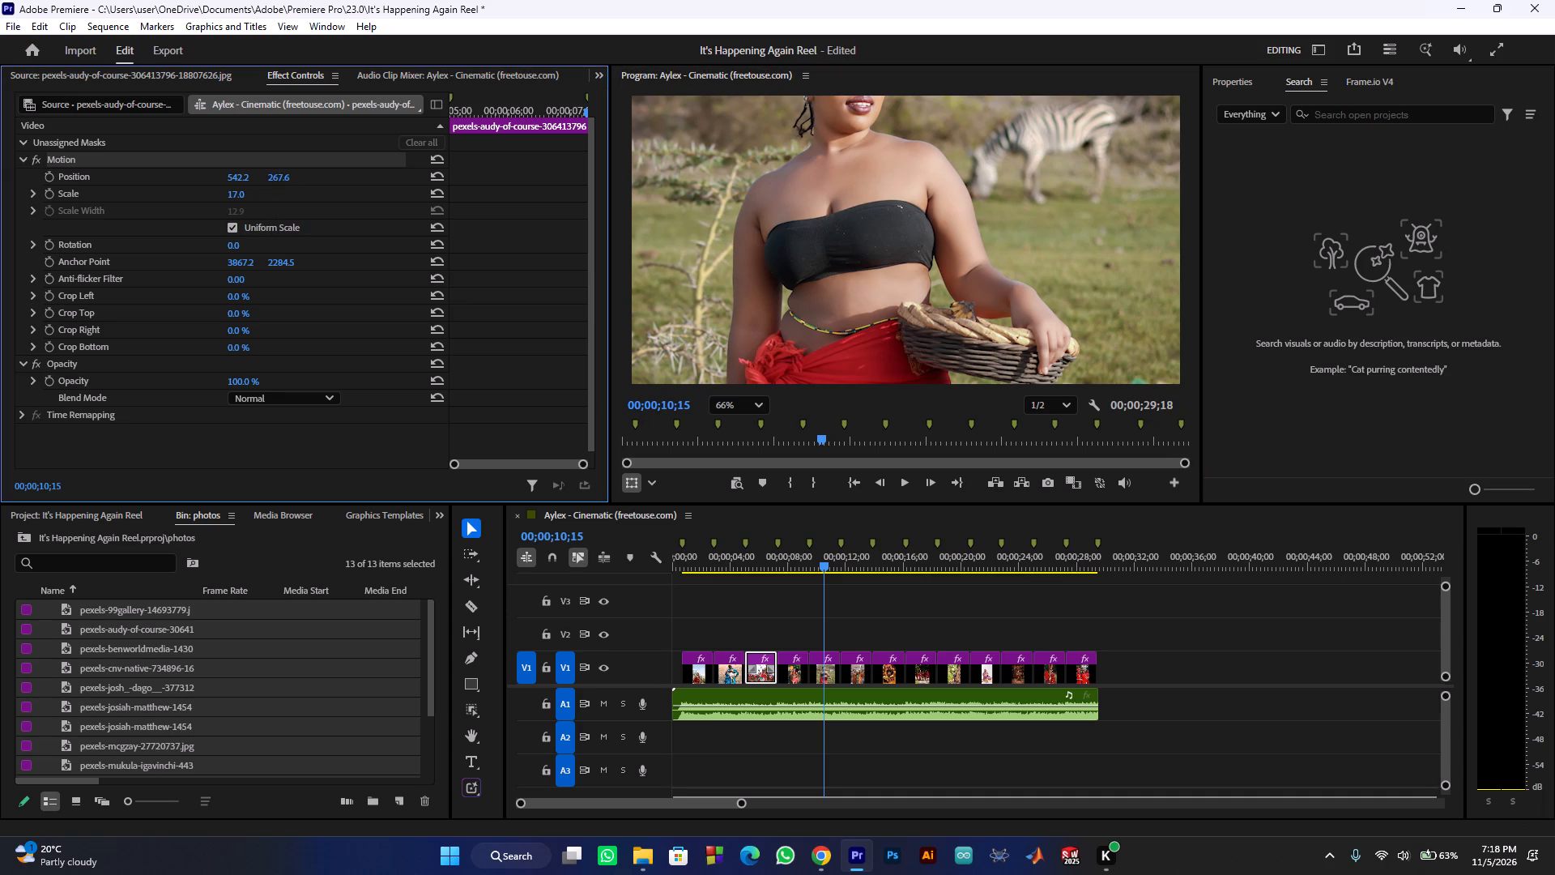
{"action": "left_click_drag", "start_coordinate": [249, 179], "coordinate": [252, 178]}
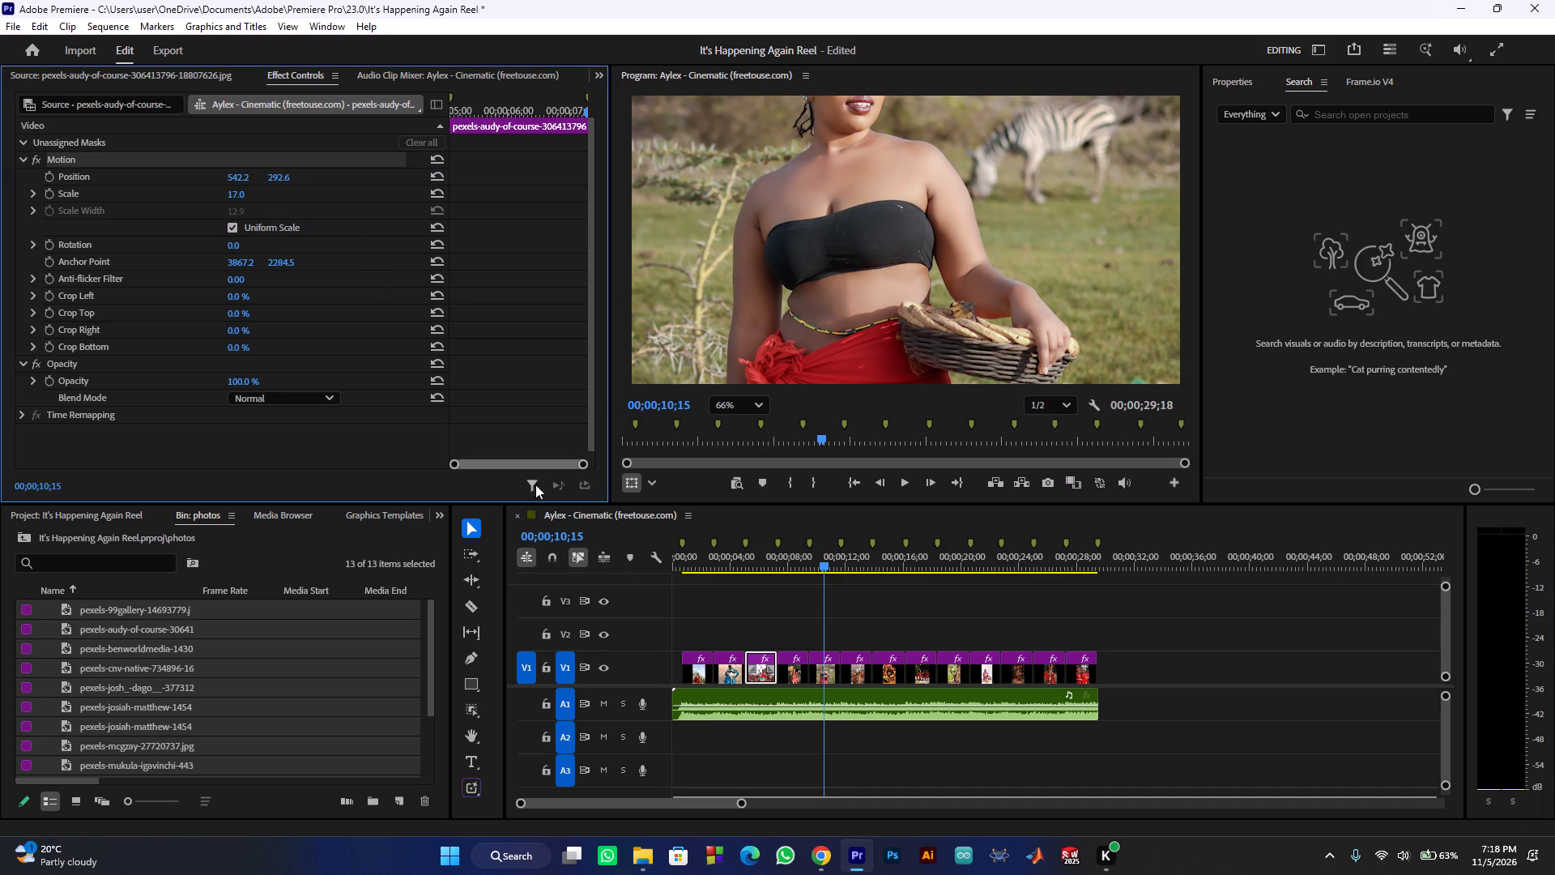
{"action": "left_click_drag", "start_coordinate": [765, 566], "coordinate": [752, 563]}
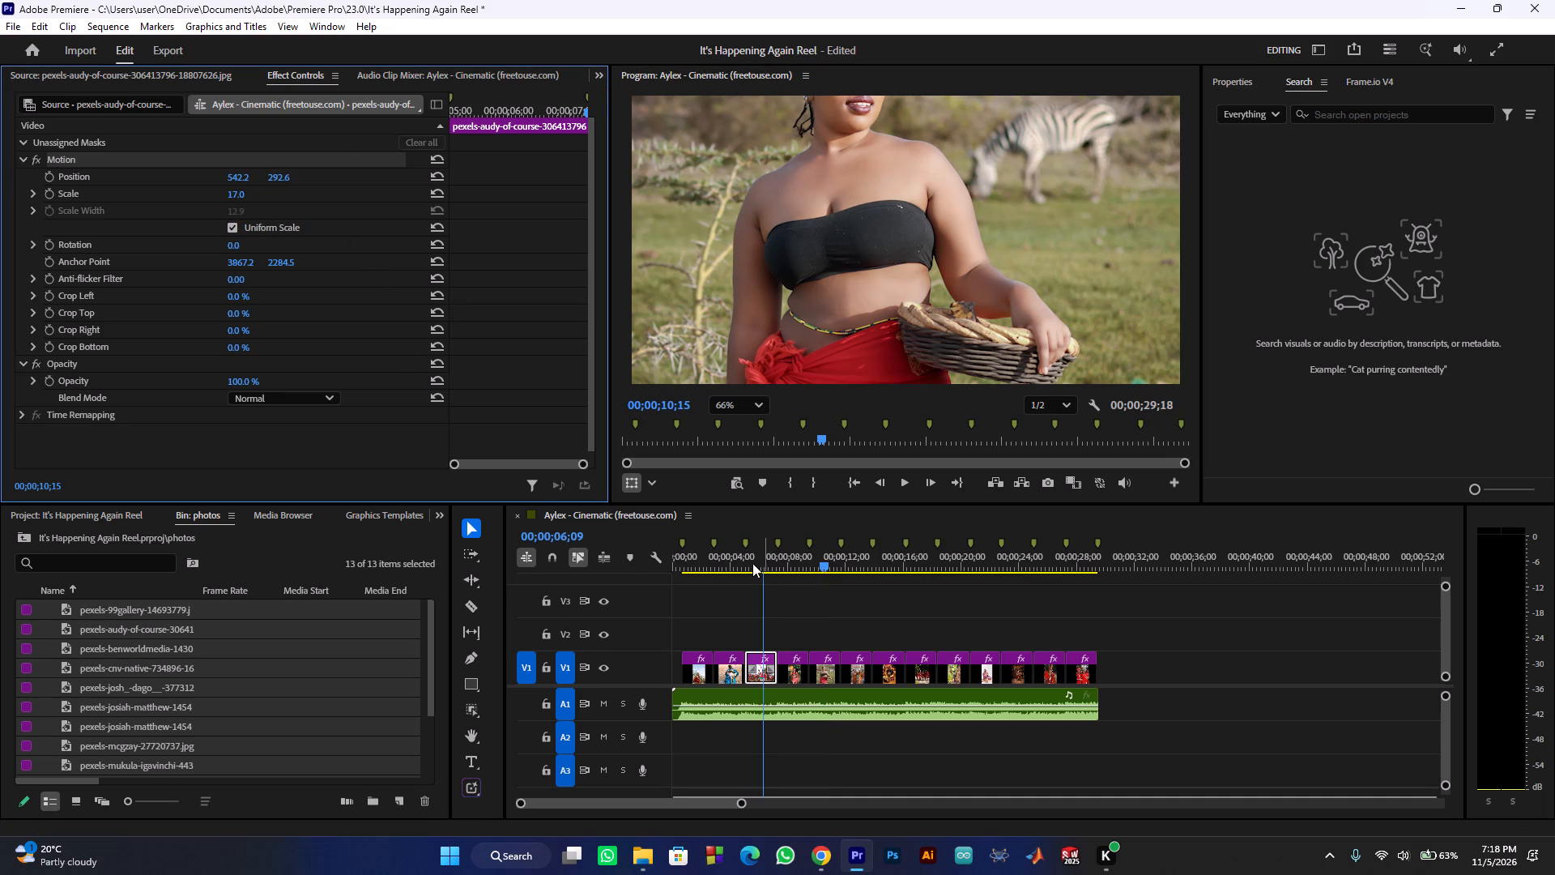
{"action": "left_click_drag", "start_coordinate": [752, 563], "coordinate": [747, 563]}
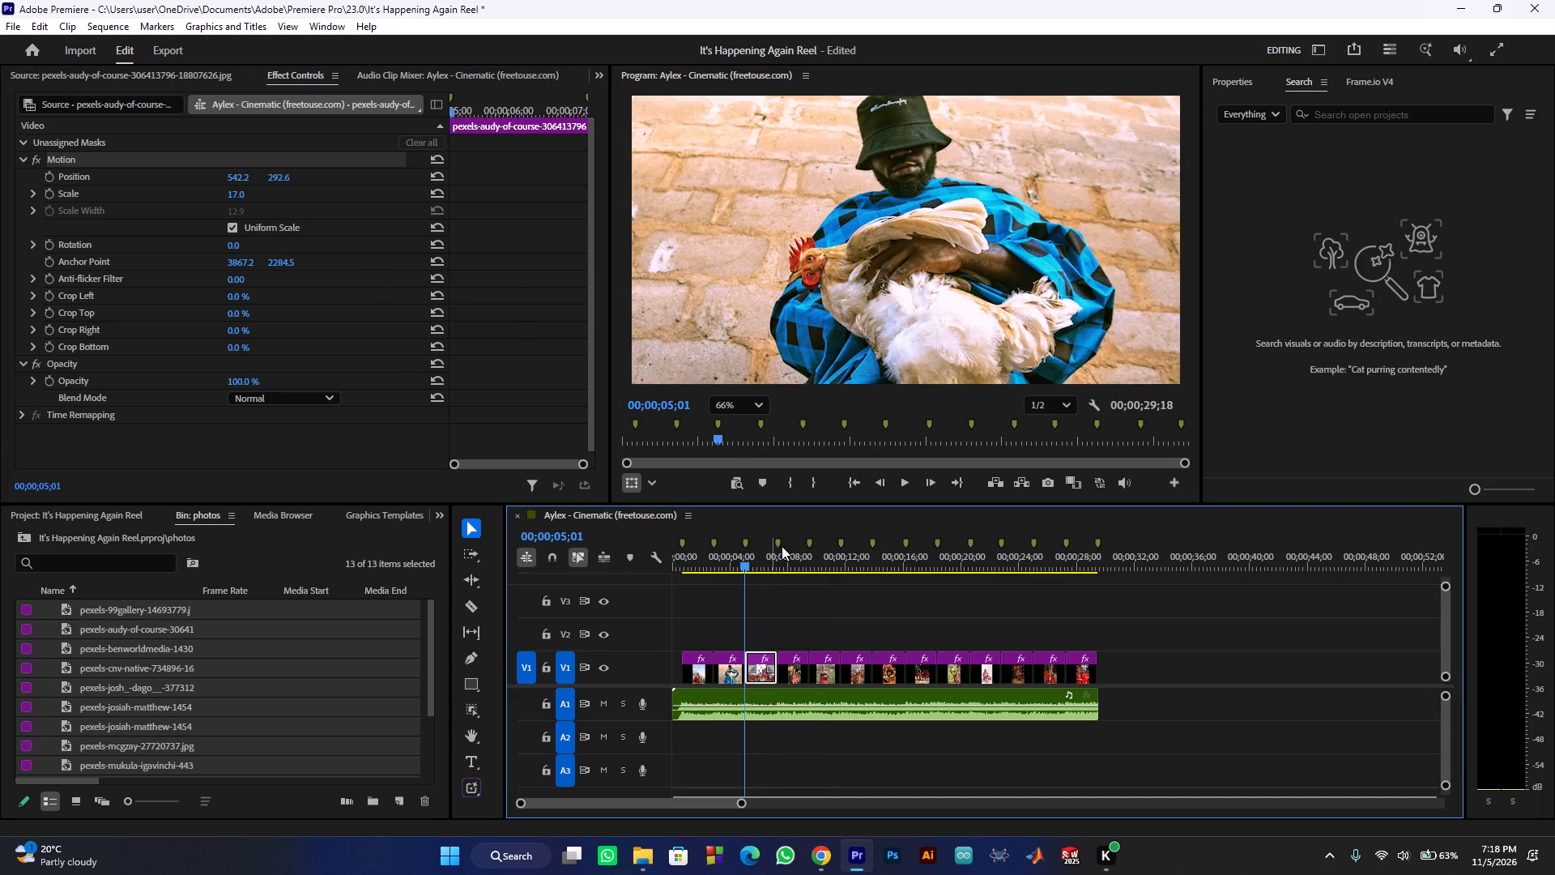
{"action": "left_click", "coordinate": [901, 478]}
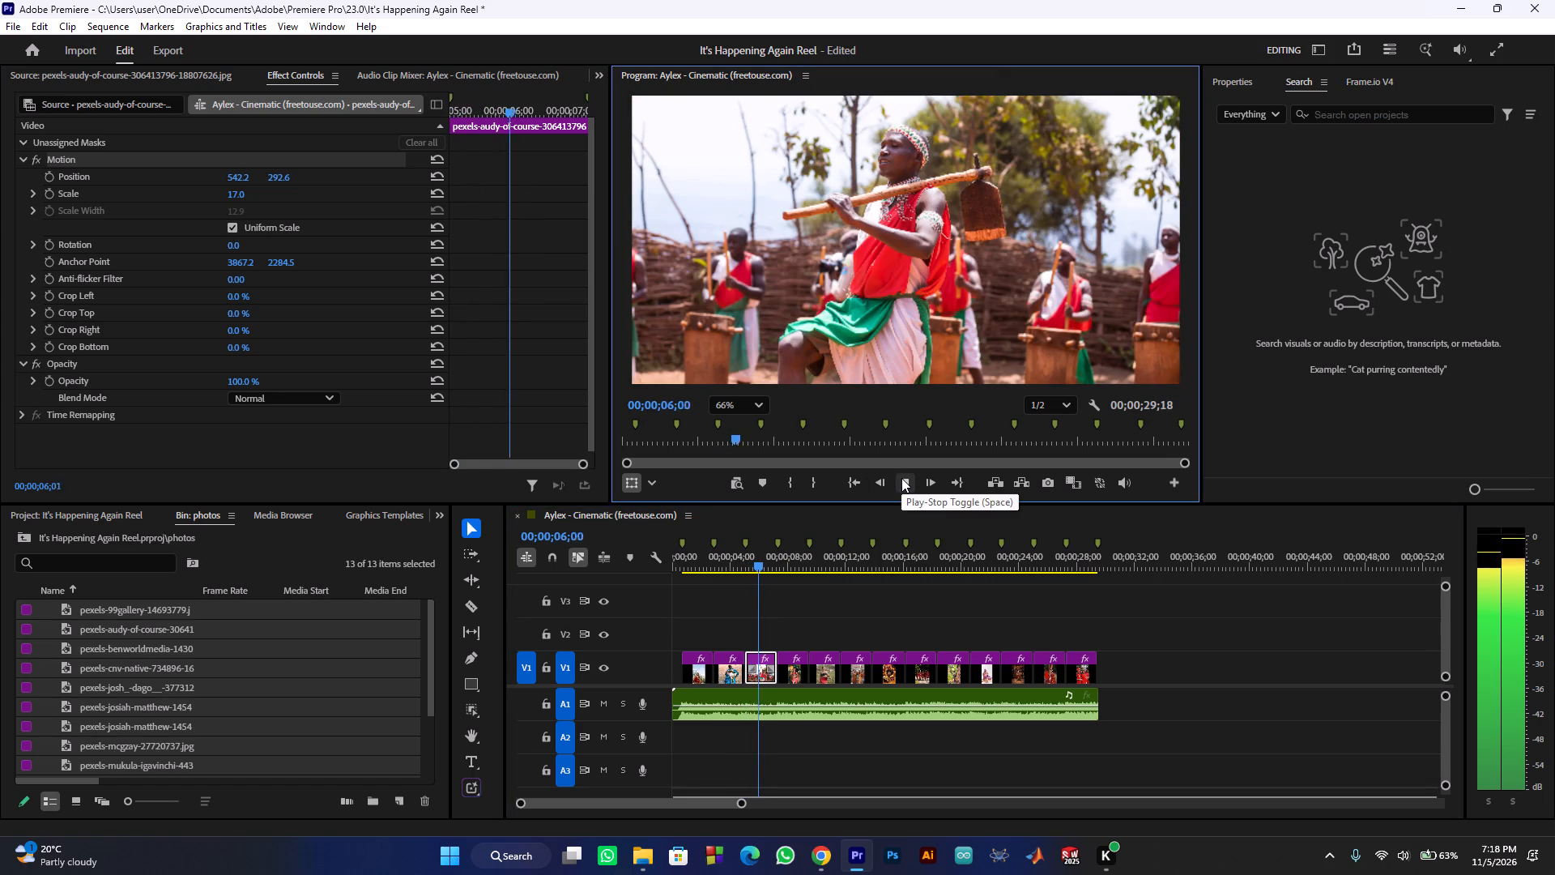
{"action": "left_click", "coordinate": [901, 478]}
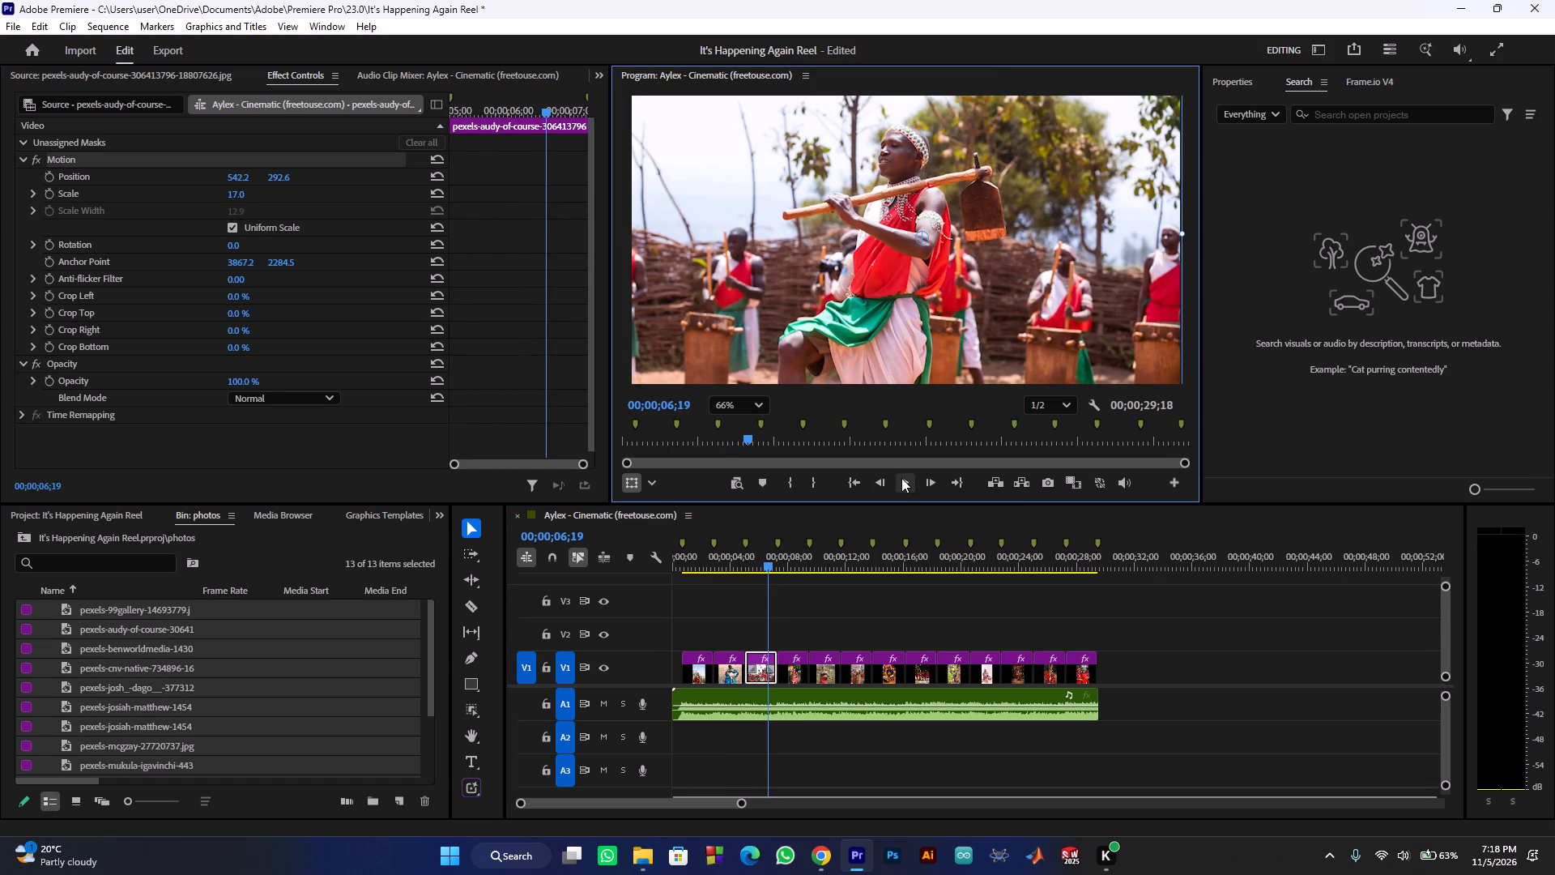
{"action": "left_click", "coordinate": [901, 478]}
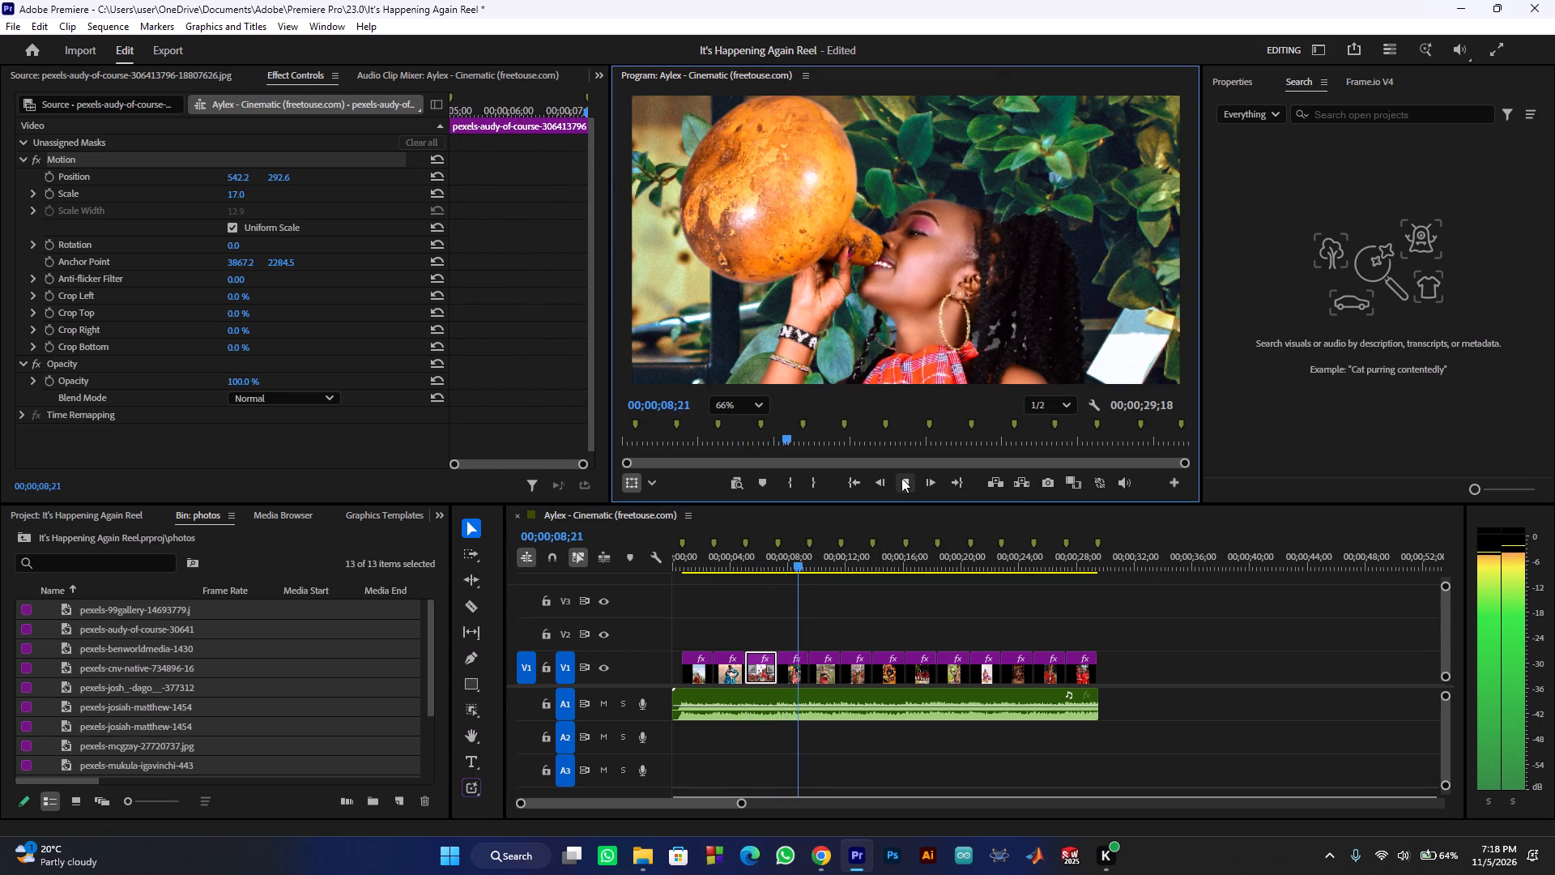
{"action": "left_click", "coordinate": [901, 478]}
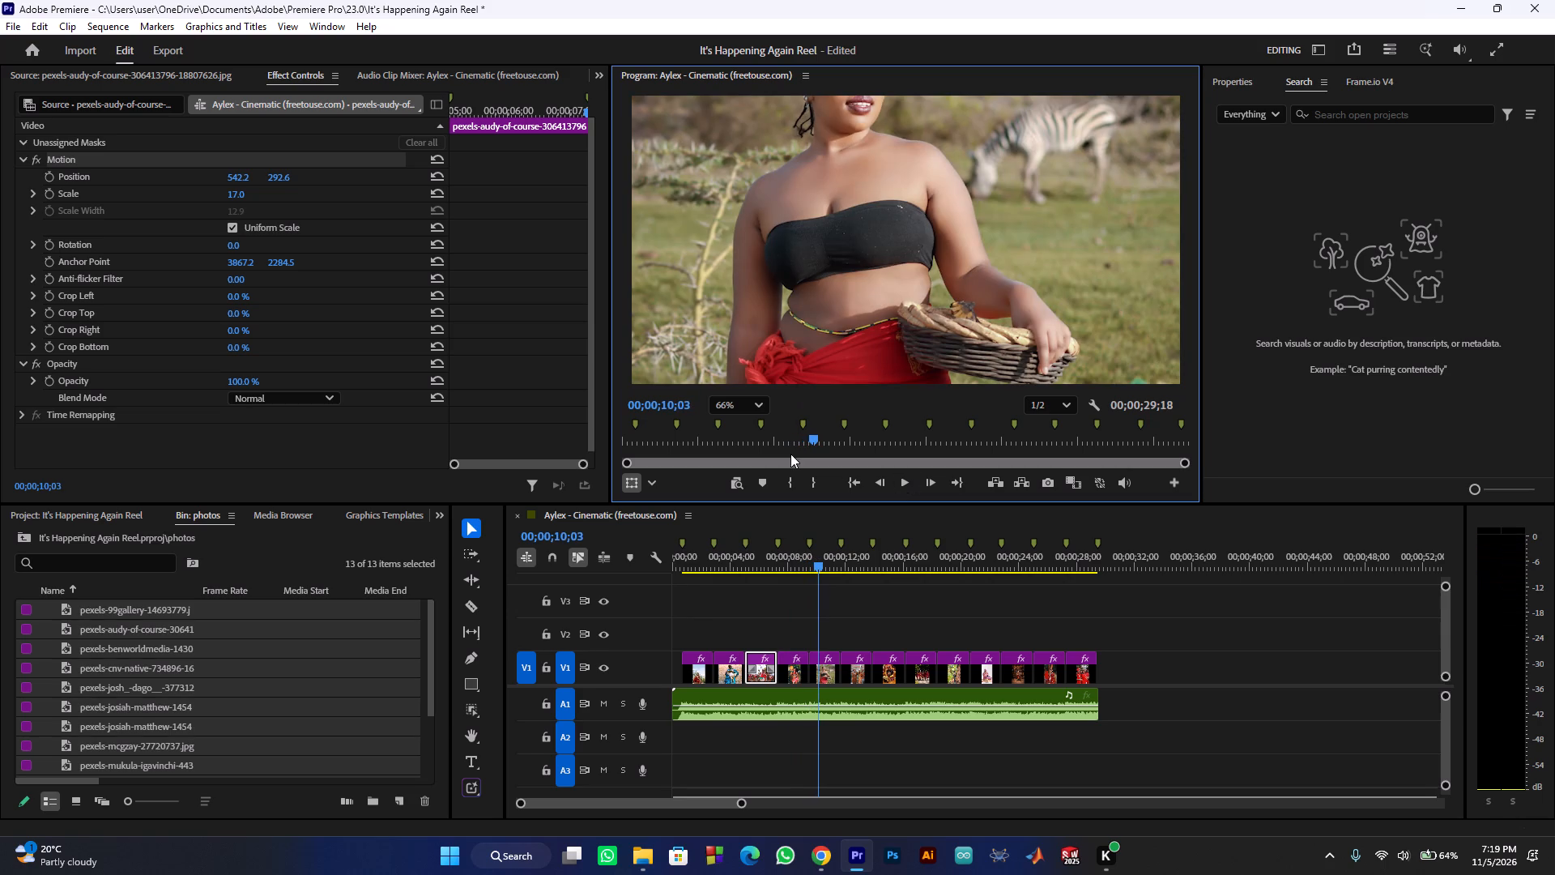
Set the vertical Position of the fifth photo, the woman with the basket and zebra, to 439 and play past it.
{"action": "left_click", "coordinate": [829, 678]}
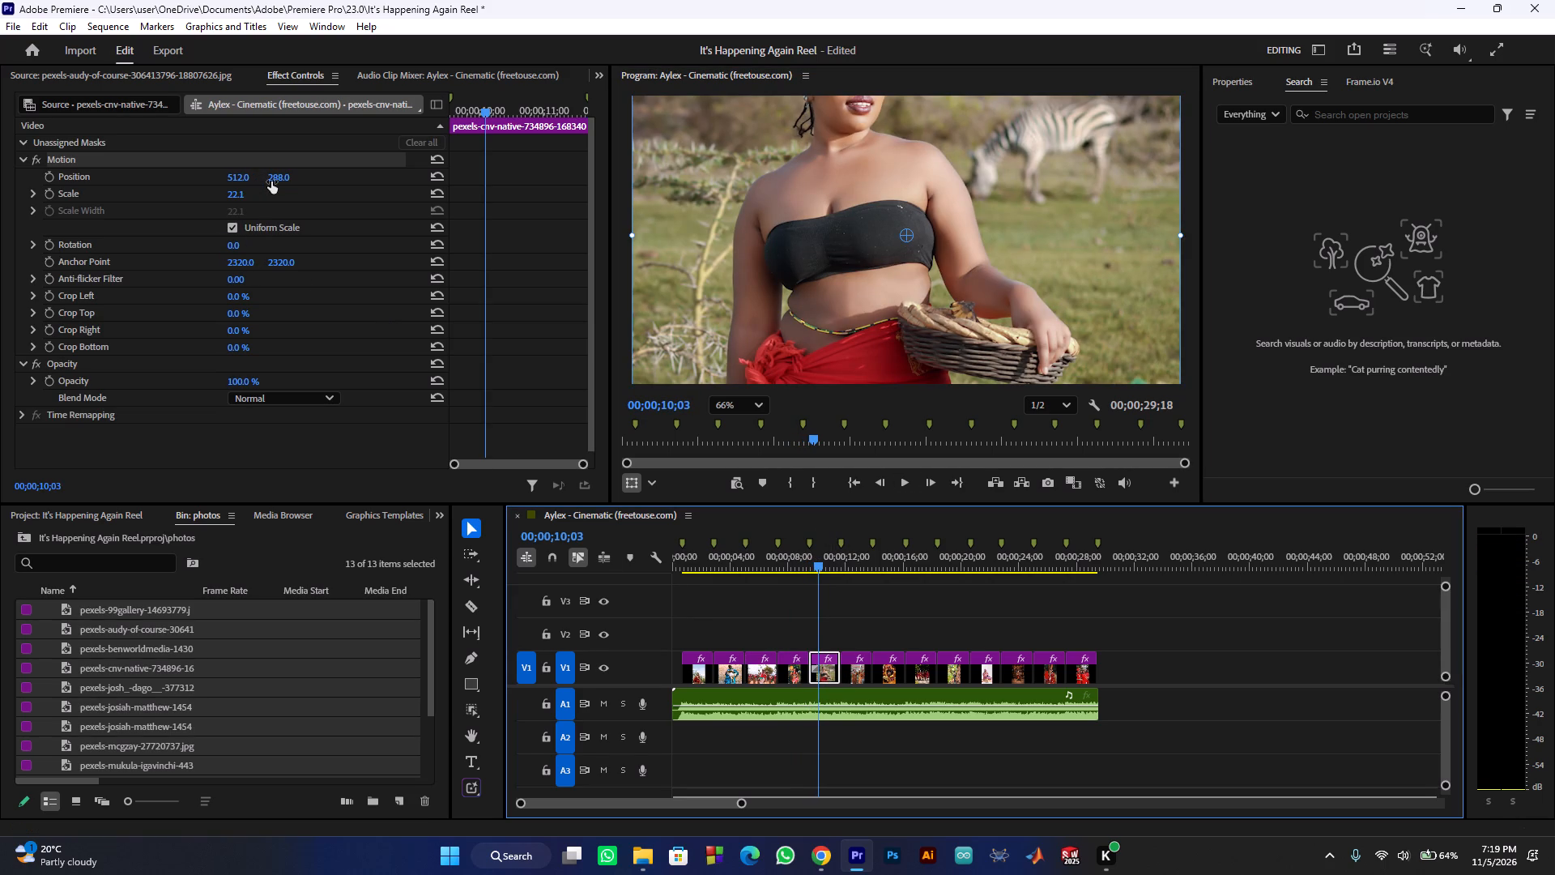
{"action": "left_click_drag", "start_coordinate": [271, 181], "coordinate": [332, 198]}
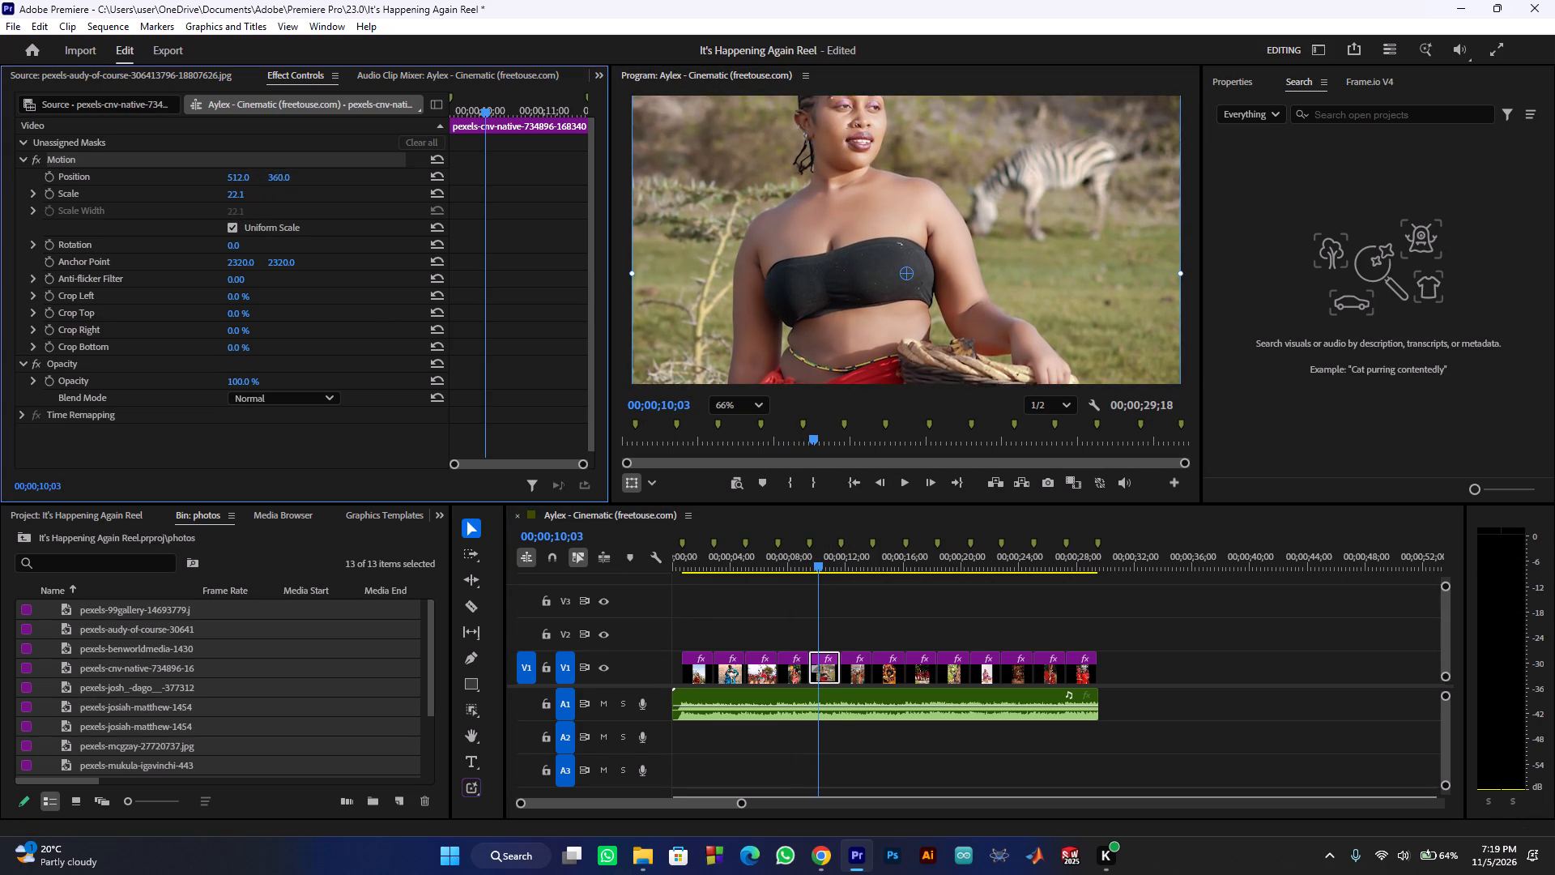
{"action": "left_click_drag", "start_coordinate": [332, 198], "coordinate": [401, 186]}
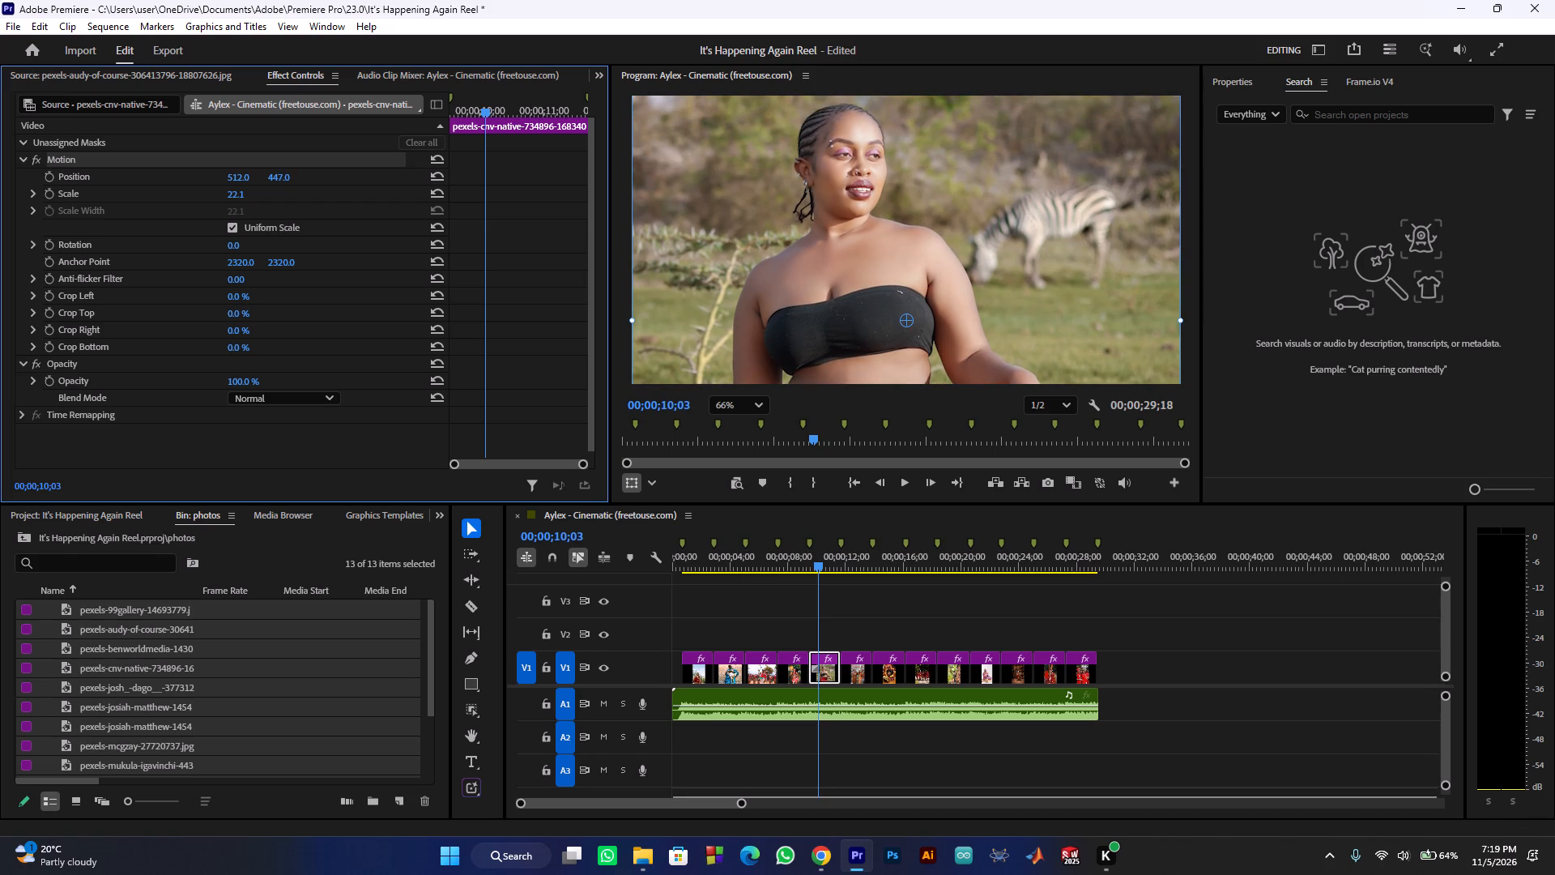
{"action": "left_click_drag", "start_coordinate": [401, 186], "coordinate": [394, 186]}
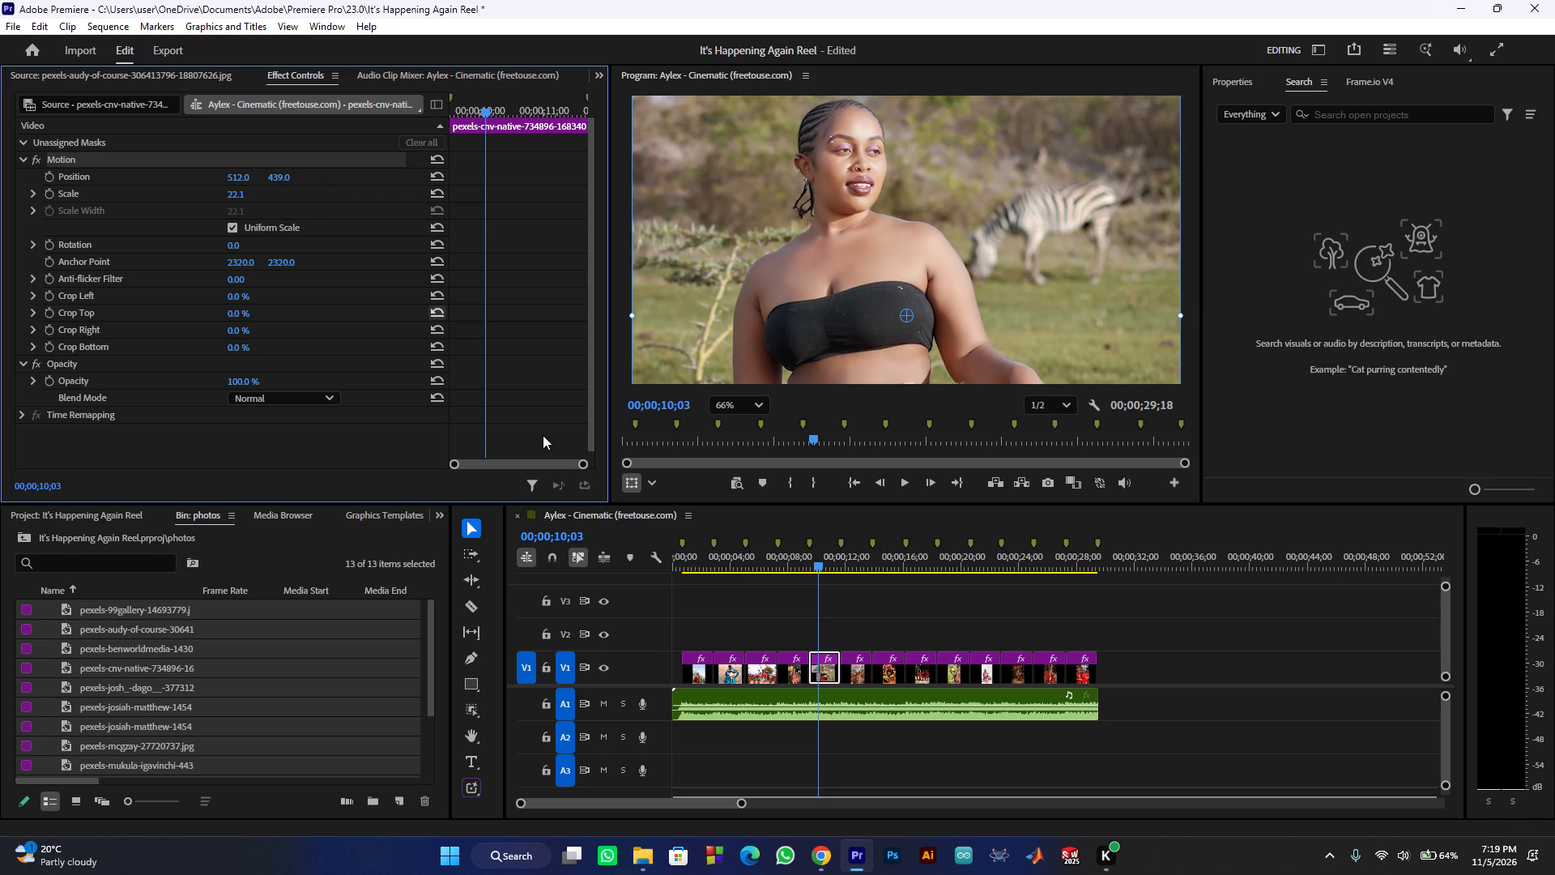
{"action": "left_click", "coordinate": [906, 476]}
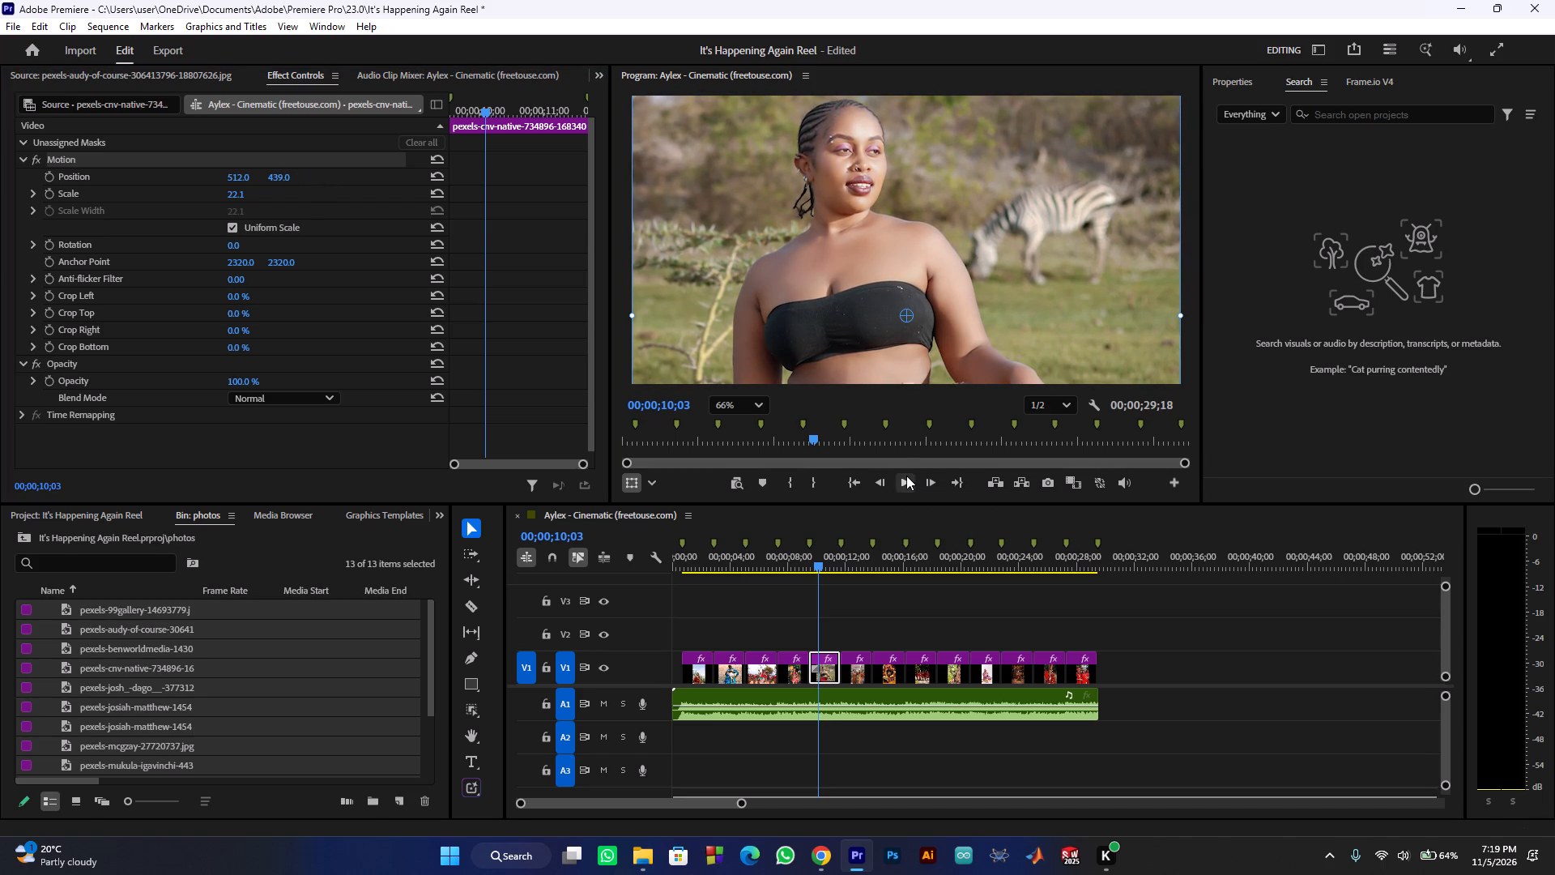
{"action": "left_click", "coordinate": [906, 476]}
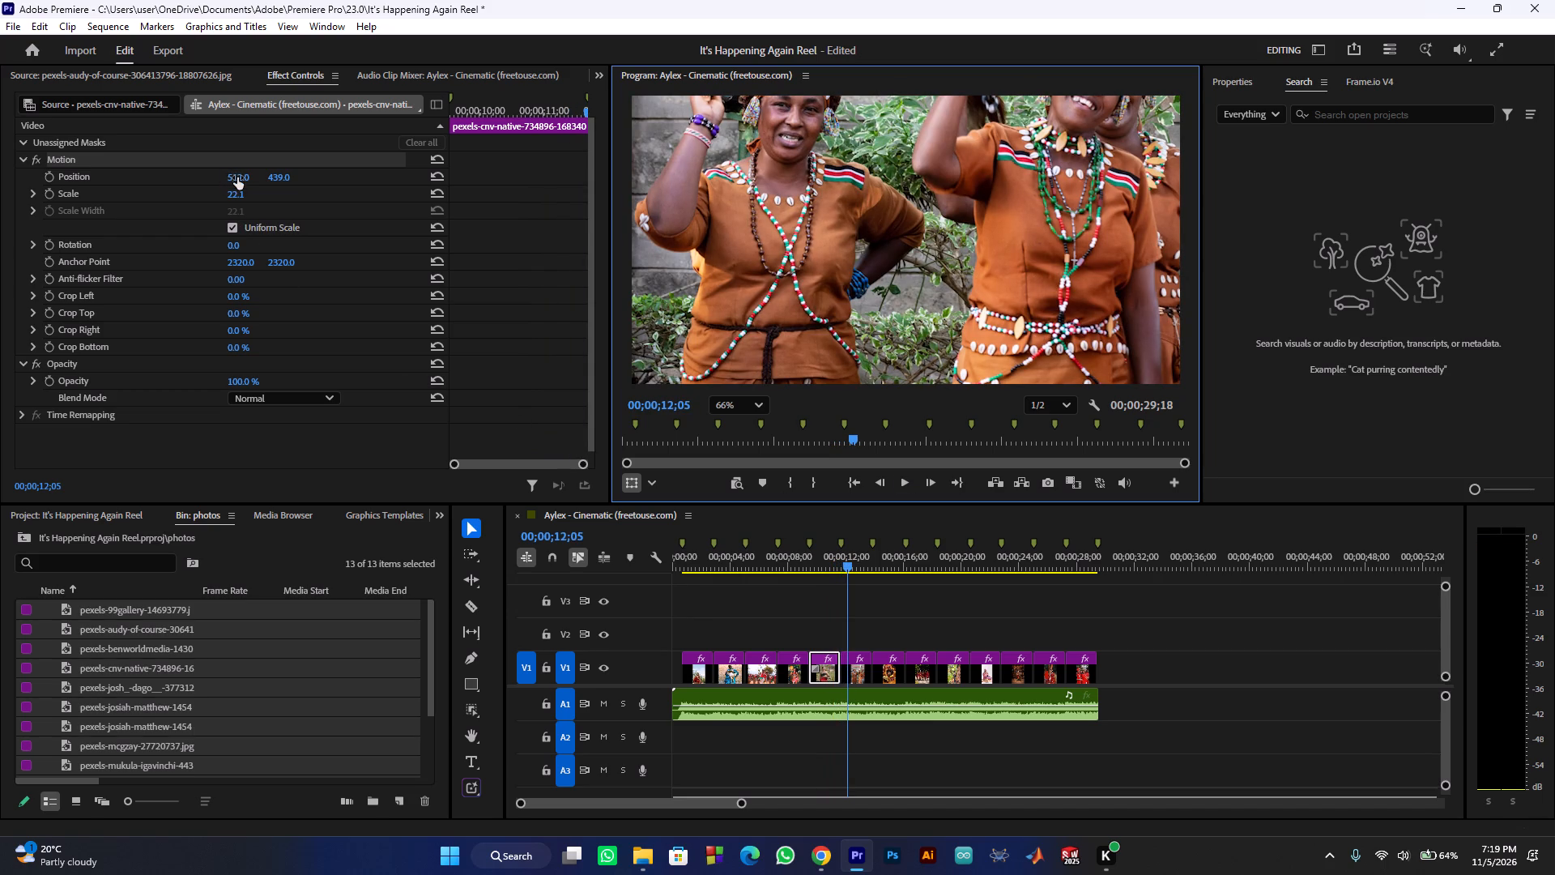
Set the fifth photo's horizontal Position to 494 and play back and forth across the clip to check the framing.
{"action": "left_click_drag", "start_coordinate": [237, 177], "coordinate": [222, 177]}
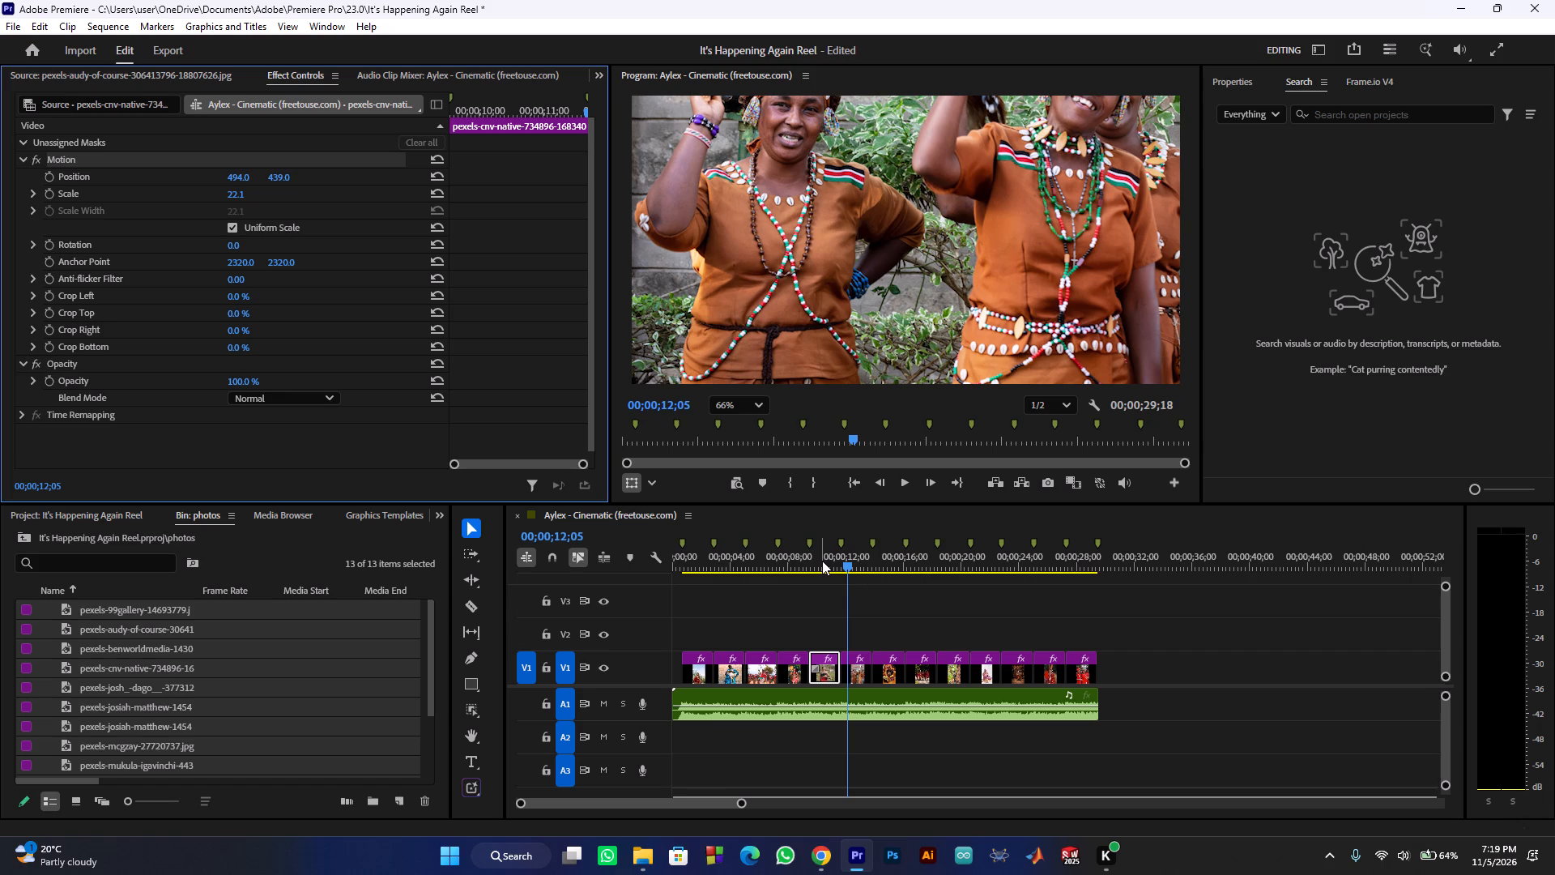
{"action": "key", "text": "j"}
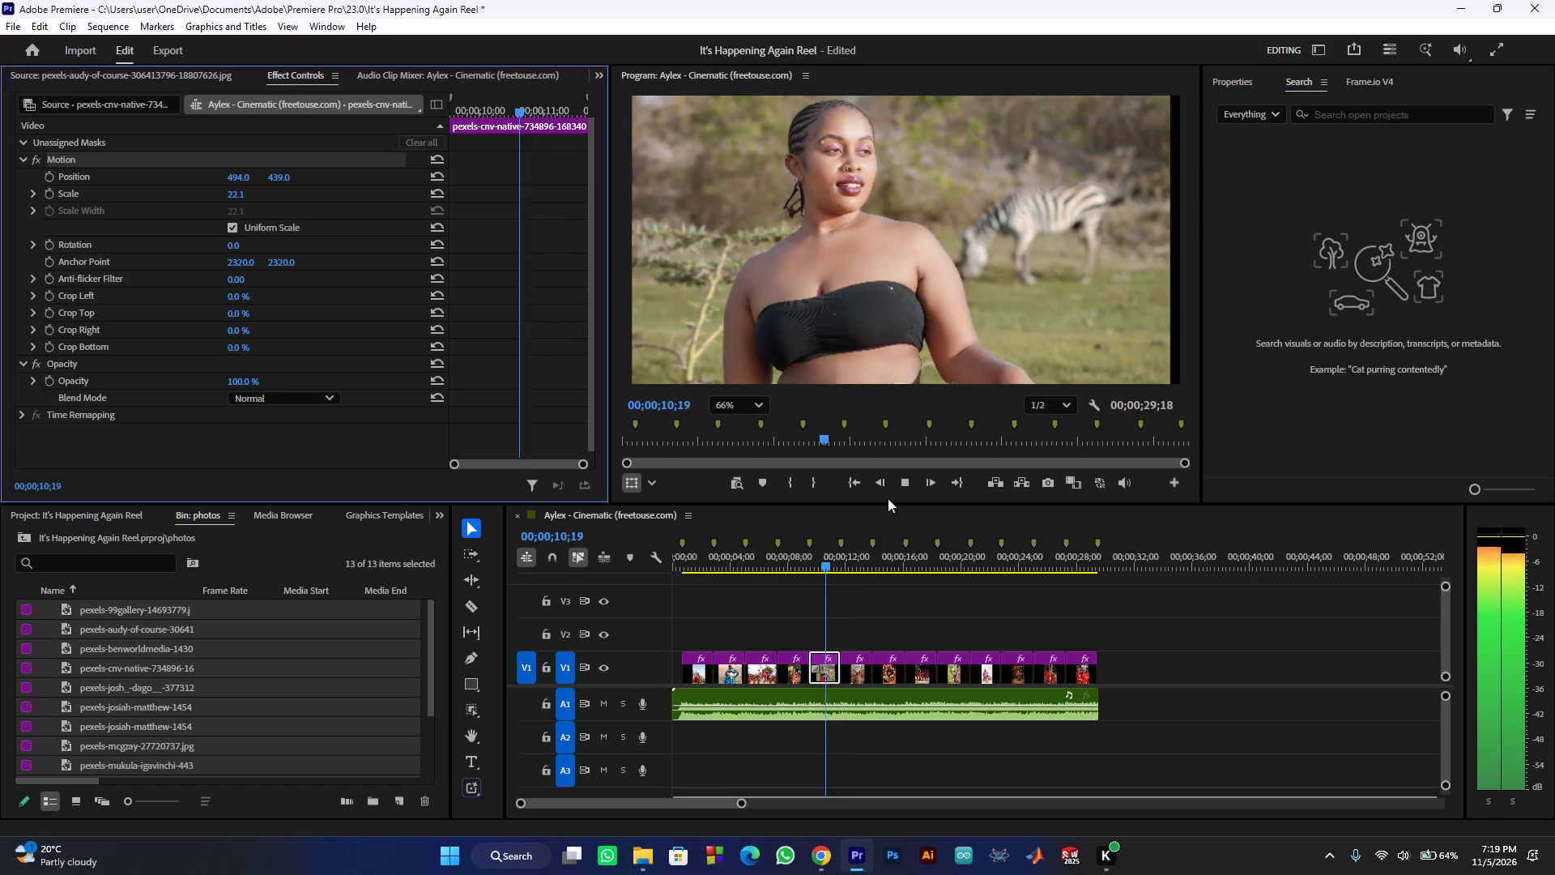
{"action": "left_click", "coordinate": [900, 485]}
{"action": "key", "text": "j"}
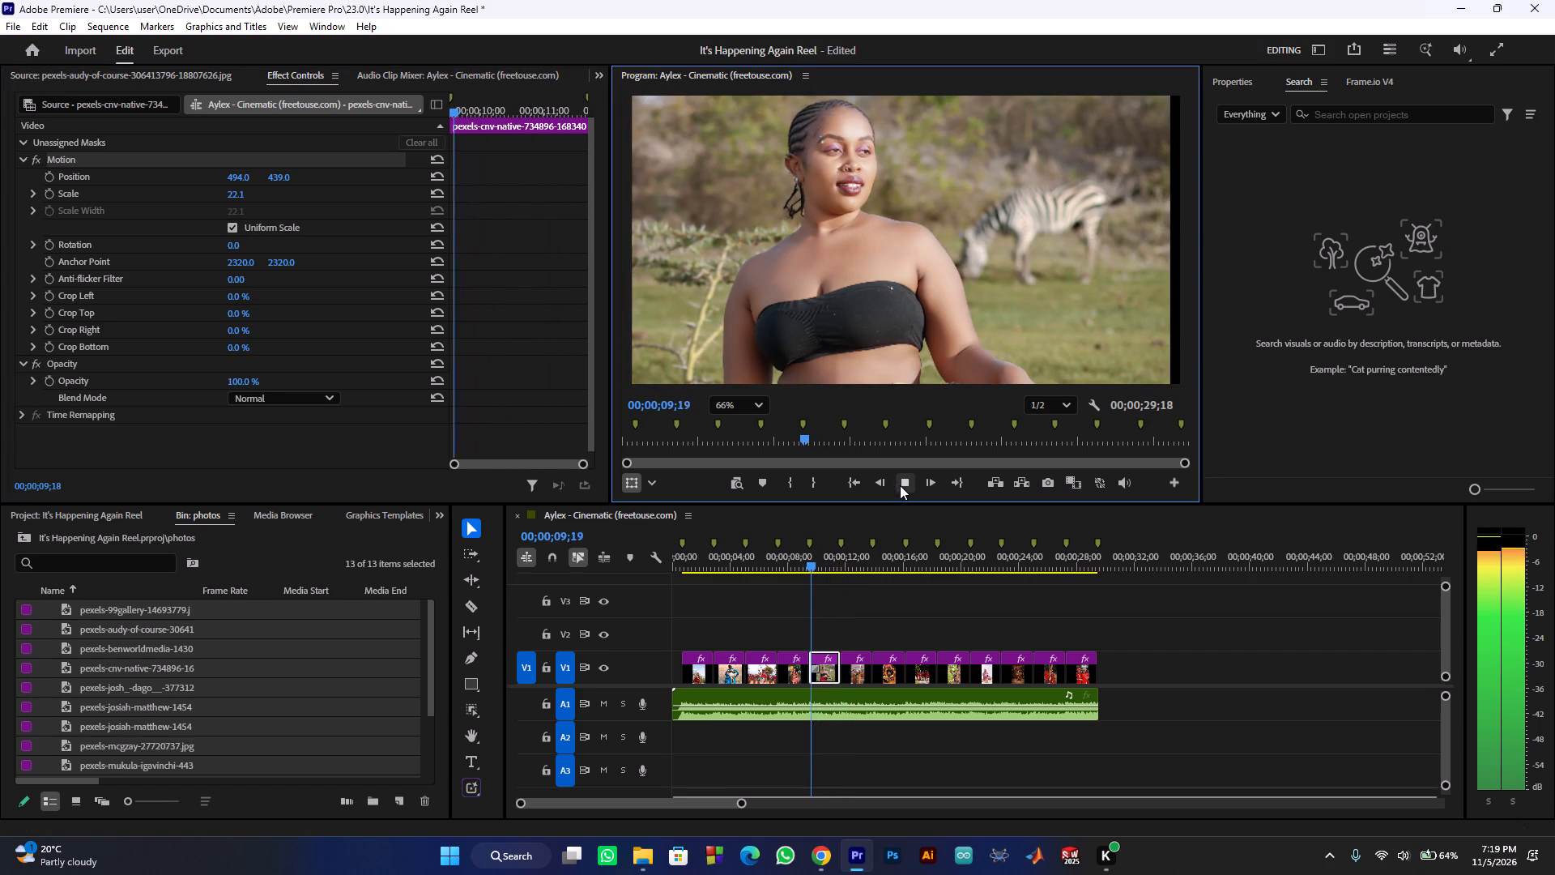
{"action": "key", "text": "l"}
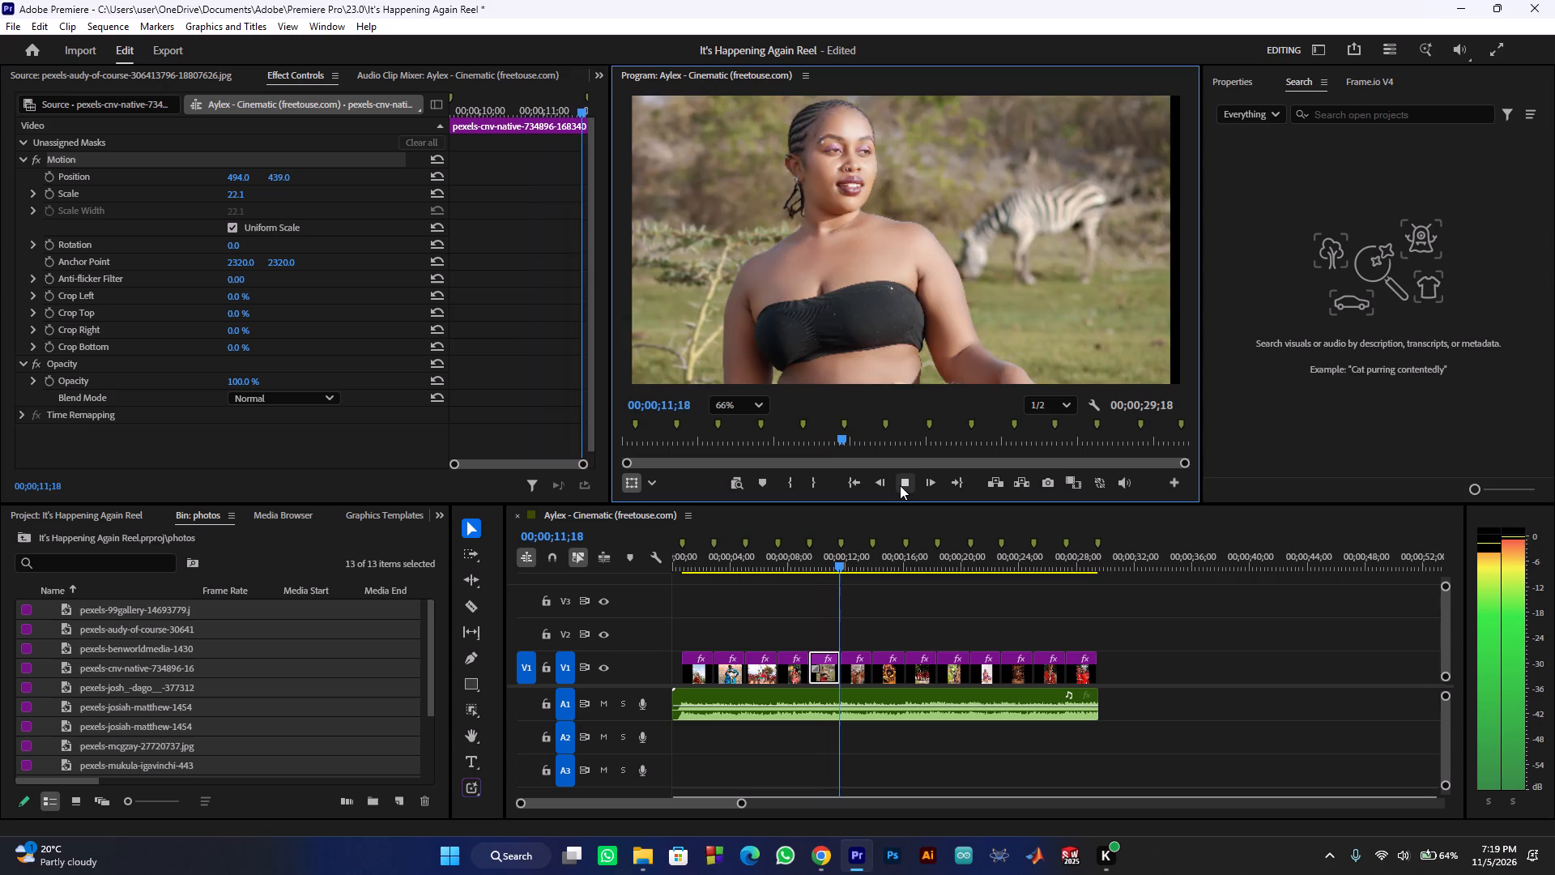
{"action": "left_click", "coordinate": [900, 485]}
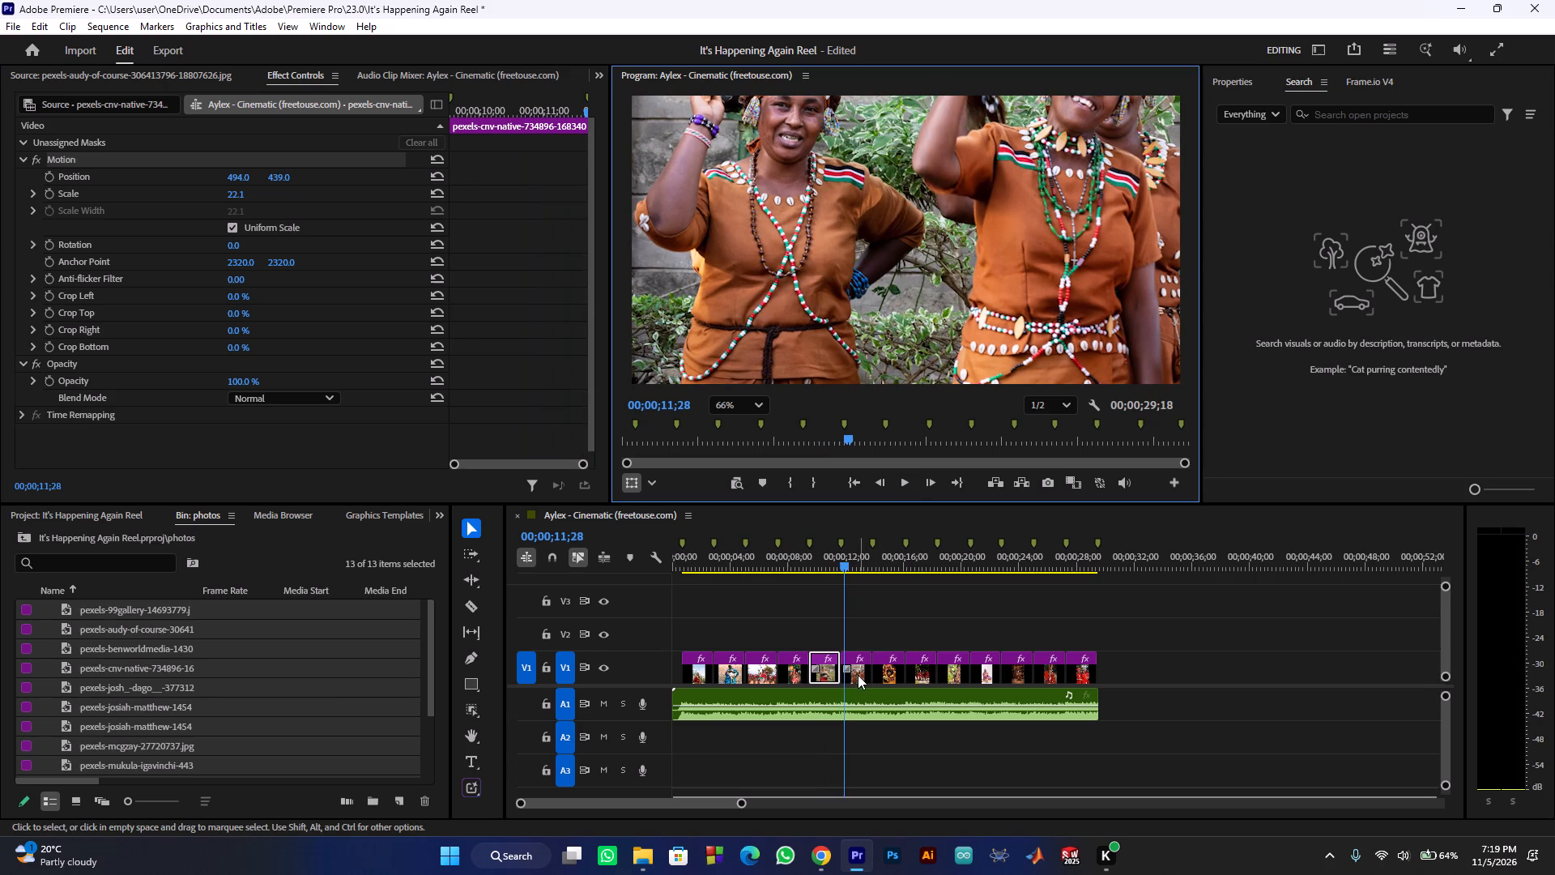
Reposition the sixth photo, the women in beaded brown outfits, to 507 horizontally and 532 vertically to bring their faces into frame.
{"action": "left_click", "coordinate": [858, 675]}
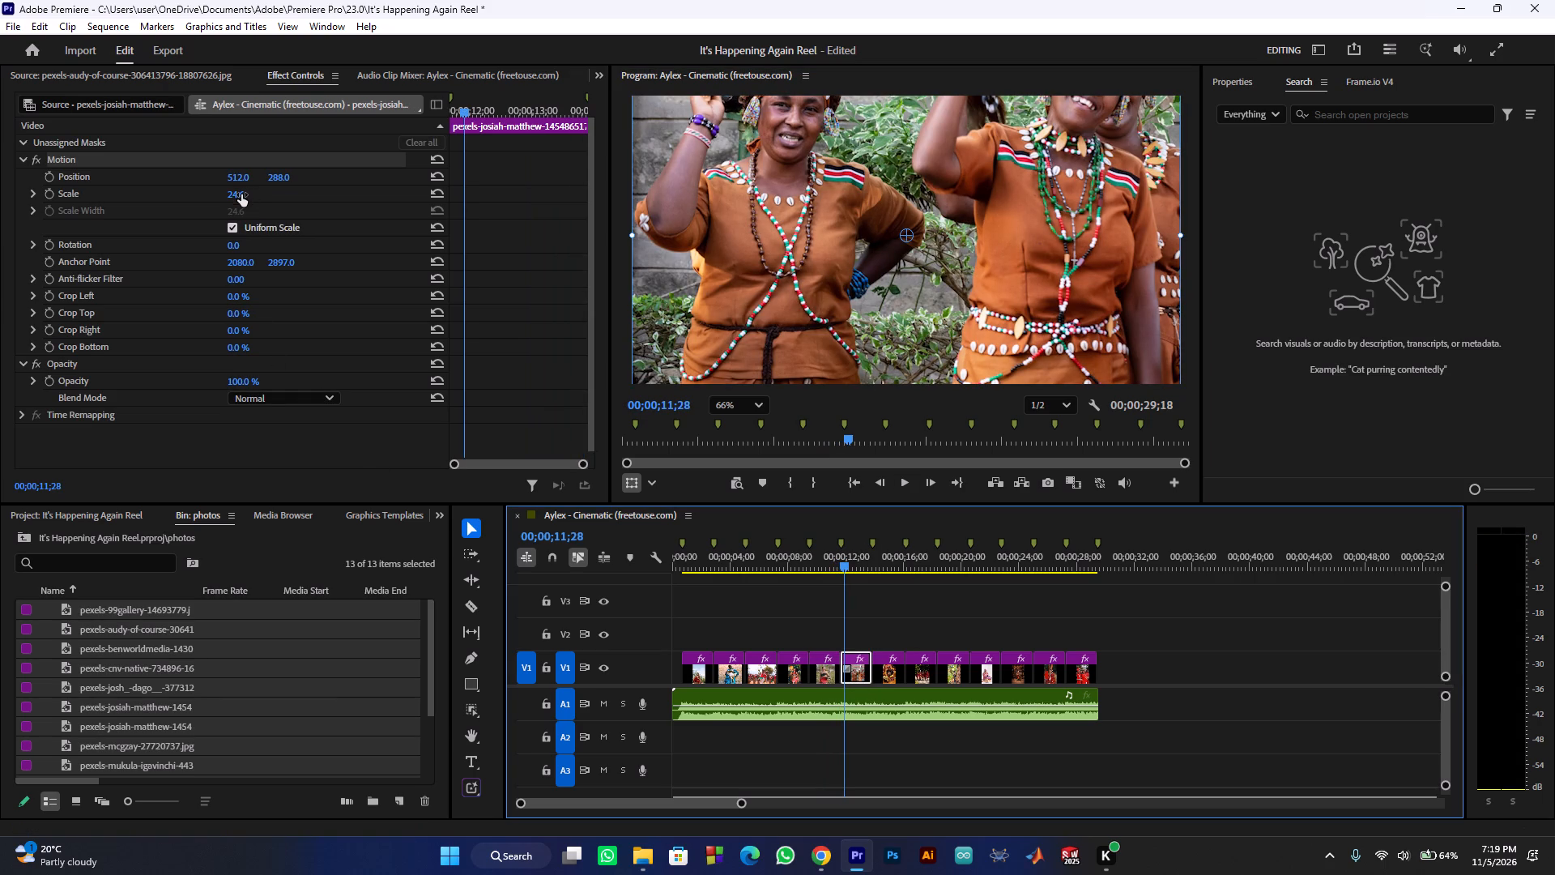
{"action": "left_click_drag", "start_coordinate": [284, 180], "coordinate": [255, 187]}
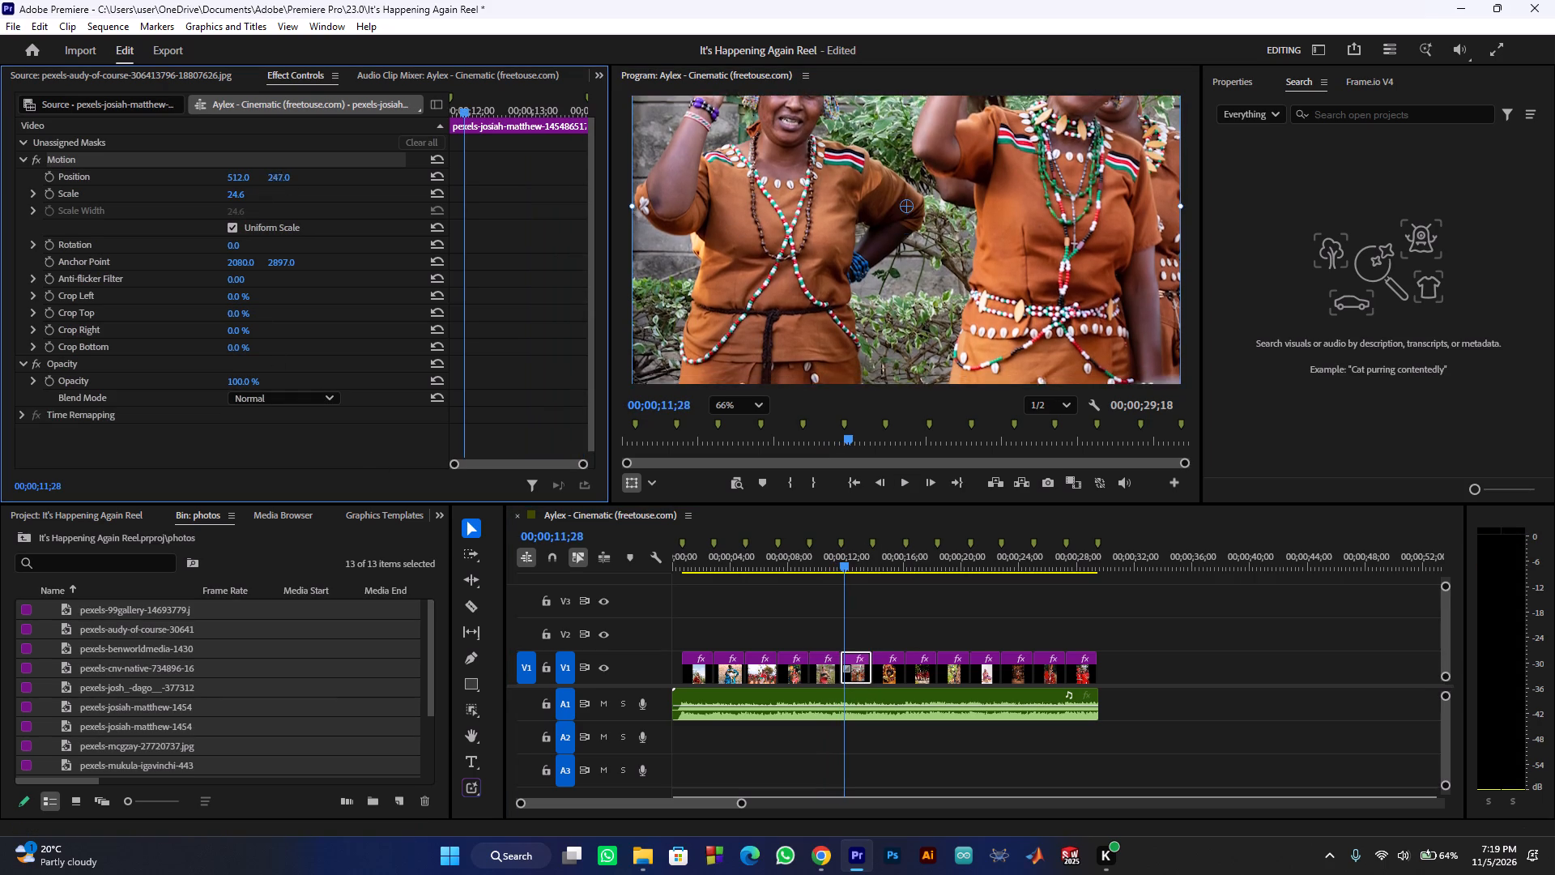
{"action": "left_click_drag", "start_coordinate": [255, 187], "coordinate": [381, 195]}
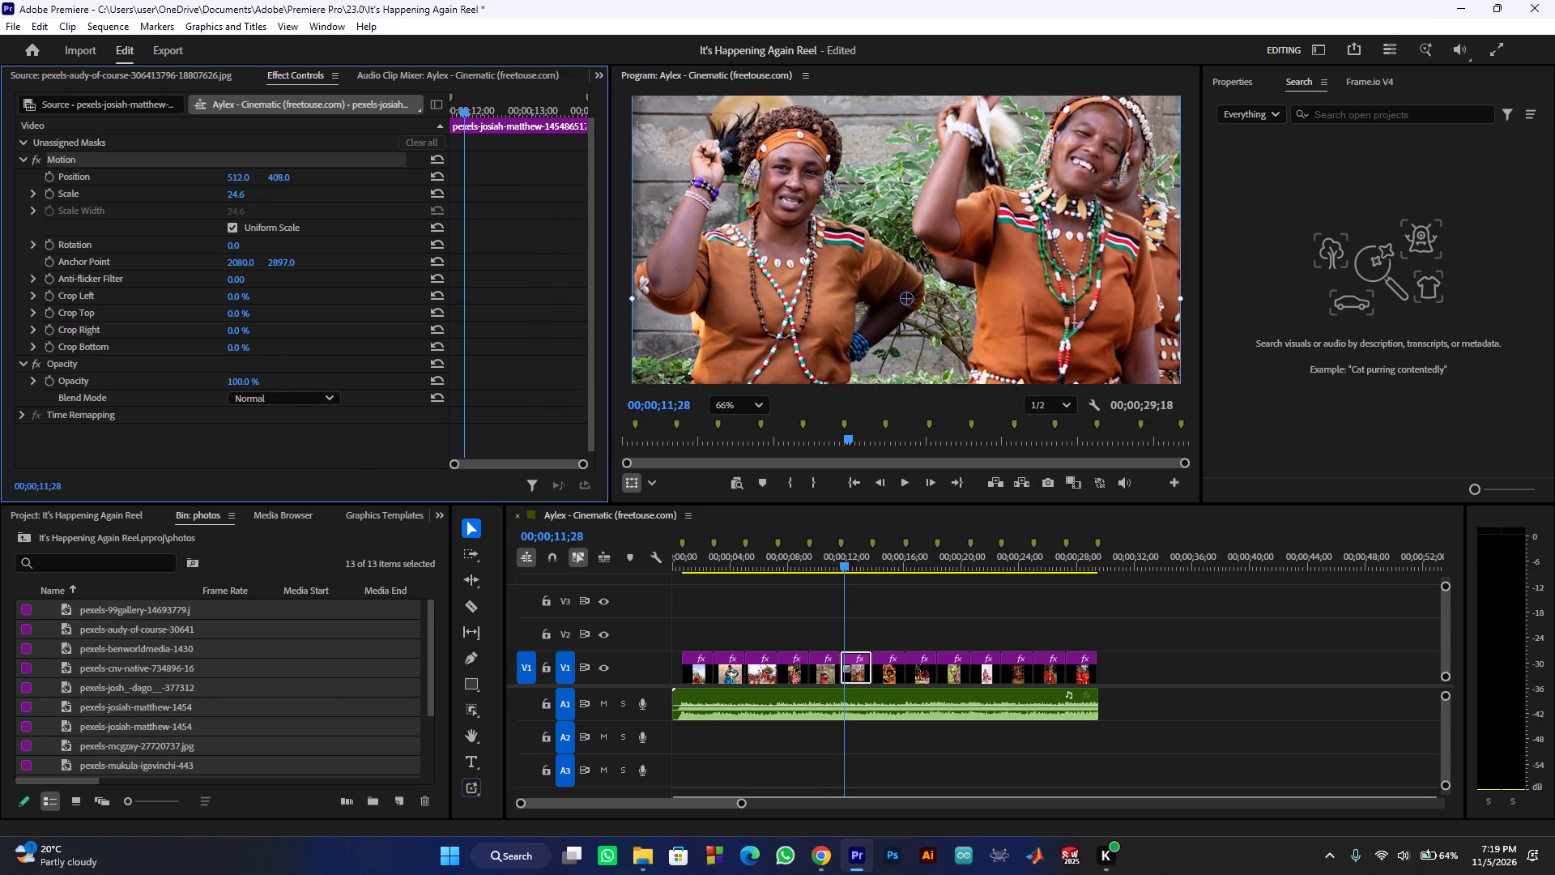
{"action": "left_click_drag", "start_coordinate": [381, 195], "coordinate": [466, 174]}
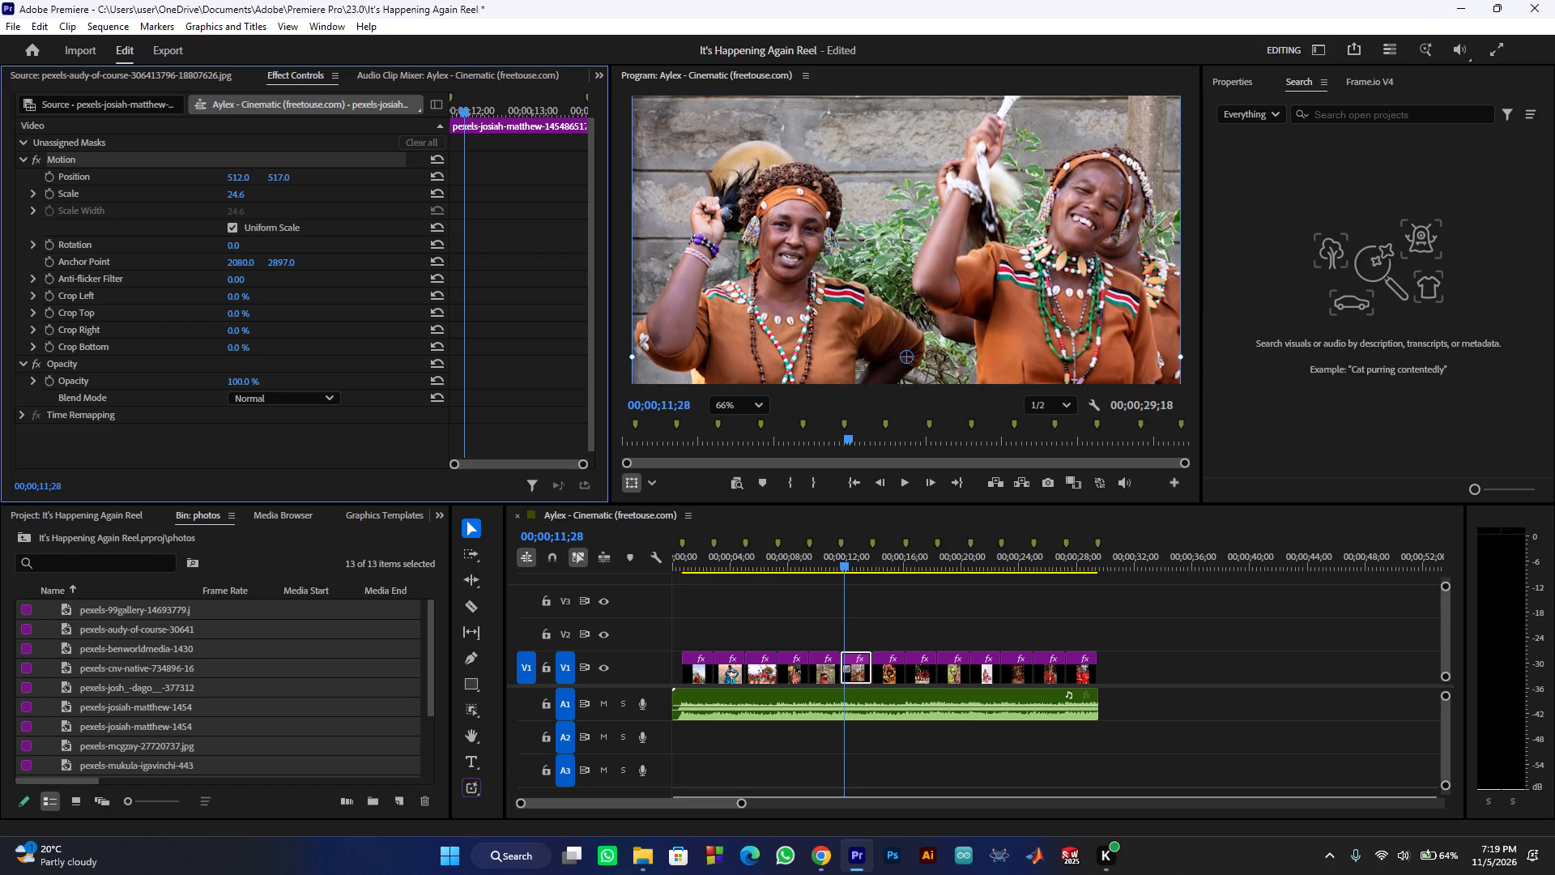
{"action": "left_click_drag", "start_coordinate": [466, 174], "coordinate": [468, 169]}
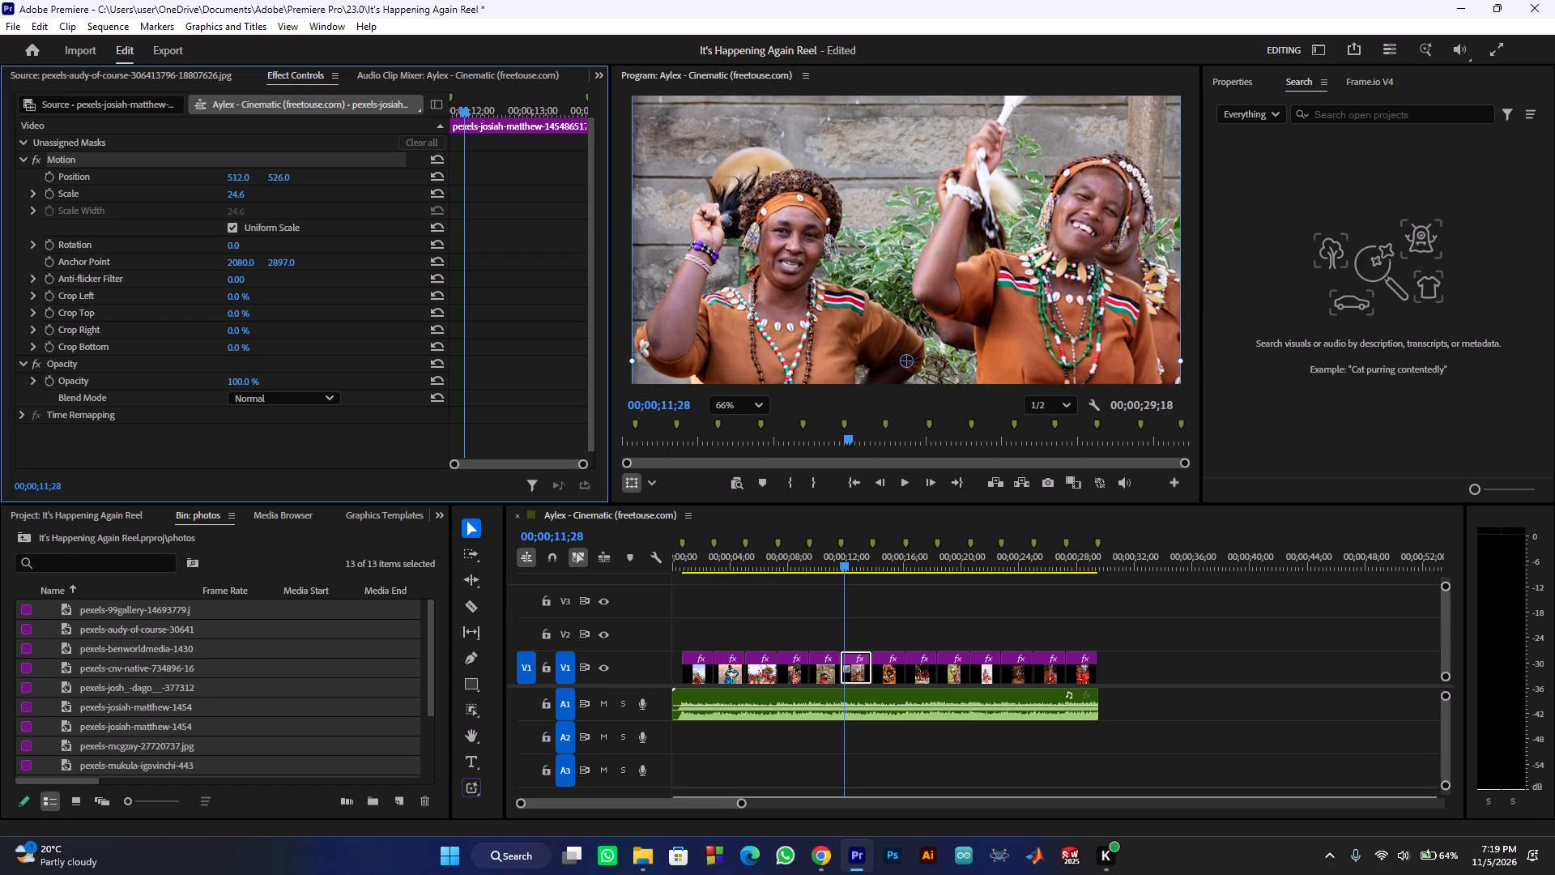
{"action": "left_click_drag", "start_coordinate": [468, 169], "coordinate": [472, 165]}
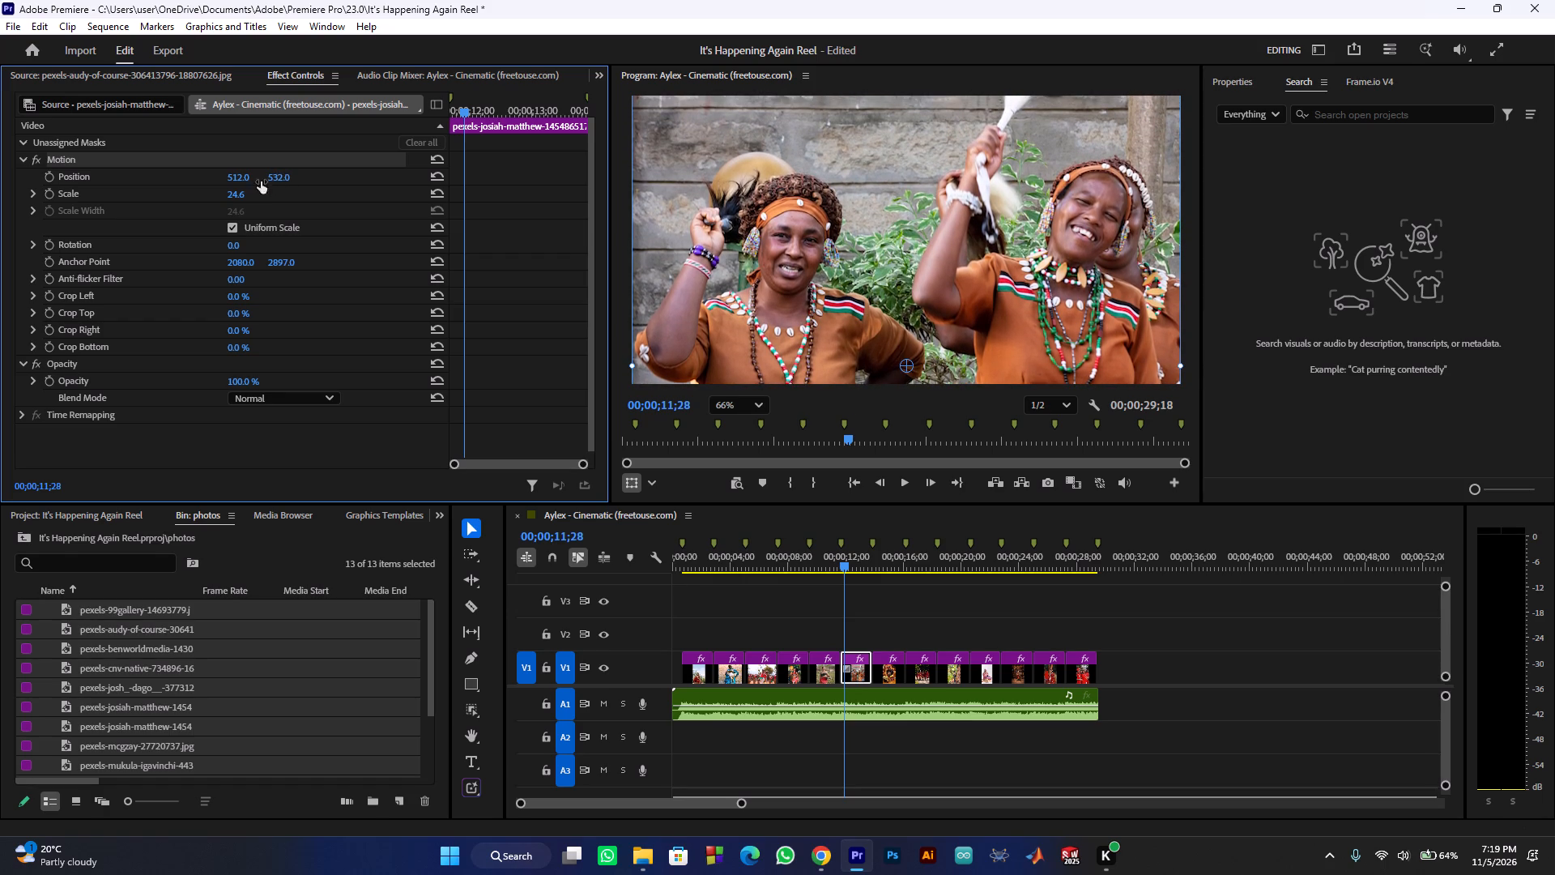
{"action": "left_click", "coordinate": [242, 177]}
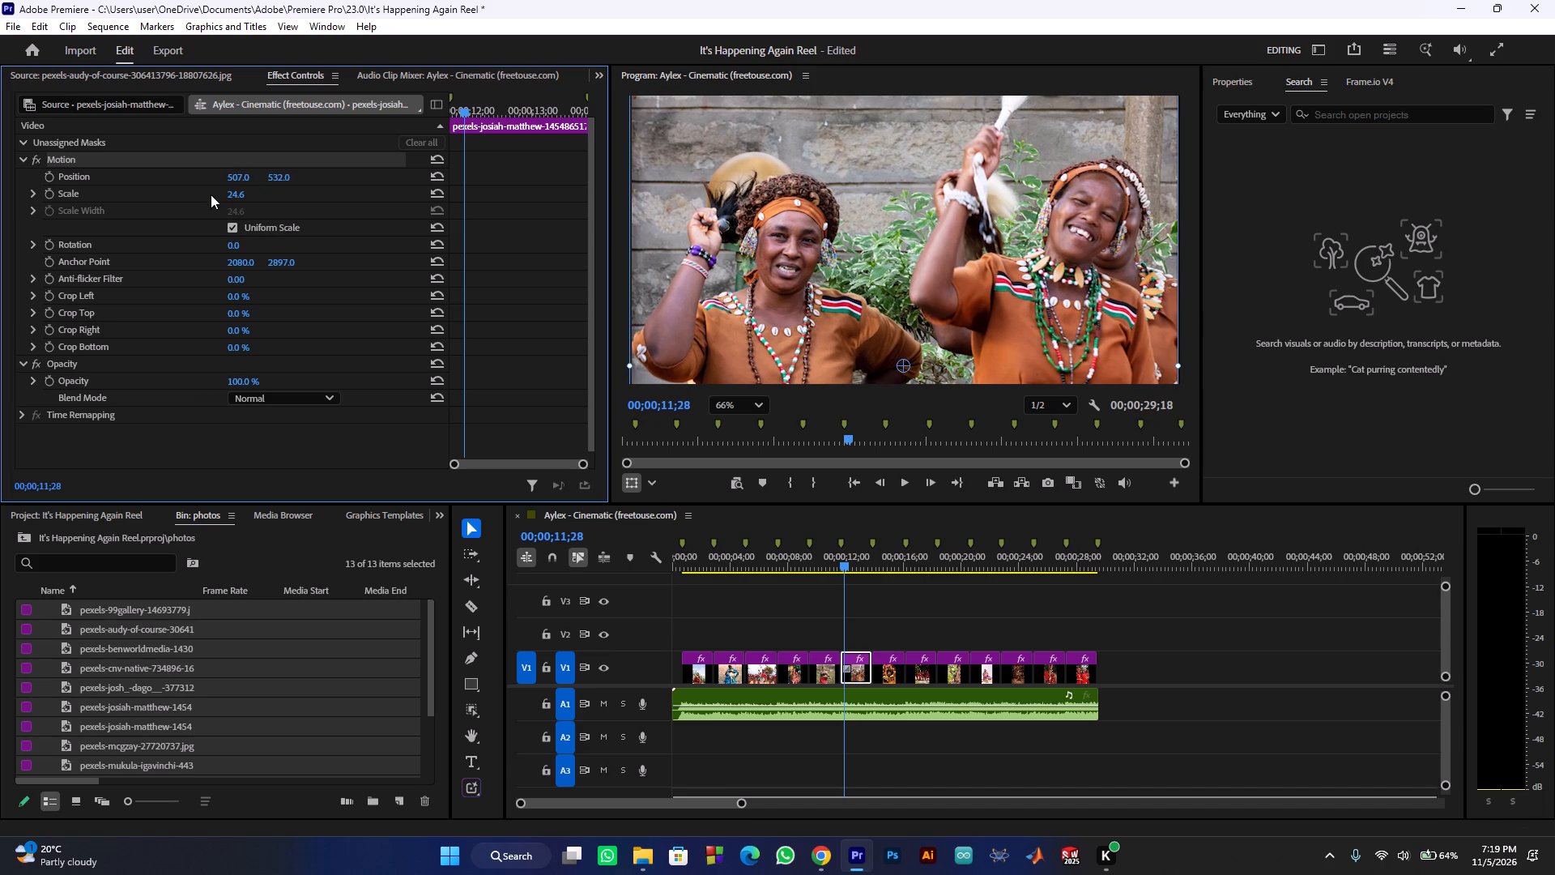
Try several Scale values on the sixth photo and set it to 27.6 so it covers the frame's sides.
{"action": "left_click_drag", "start_coordinate": [234, 194], "coordinate": [226, 185]}
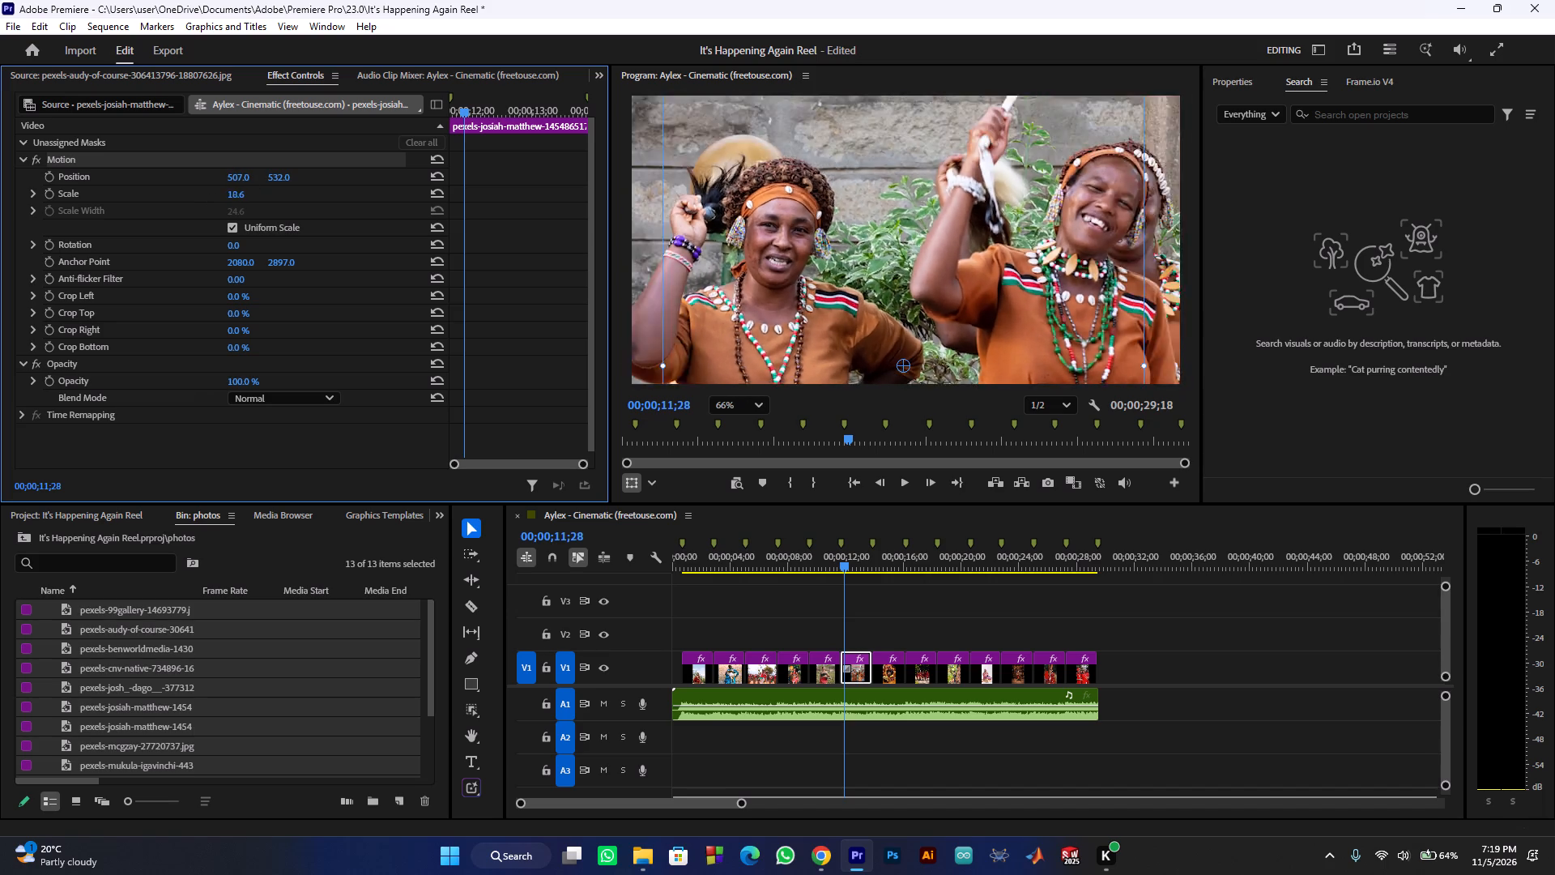
{"action": "left_click_drag", "start_coordinate": [226, 185], "coordinate": [232, 184]}
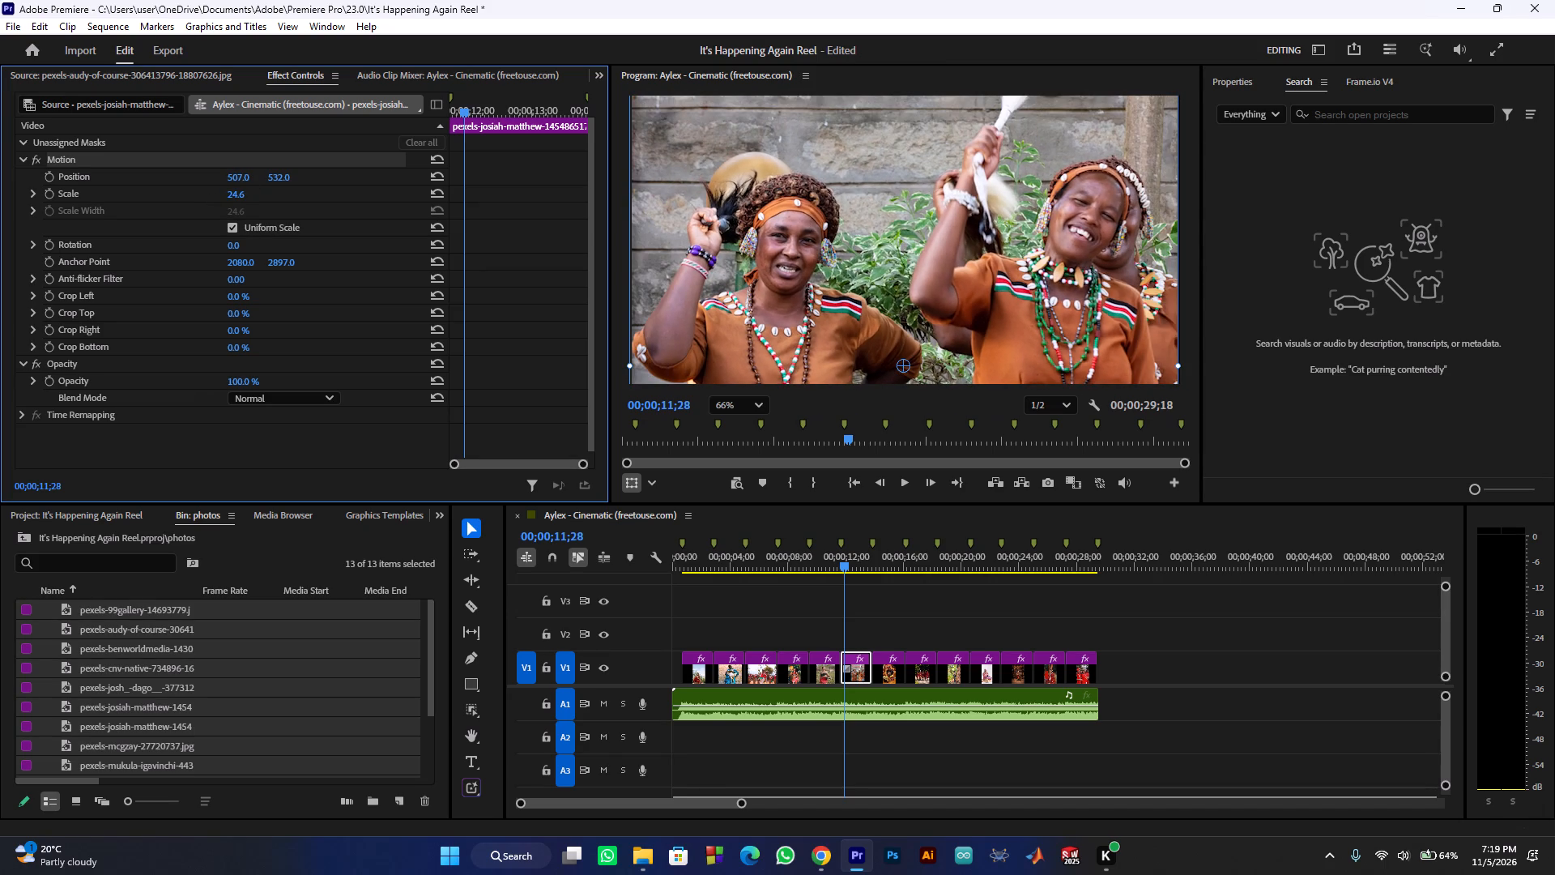
{"action": "left_click_drag", "start_coordinate": [232, 184], "coordinate": [230, 184]}
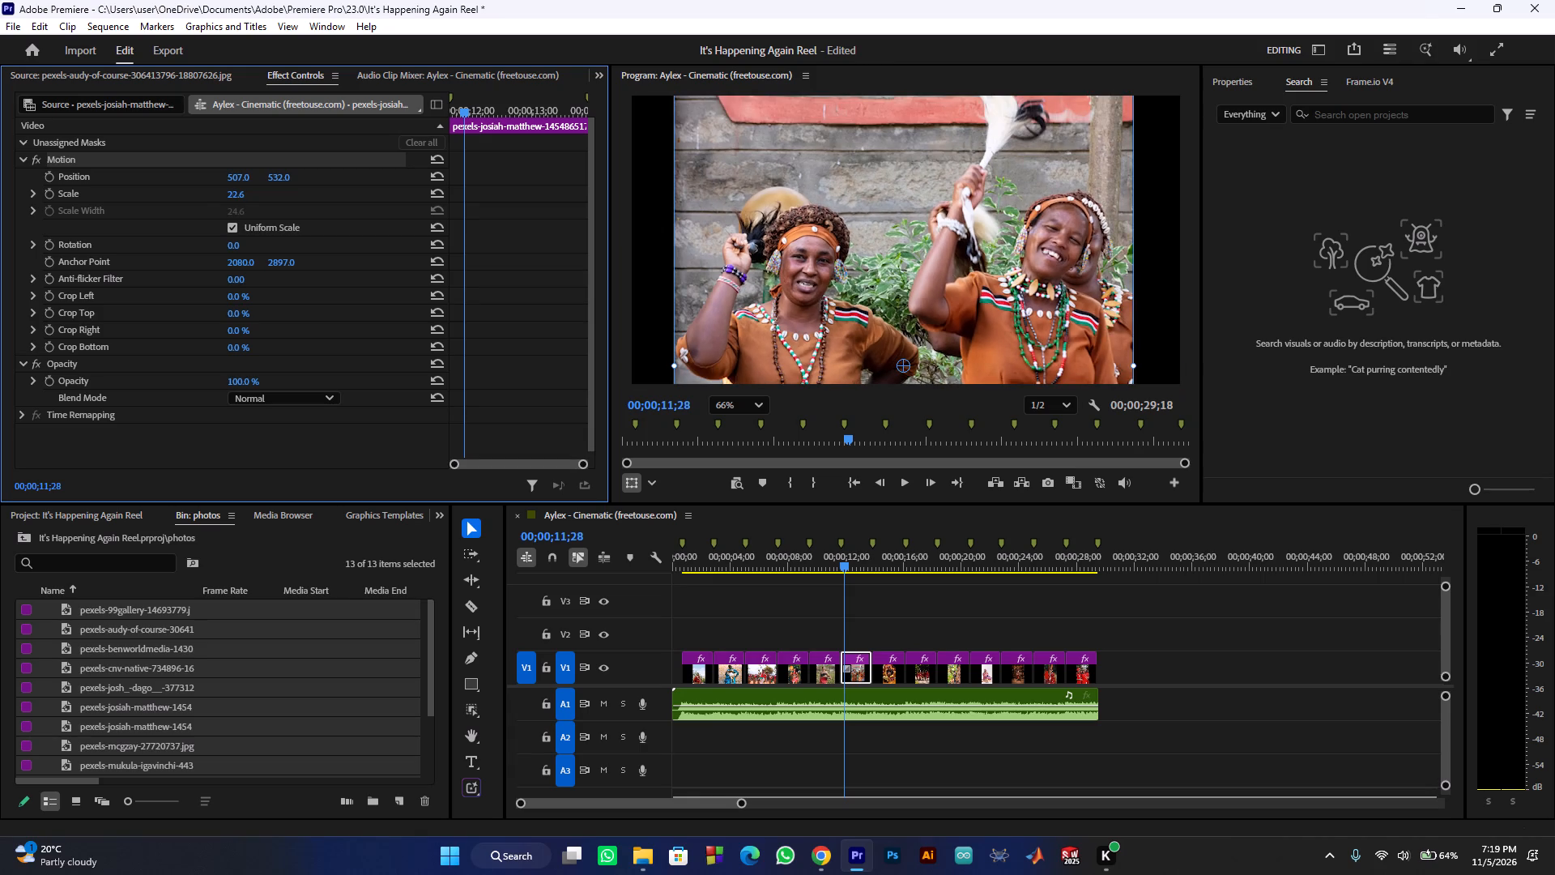
{"action": "left_click_drag", "start_coordinate": [230, 184], "coordinate": [230, 180]}
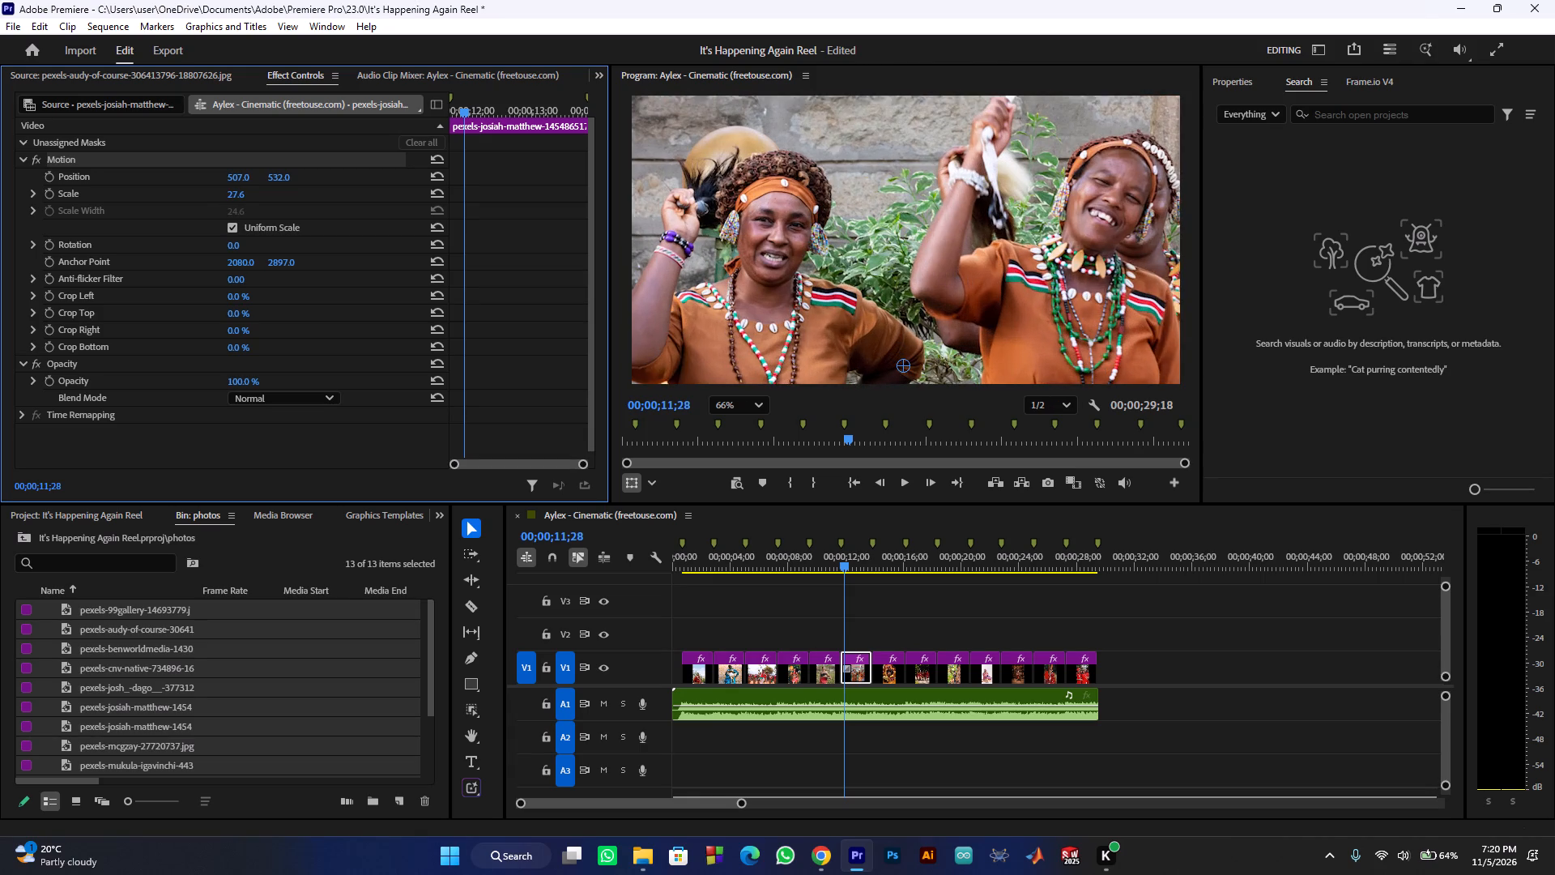
{"action": "left_click_drag", "start_coordinate": [230, 180], "coordinate": [229, 183]}
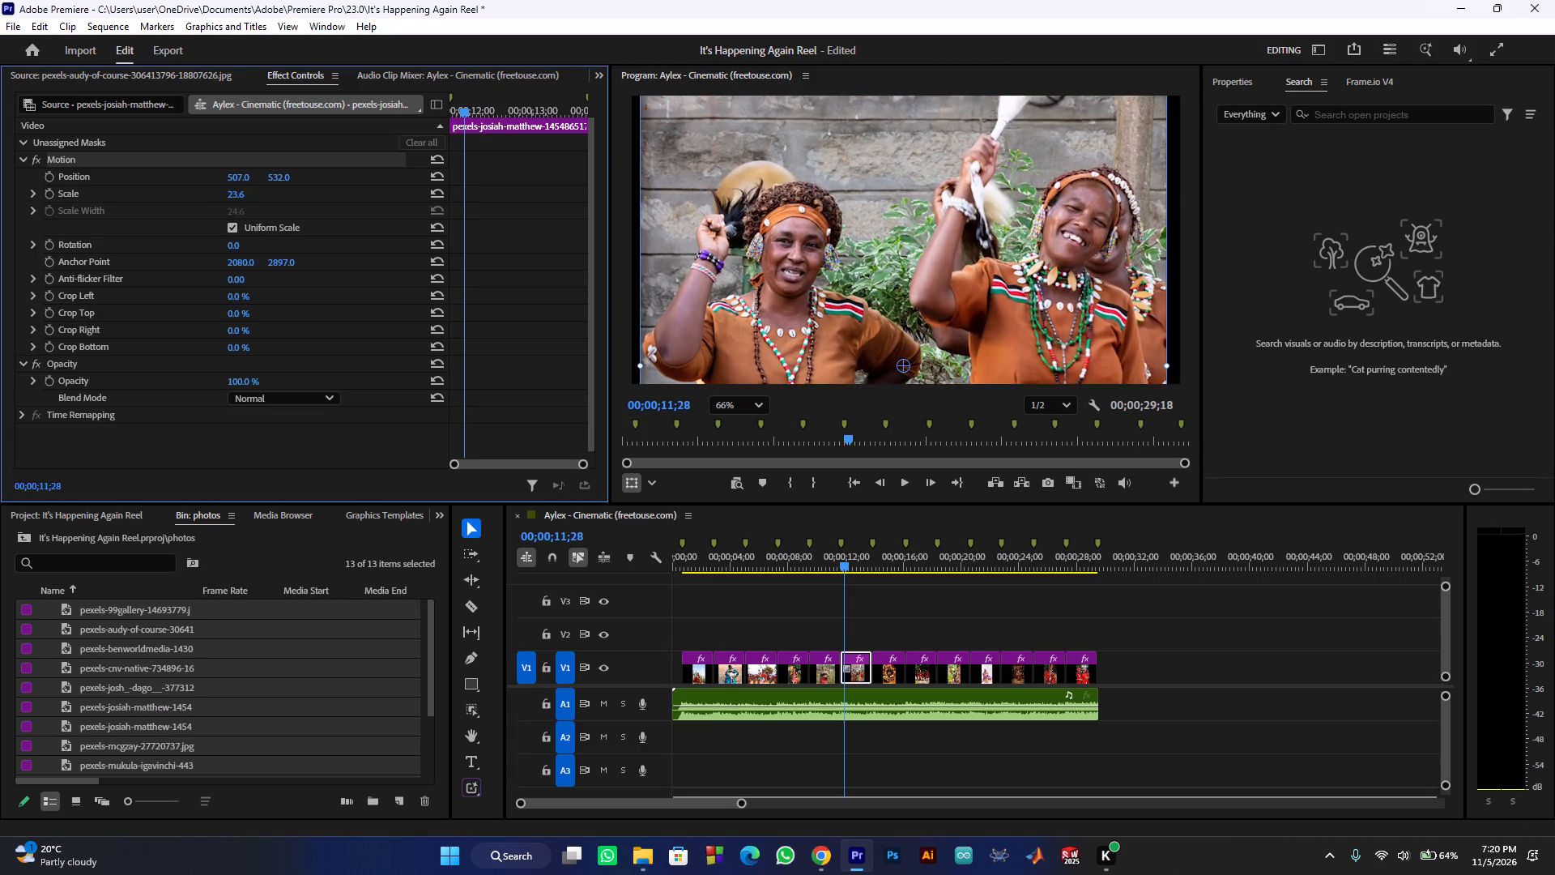
{"action": "left_click_drag", "start_coordinate": [229, 183], "coordinate": [229, 180]}
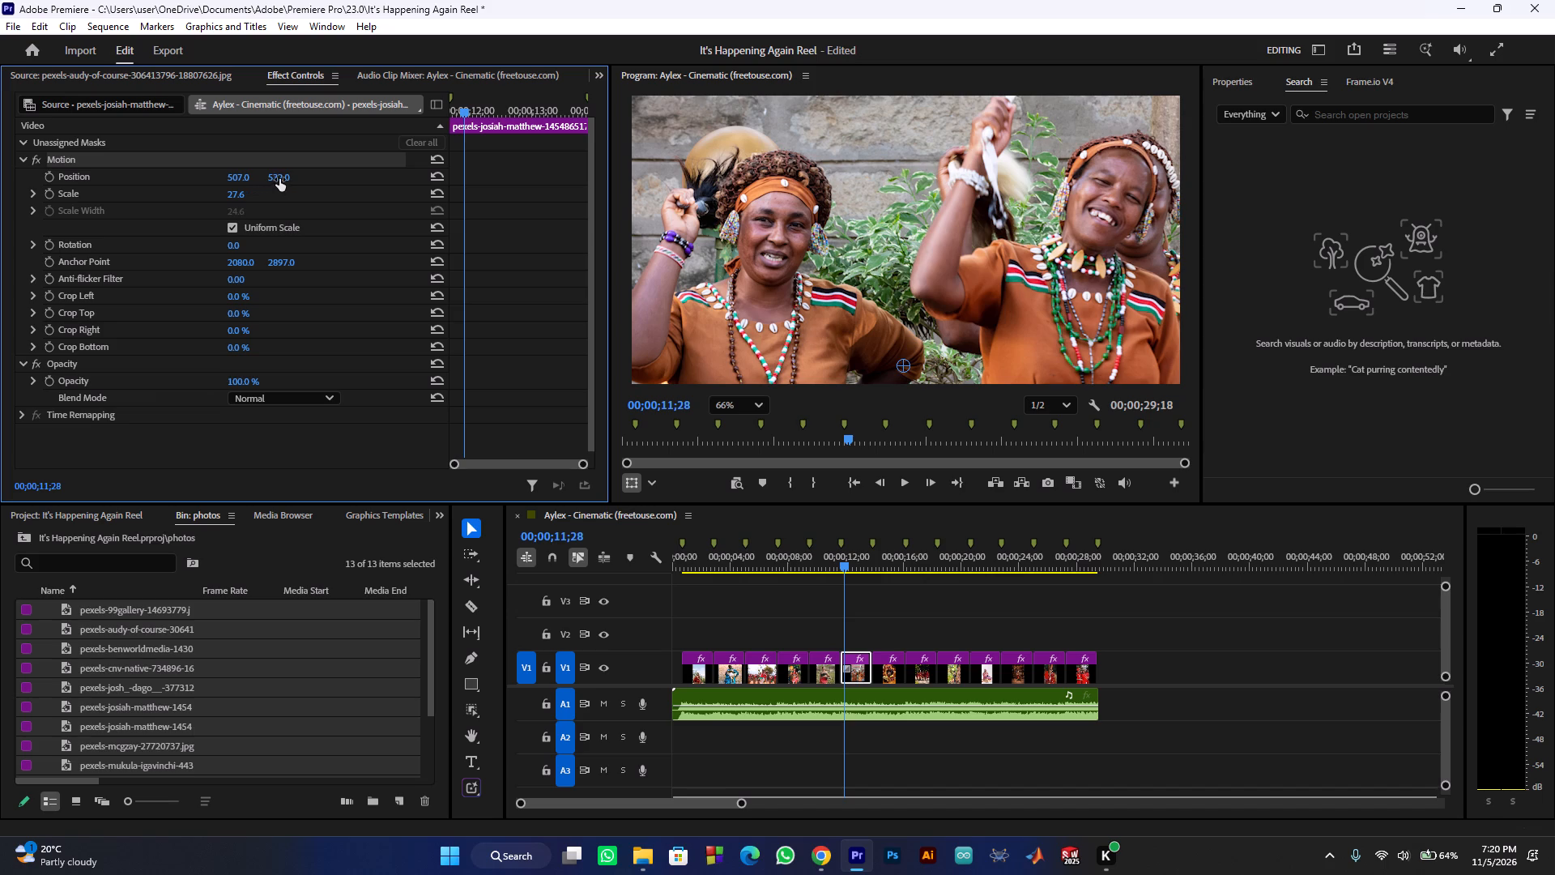
Reposition the sixth photo, the women in beaded brown outfits, to 532 horizontally and 564 vertically, and play past it.
{"action": "left_click_drag", "start_coordinate": [279, 179], "coordinate": [254, 181]}
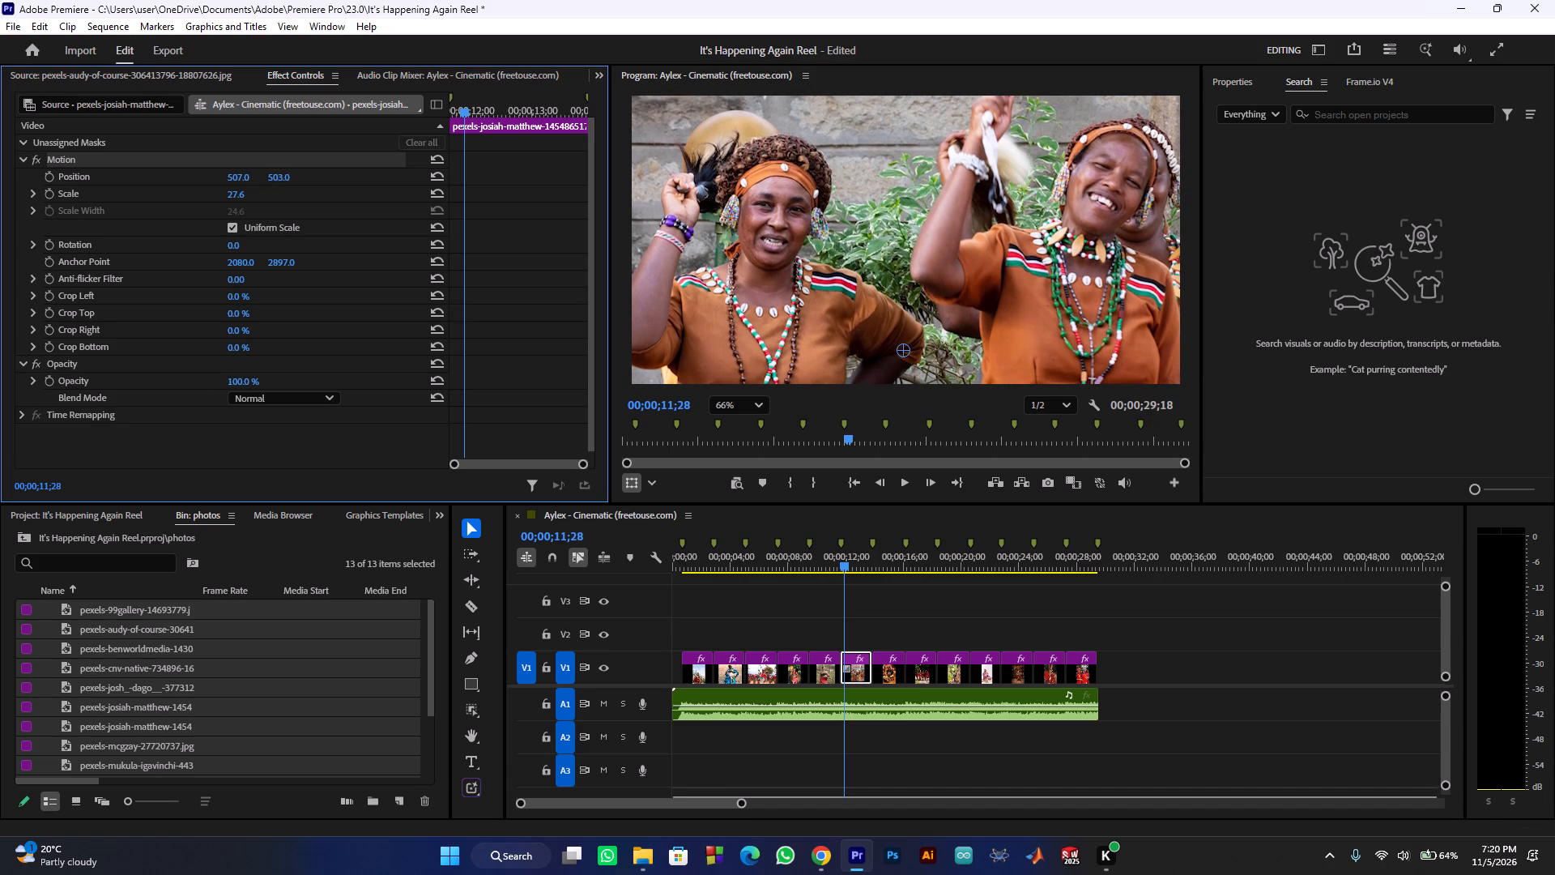
{"action": "left_click_drag", "start_coordinate": [254, 181], "coordinate": [311, 193]}
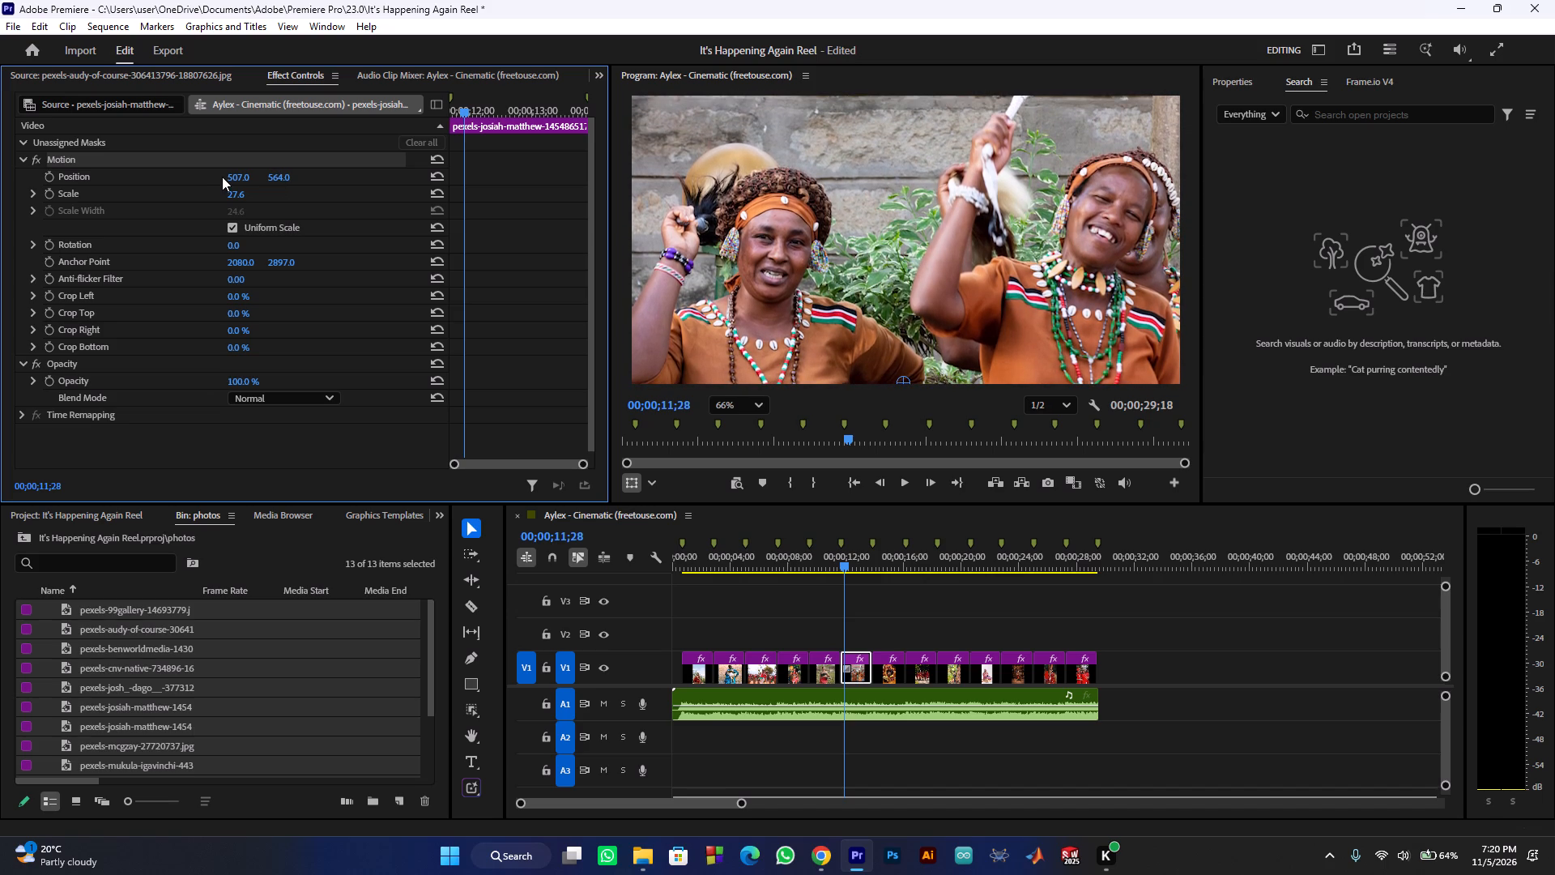
{"action": "left_click_drag", "start_coordinate": [235, 177], "coordinate": [255, 177]}
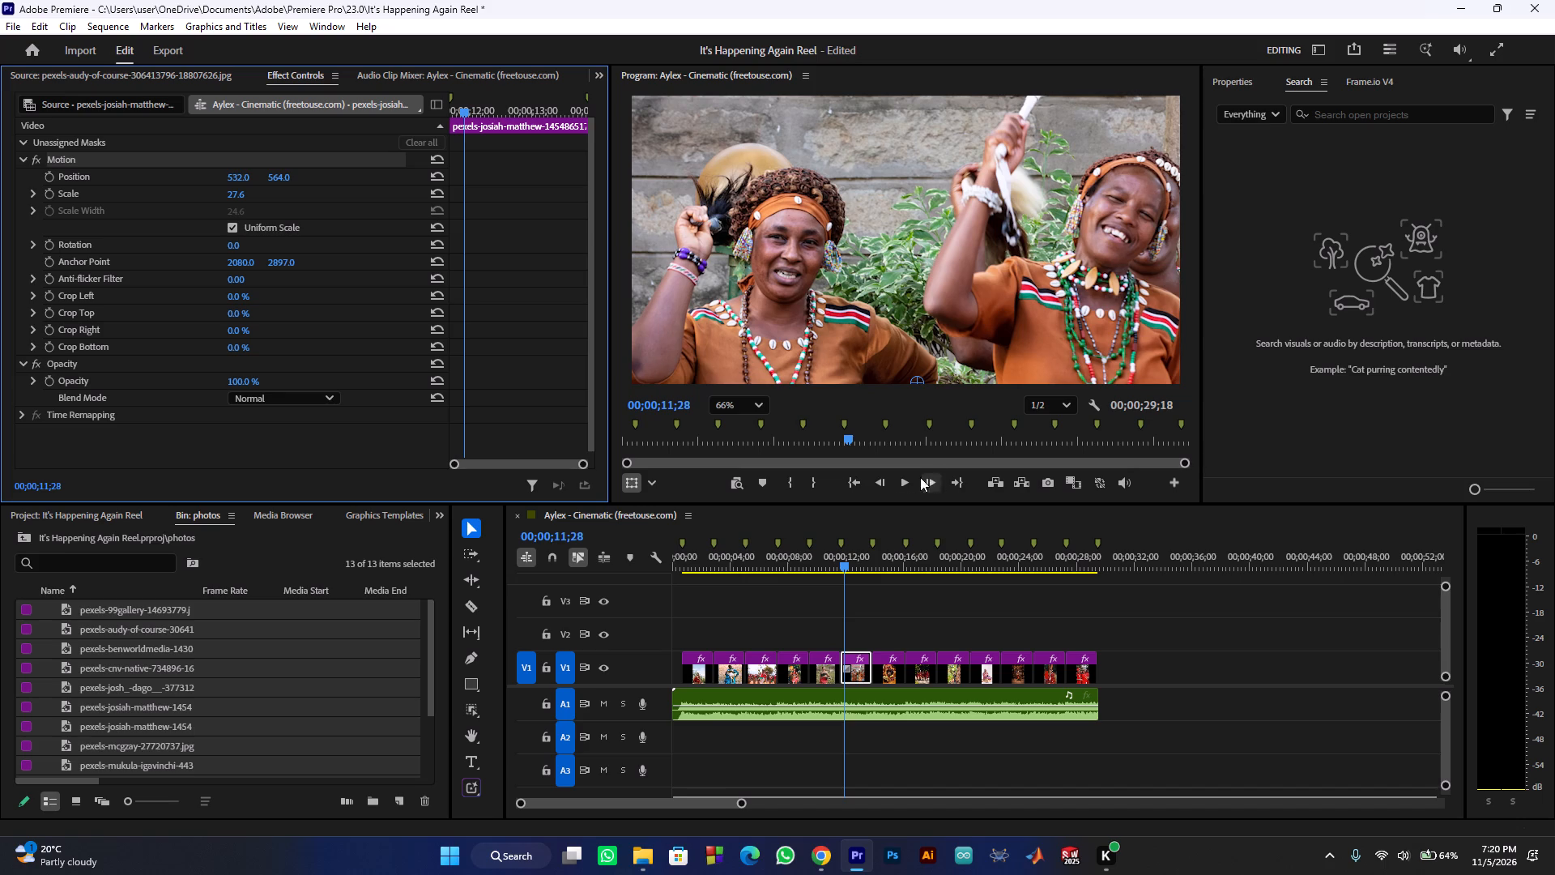
{"action": "left_click", "coordinate": [905, 477]}
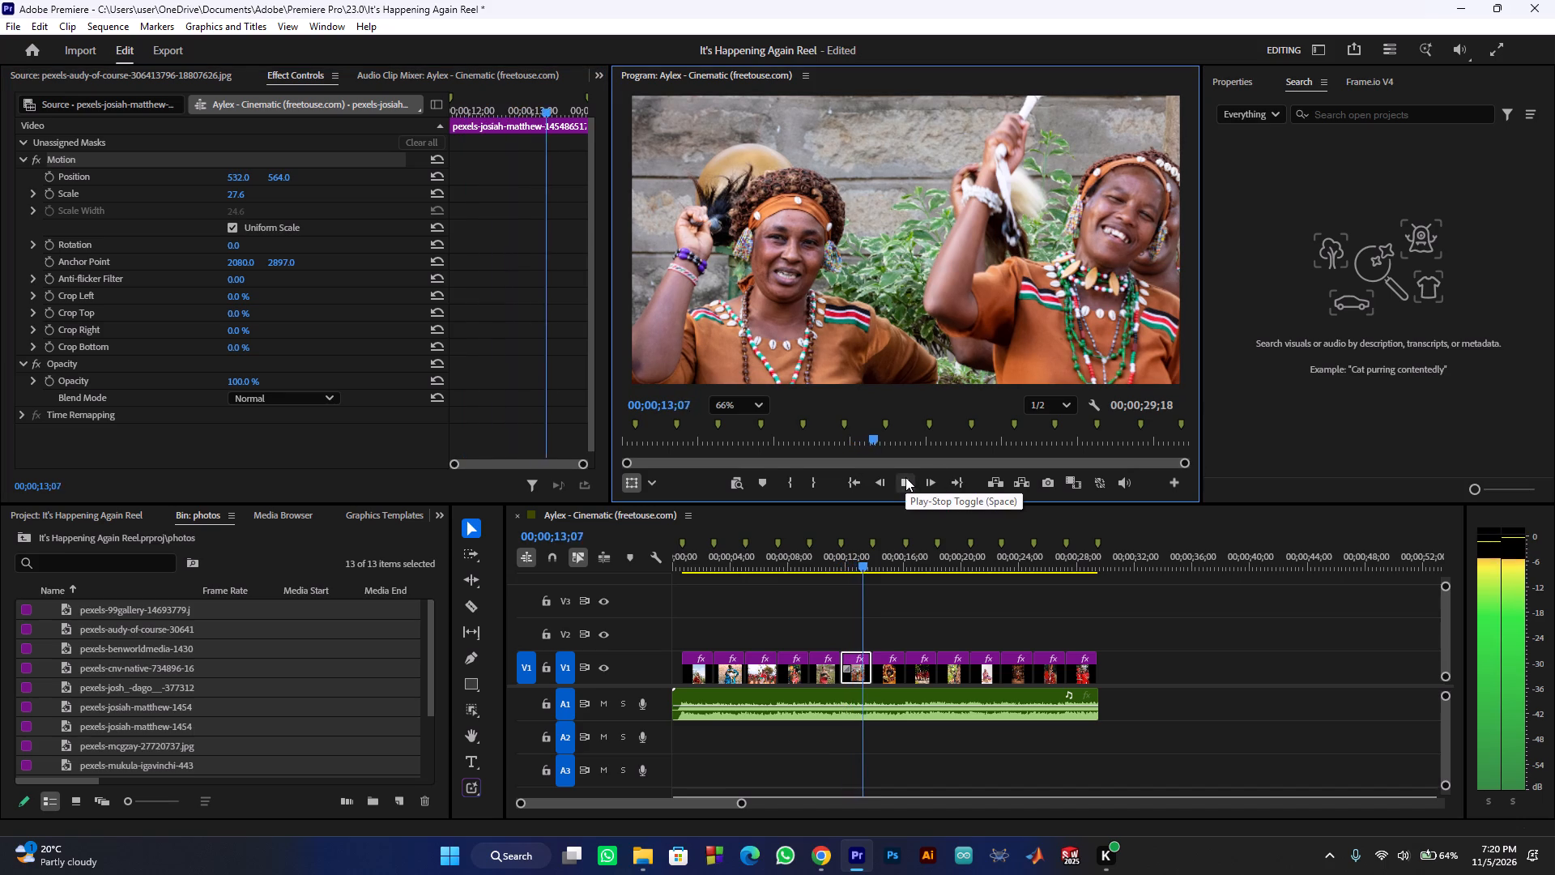
{"action": "left_click", "coordinate": [905, 477]}
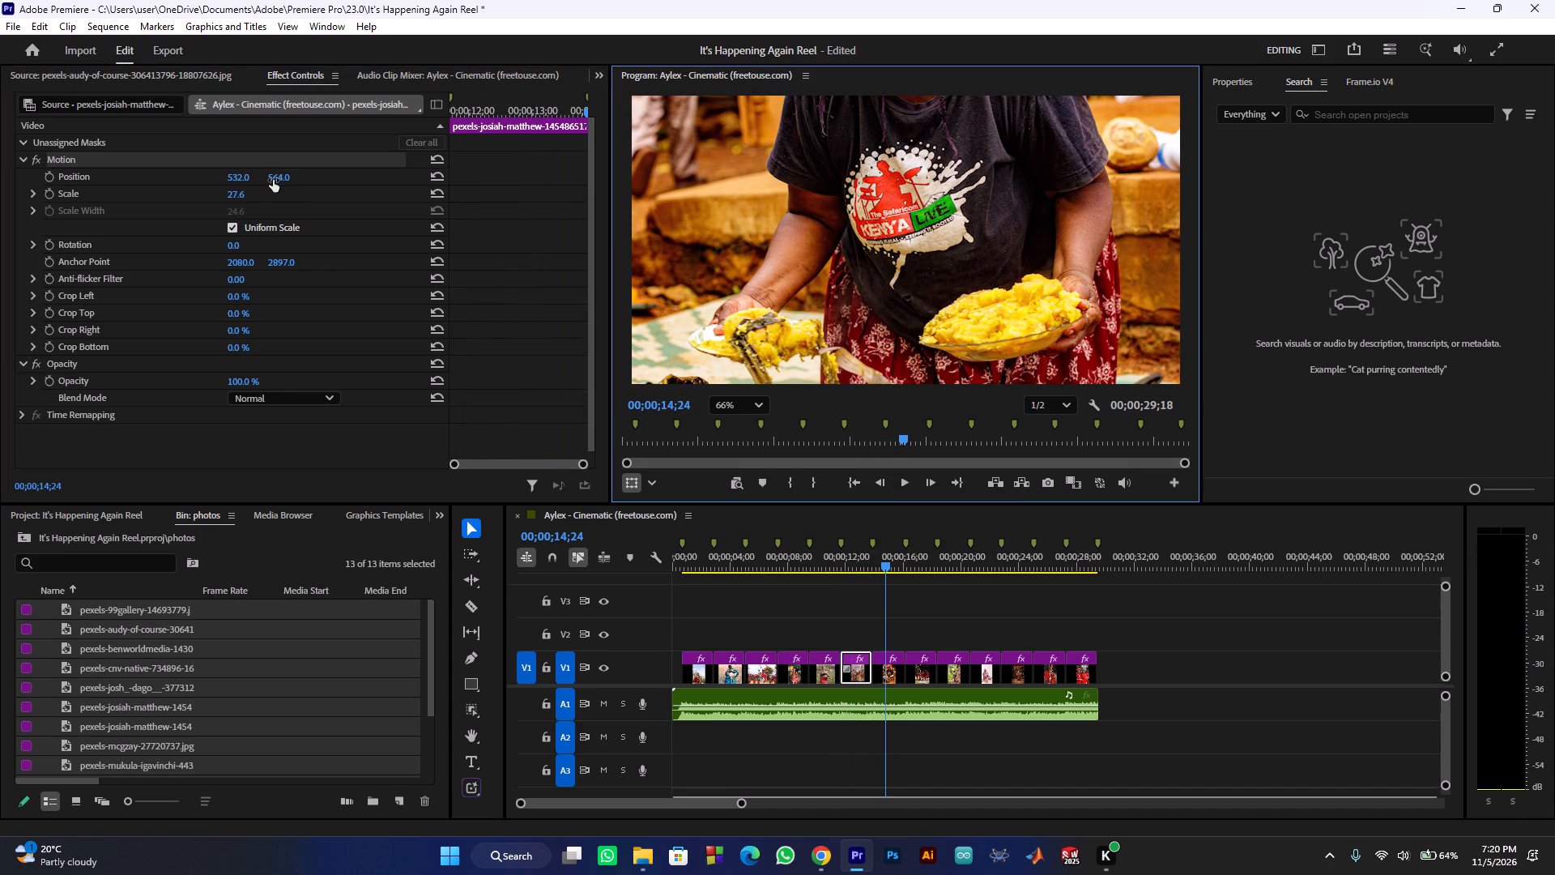
Set the sixth photo's vertical Position to 598 and replay the clip from the preceding photo to check the framing.
{"action": "left_click_drag", "start_coordinate": [273, 180], "coordinate": [307, 186]}
{"action": "left_click", "coordinate": [894, 677]}
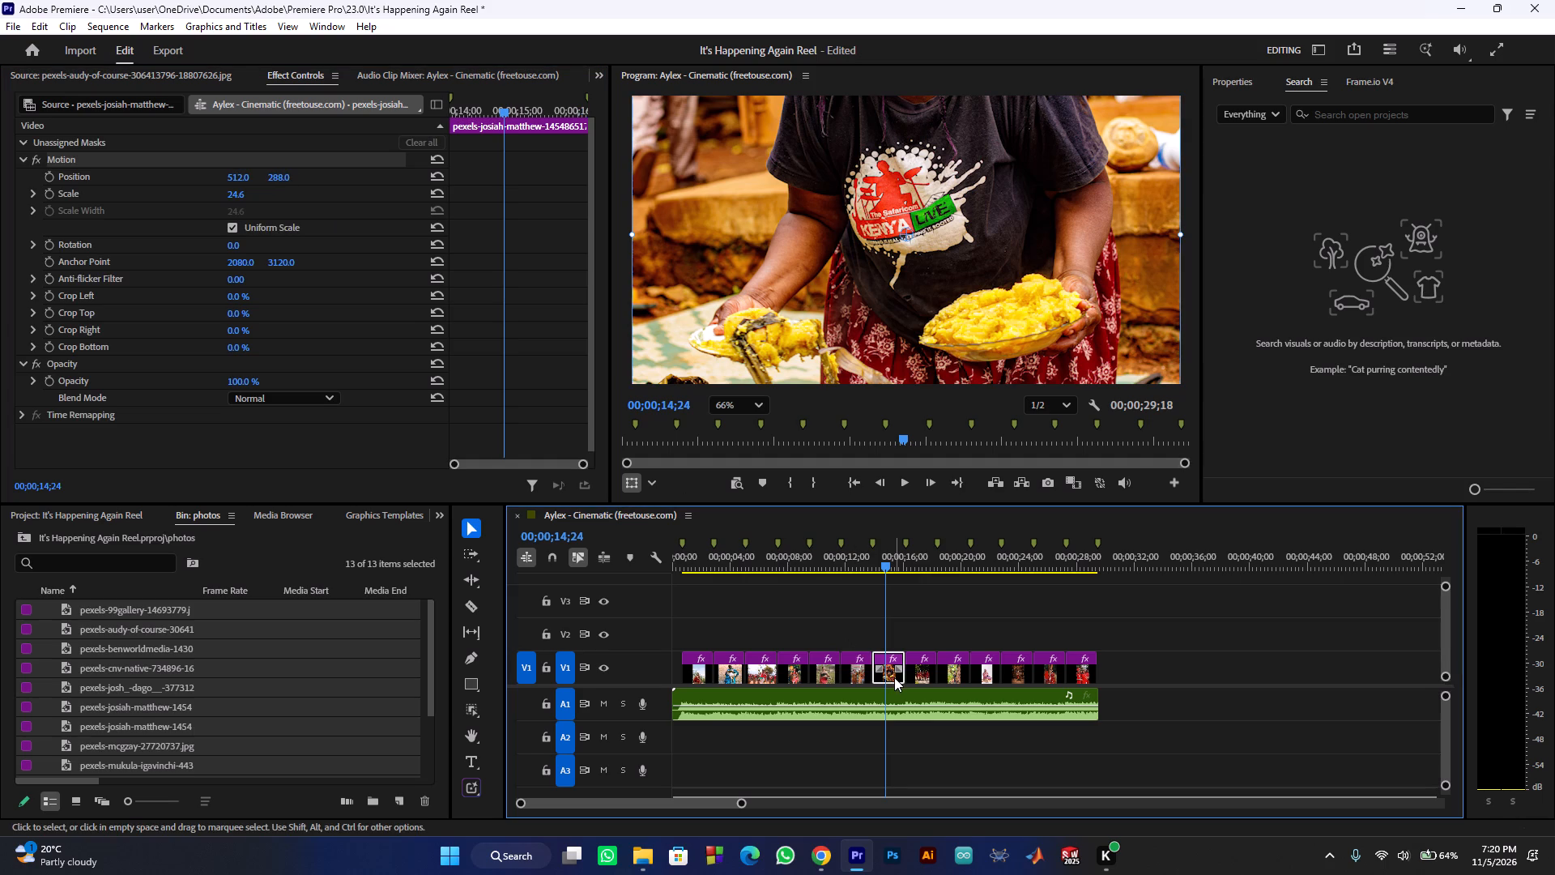
{"action": "left_click", "coordinate": [855, 672]}
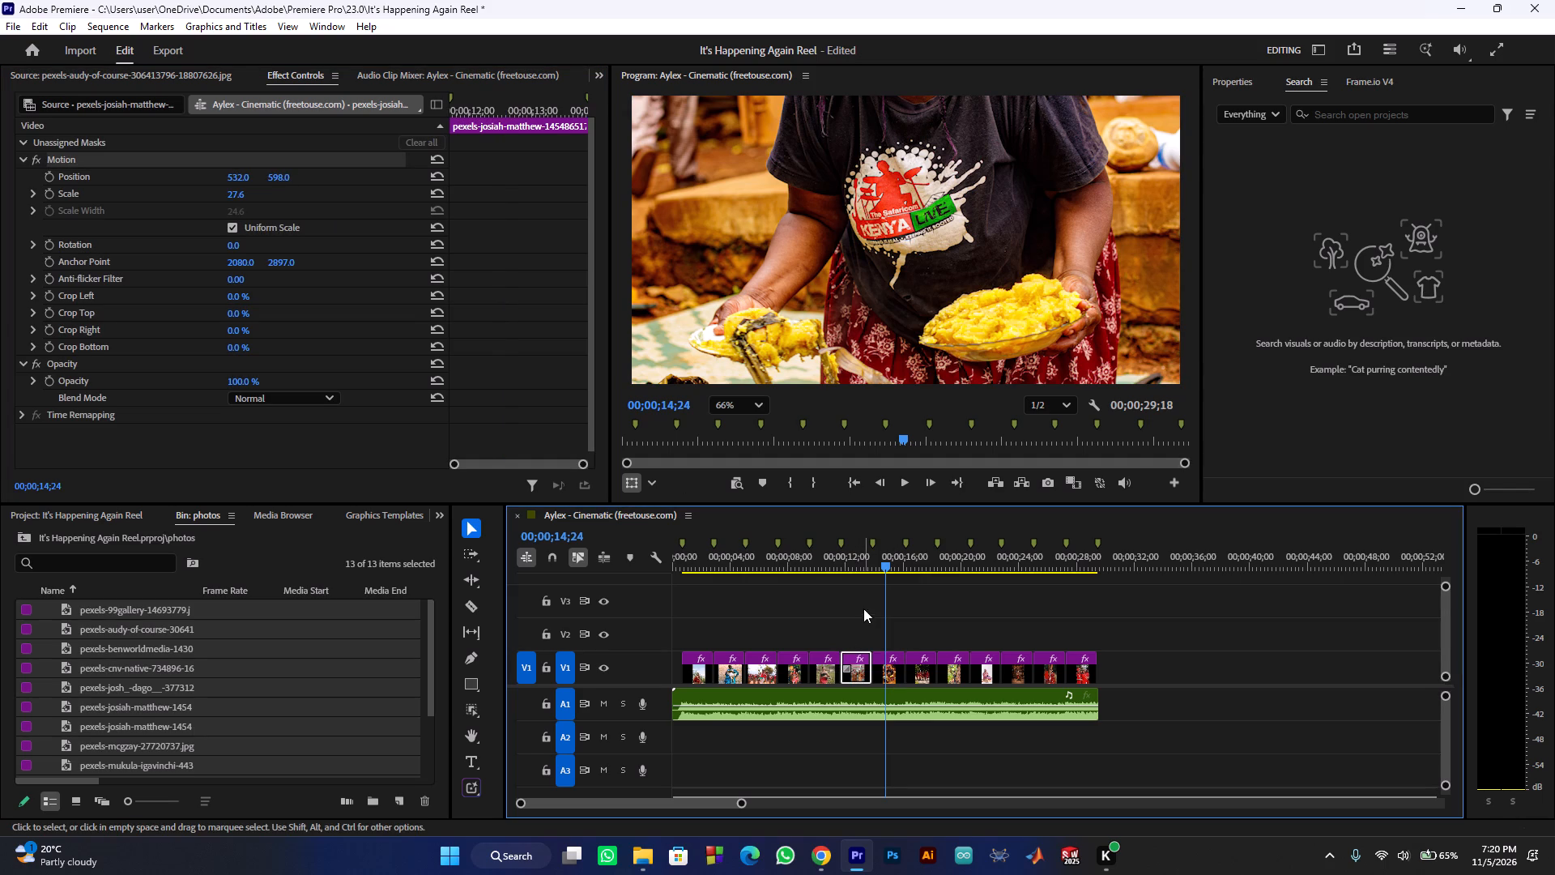
{"action": "left_click_drag", "start_coordinate": [867, 560], "coordinate": [829, 563]}
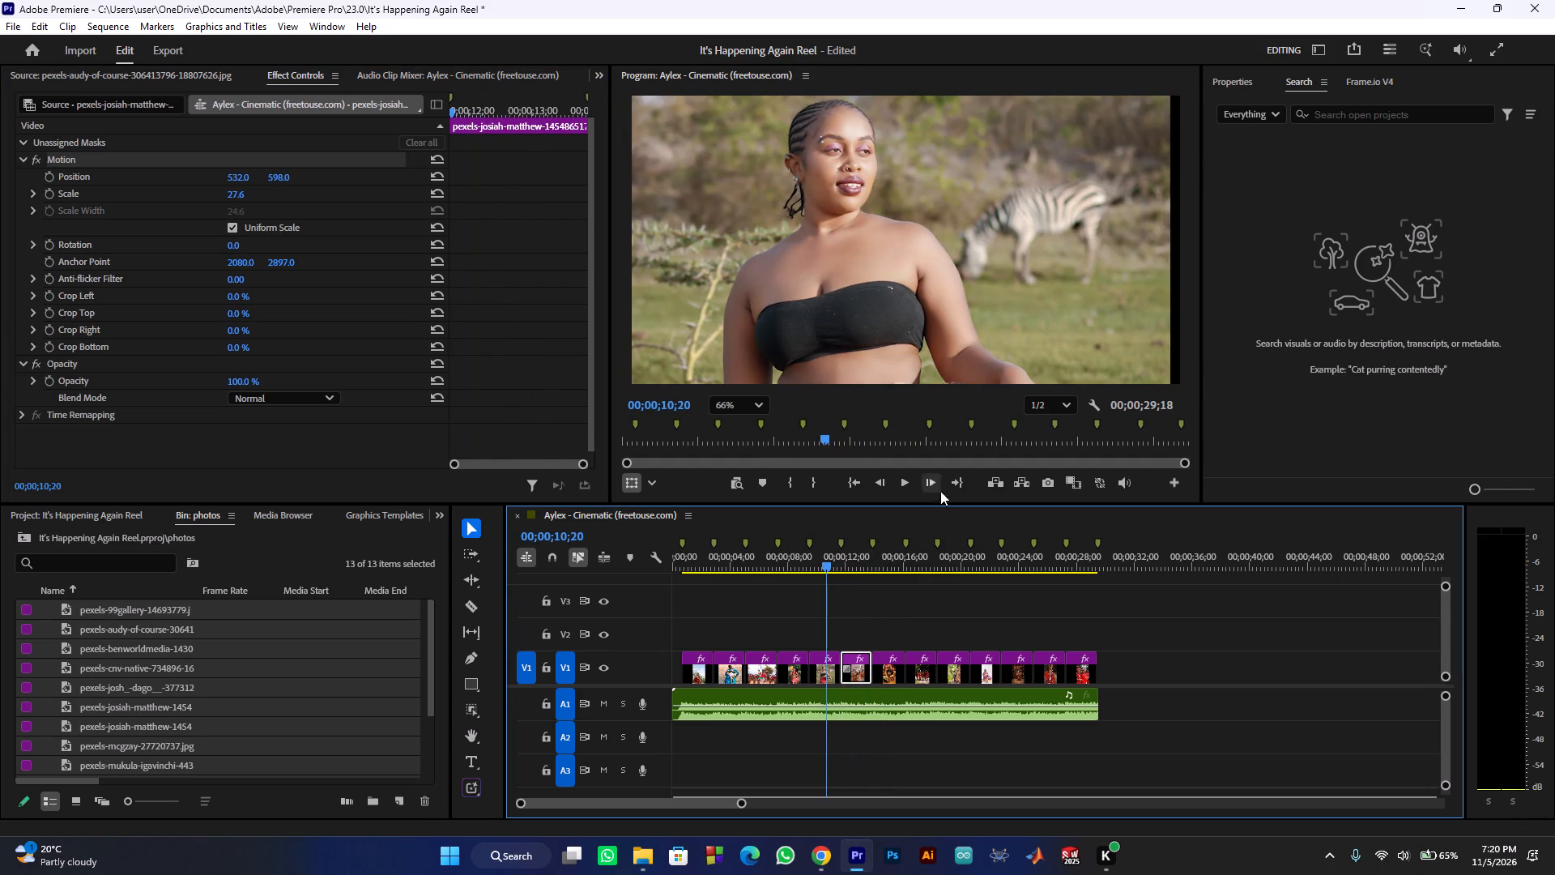
{"action": "left_click", "coordinate": [908, 476]}
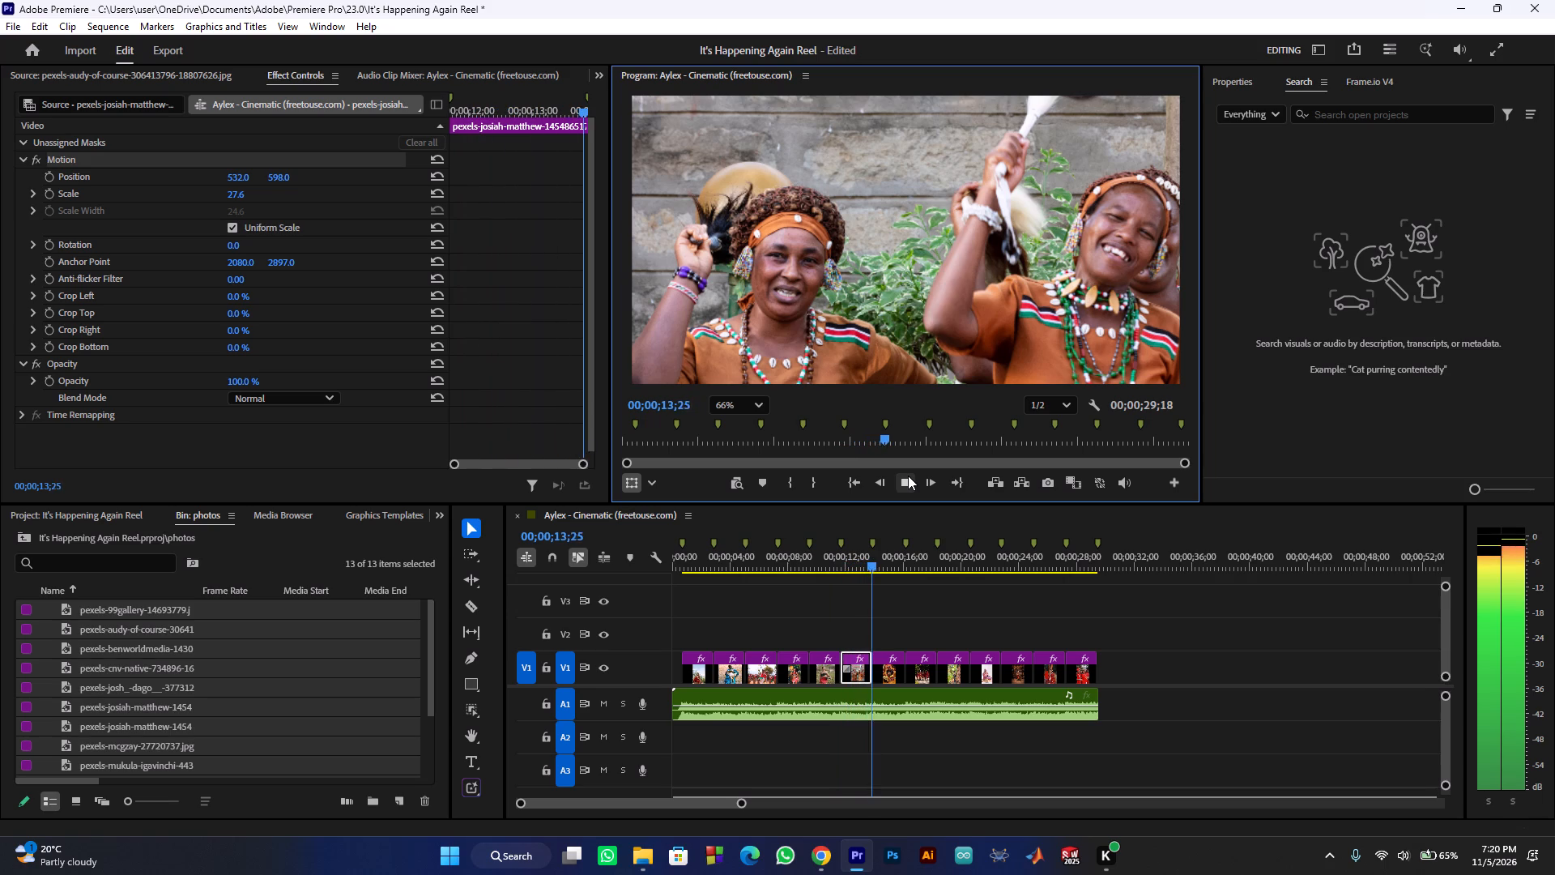
{"action": "left_click", "coordinate": [908, 476]}
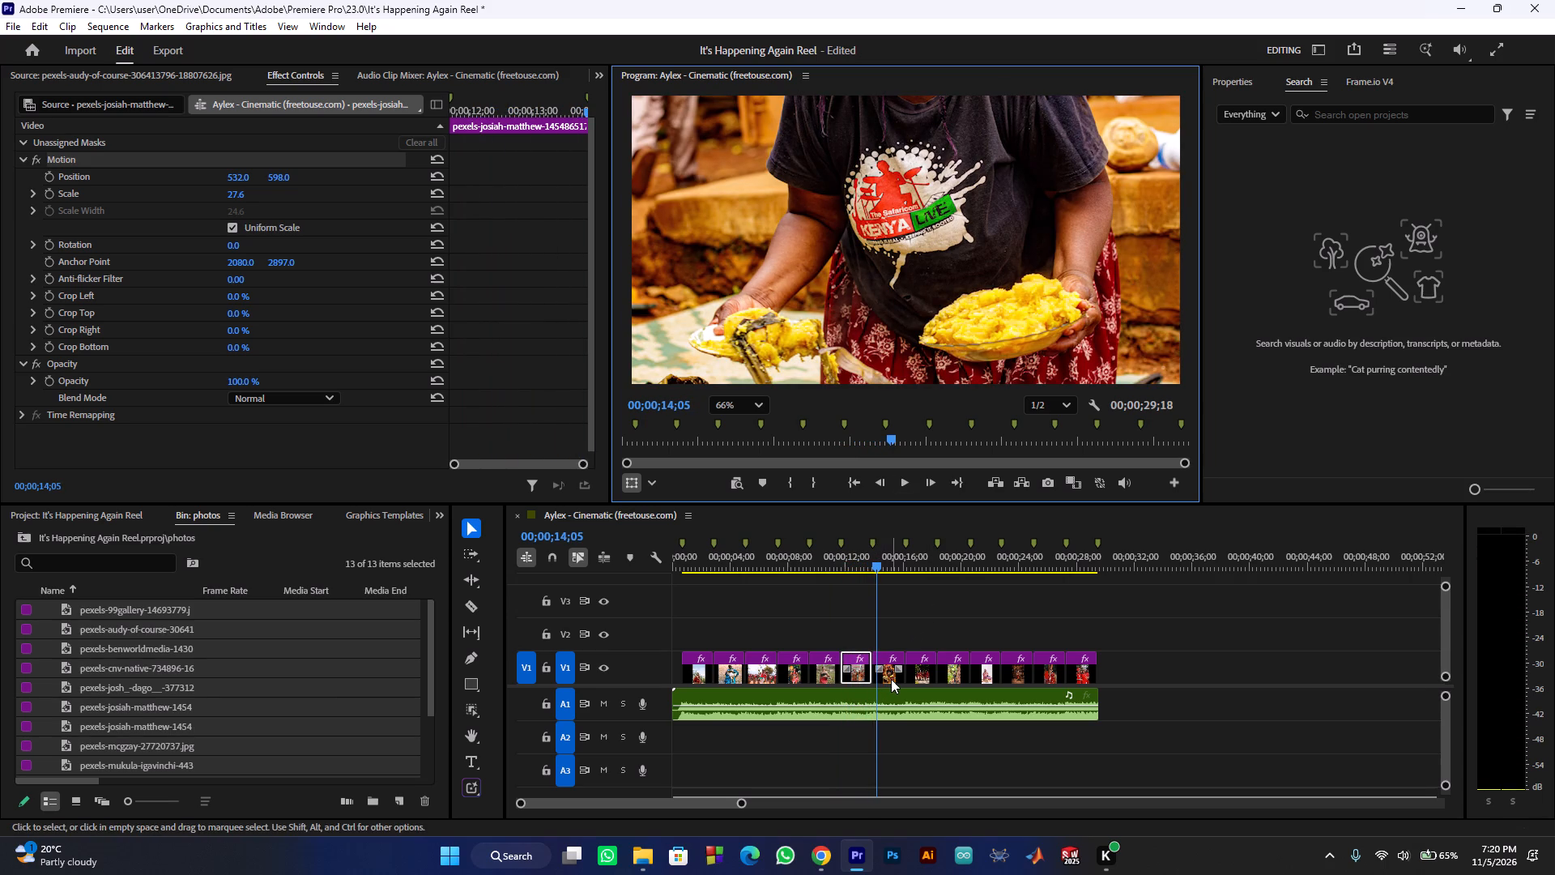
Set the vertical Position of the seventh photo, the person holding plates of food, to 18 and play on into the following photos.
{"action": "left_click", "coordinate": [891, 679]}
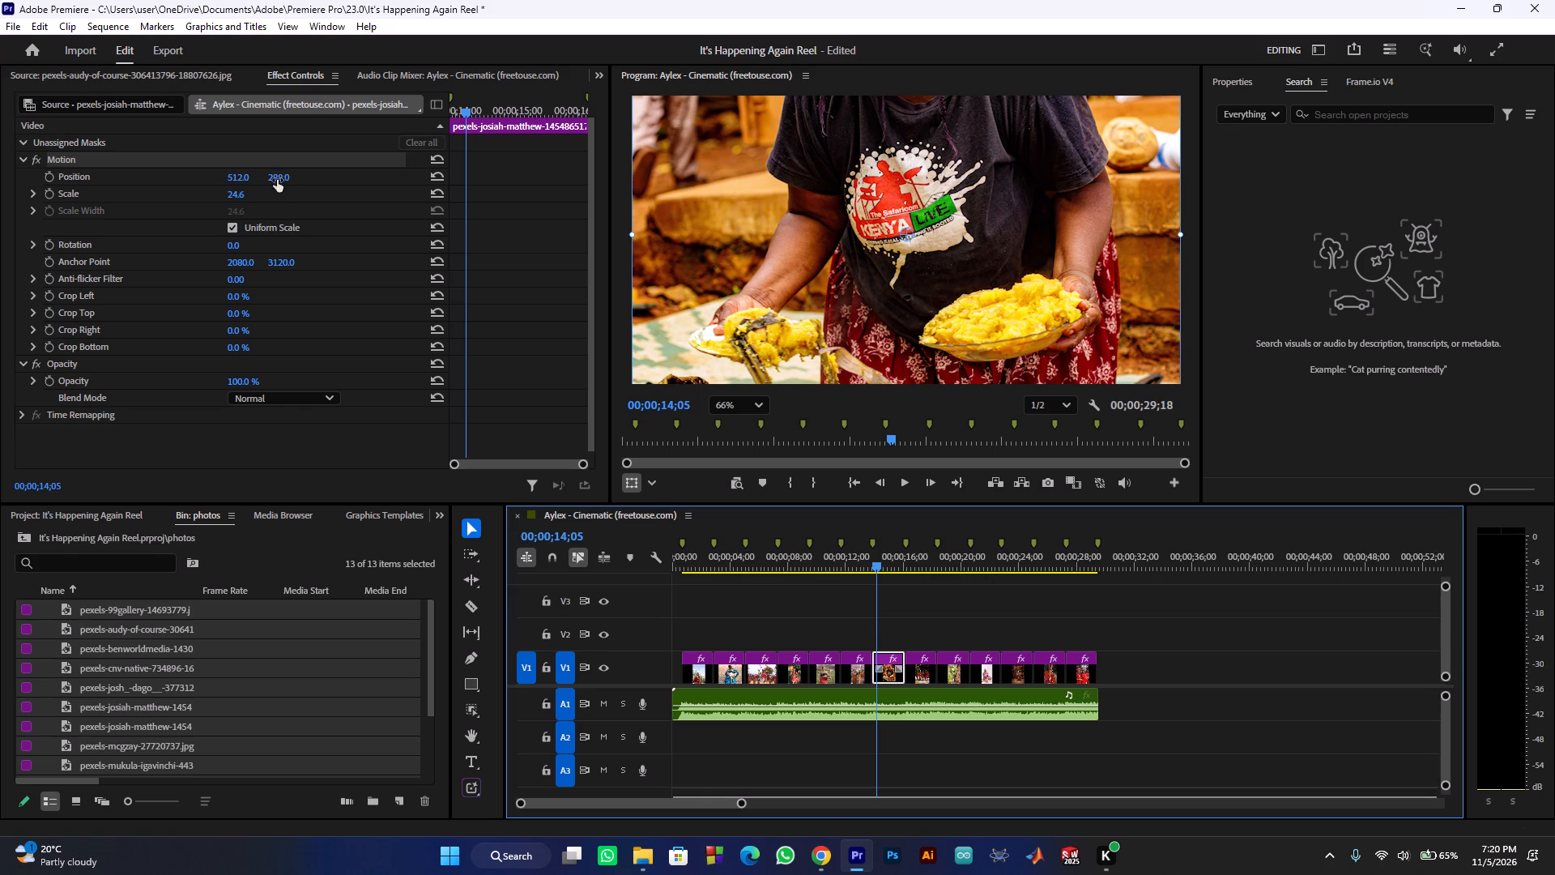
{"action": "left_click_drag", "start_coordinate": [277, 180], "coordinate": [453, 181]}
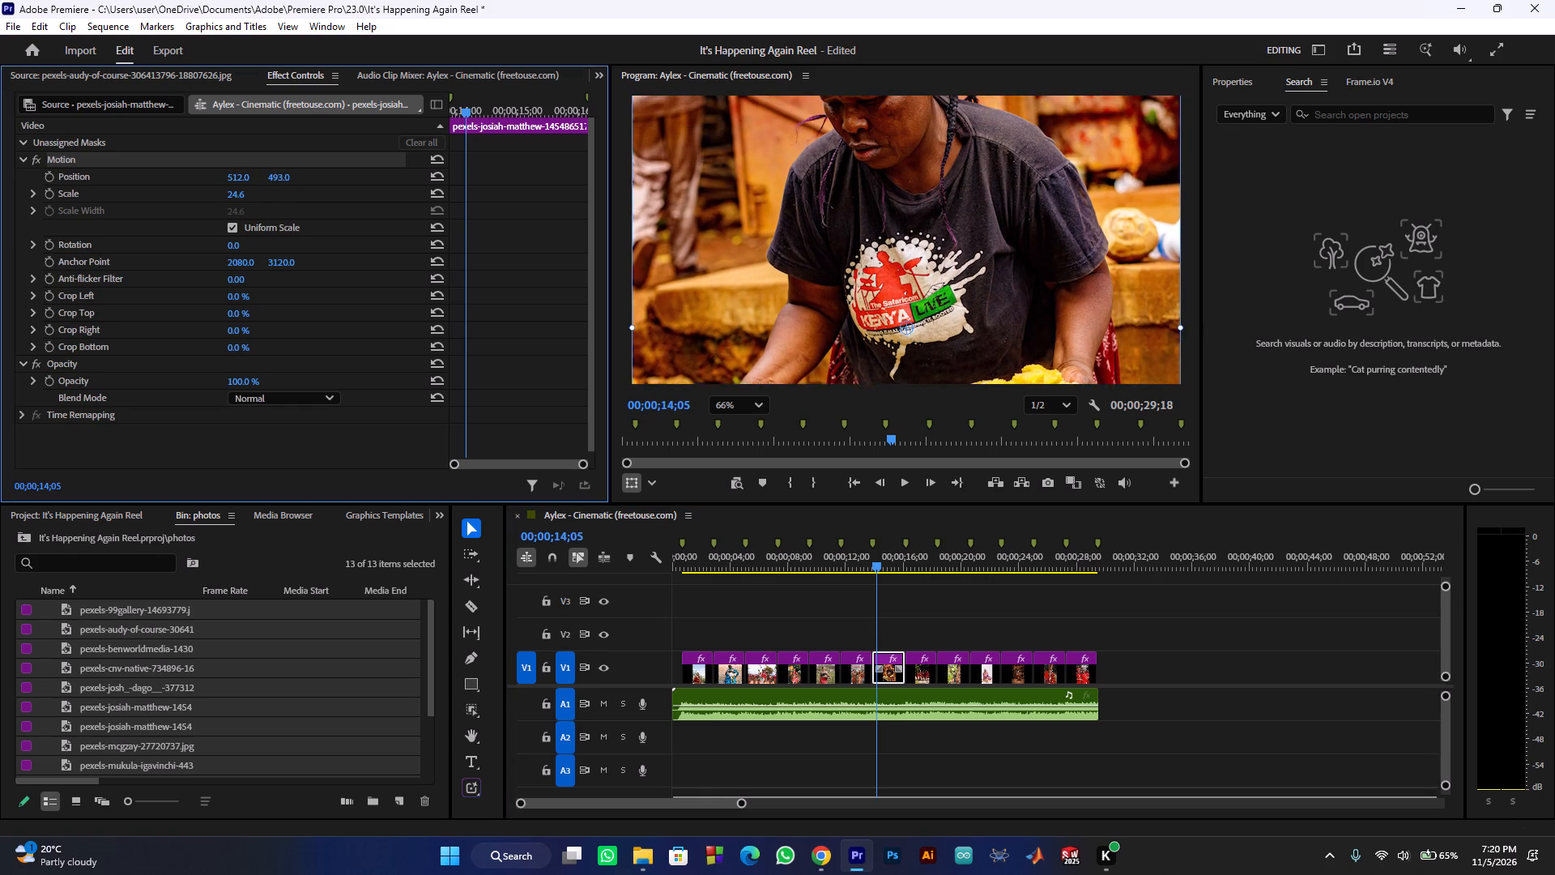
{"action": "left_click_drag", "start_coordinate": [453, 181], "coordinate": [549, 148]}
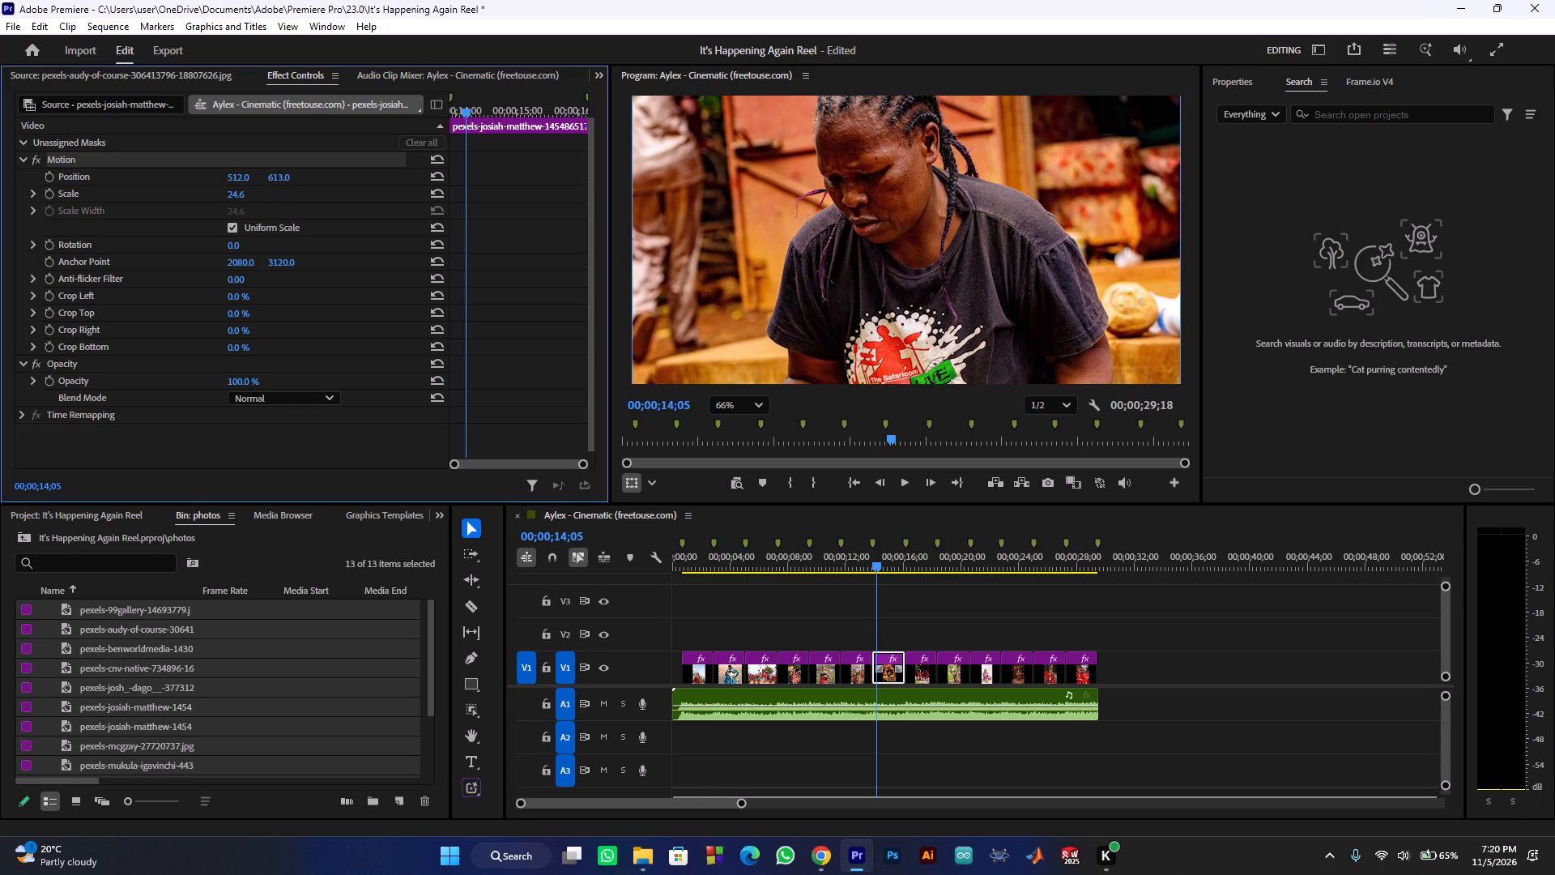
{"action": "left_click_drag", "start_coordinate": [549, 148], "coordinate": [207, 165]}
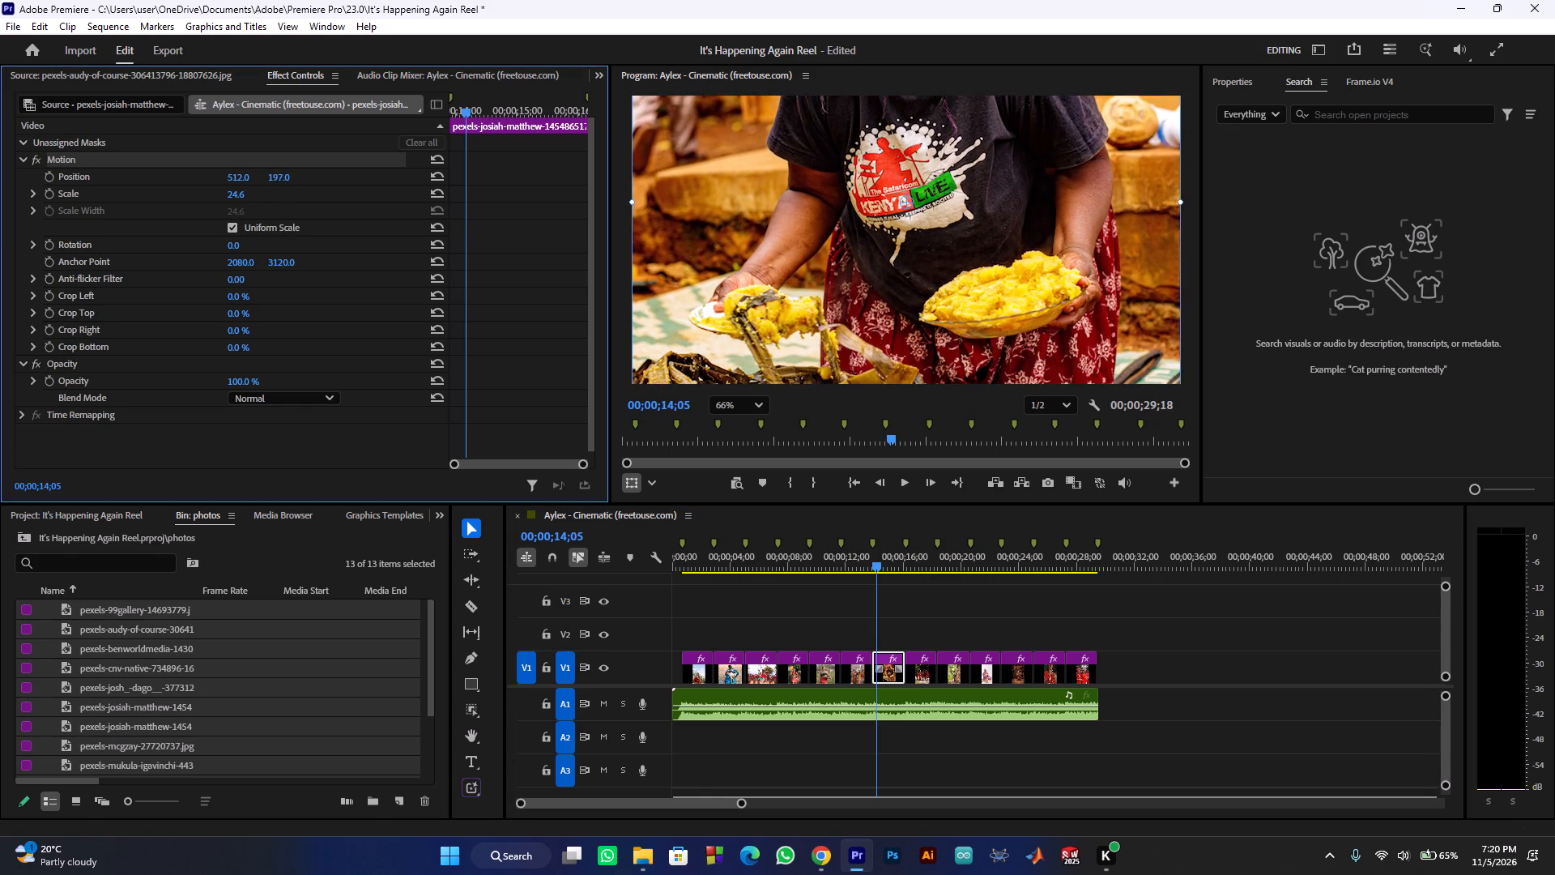
{"action": "left_click_drag", "start_coordinate": [207, 165], "coordinate": [65, 164]}
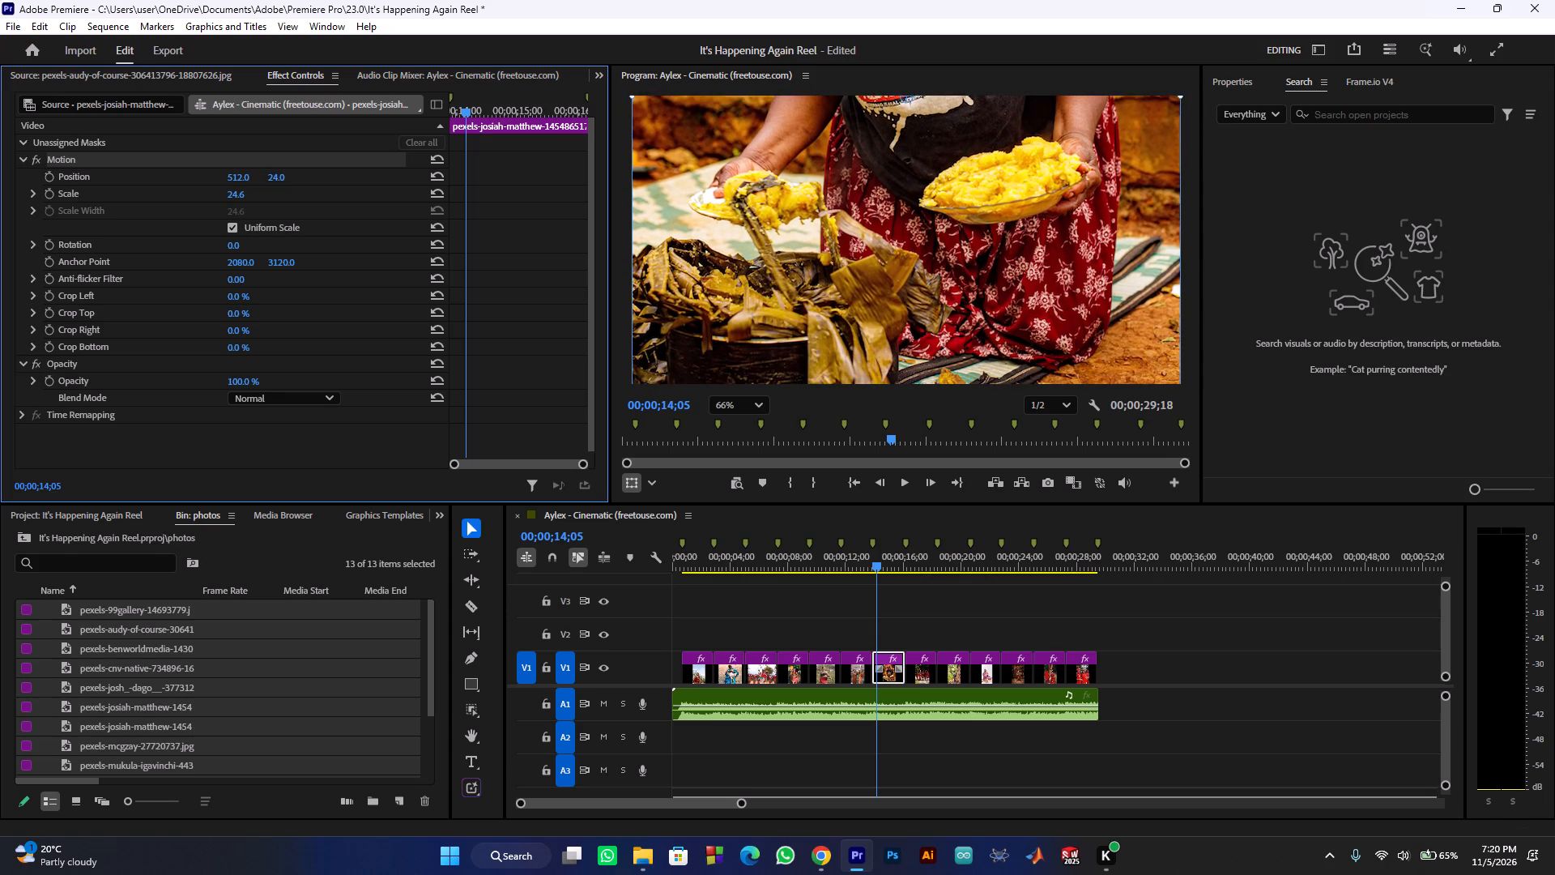
{"action": "left_click_drag", "start_coordinate": [65, 164], "coordinate": [57, 163]}
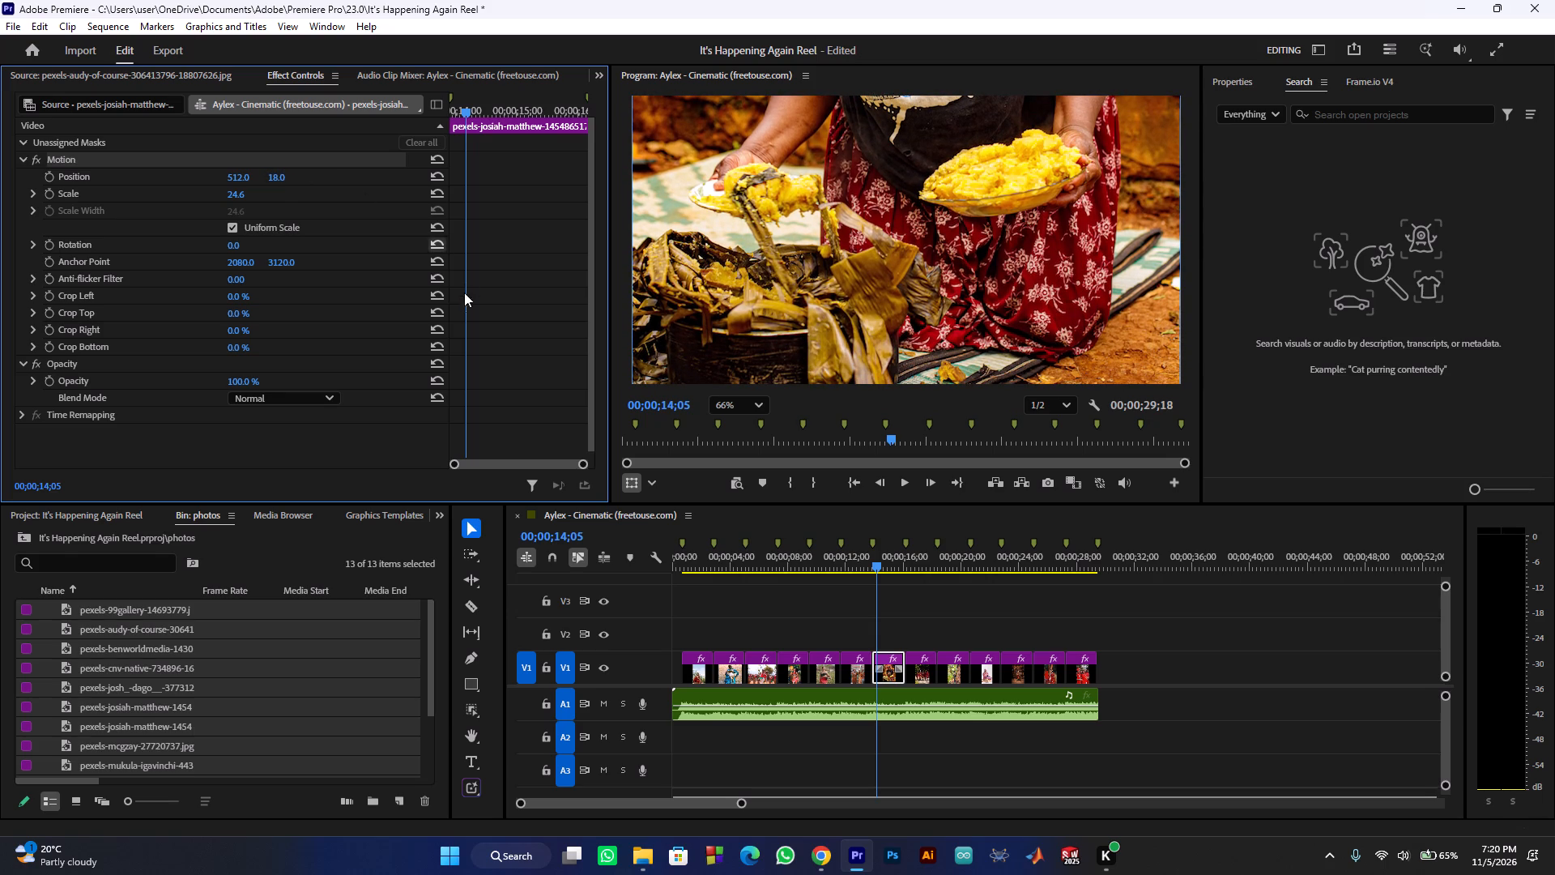
{"action": "left_click", "coordinate": [901, 485]}
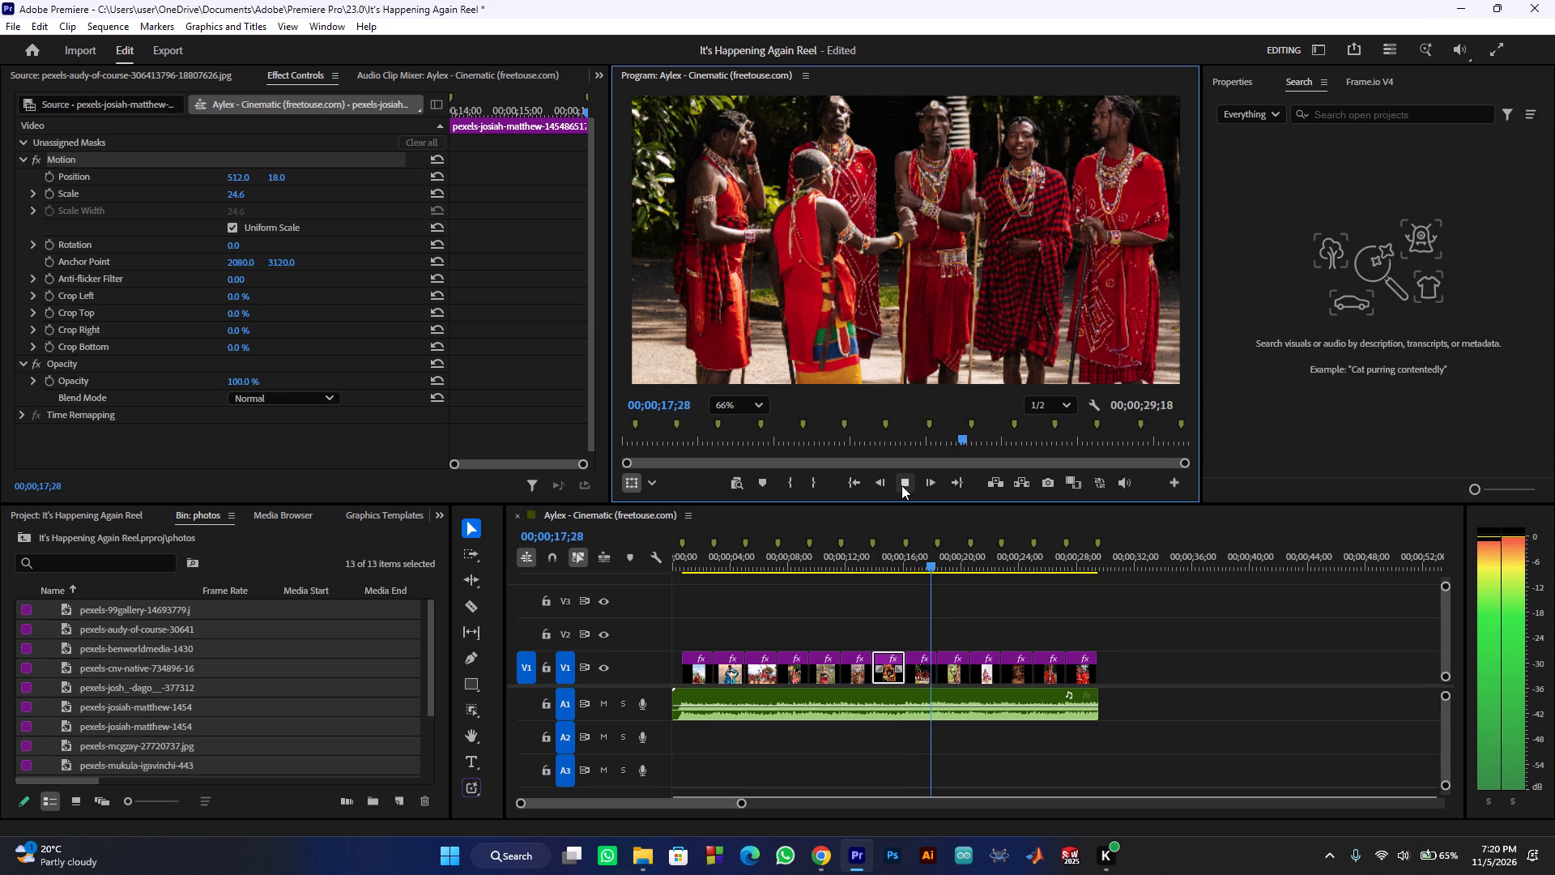
{"action": "left_click", "coordinate": [901, 485]}
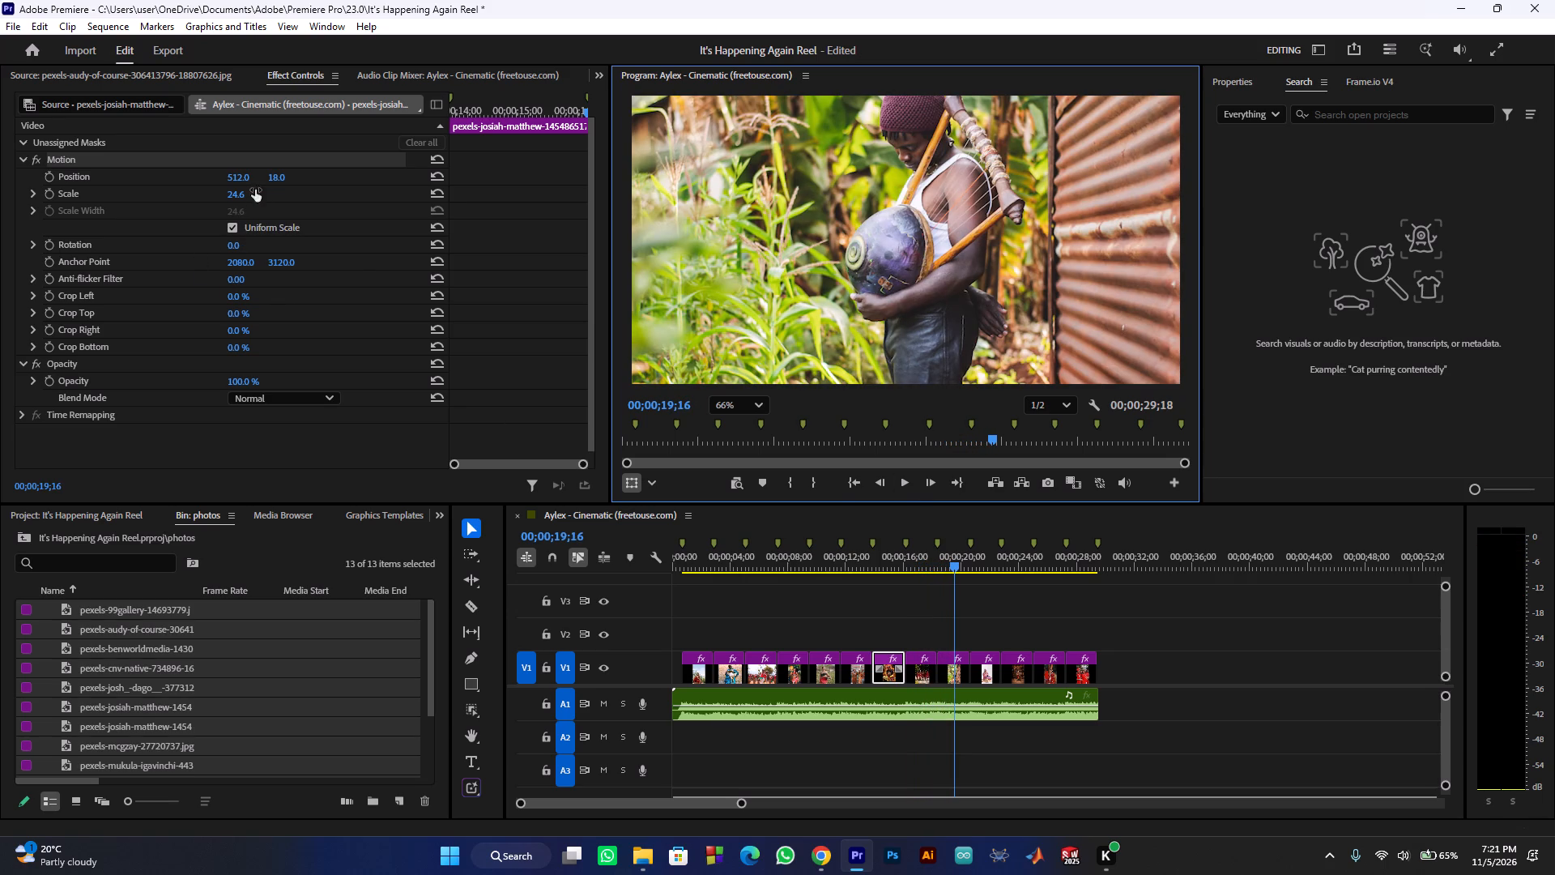
Set the vertical Position of the ninth photo, the man carrying the gourd instrument, to 369 and play past it.
{"action": "left_click", "coordinate": [956, 678]}
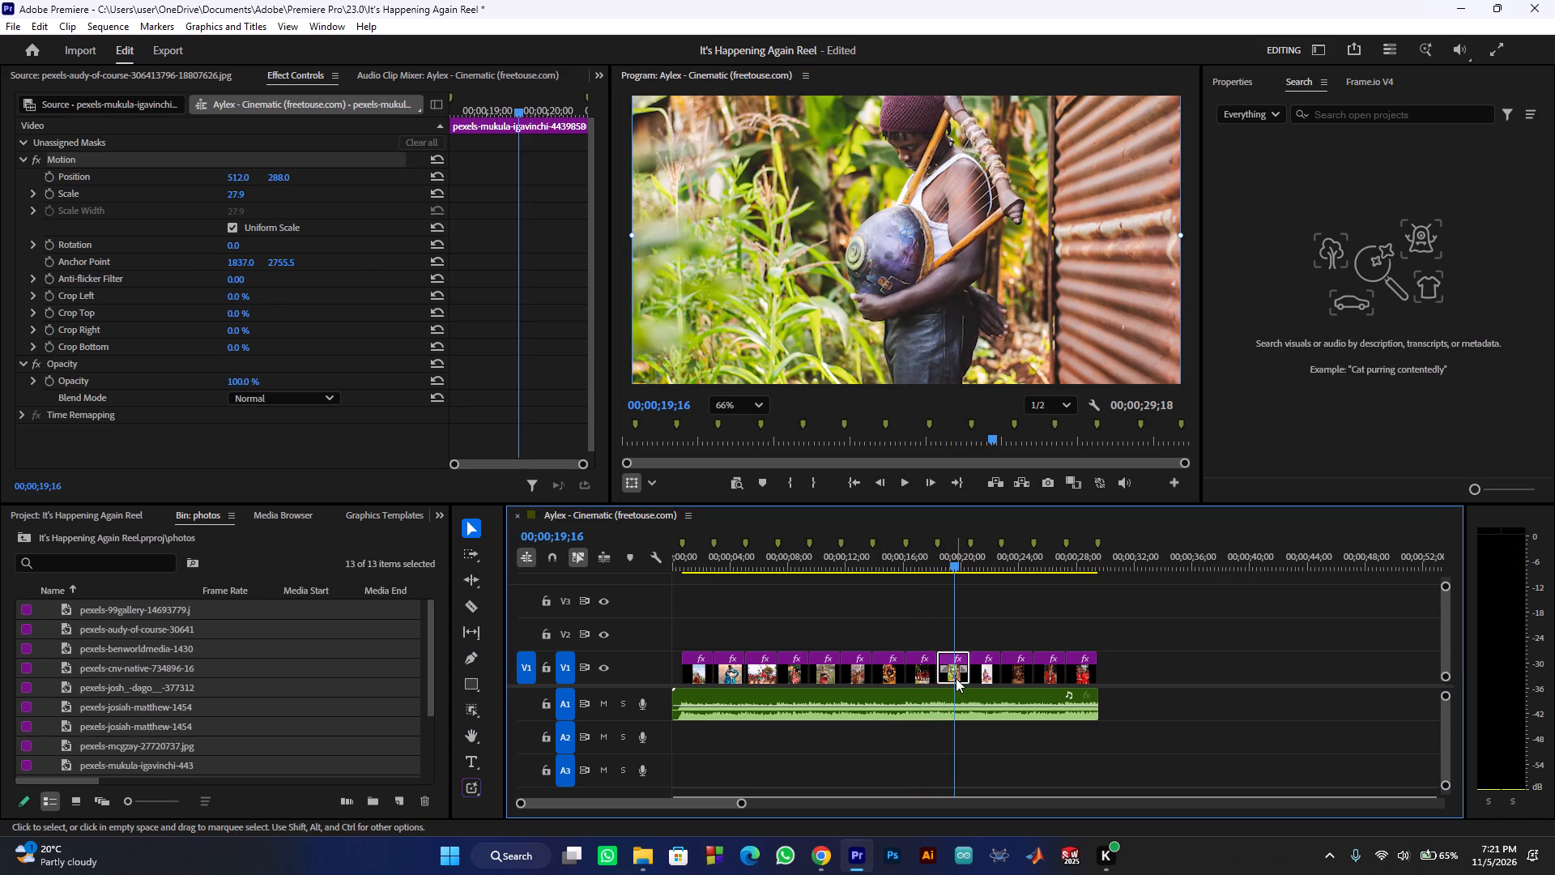
{"action": "left_click_drag", "start_coordinate": [276, 181], "coordinate": [289, 177]}
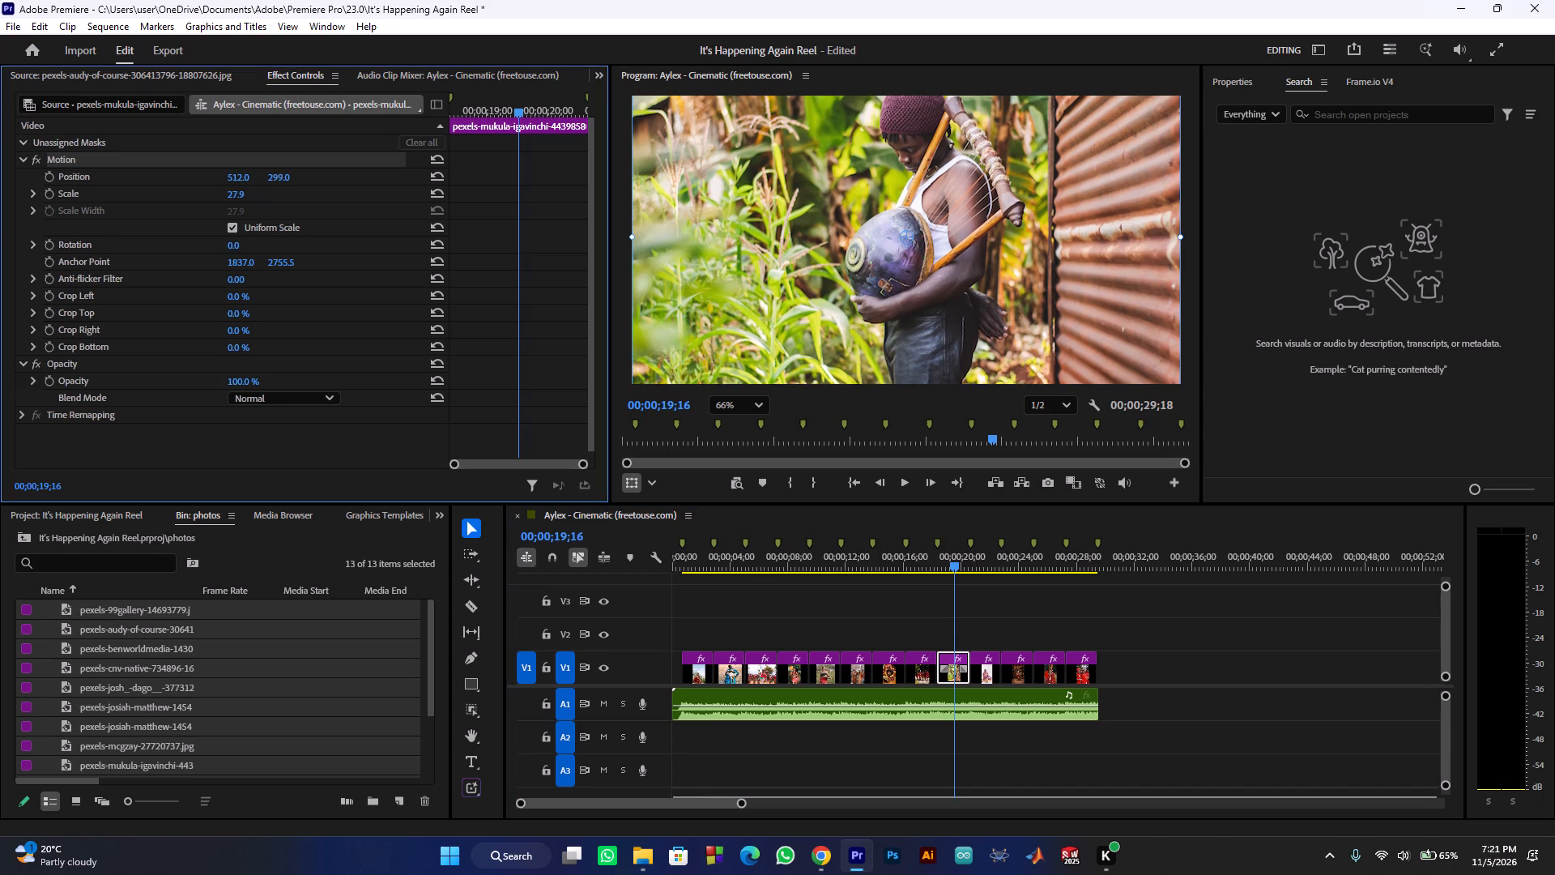
{"action": "left_click_drag", "start_coordinate": [289, 177], "coordinate": [344, 182]}
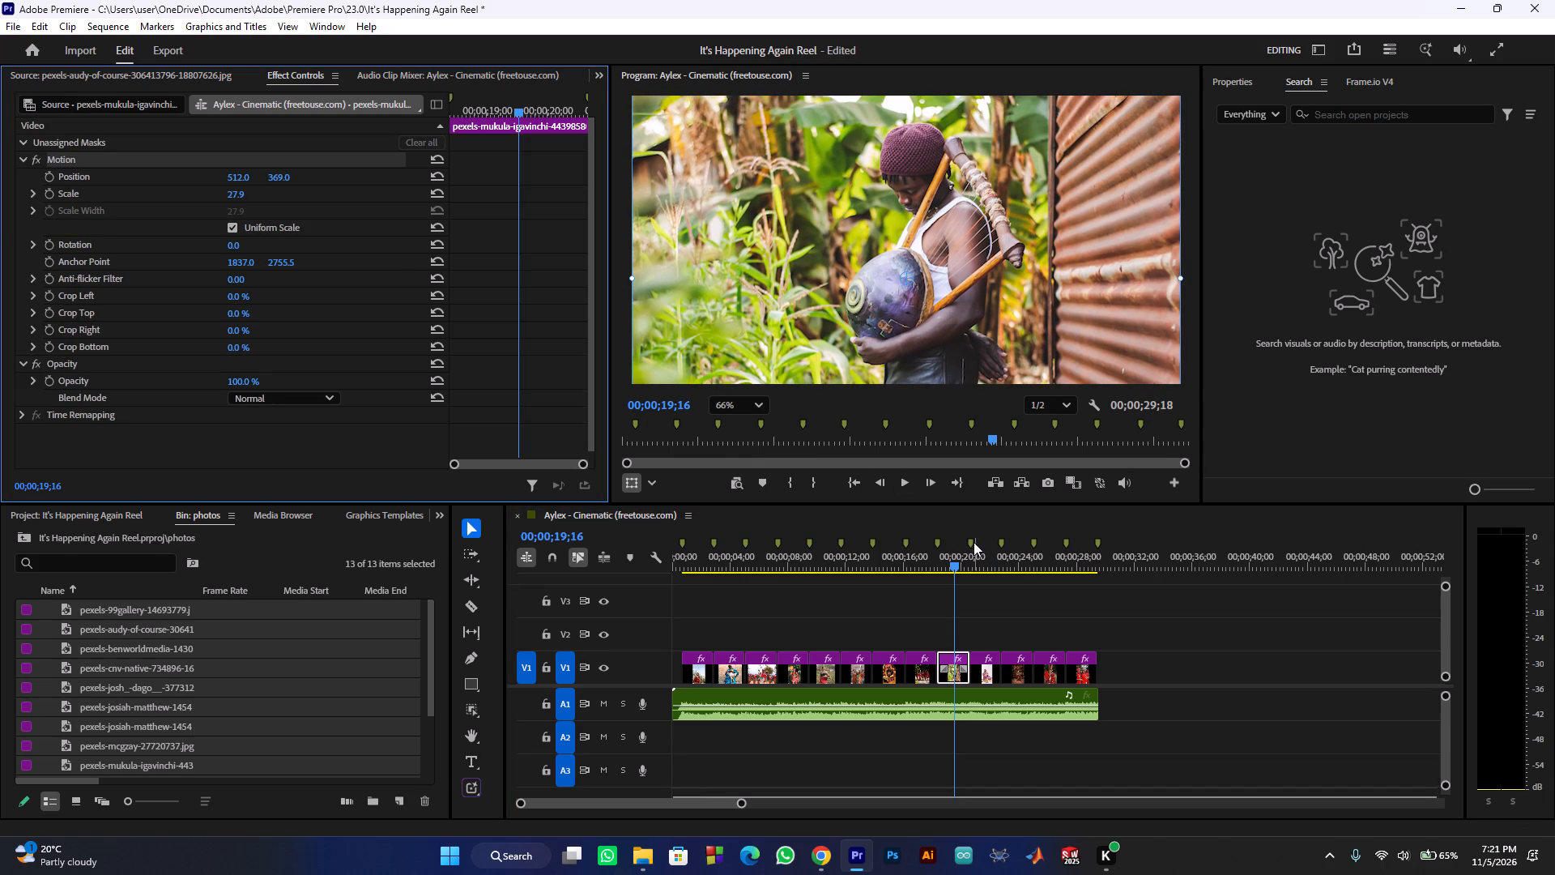
{"action": "left_click", "coordinate": [901, 481]}
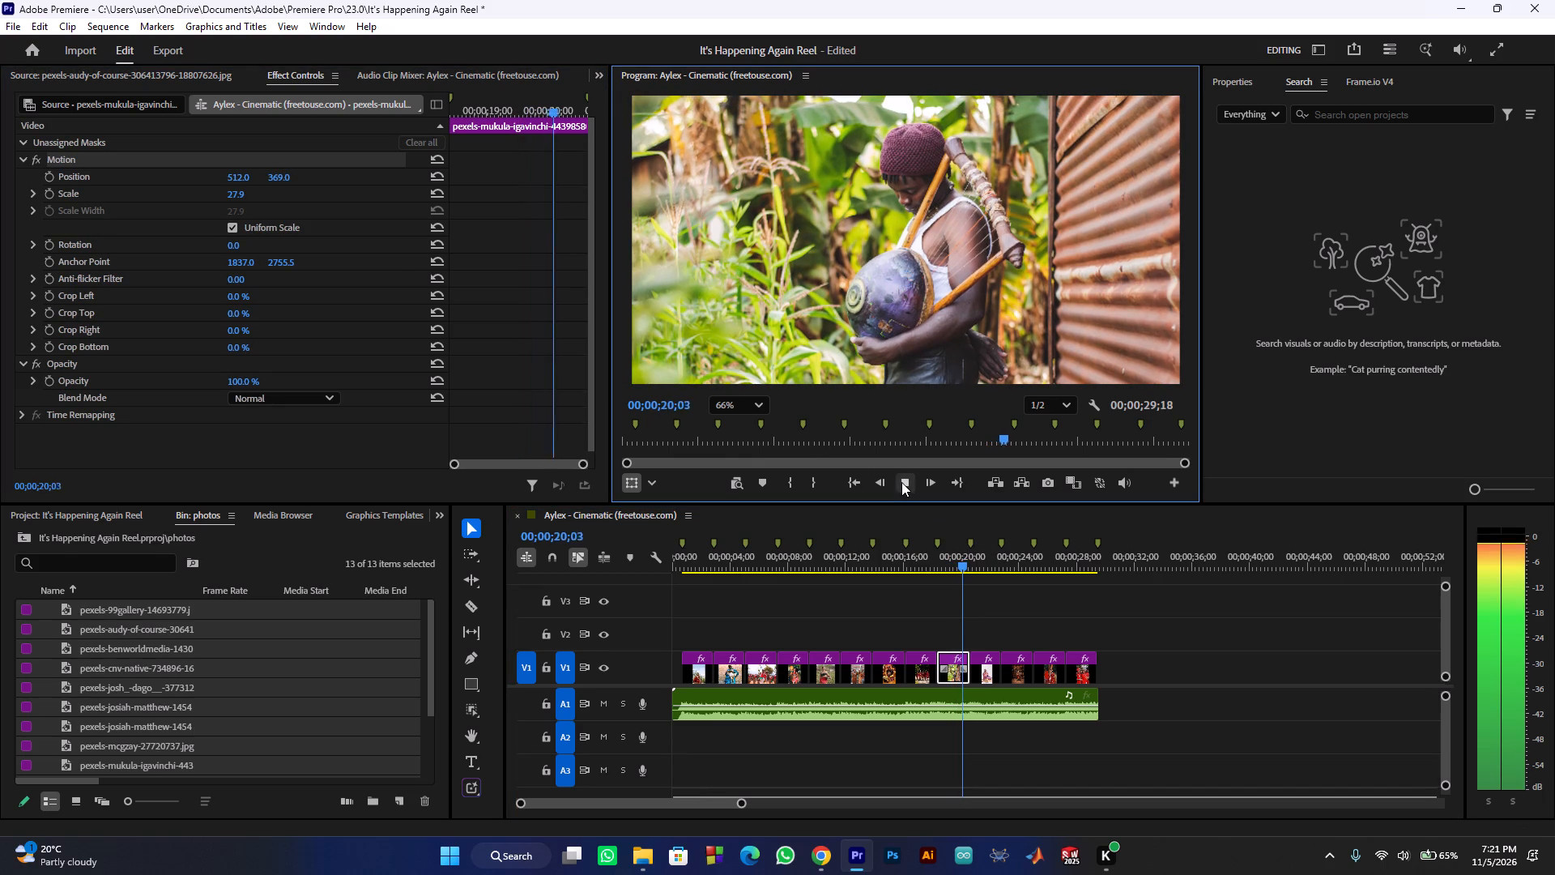
{"action": "left_click", "coordinate": [901, 482]}
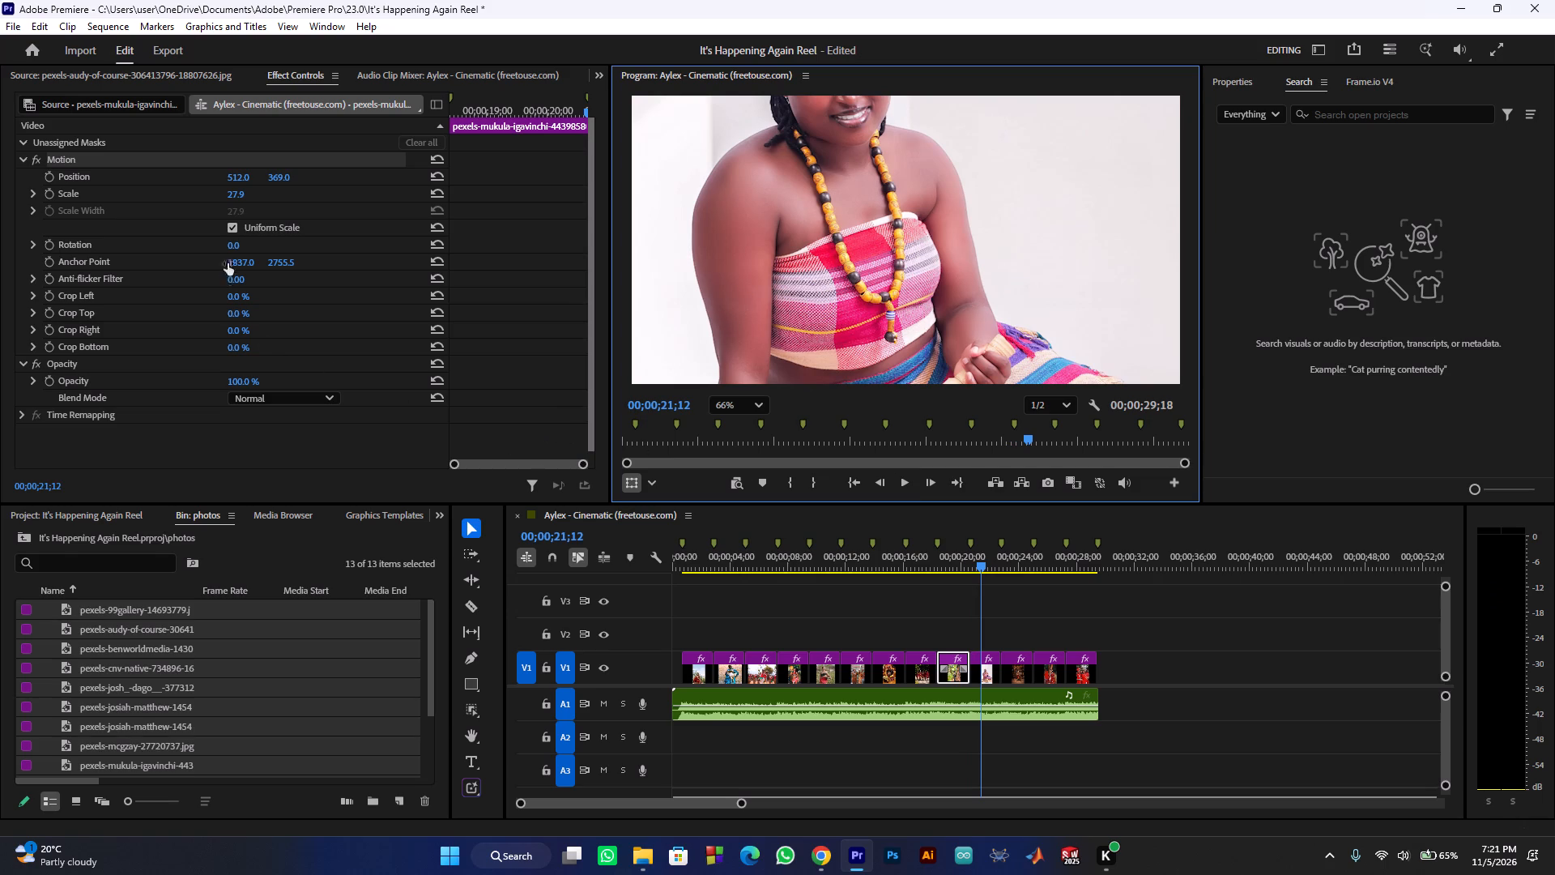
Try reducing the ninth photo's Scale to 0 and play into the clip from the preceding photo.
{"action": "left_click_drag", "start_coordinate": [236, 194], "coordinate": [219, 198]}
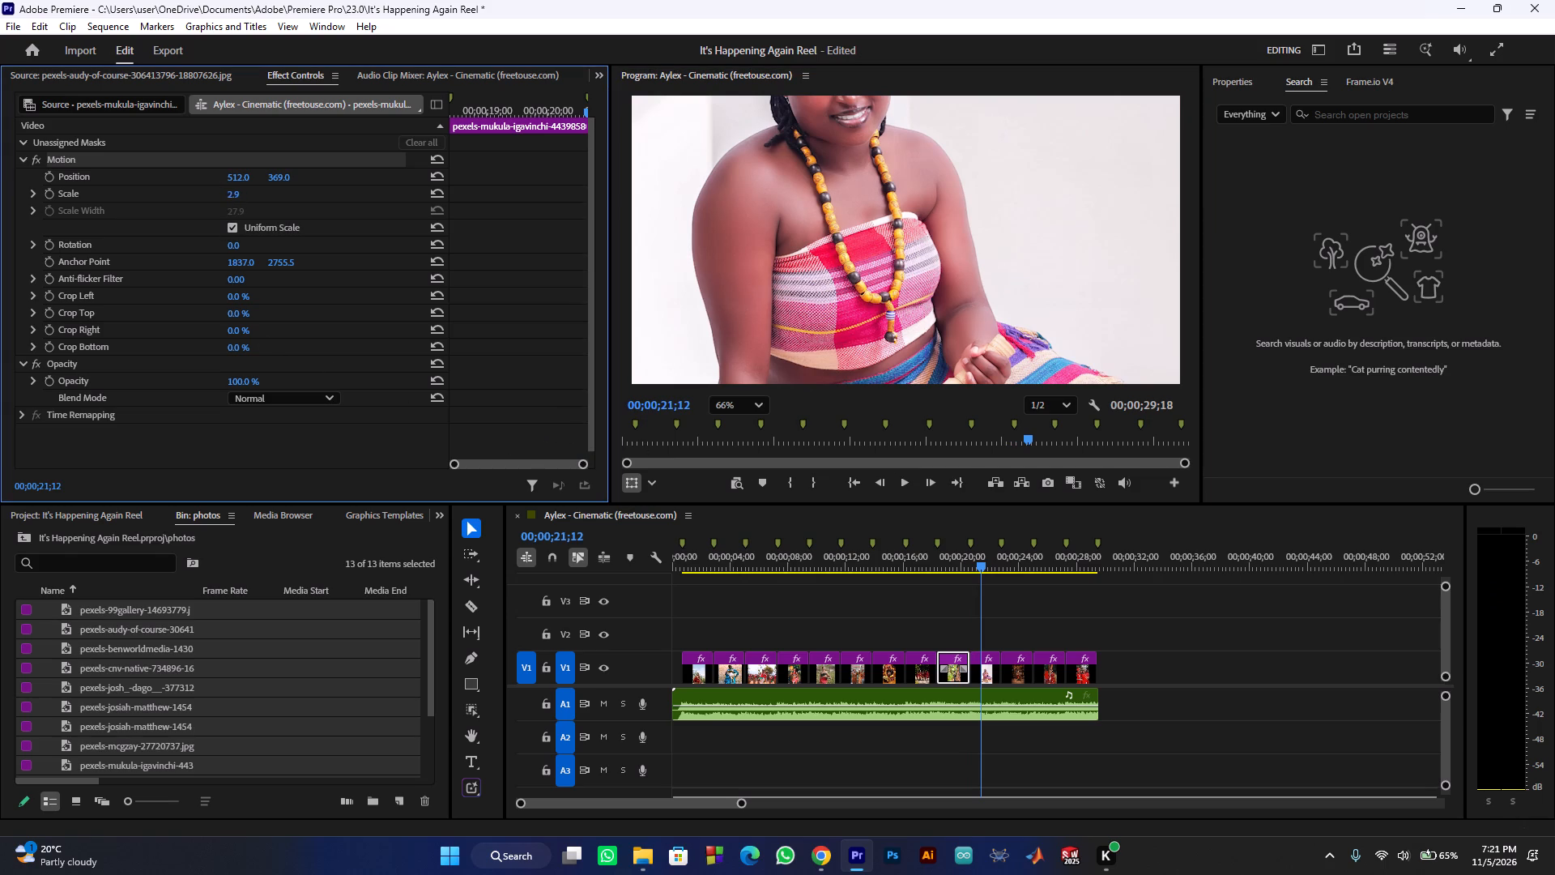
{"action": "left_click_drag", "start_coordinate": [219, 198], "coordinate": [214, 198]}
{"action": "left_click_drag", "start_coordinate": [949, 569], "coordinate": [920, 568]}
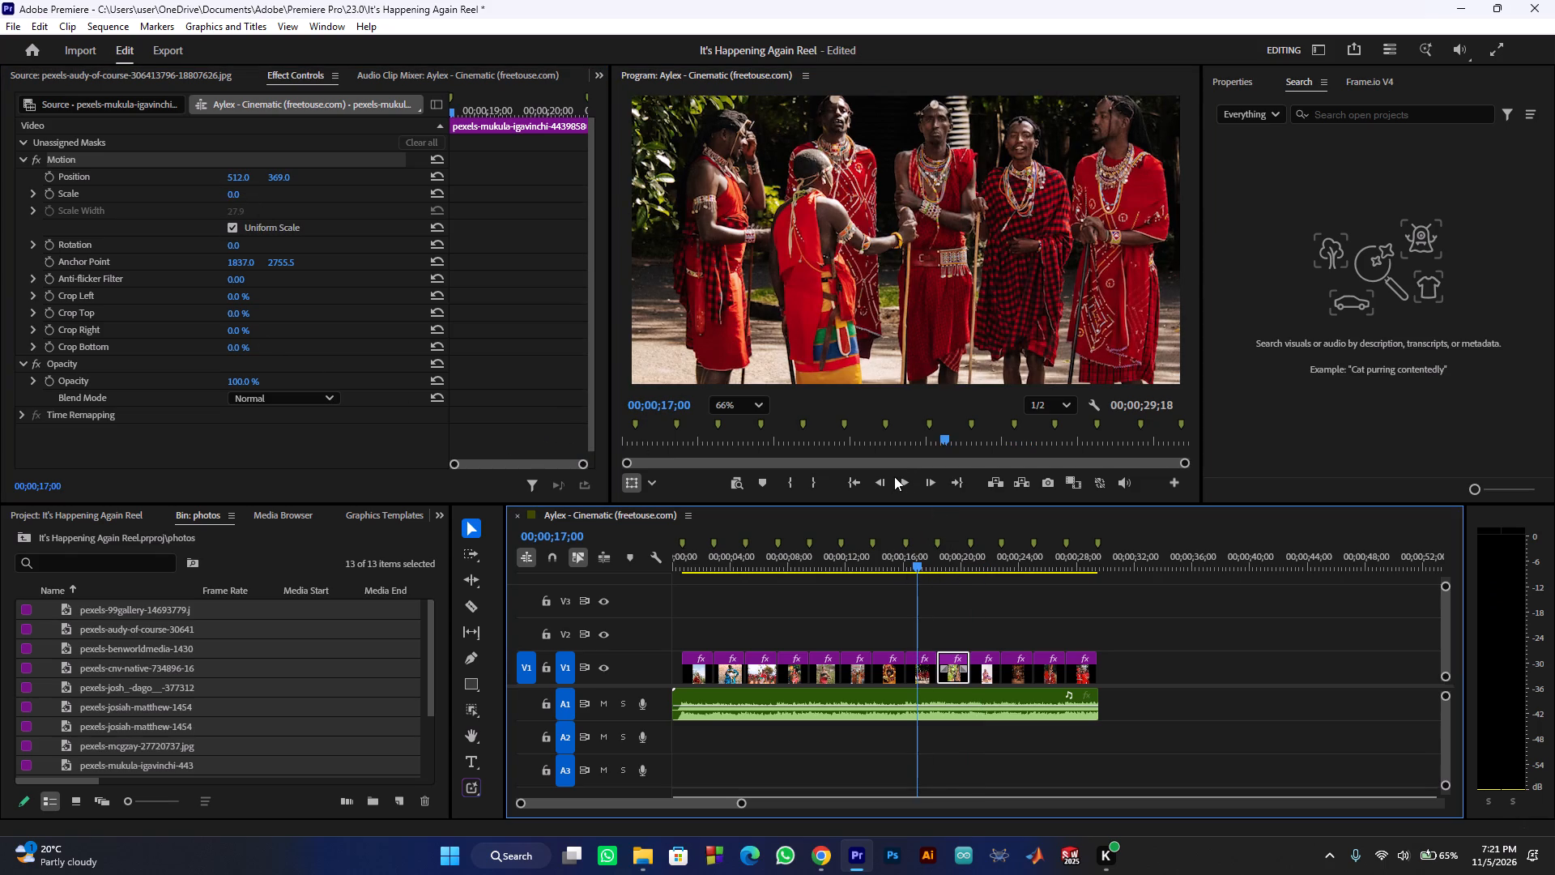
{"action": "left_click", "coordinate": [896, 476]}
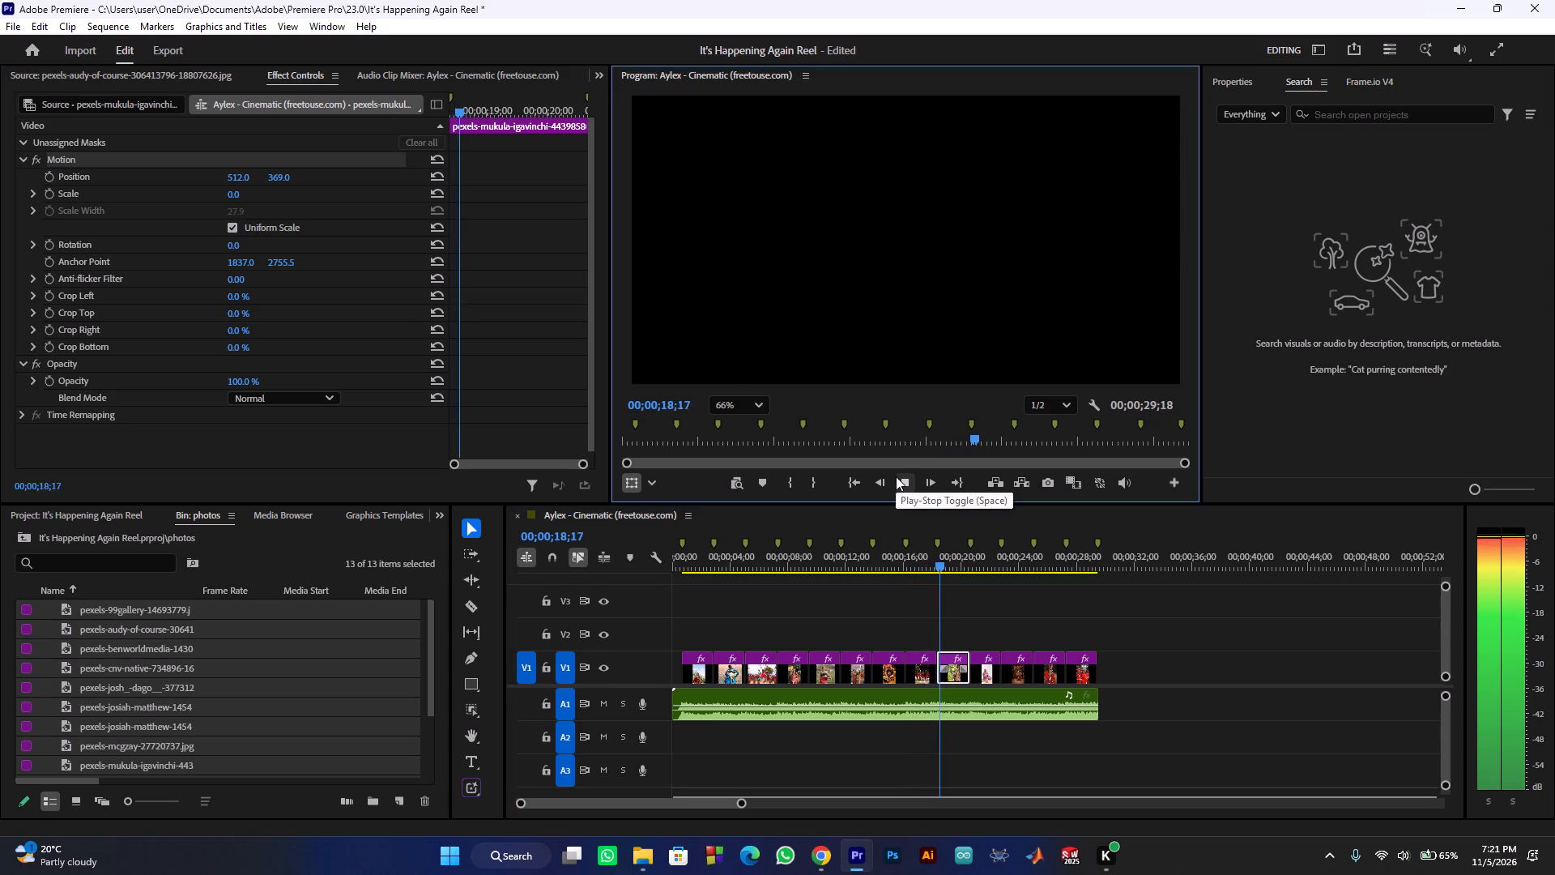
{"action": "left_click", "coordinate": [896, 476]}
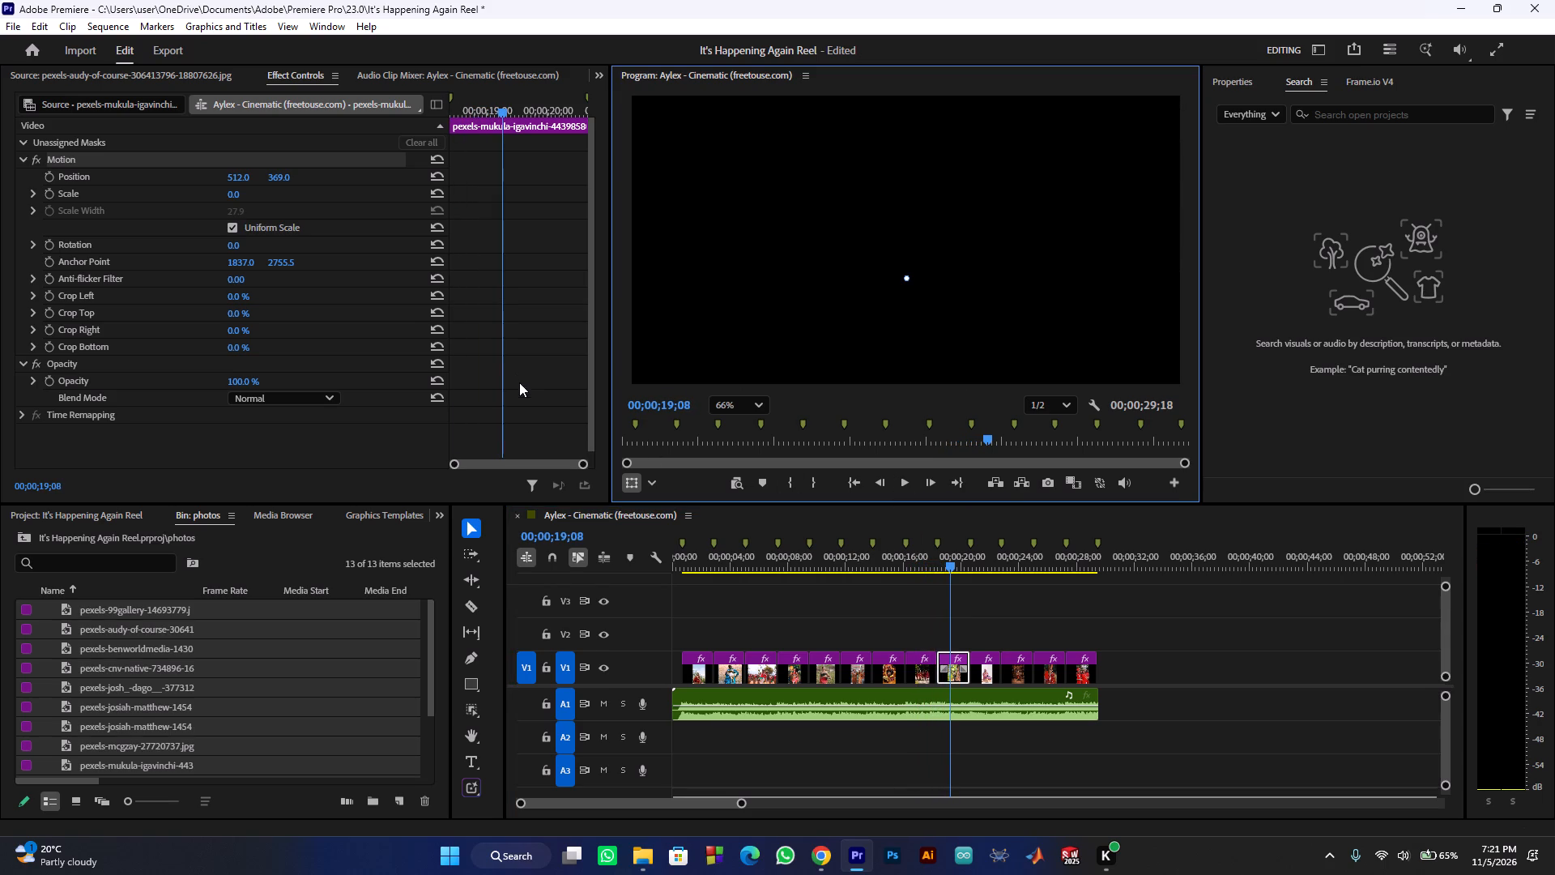
Try several Scale values on the ninth photo, set it to 34, and play past the clip to check it.
{"action": "left_click_drag", "start_coordinate": [230, 192], "coordinate": [310, 198]}
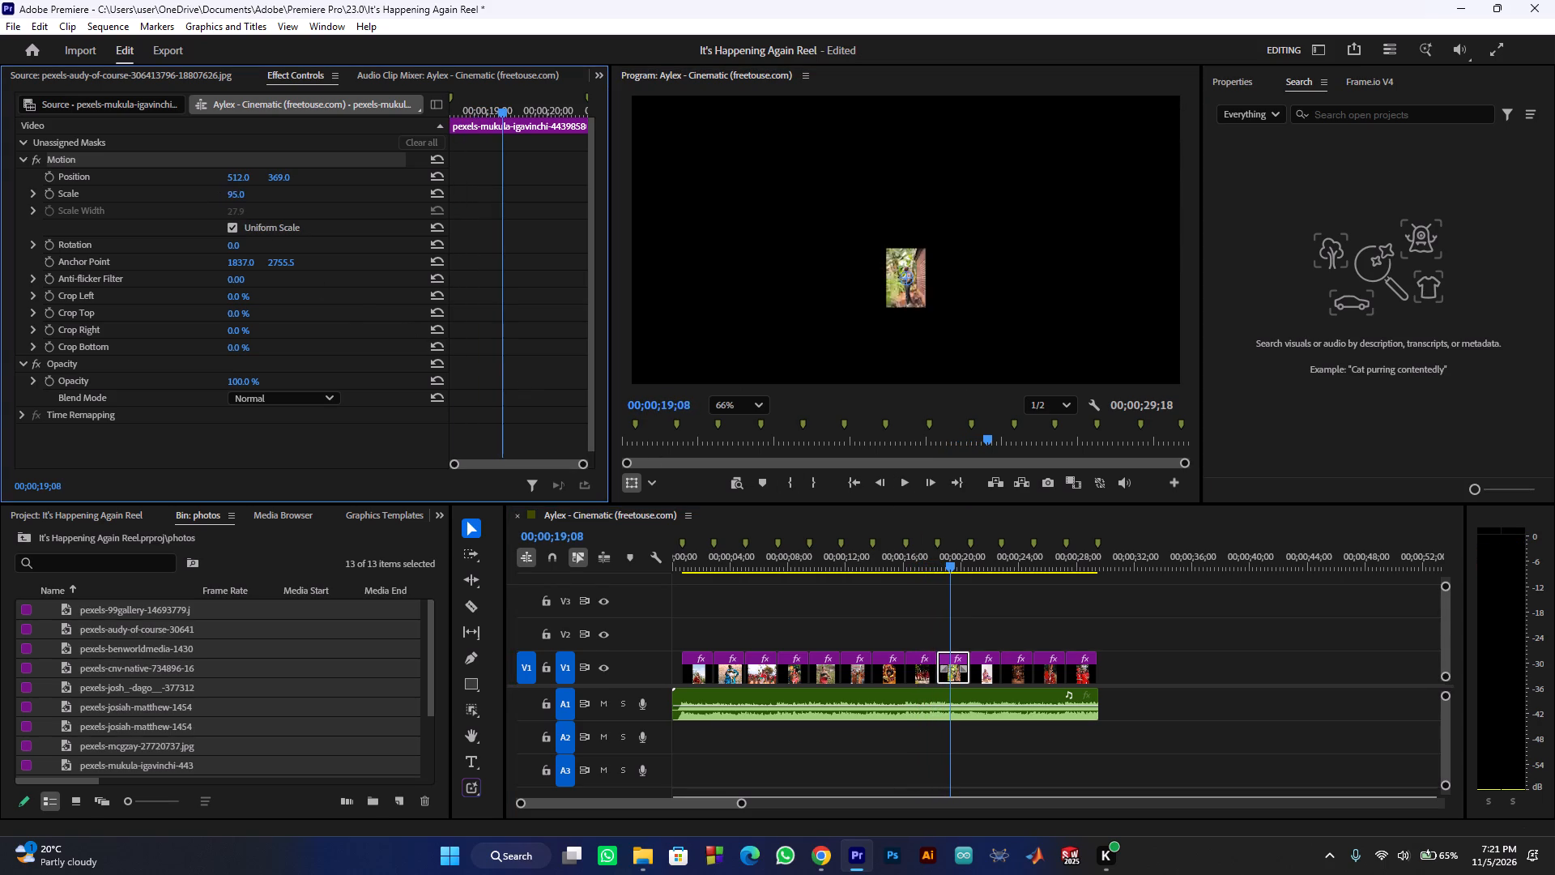
{"action": "left_click_drag", "start_coordinate": [310, 198], "coordinate": [249, 185]}
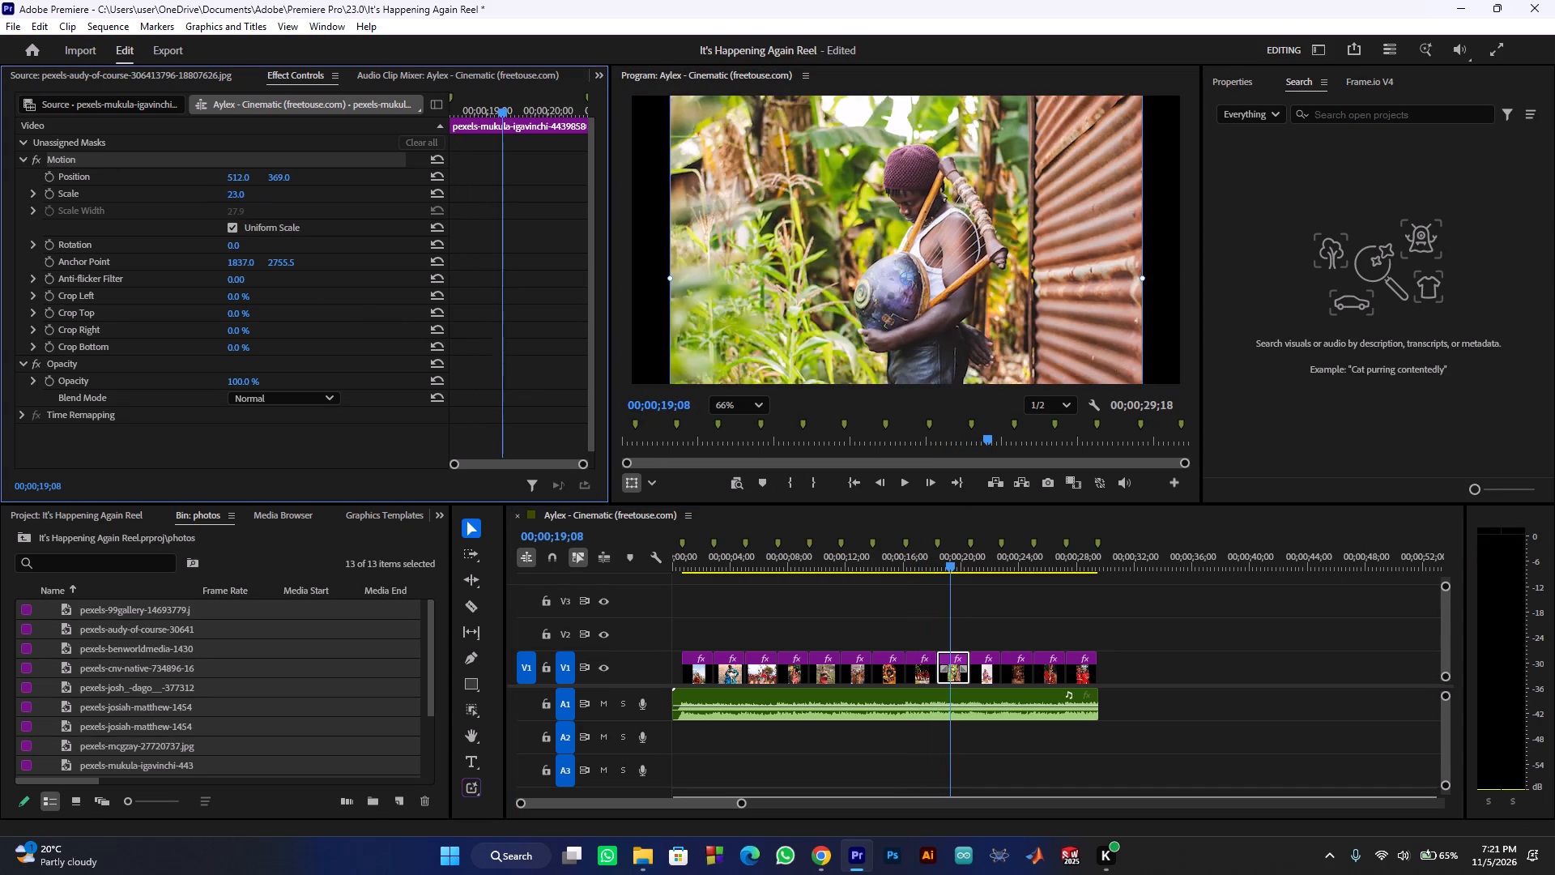
{"action": "left_click_drag", "start_coordinate": [249, 185], "coordinate": [259, 181]}
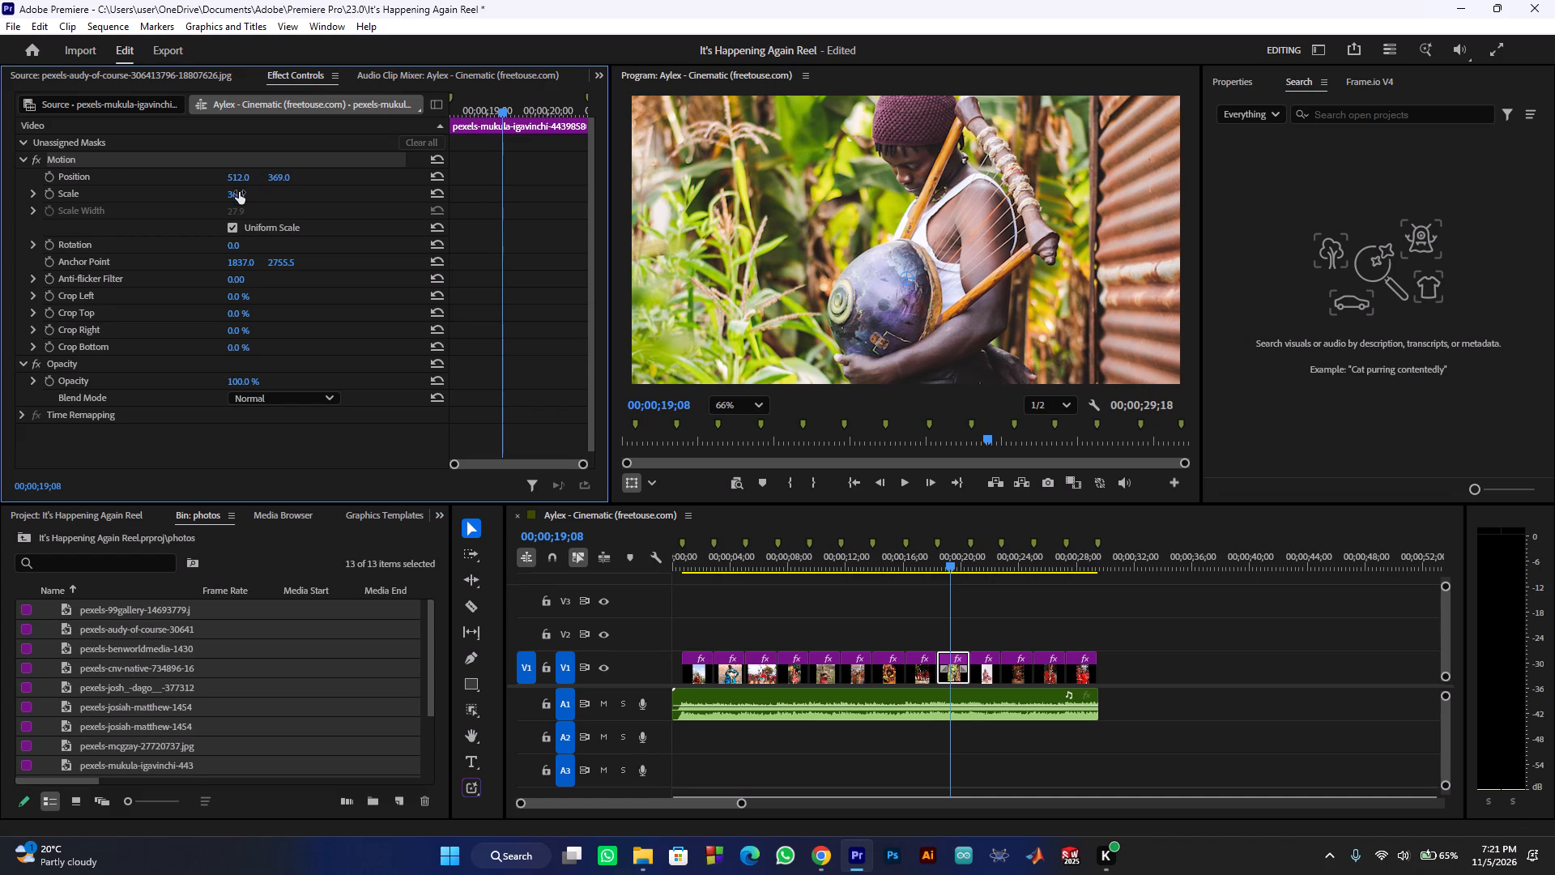
{"action": "left_click", "coordinate": [239, 192]}
{"action": "left_click", "coordinate": [249, 191]}
{"action": "double_click", "coordinate": [249, 194]}
{"action": "type", "text": "34"}
{"action": "key", "text": "Return"}
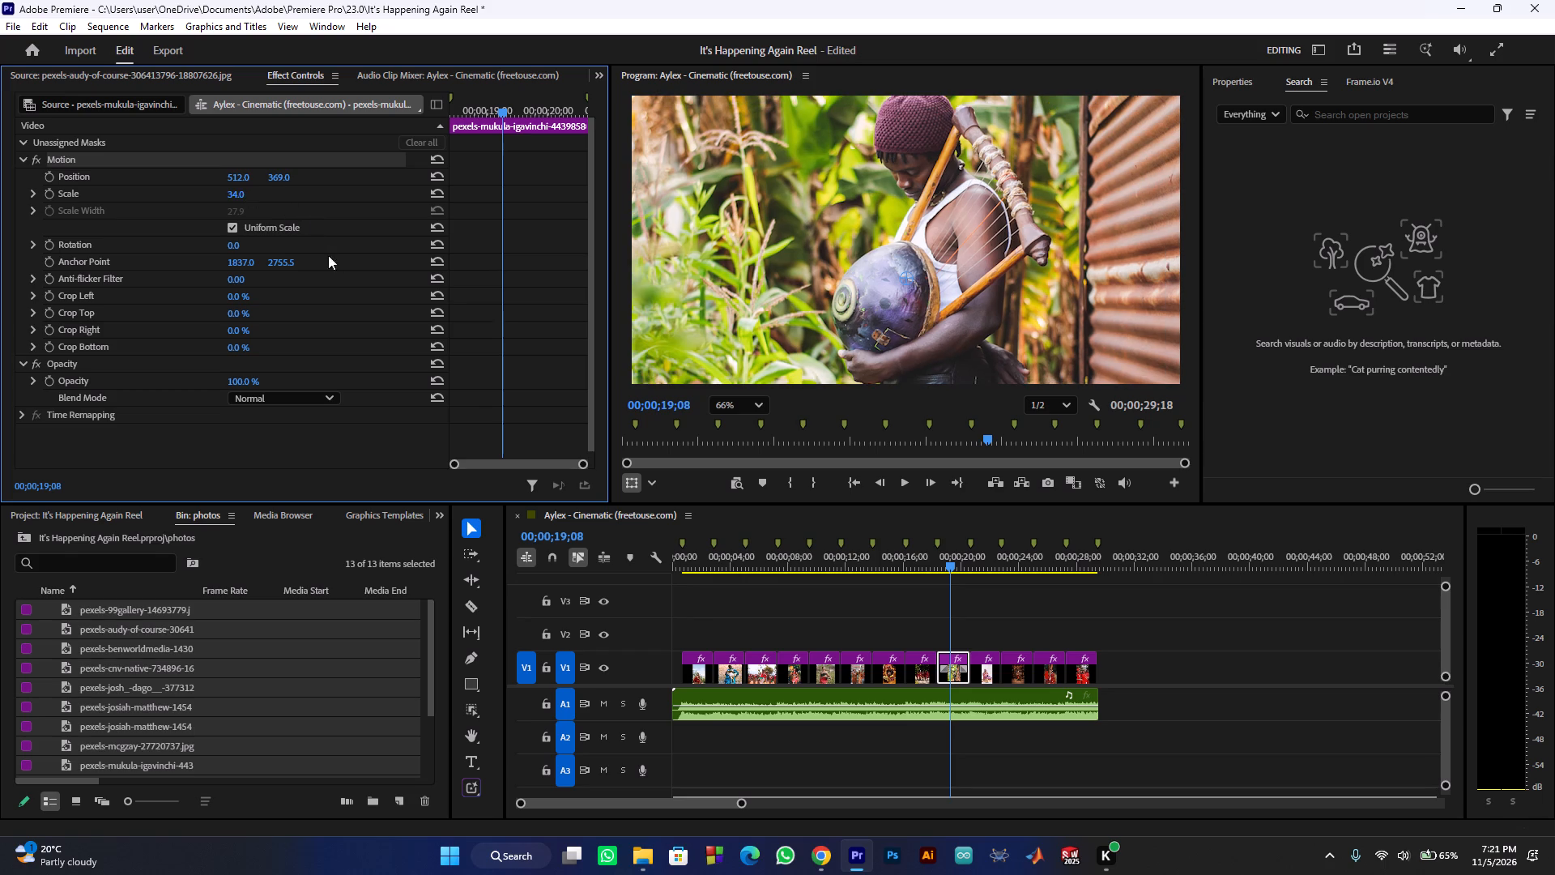
{"action": "left_click", "coordinate": [910, 489]}
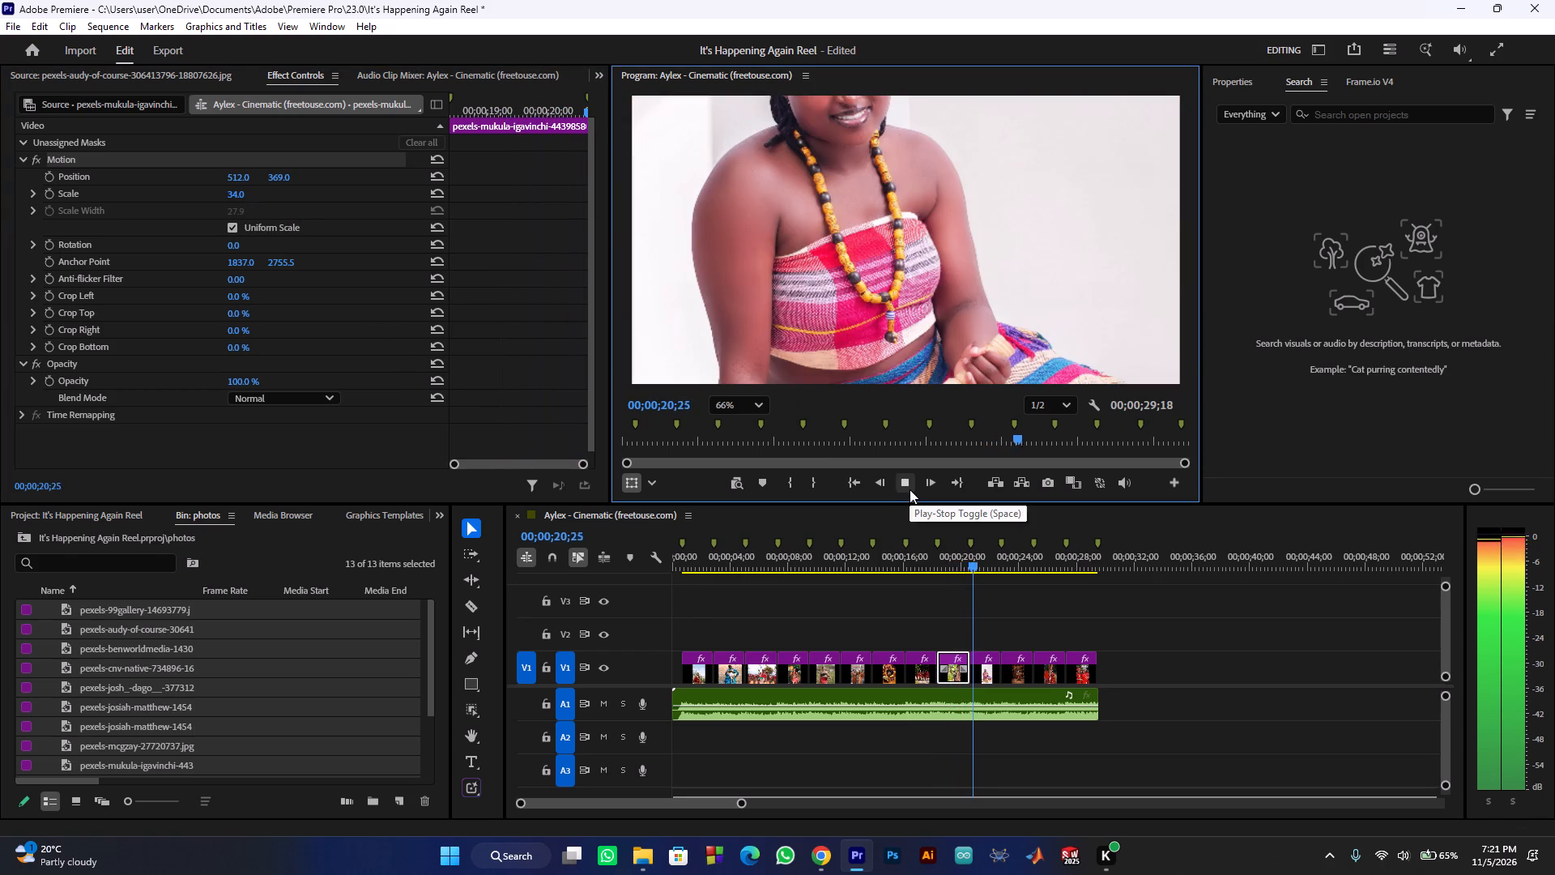
{"action": "left_click", "coordinate": [910, 489]}
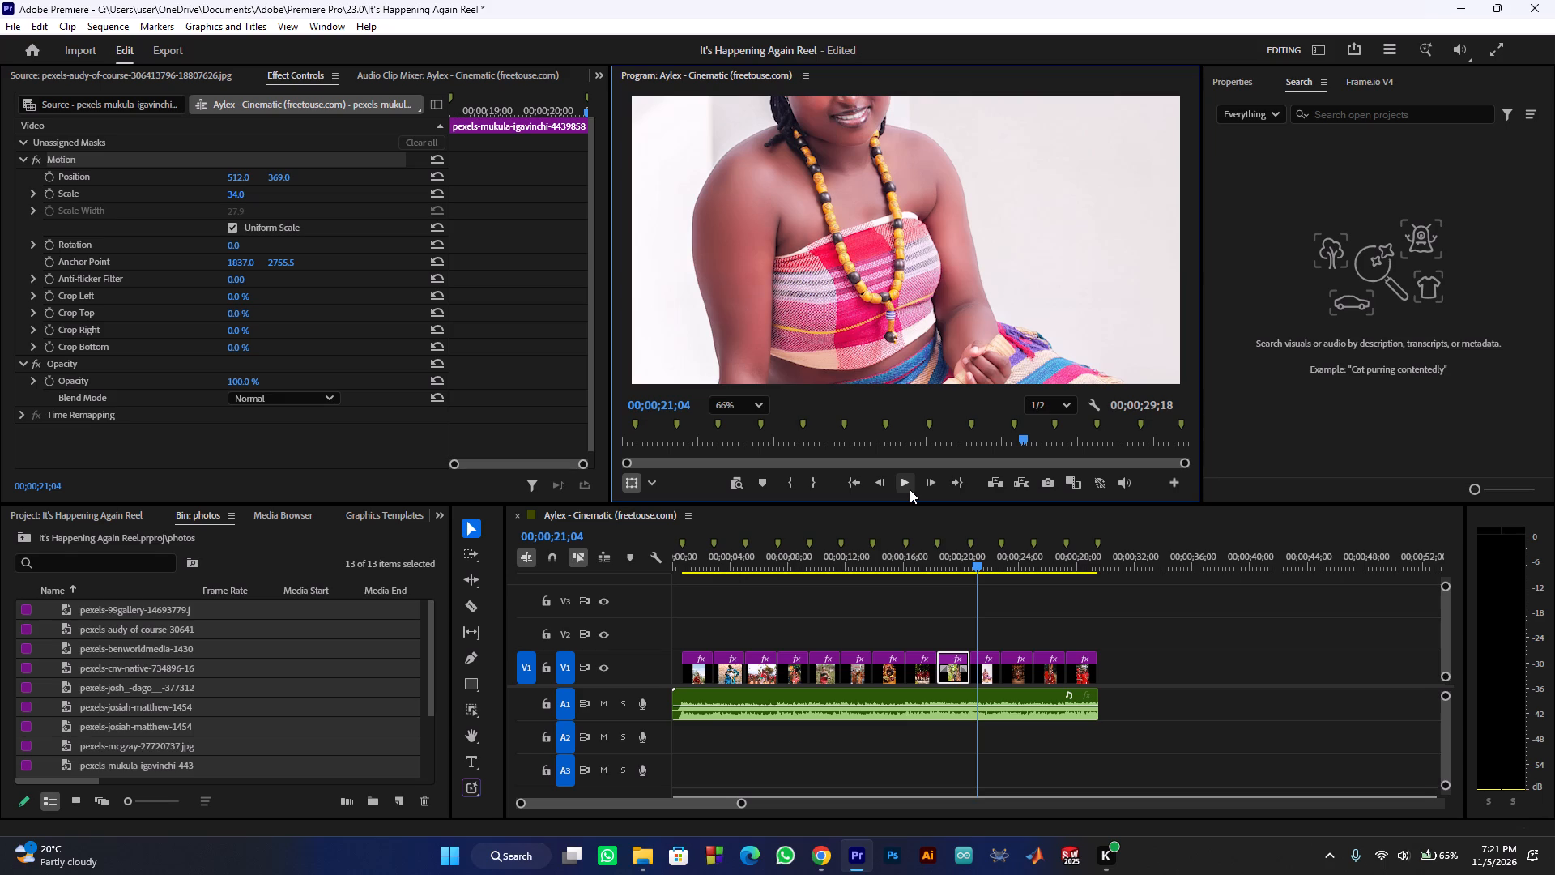
Reframe the tenth photo, the seated woman with yellow beads, at Scale 36.1 and vertical Position -124, and play on to the twelfth photo.
{"action": "left_click", "coordinate": [984, 680]}
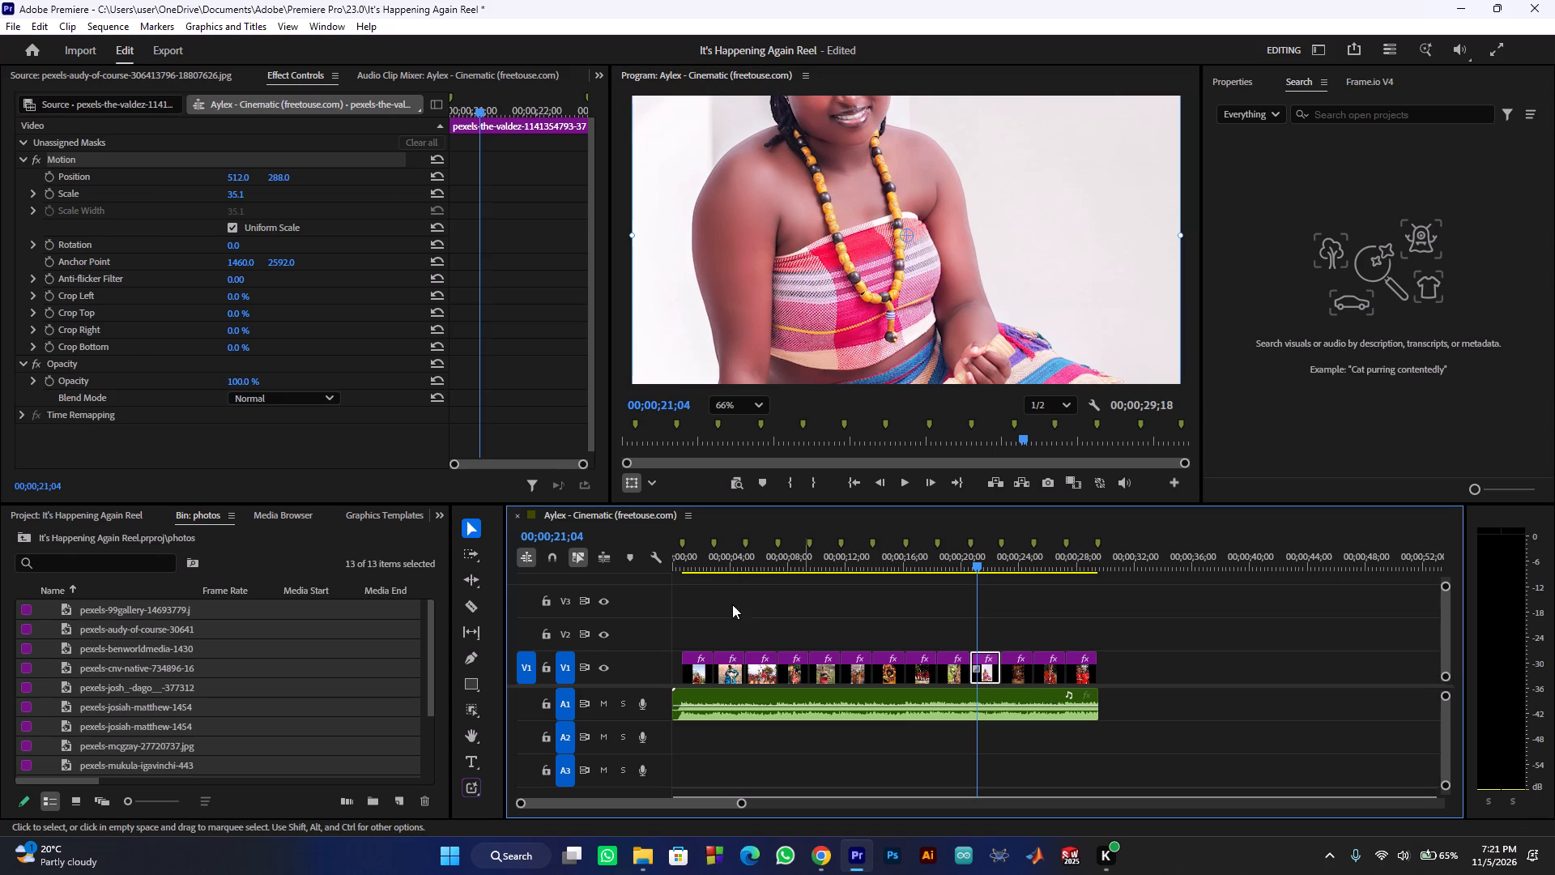
{"action": "left_click_drag", "start_coordinate": [236, 194], "coordinate": [241, 201]}
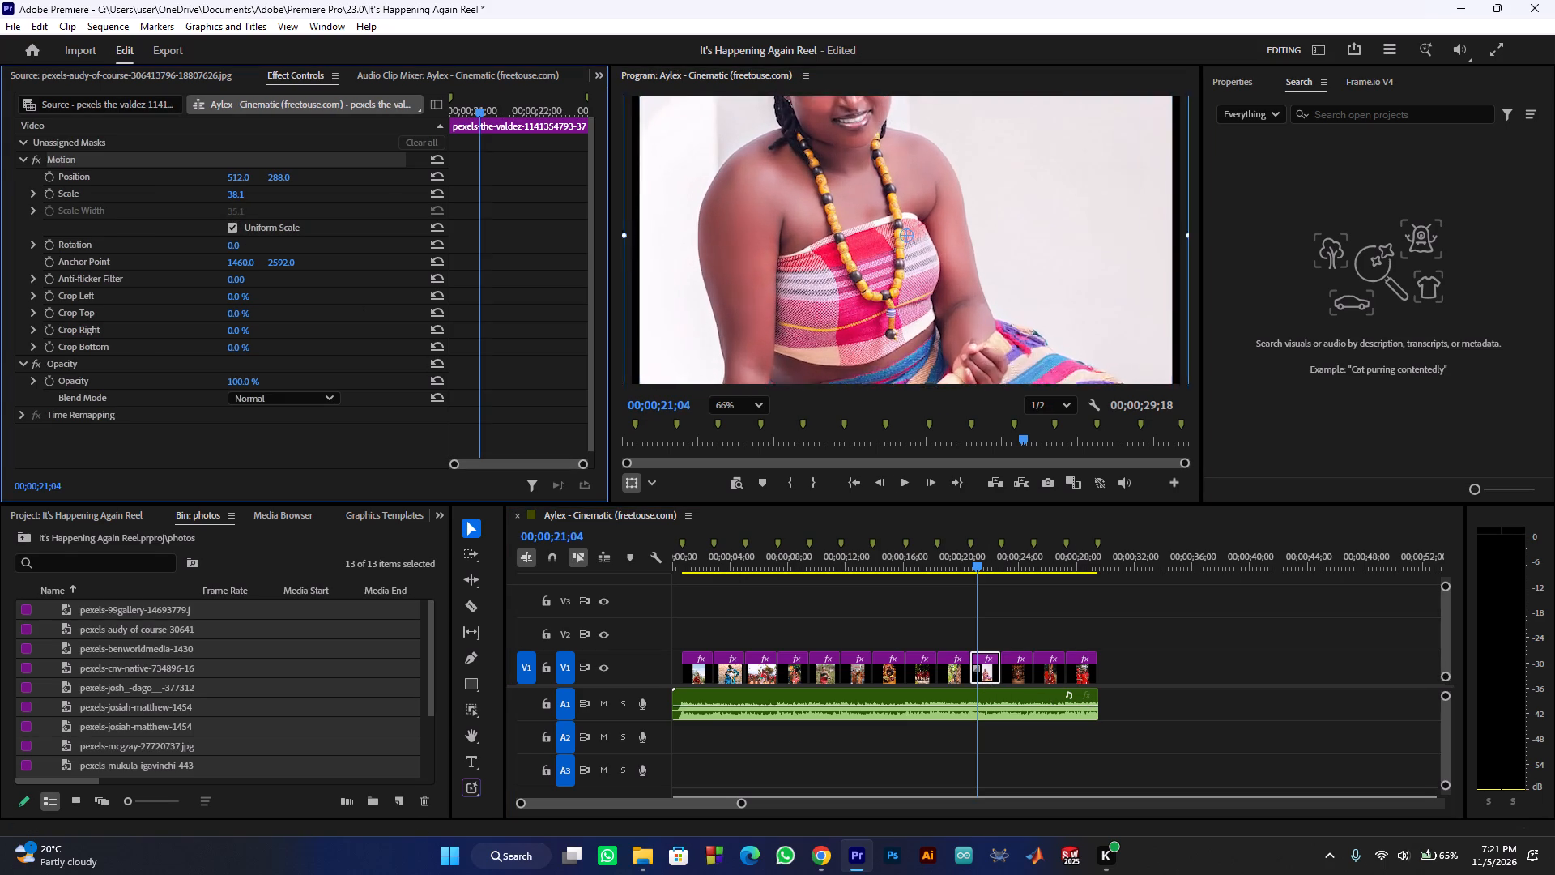
{"action": "left_click_drag", "start_coordinate": [241, 201], "coordinate": [241, 203]}
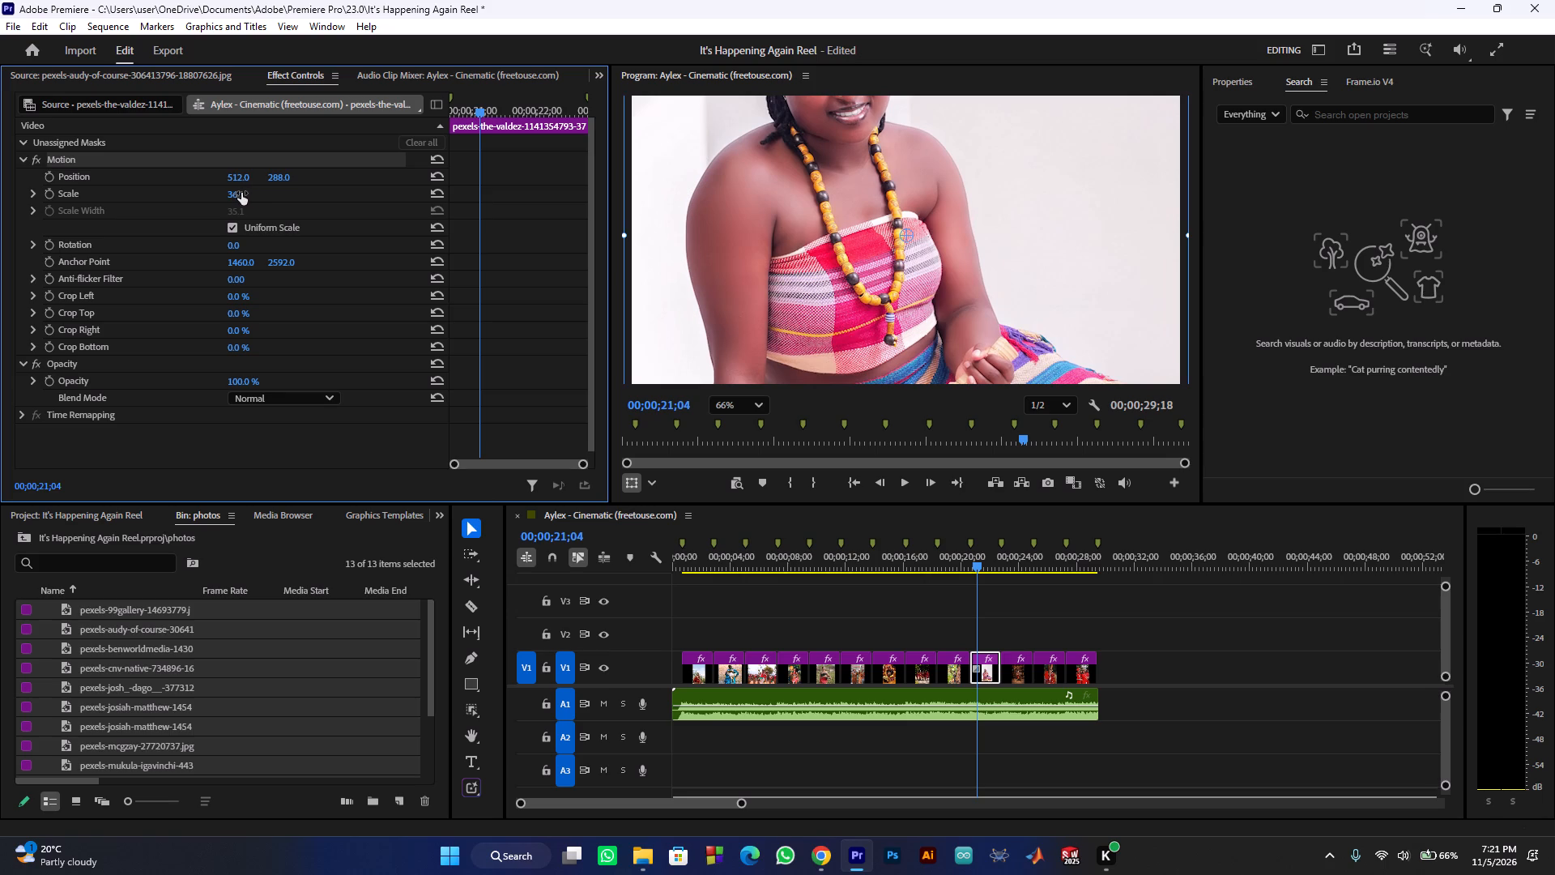
{"action": "left_click_drag", "start_coordinate": [271, 177], "coordinate": [286, 180]}
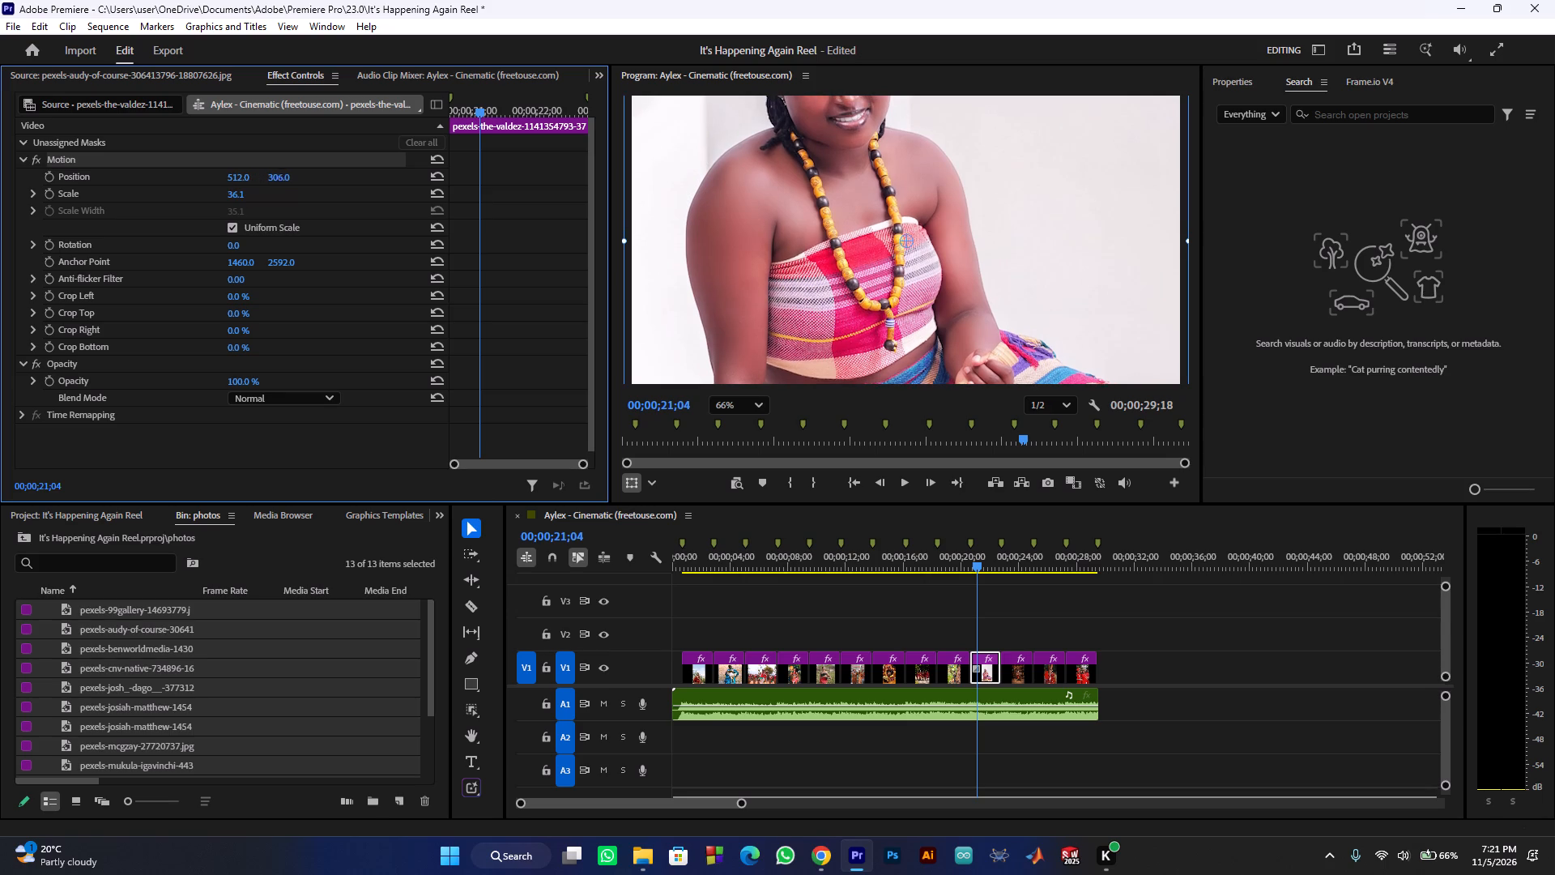
{"action": "left_click_drag", "start_coordinate": [286, 180], "coordinate": [441, 174]}
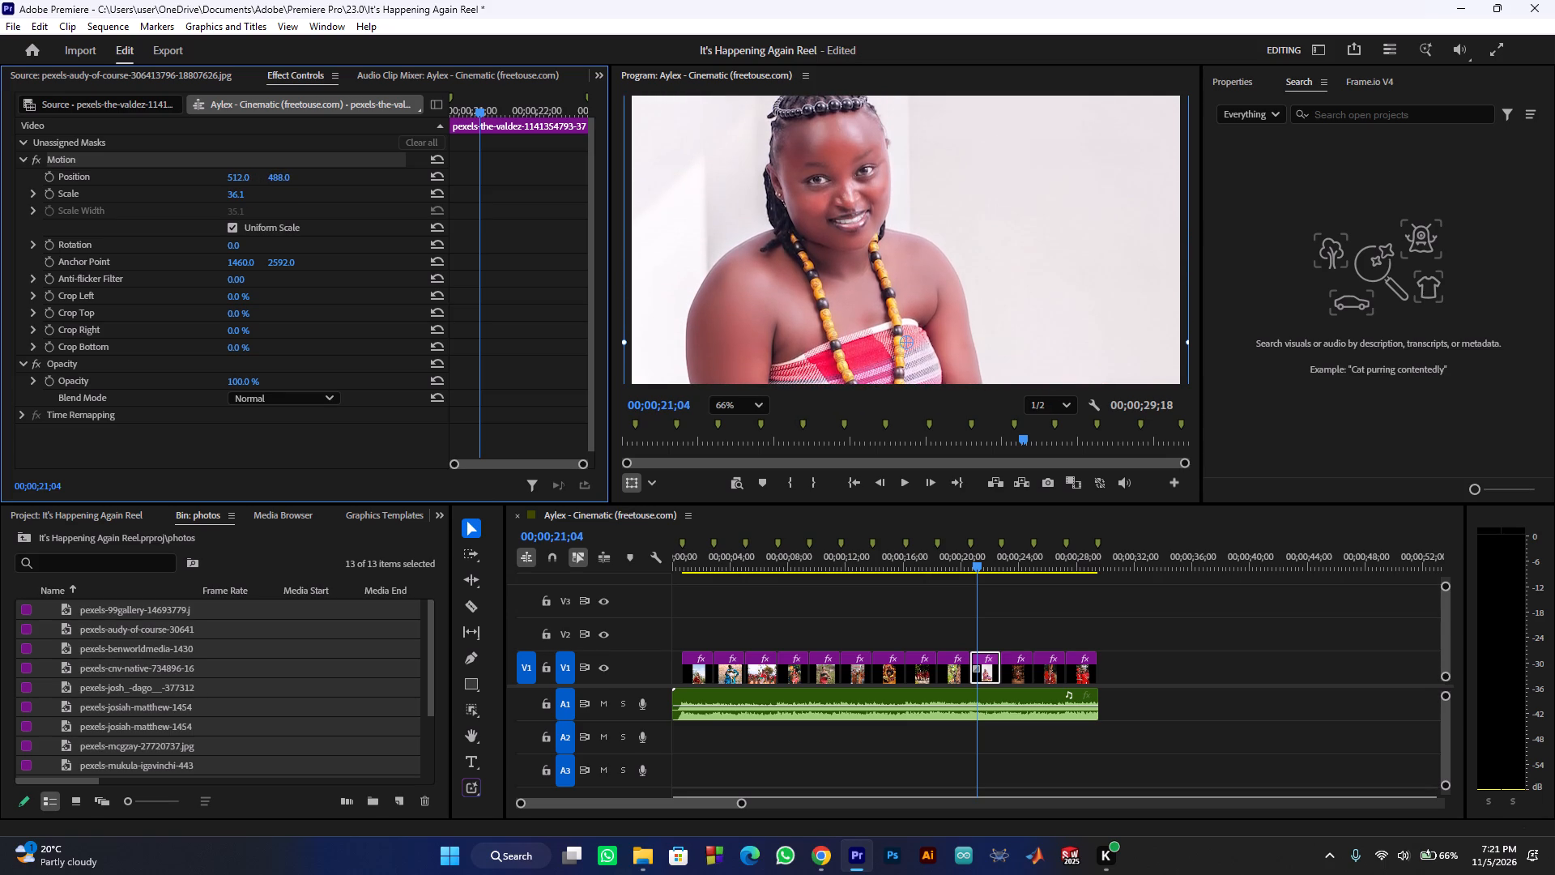
{"action": "left_click_drag", "start_coordinate": [441, 174], "coordinate": [208, 172]}
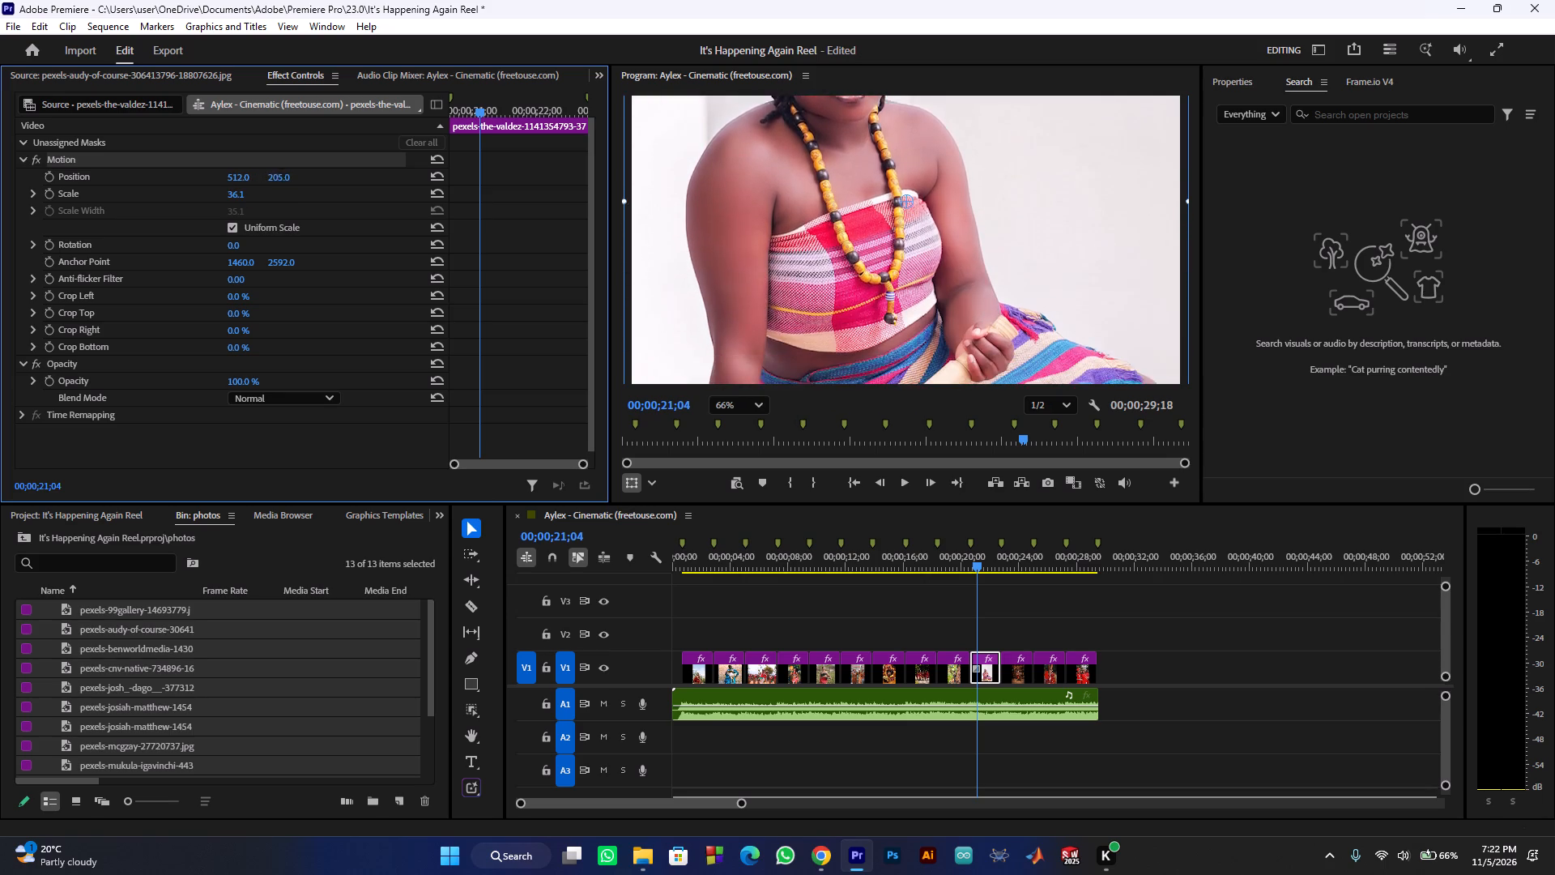
{"action": "left_click_drag", "start_coordinate": [208, 172], "coordinate": [5, 158]}
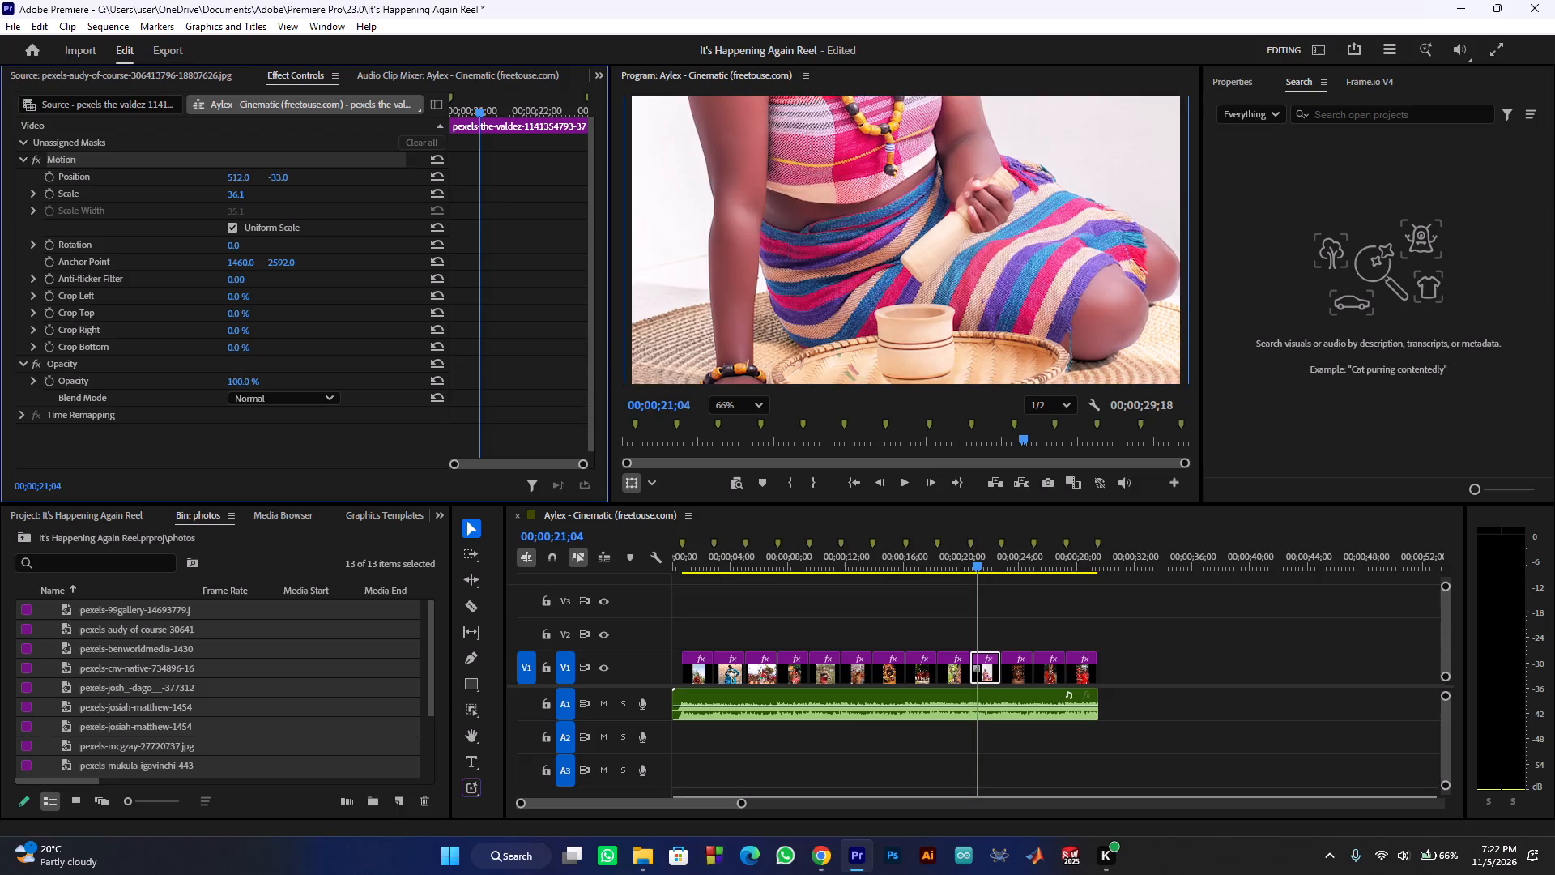
{"action": "left_click_drag", "start_coordinate": [5, 158], "coordinate": [183, 143]}
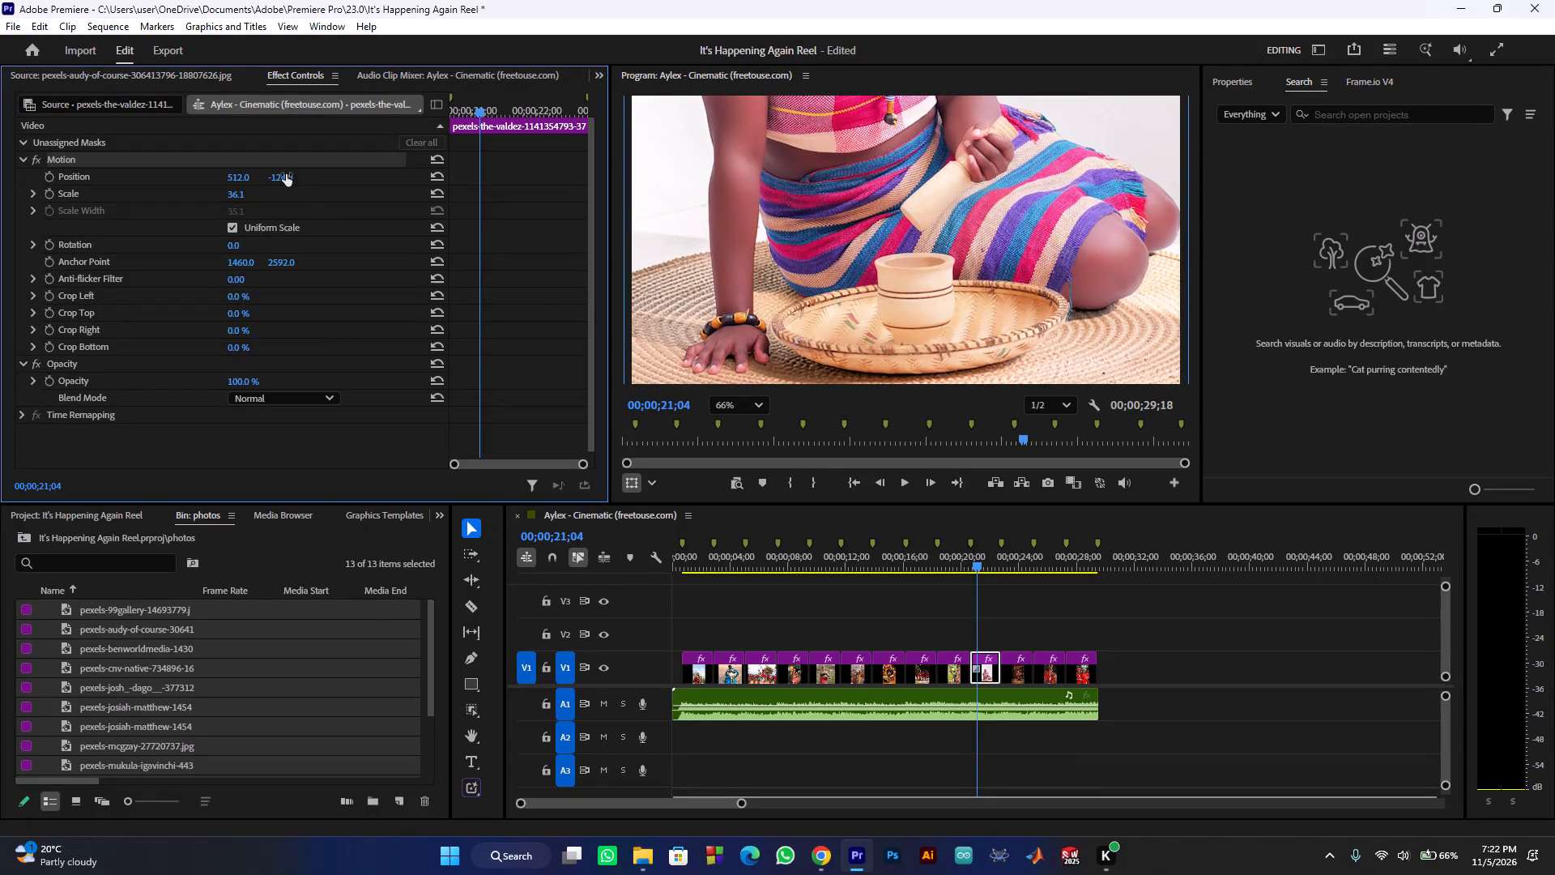
{"action": "left_click", "coordinate": [904, 484]}
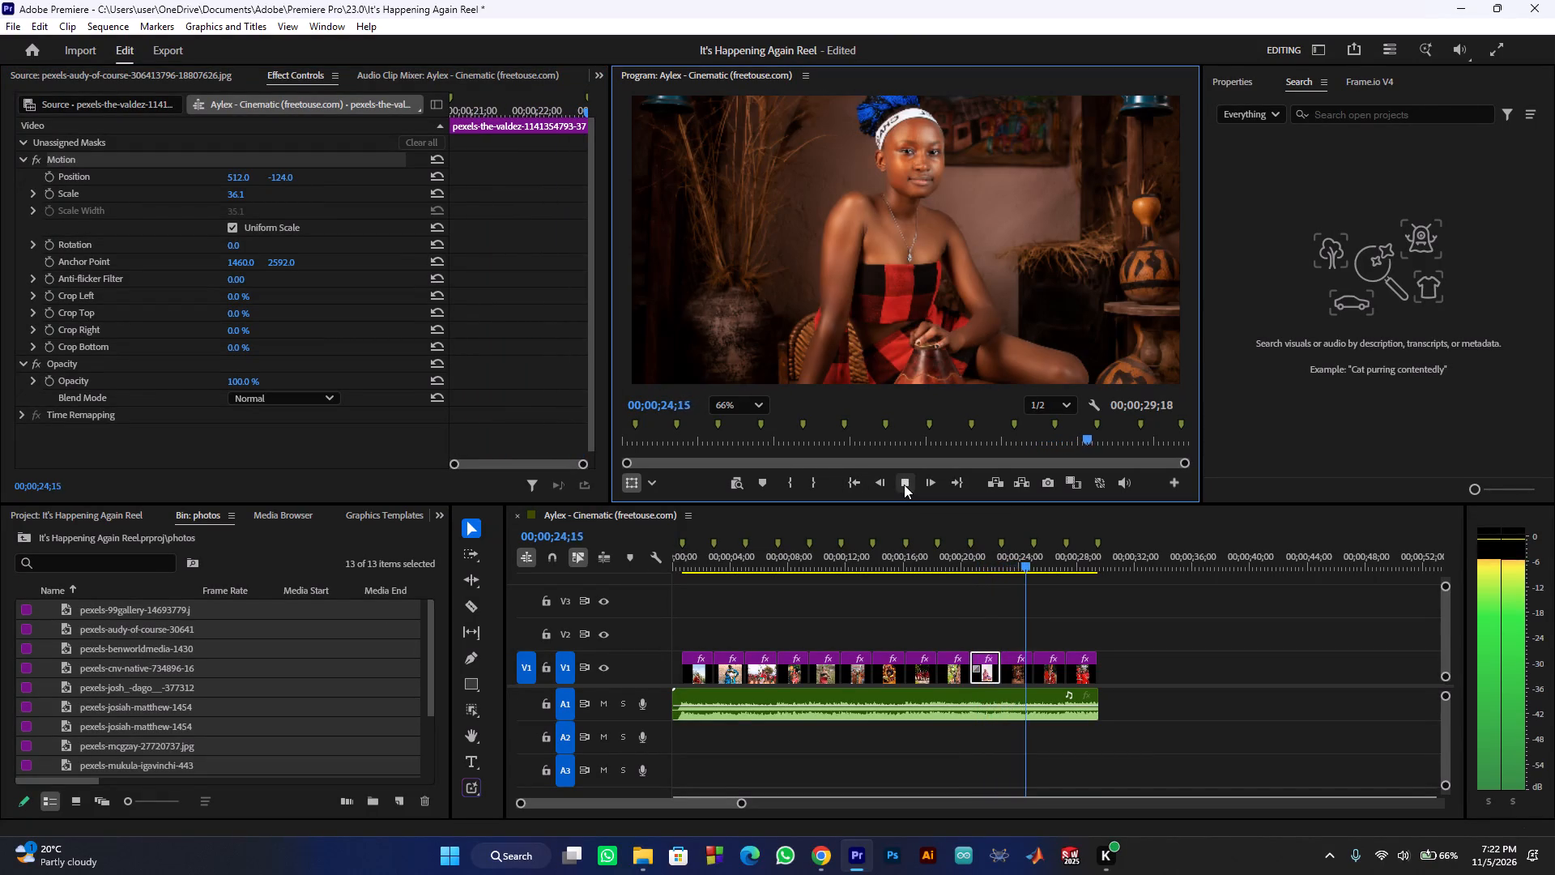
{"action": "left_click", "coordinate": [904, 484]}
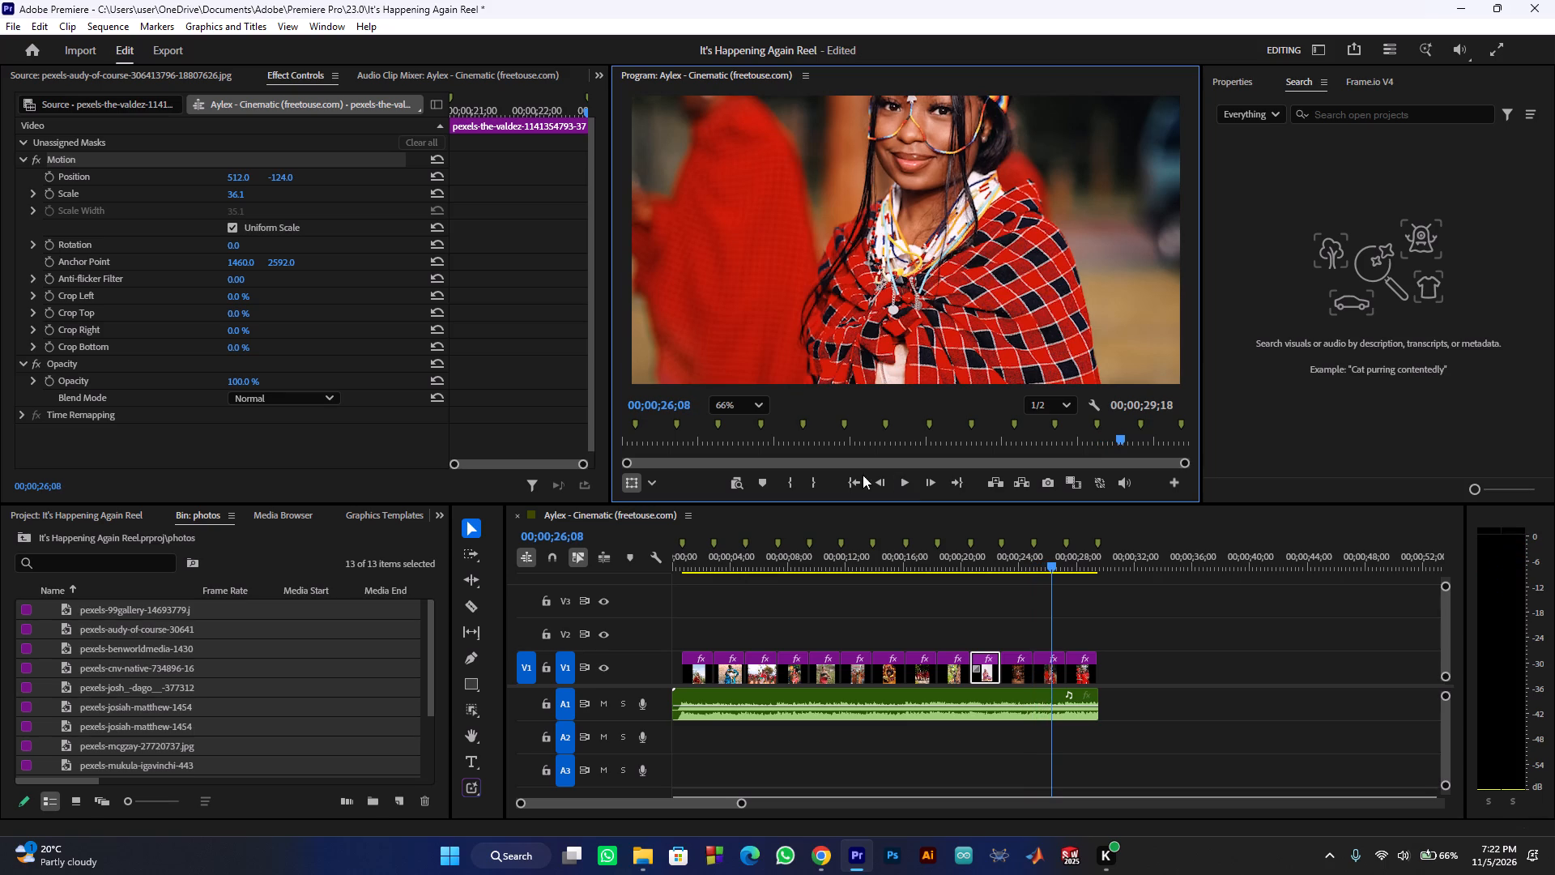
Set the vertical Position of the twelfth photo, the woman in the red checkered shawl, to 485 and play into the last photo.
{"action": "left_click", "coordinate": [1047, 674]}
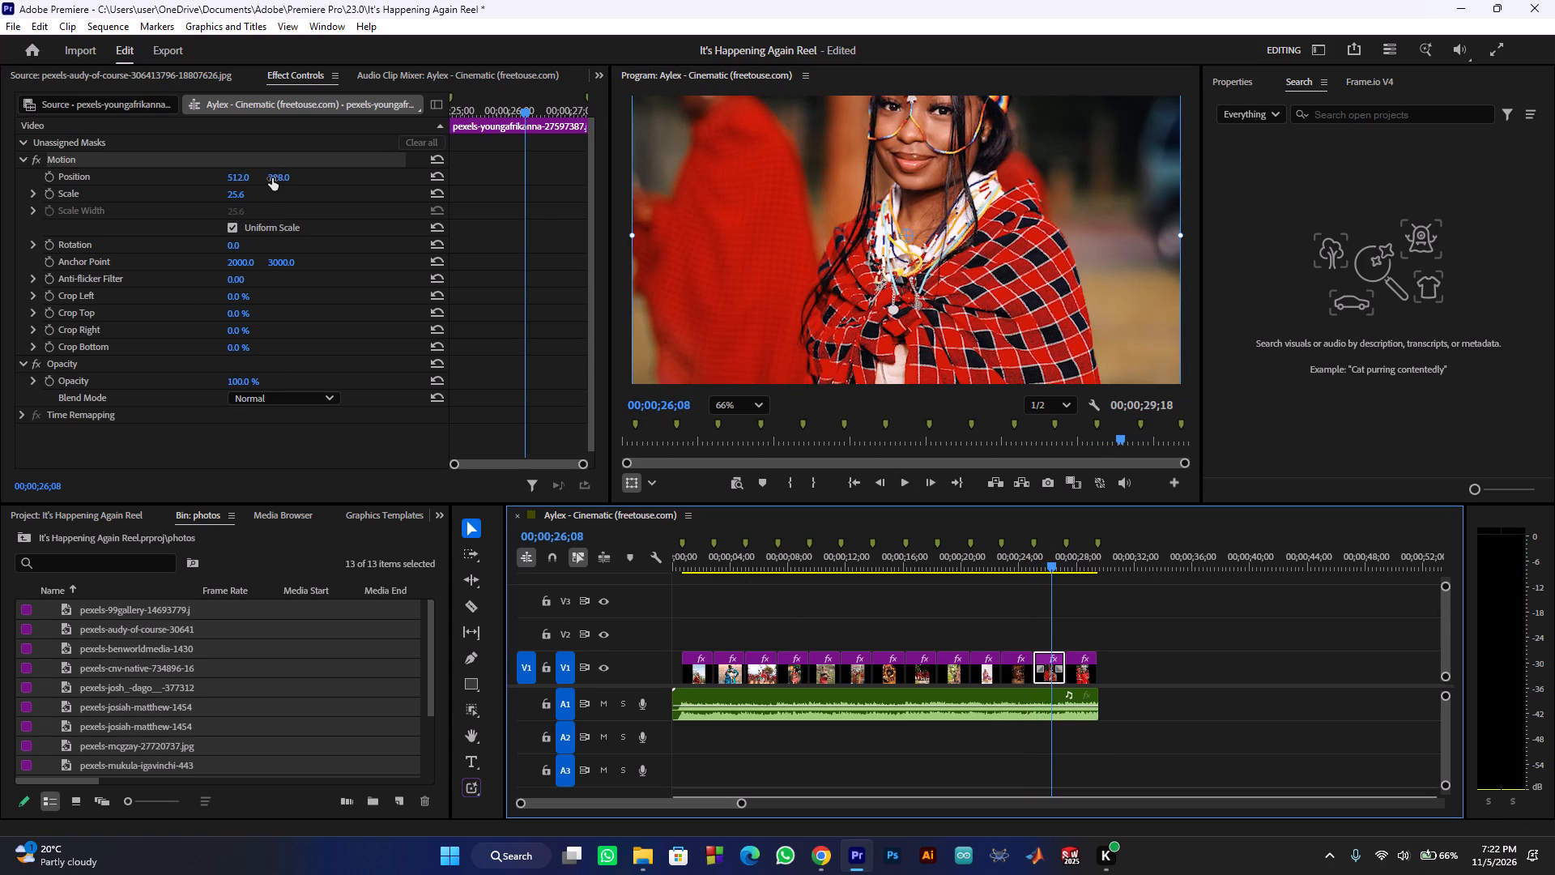
{"action": "left_click_drag", "start_coordinate": [272, 178], "coordinate": [372, 177]}
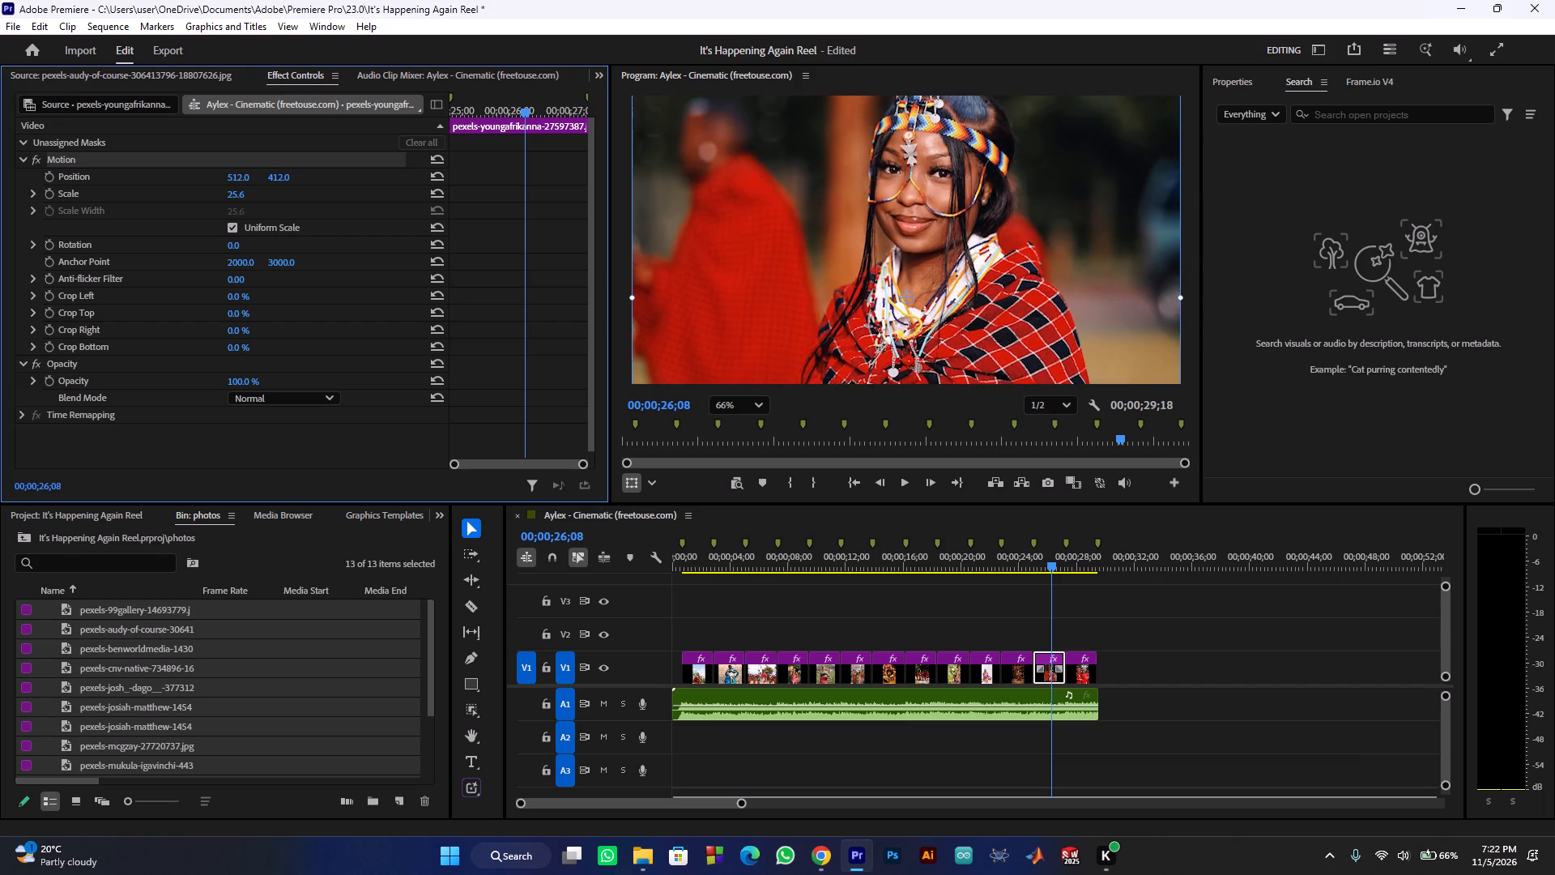
{"action": "left_click_drag", "start_coordinate": [372, 177], "coordinate": [432, 176]}
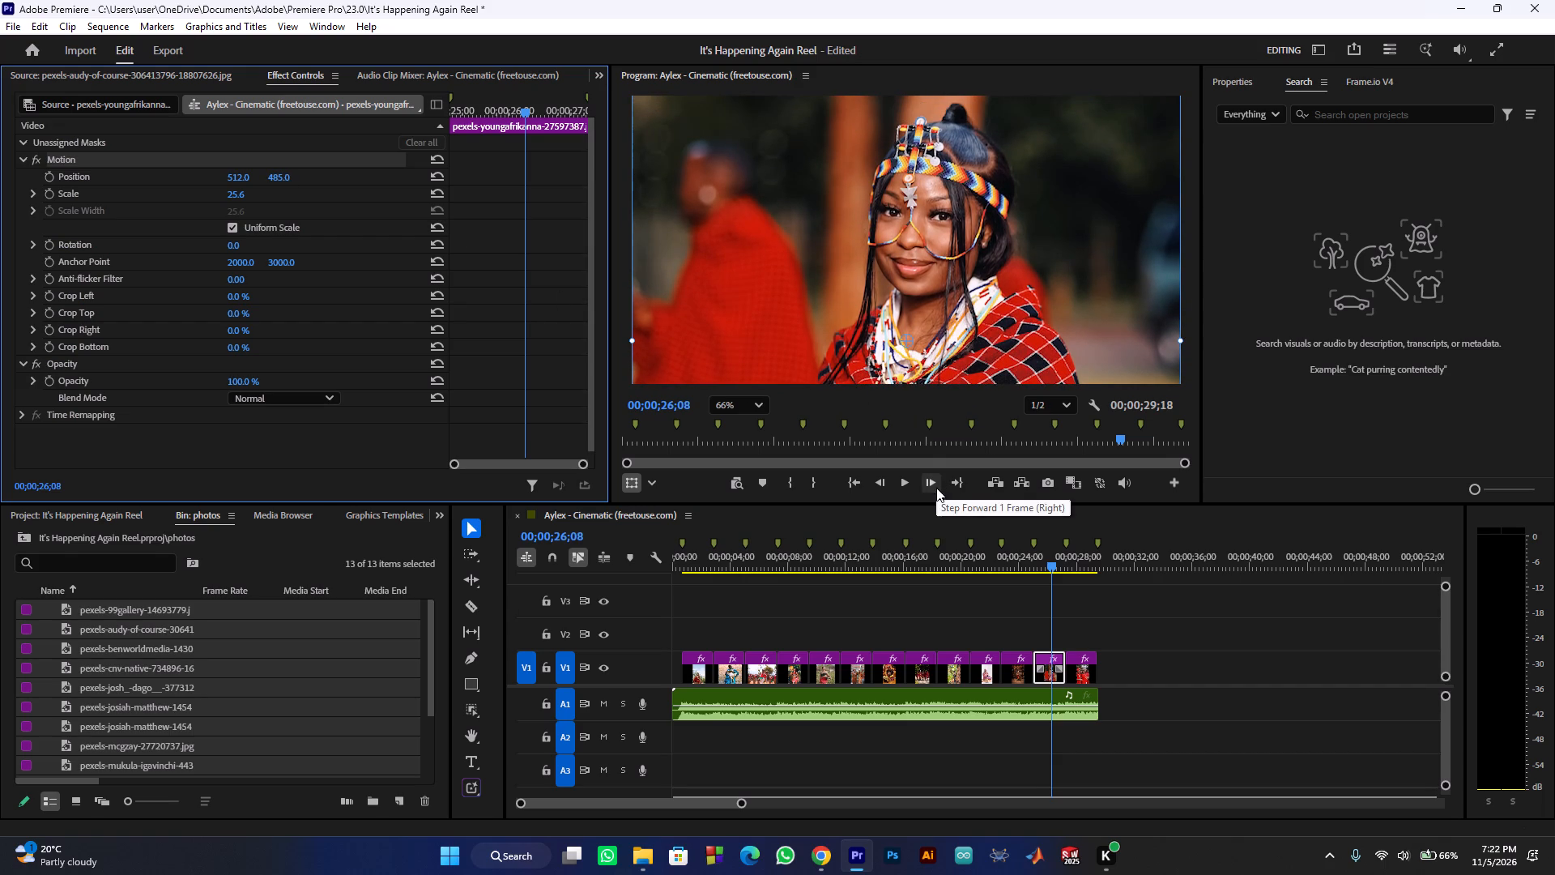
{"action": "left_click", "coordinate": [905, 485]}
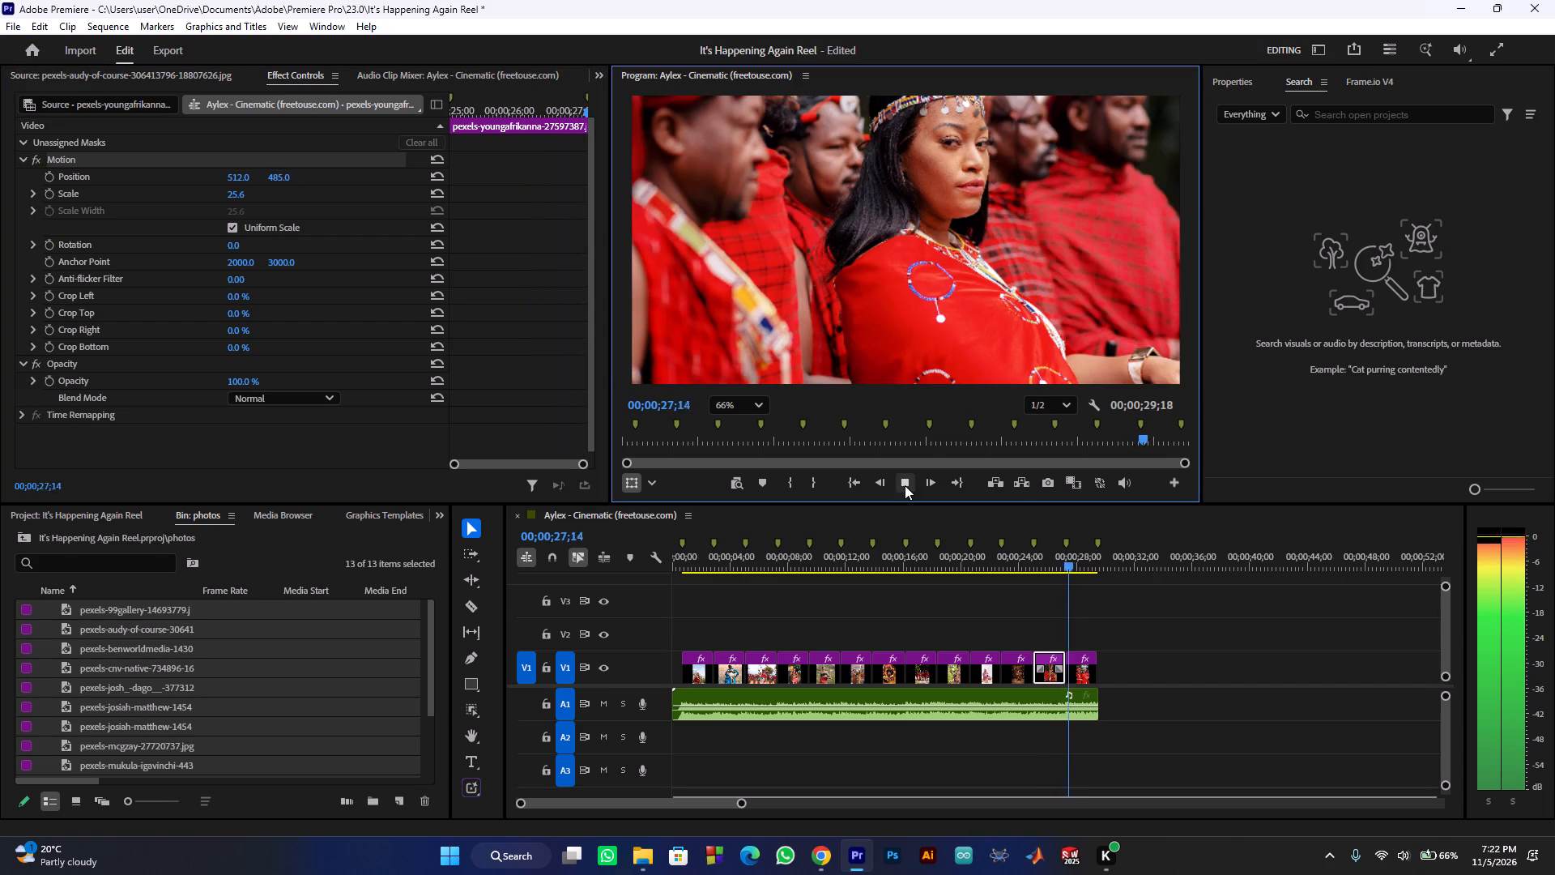
{"action": "left_click", "coordinate": [905, 485]}
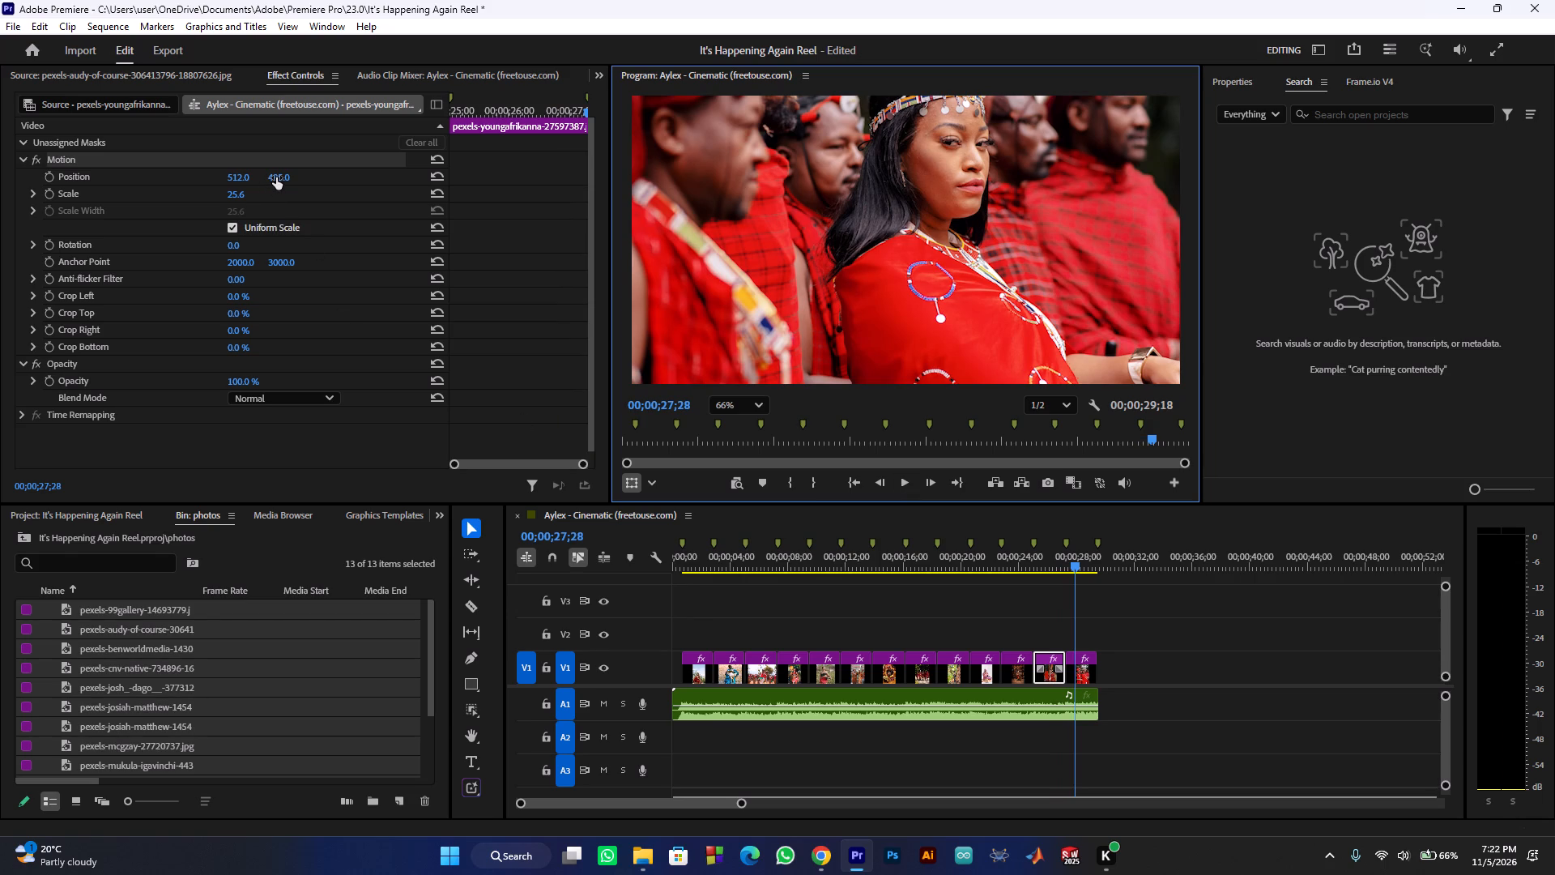
Set the vertical Position of the last photo, the woman in red among the men, to 434 and play through the sequence's end.
{"action": "left_click", "coordinate": [1084, 678]}
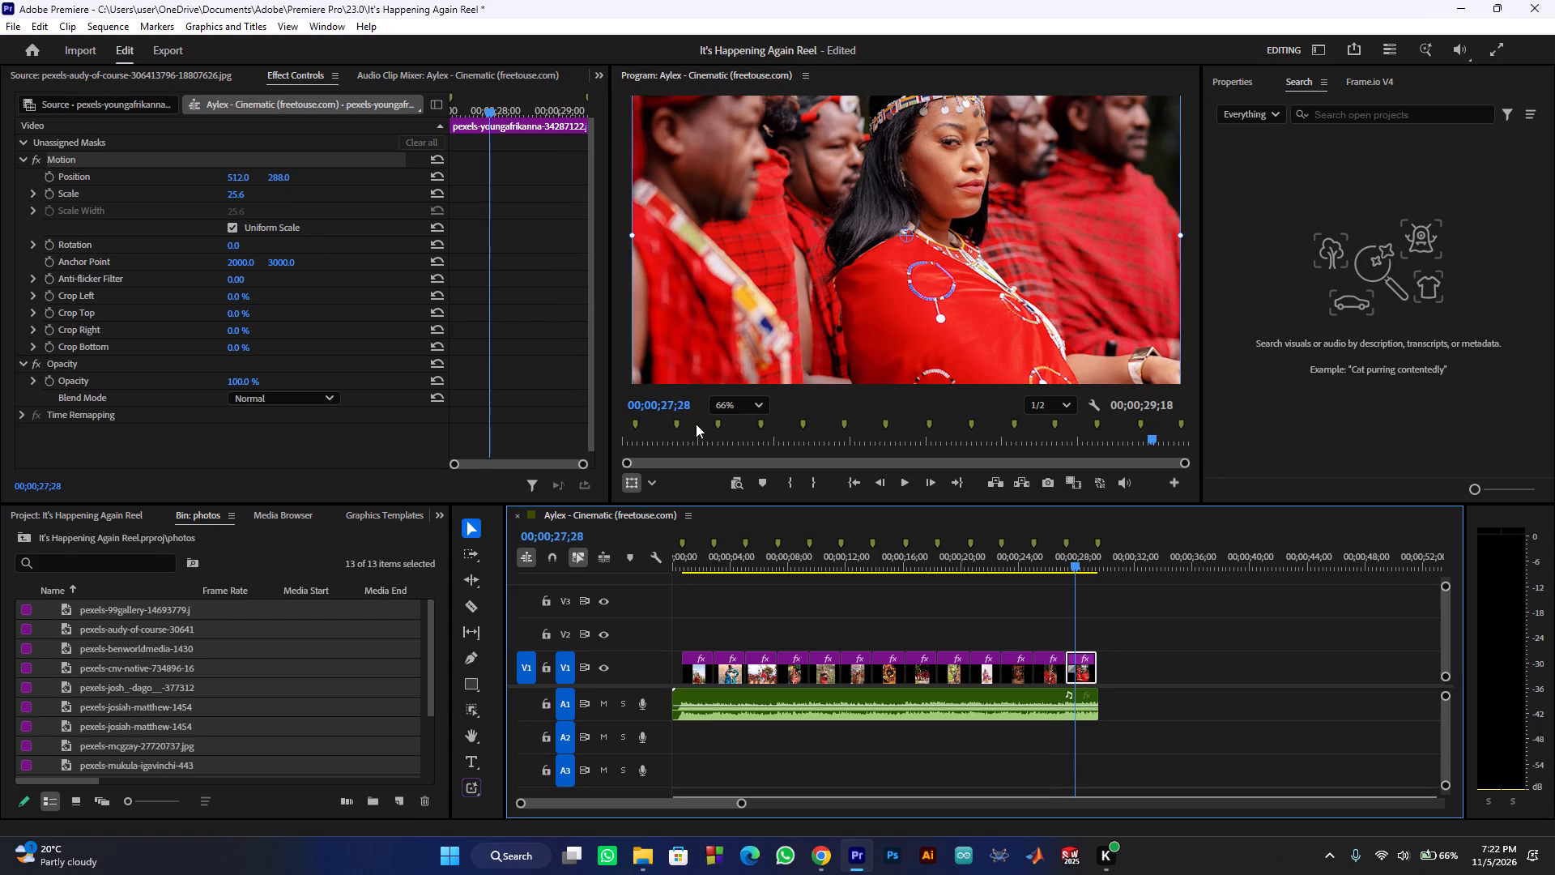
{"action": "left_click_drag", "start_coordinate": [278, 177], "coordinate": [226, 188]}
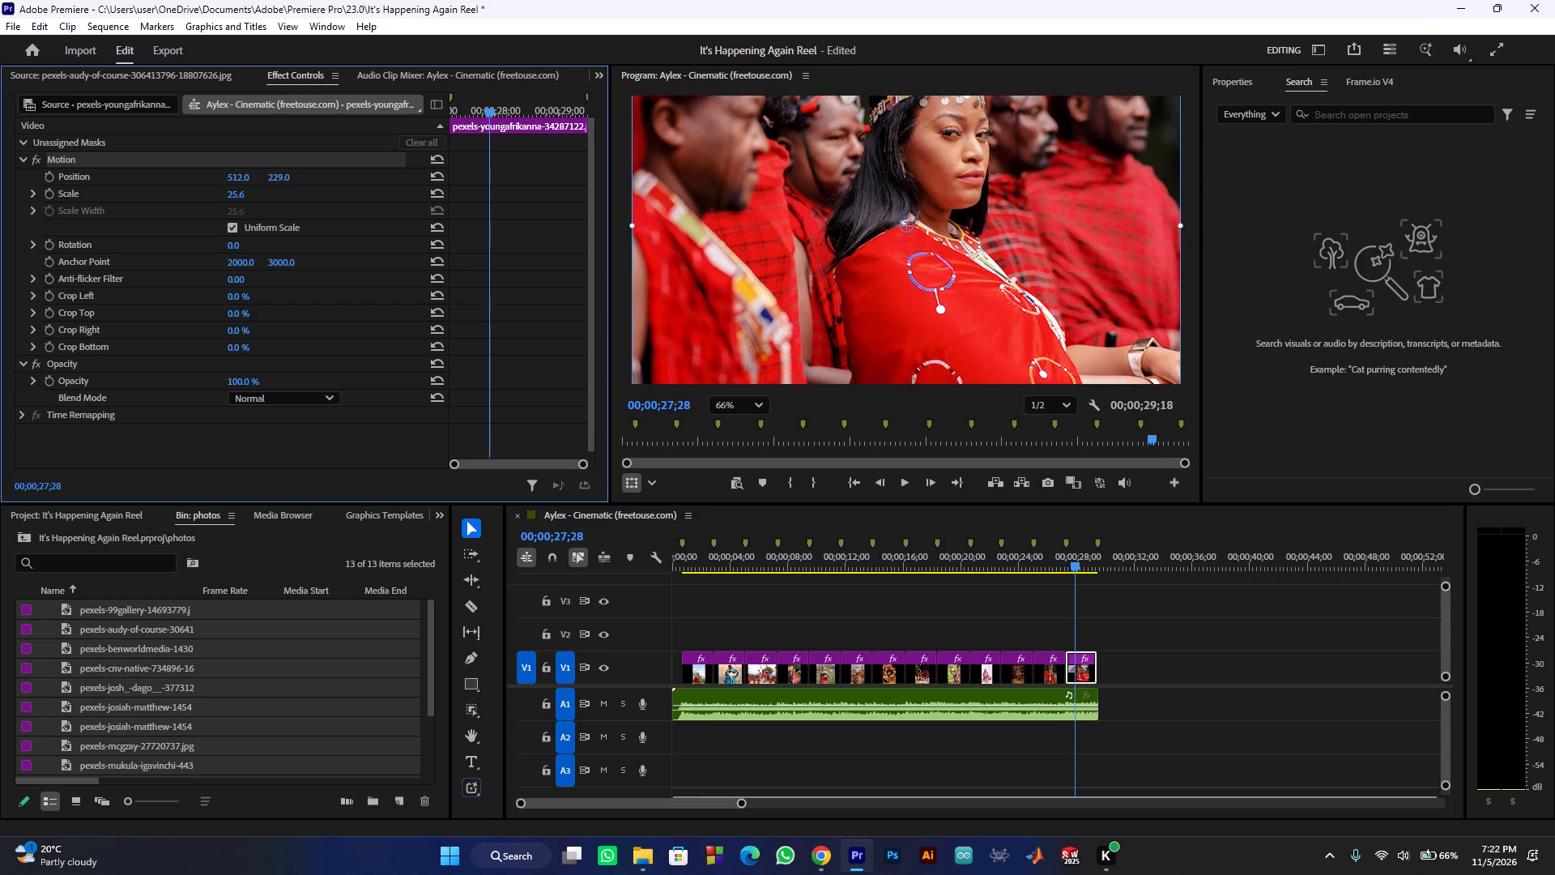
{"action": "left_click_drag", "start_coordinate": [226, 188], "coordinate": [397, 197]}
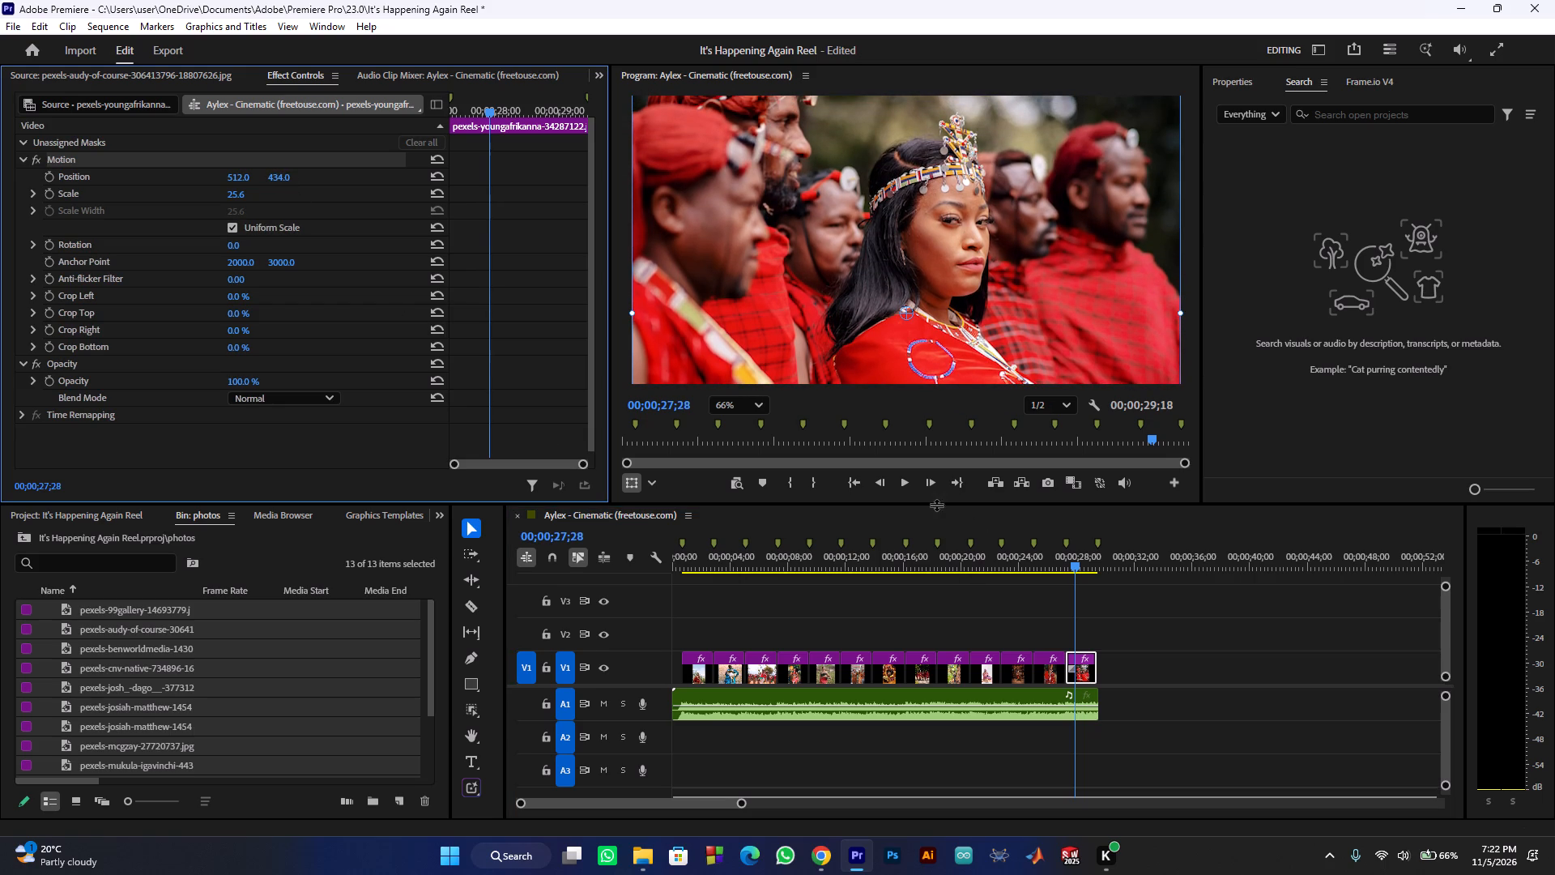
{"action": "left_click", "coordinate": [902, 487]}
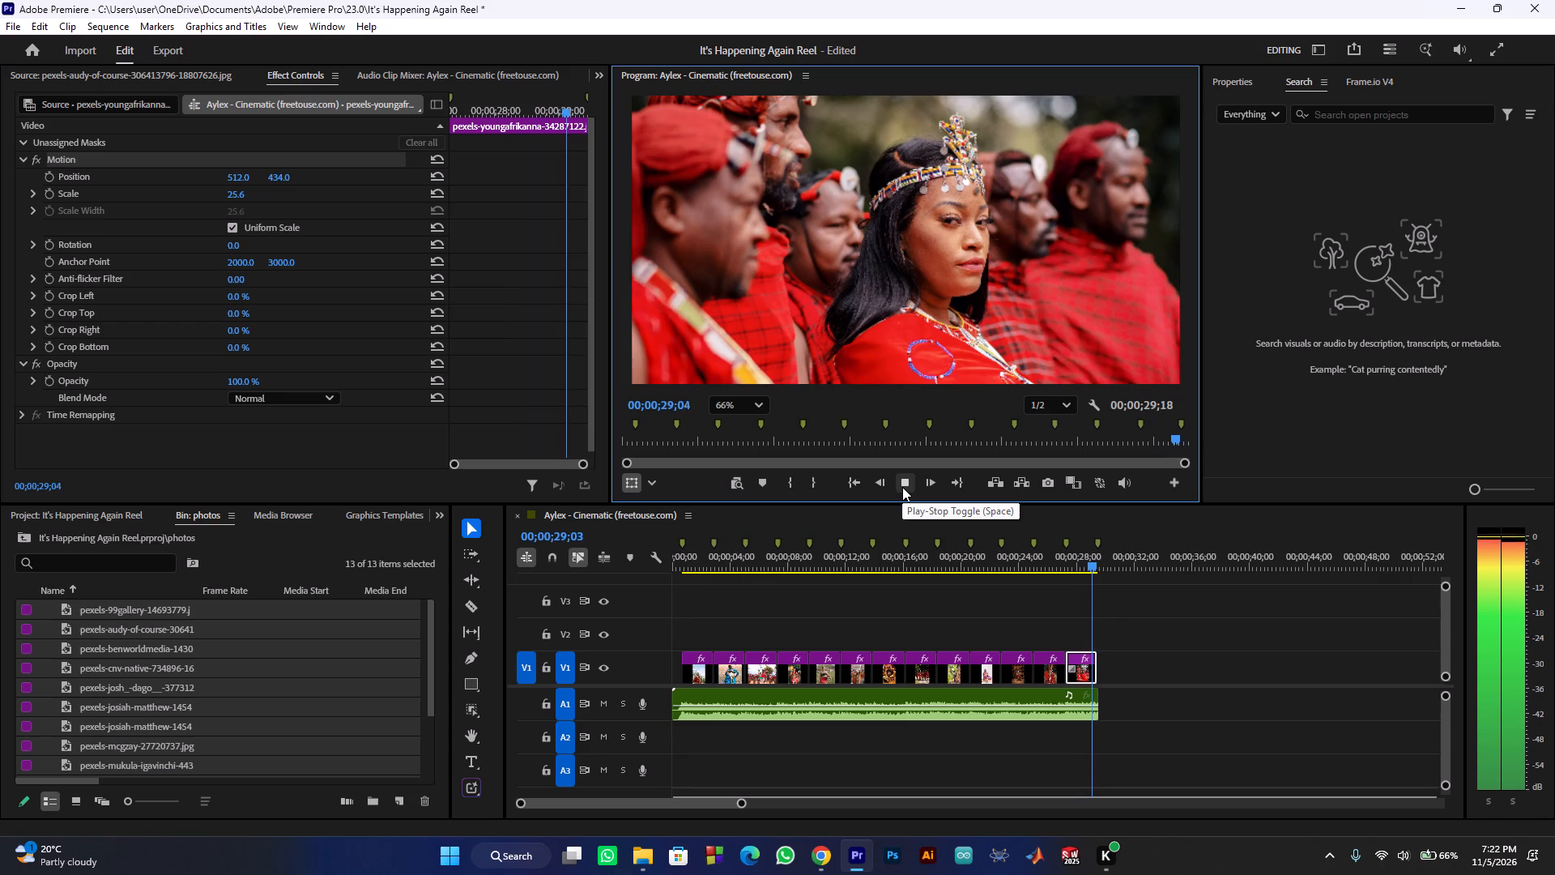
{"action": "left_click", "coordinate": [902, 487]}
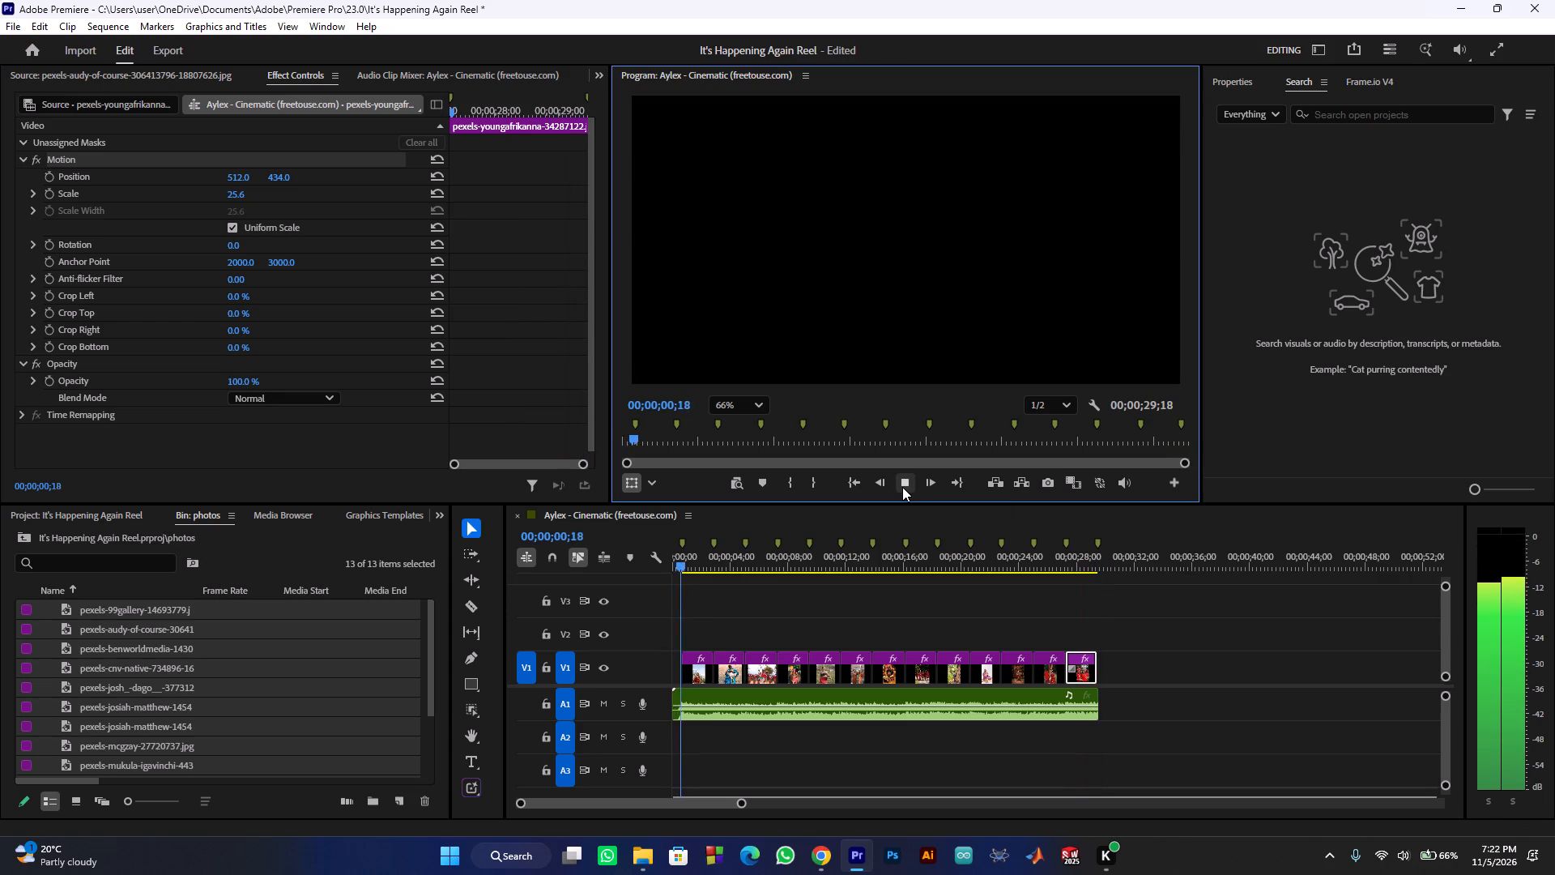
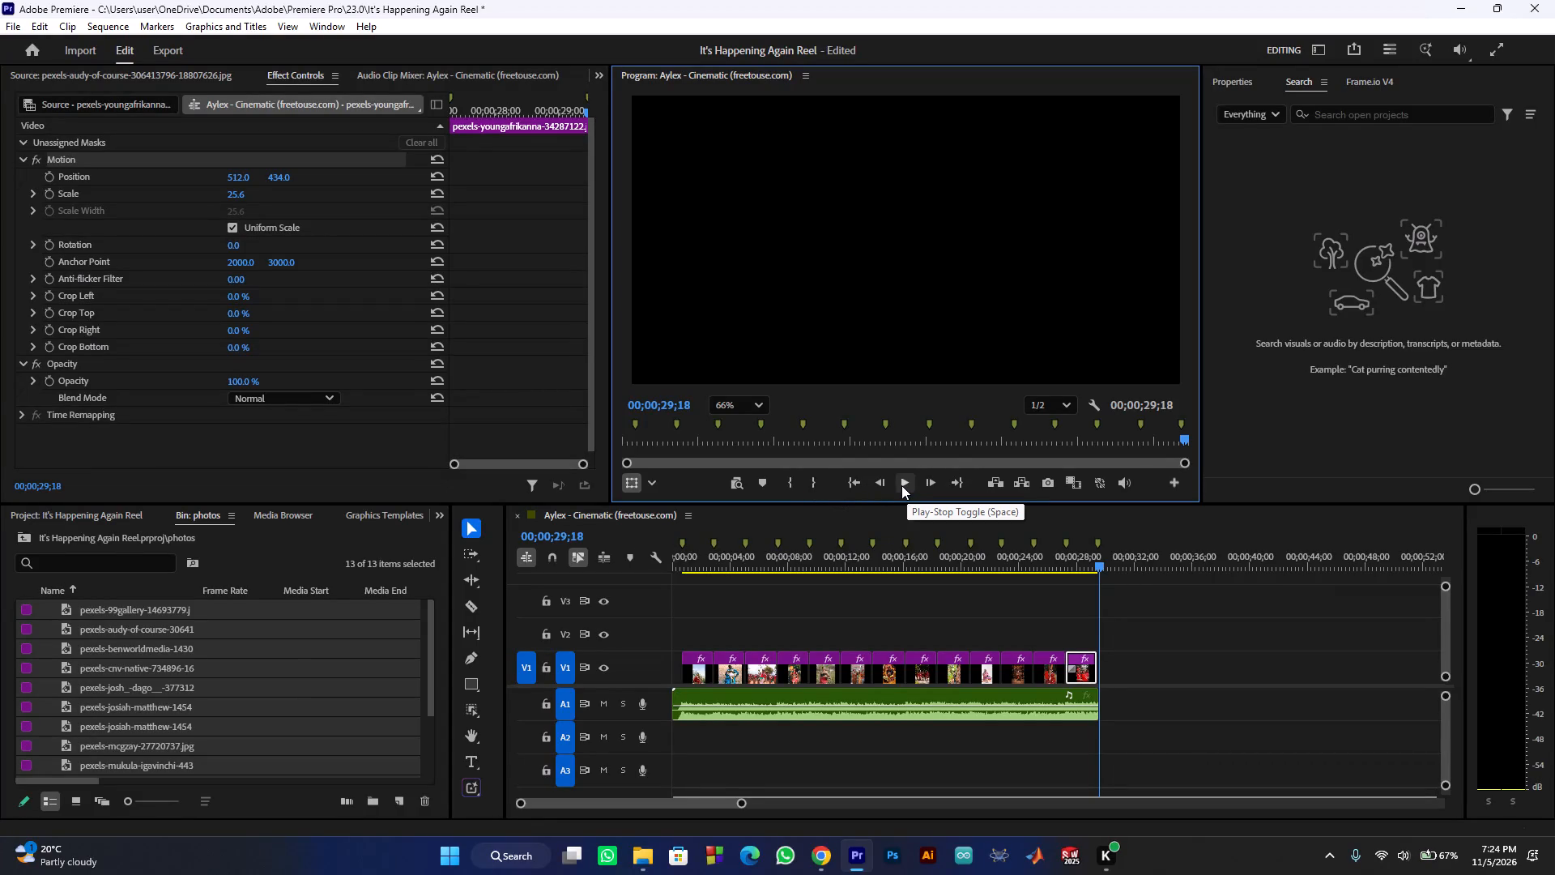
Play the sequence from the beginning into the photo of the red-clad drummers to review the framing and beat sync.
{"action": "left_click", "coordinate": [901, 485]}
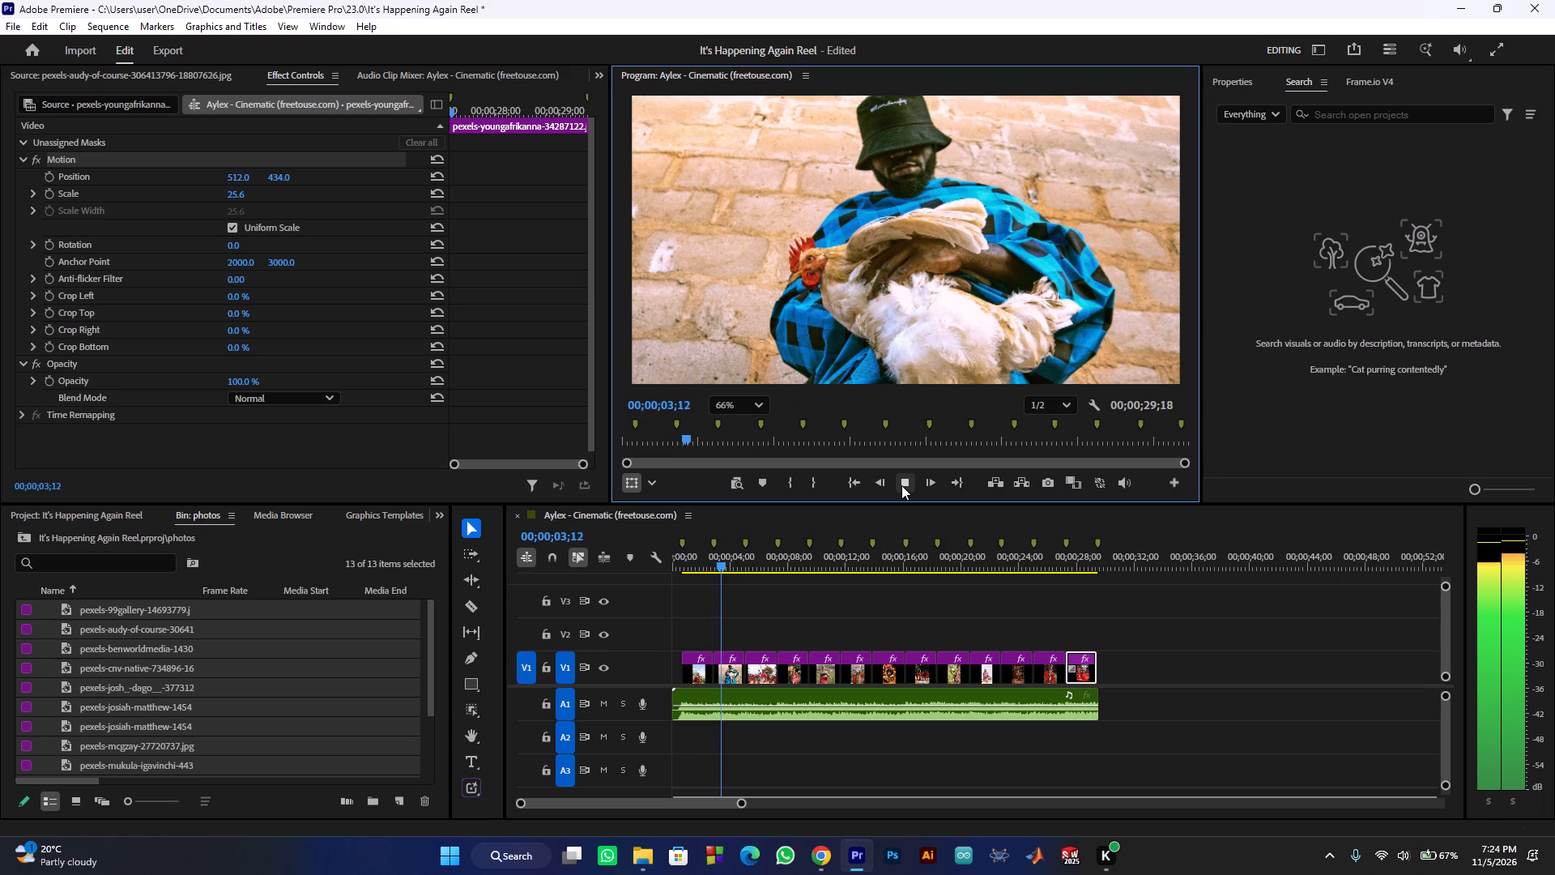
{"action": "left_click", "coordinate": [901, 485]}
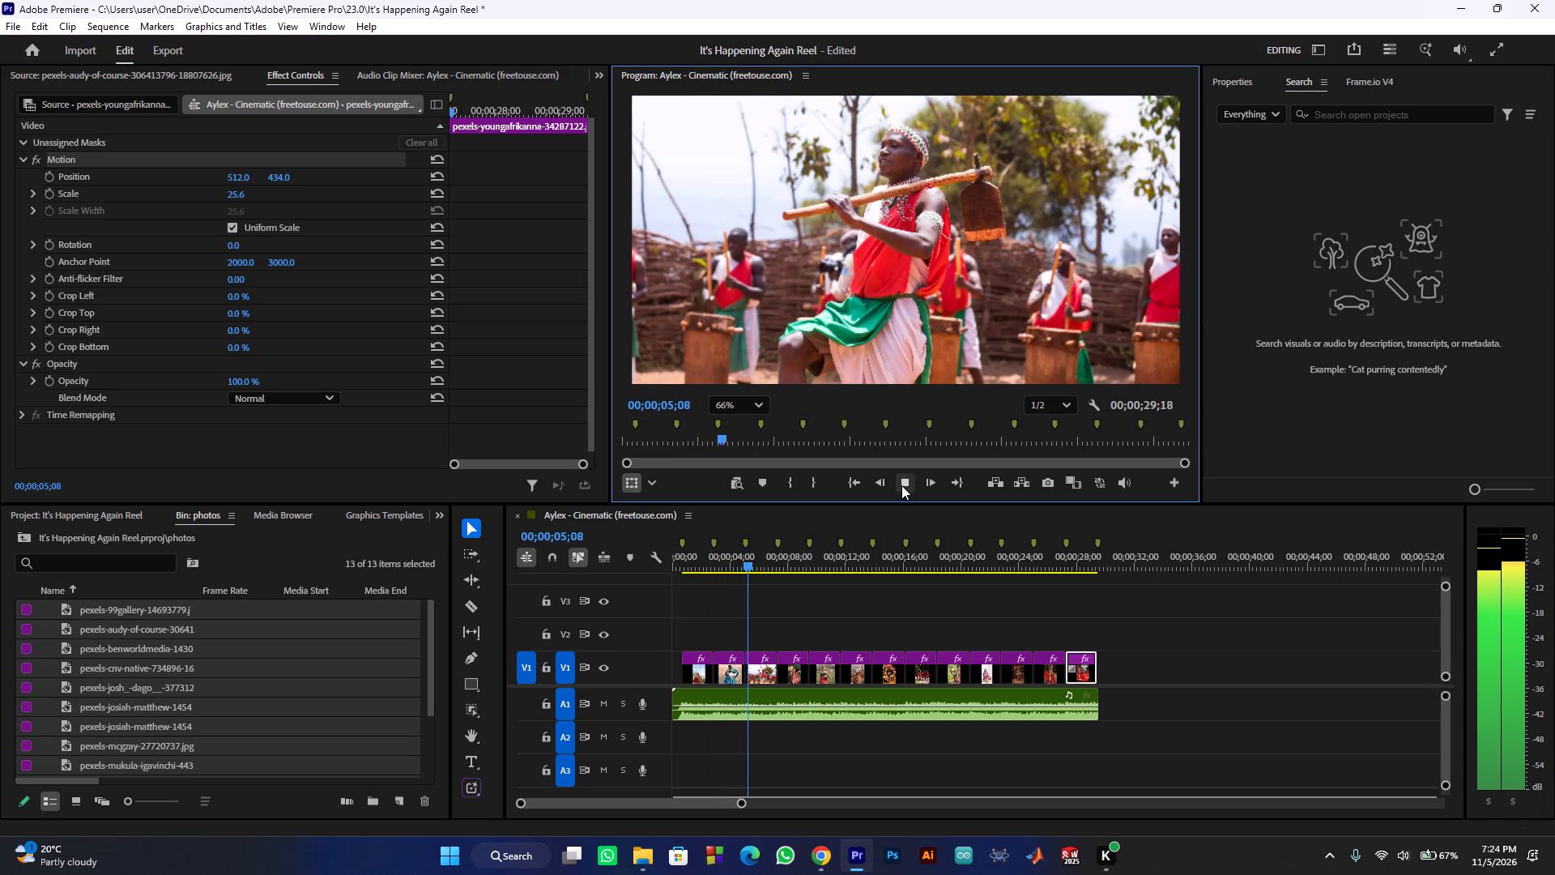
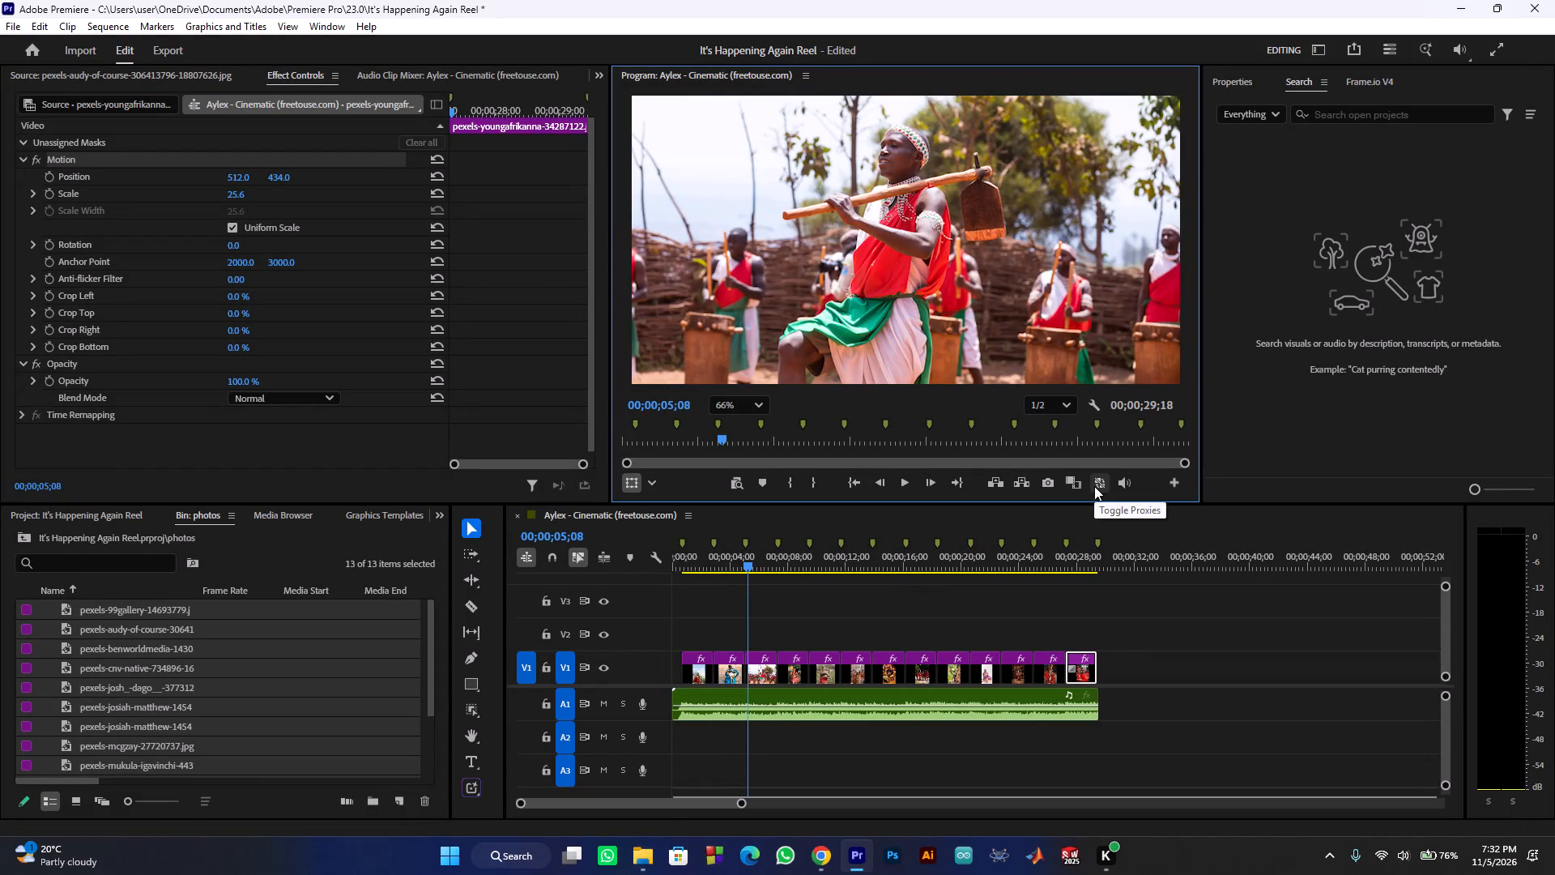
Play the reel full screen through to its end to review the photo framing and beat sync, and exit full screen.
{"action": "left_click", "coordinate": [1495, 58]}
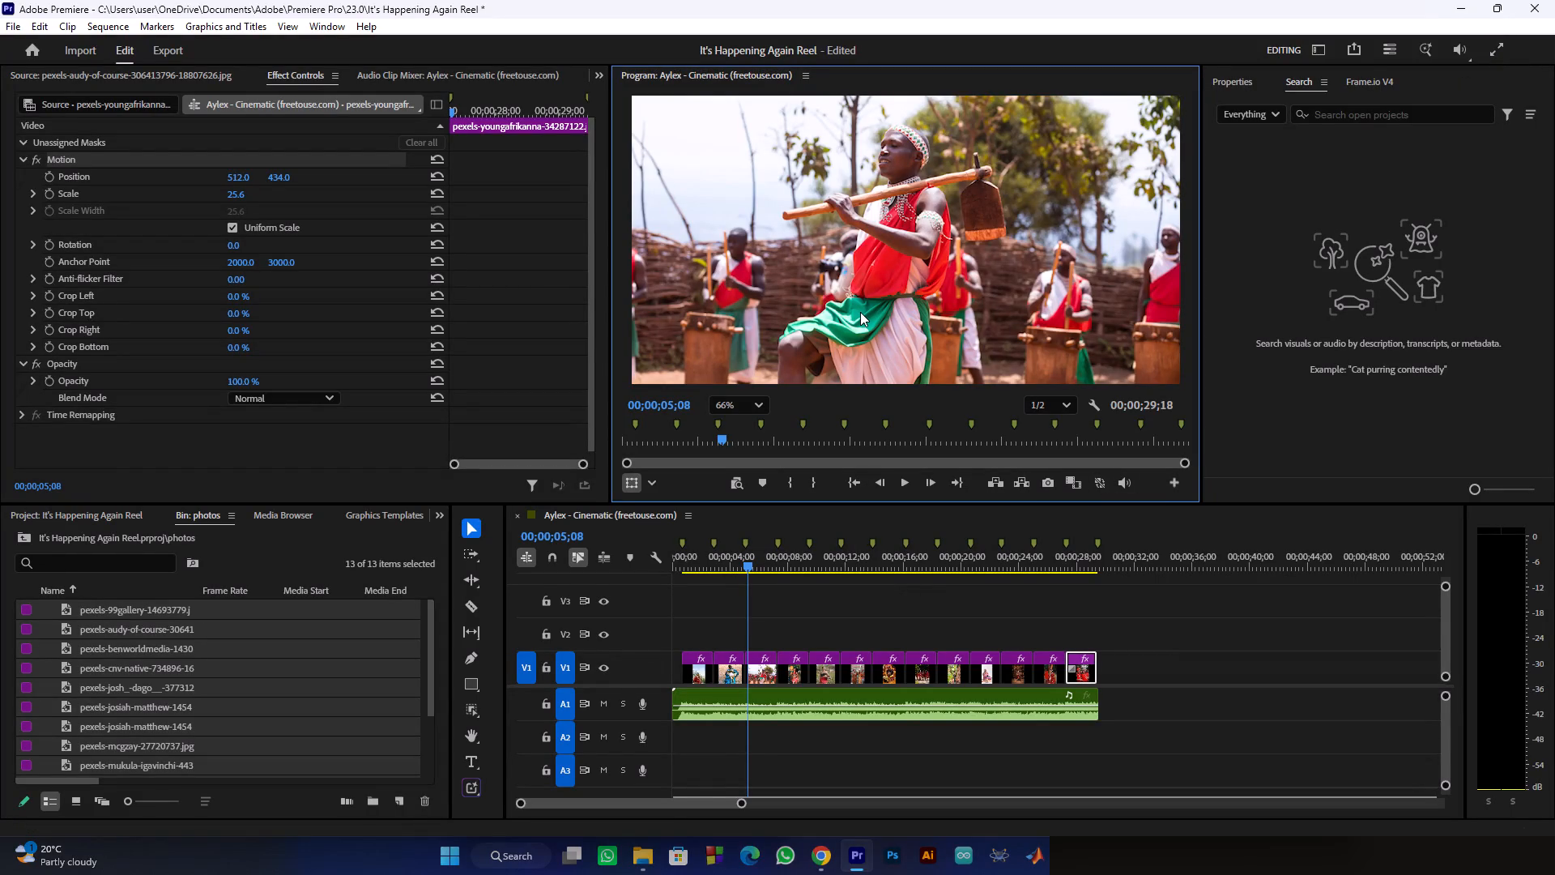
{"action": "left_click", "coordinate": [860, 312]}
{"action": "key", "text": "space"}
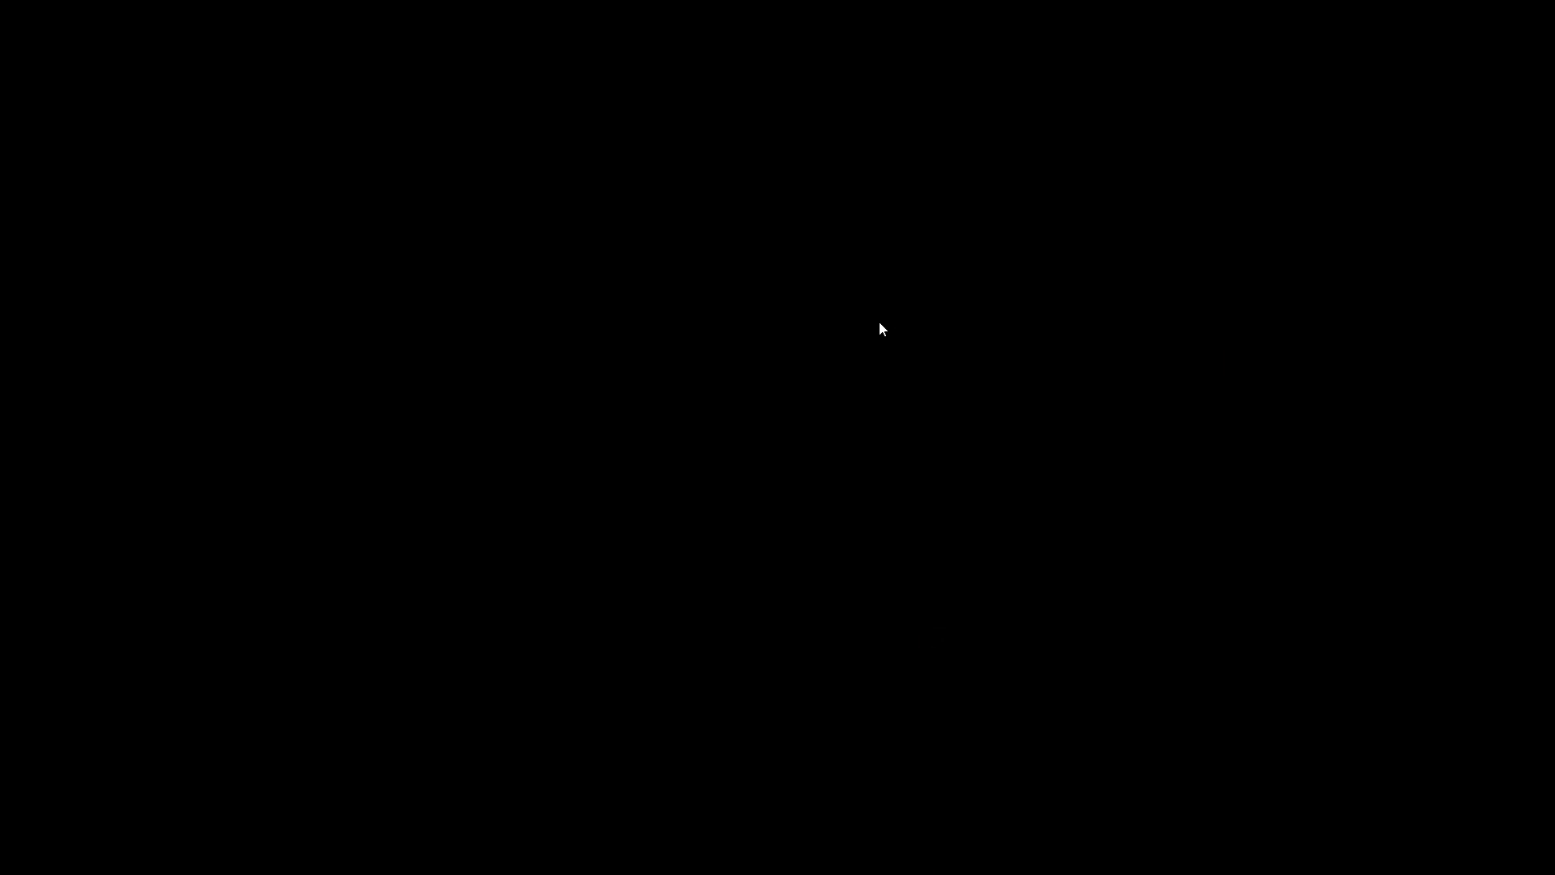
{"action": "key", "text": "Escape"}
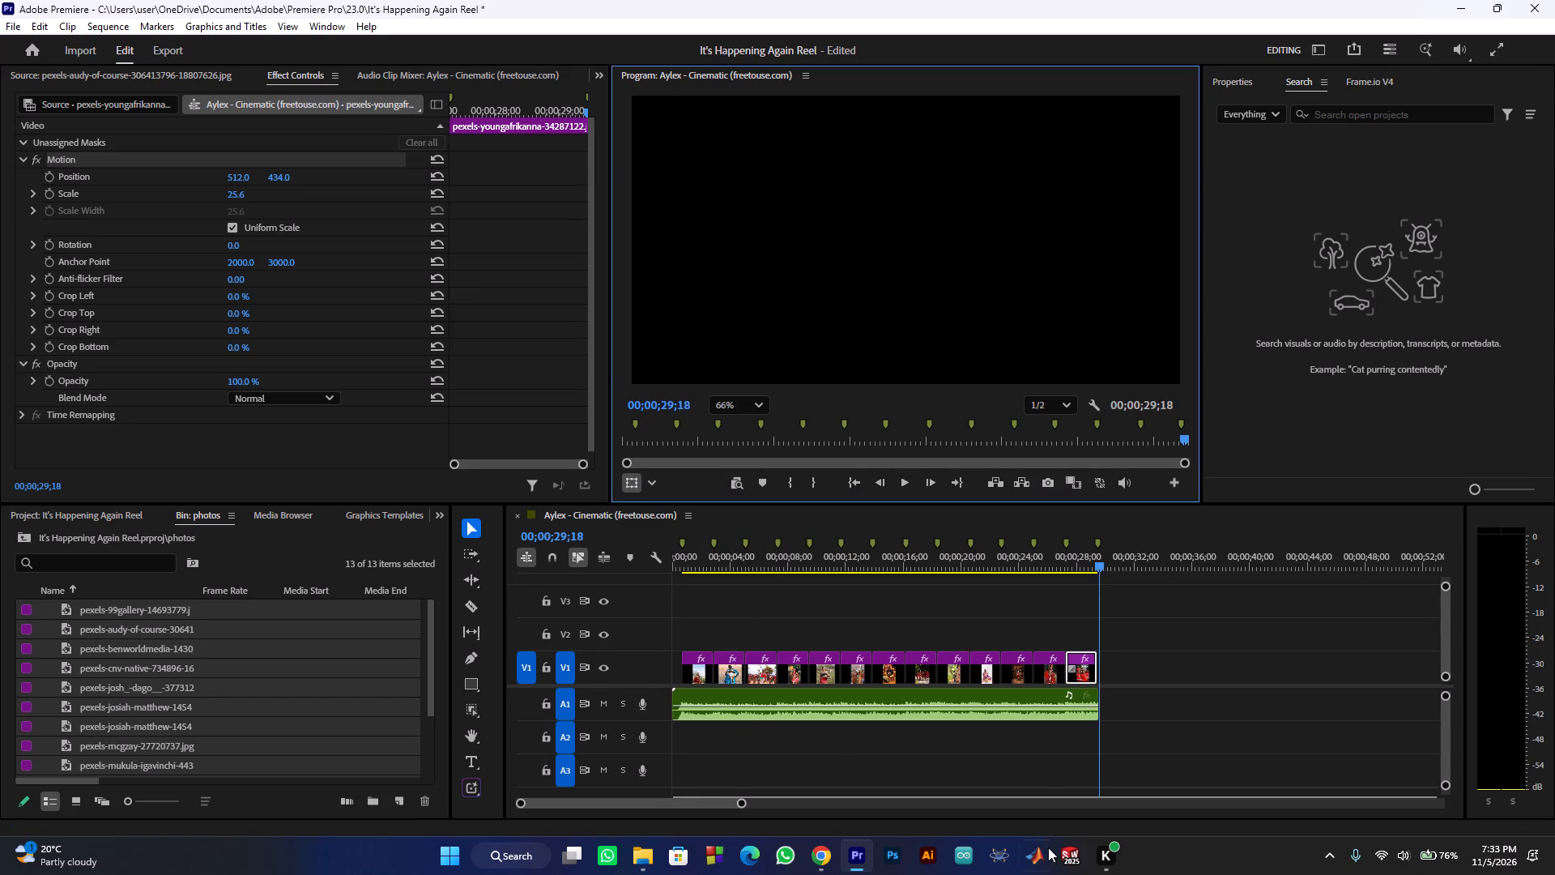
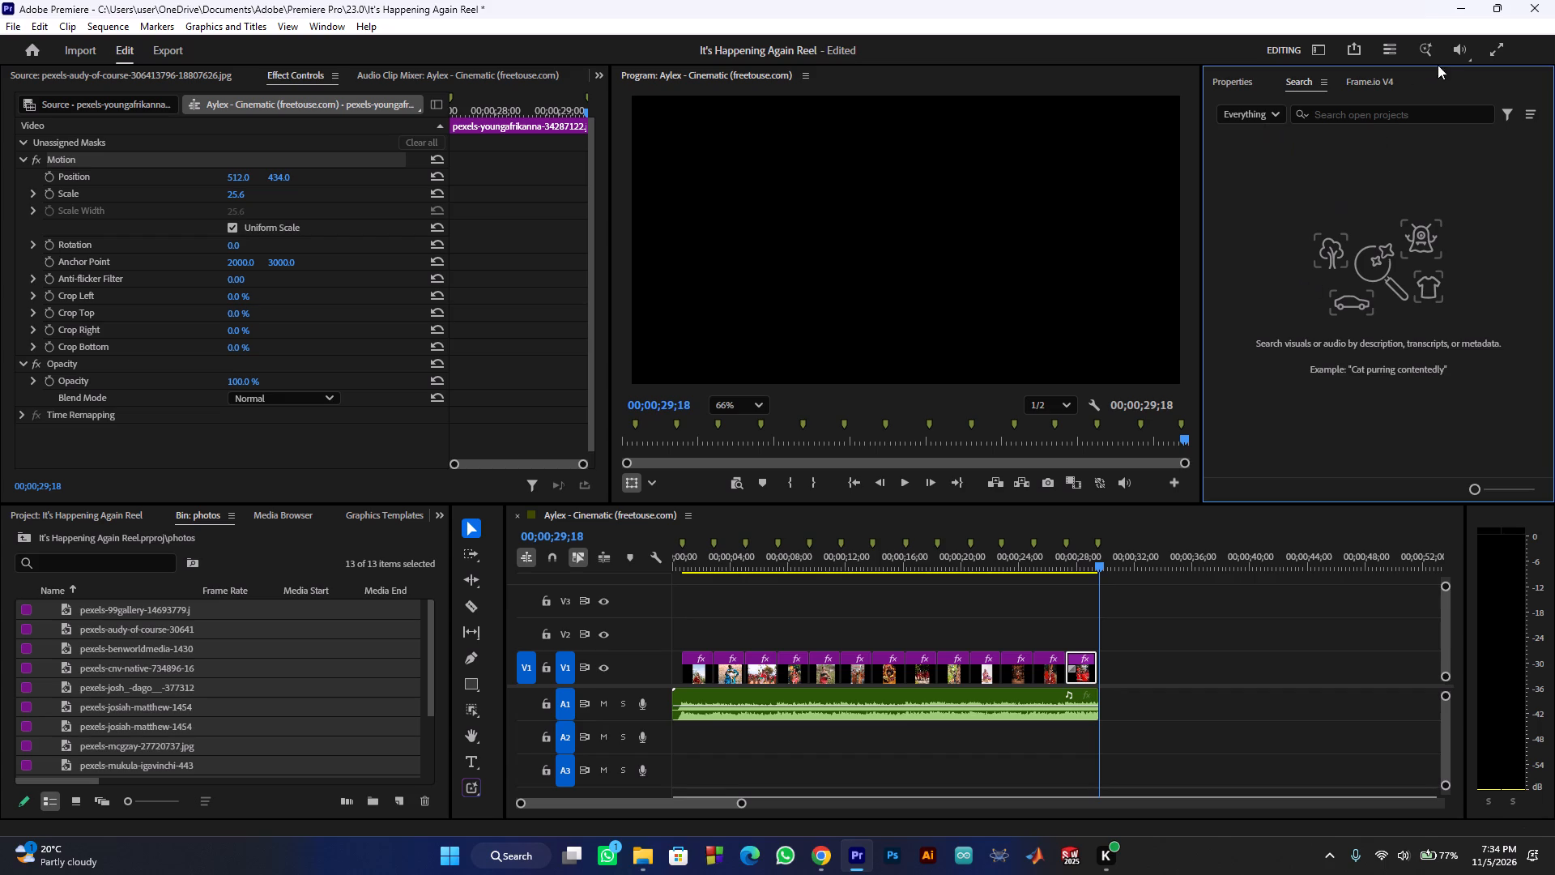
Look over the Effects and Text-Based Editing workspaces in turn, and return to the Editing workspace.
{"action": "left_click", "coordinate": [1322, 54]}
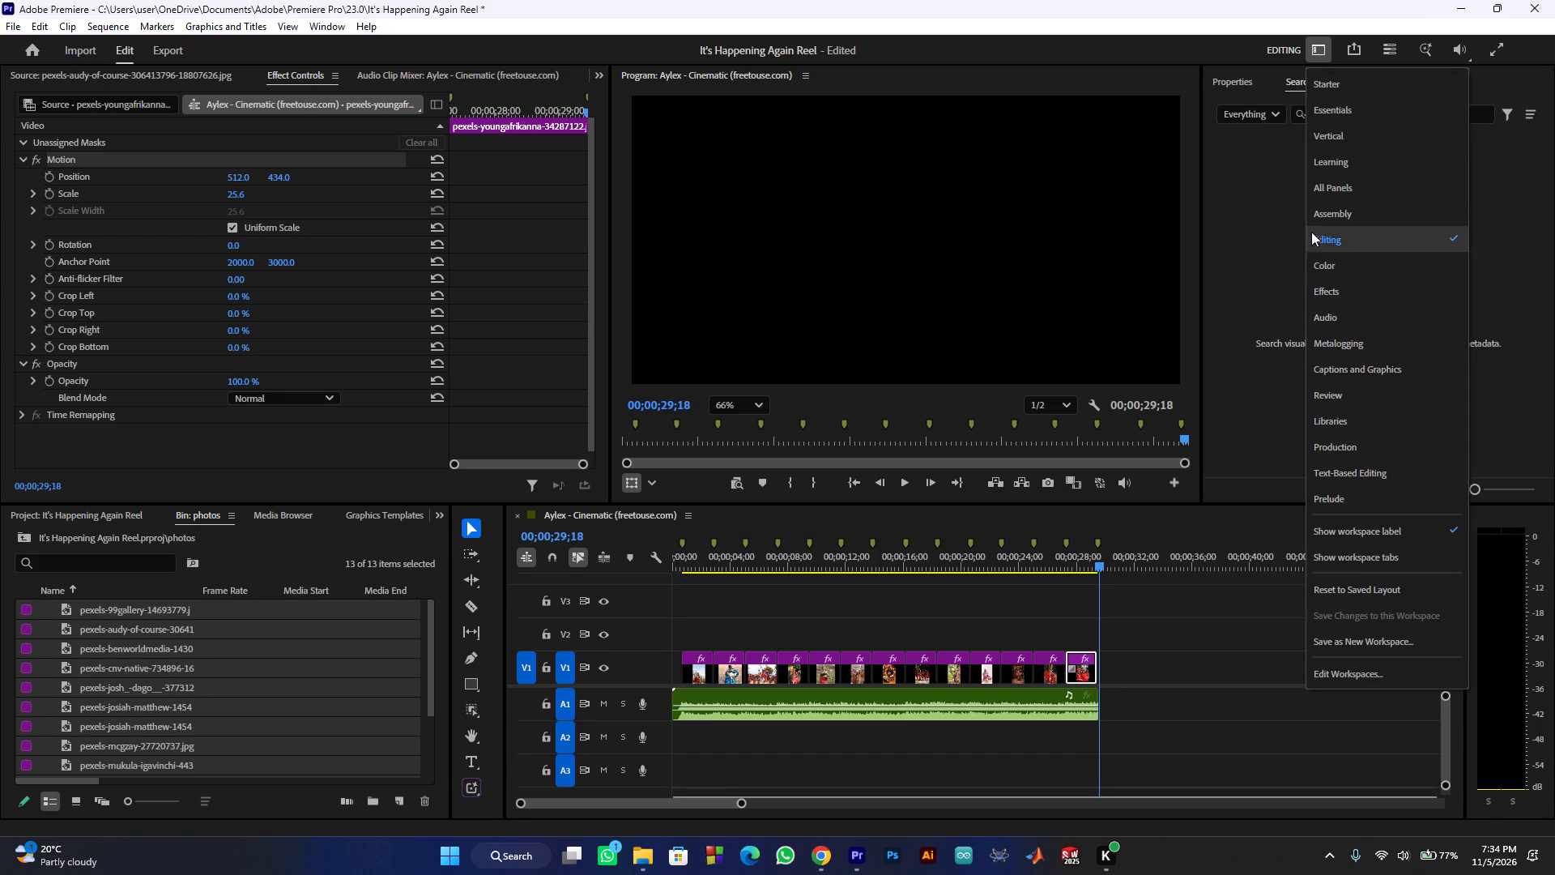
{"action": "left_click", "coordinate": [1337, 288]}
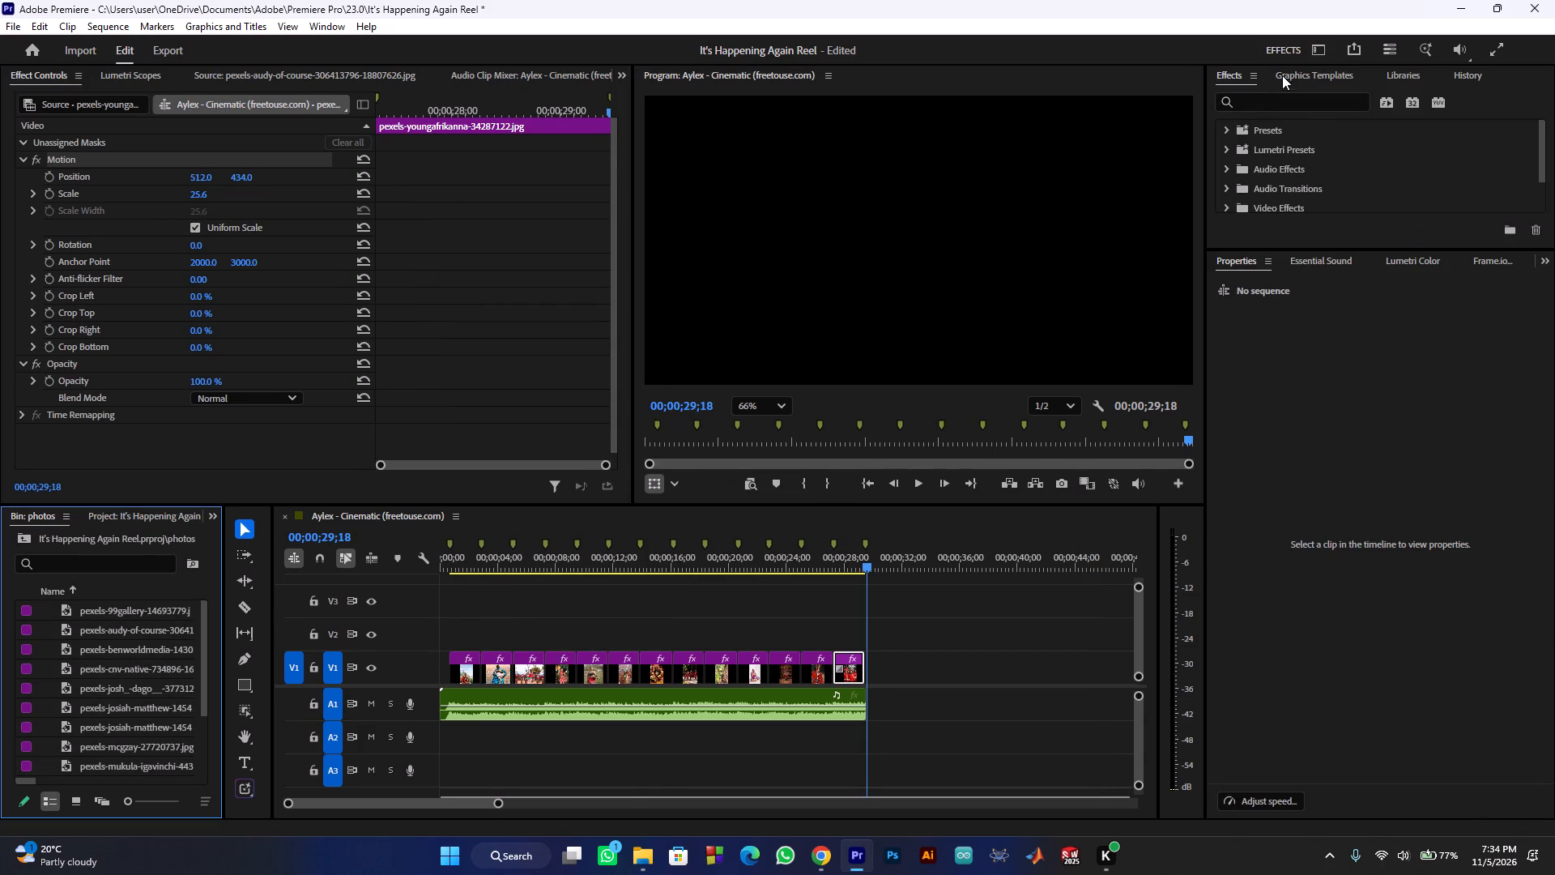
{"action": "left_click", "coordinate": [1324, 55]}
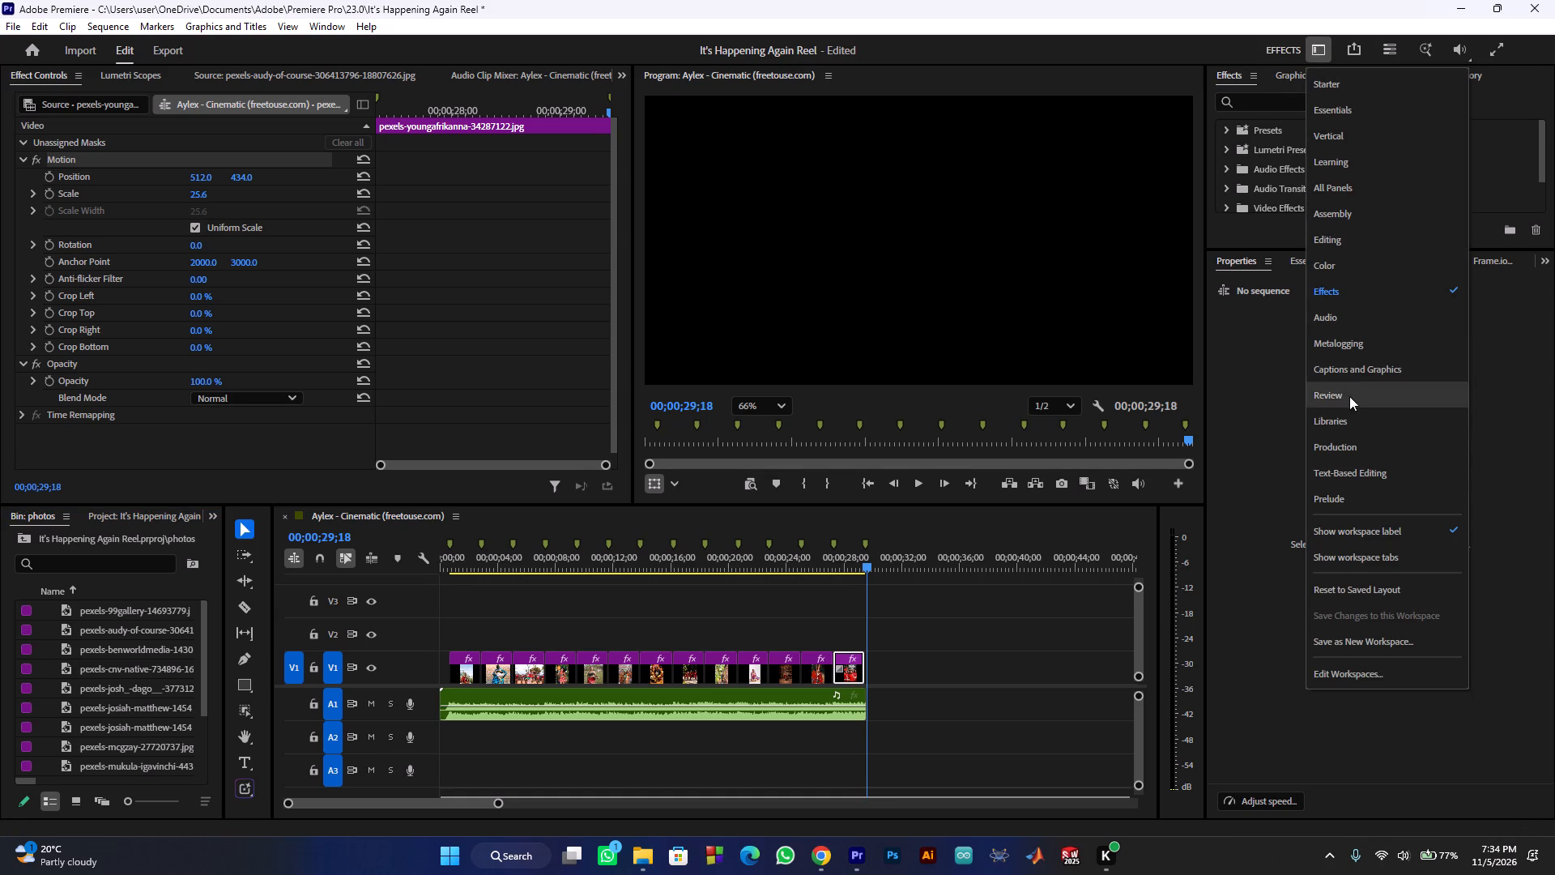
{"action": "left_click", "coordinate": [1360, 475]}
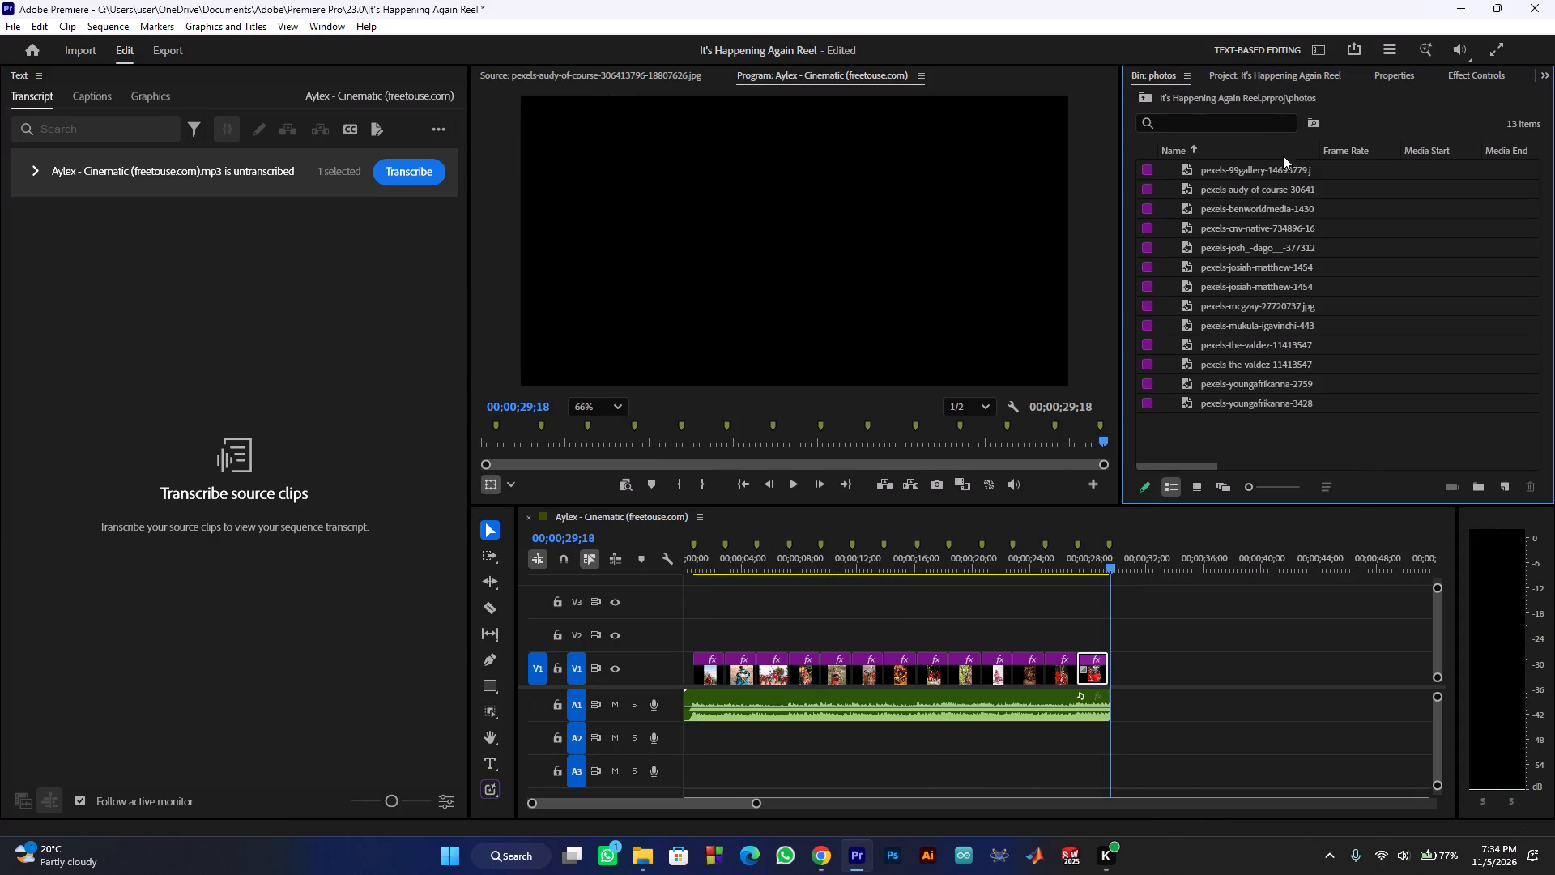
{"action": "left_click", "coordinate": [1324, 54]}
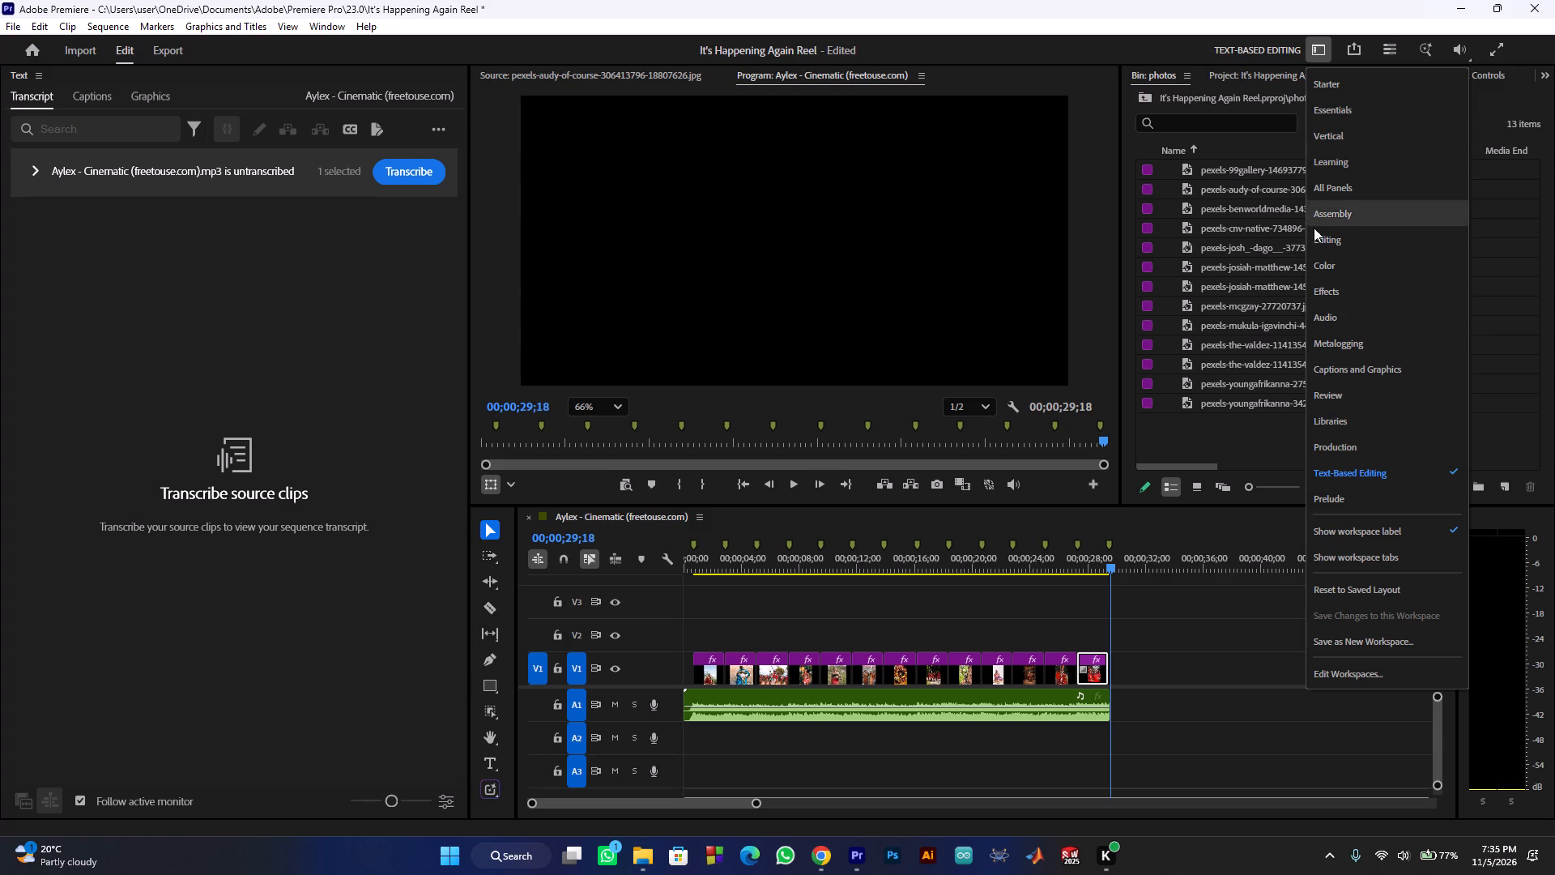
{"action": "left_click", "coordinate": [1331, 241]}
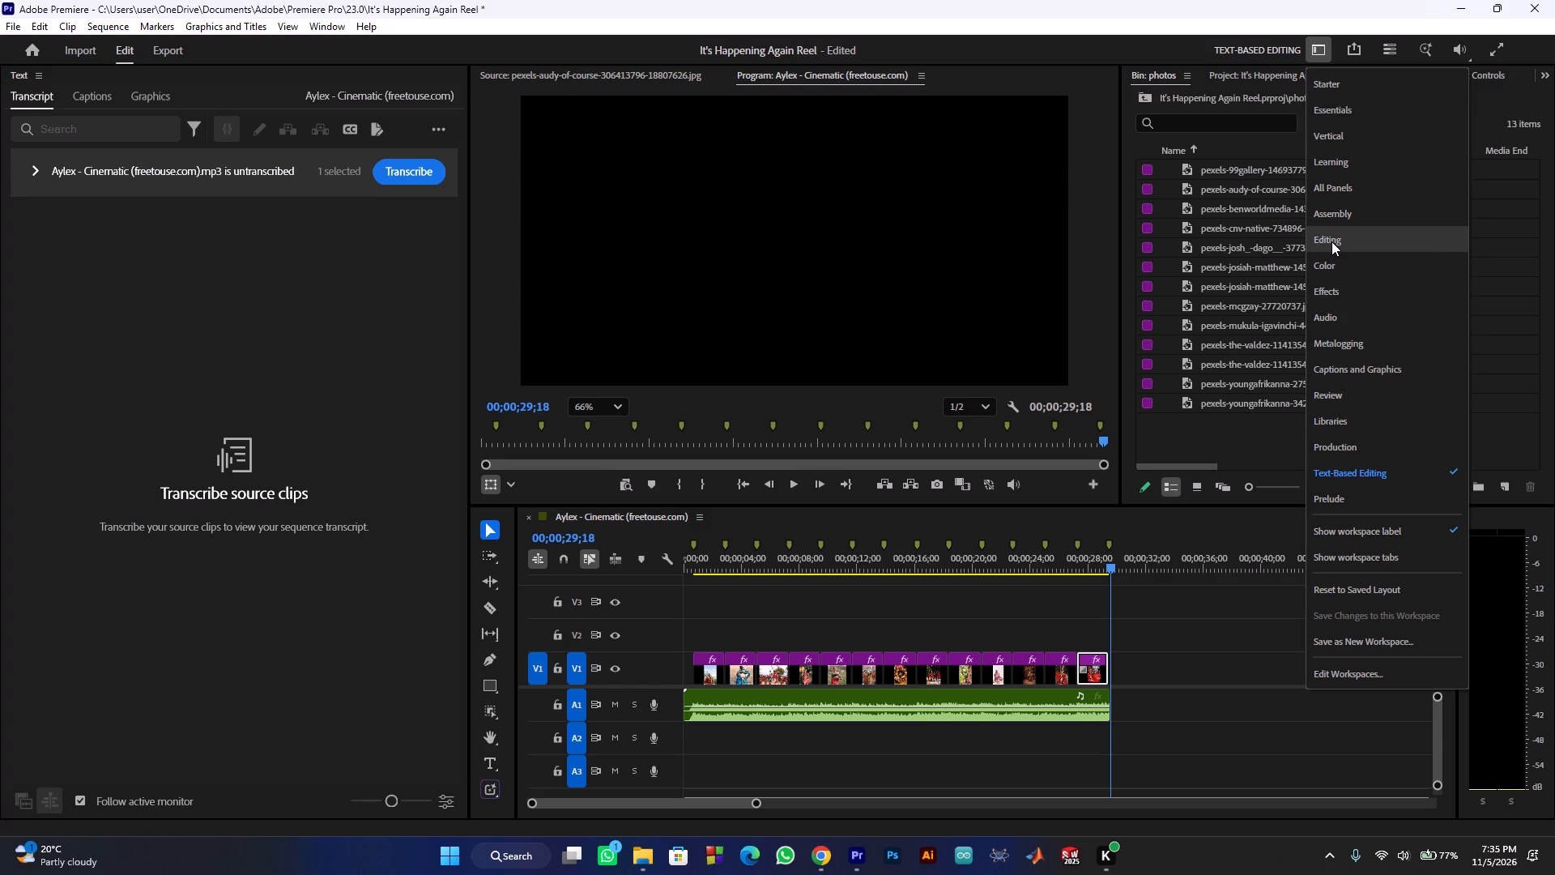